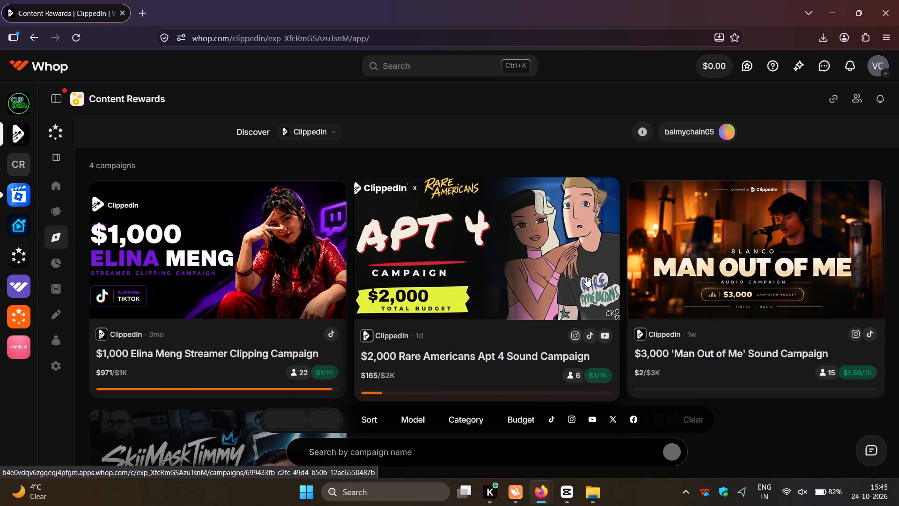
Look over the ClippedIn campaigns listed on the Discover page.
{"action": "scroll", "coordinate": [581, 283], "scroll_direction": "down", "scroll_amount": 4}
{"action": "scroll", "coordinate": [472, 290], "scroll_direction": "down", "scroll_amount": 4}
{"action": "scroll", "coordinate": [473, 290], "scroll_direction": "up", "scroll_amount": 7}
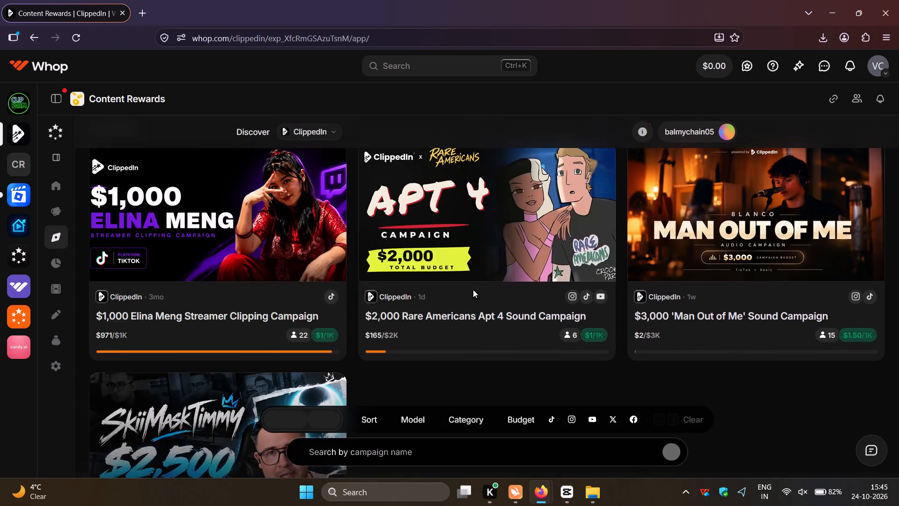
{"action": "scroll", "coordinate": [473, 290], "scroll_direction": "up", "scroll_amount": 4}
Open your submissions and look through the pending clips.
{"action": "left_click", "coordinate": [59, 284]}
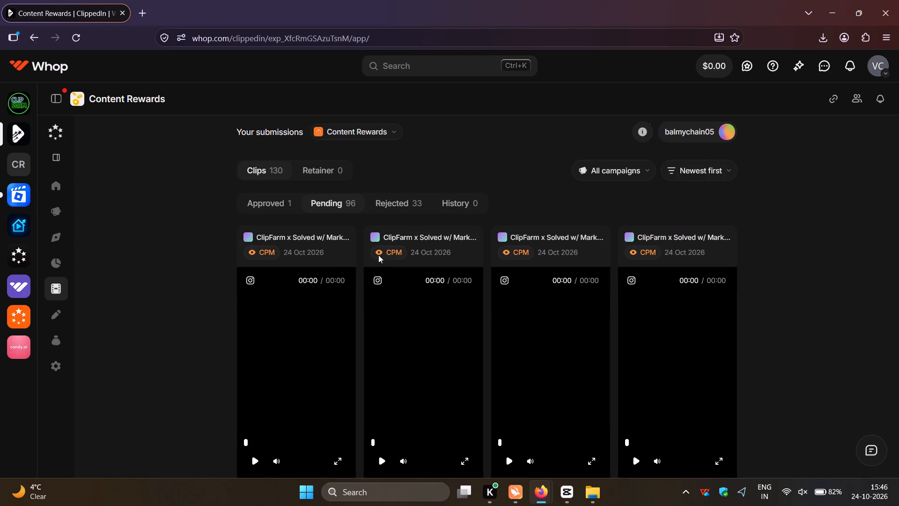
{"action": "scroll", "coordinate": [377, 264], "scroll_direction": "down", "scroll_amount": 2}
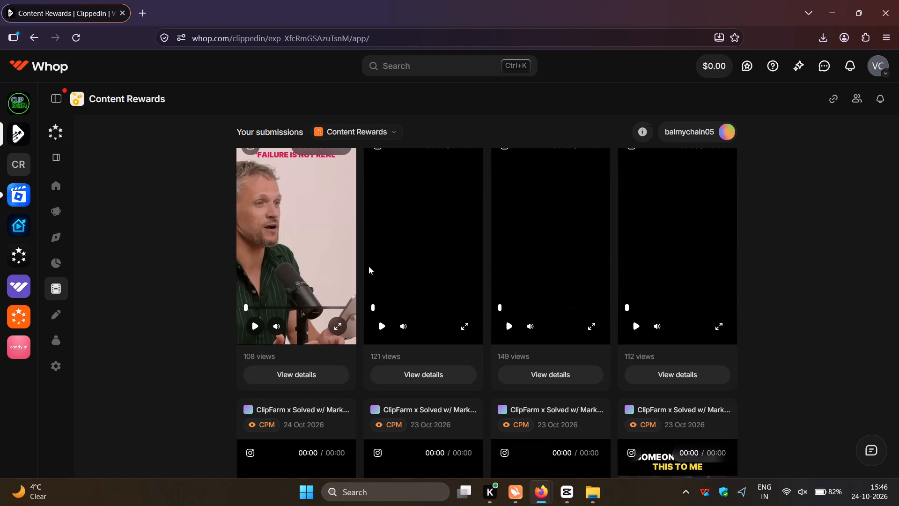
{"action": "scroll", "coordinate": [368, 266], "scroll_direction": "down", "scroll_amount": 8}
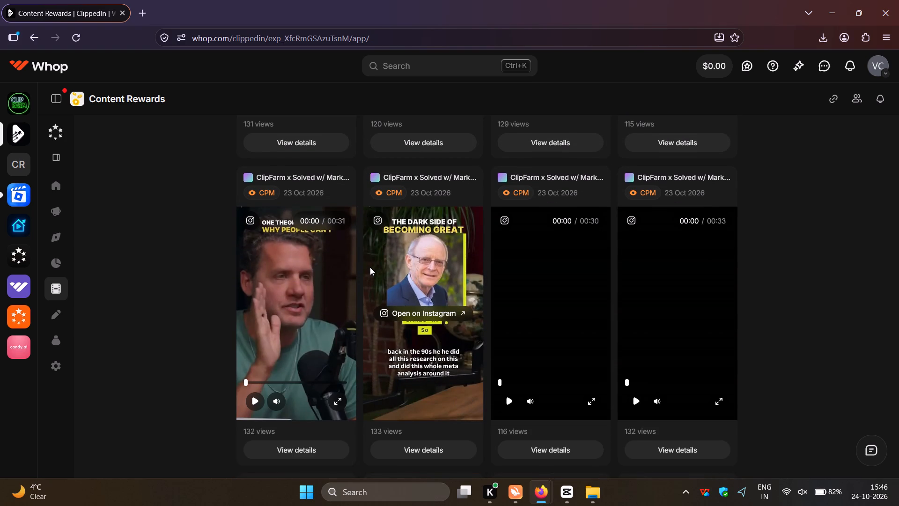
{"action": "scroll", "coordinate": [370, 267], "scroll_direction": "down", "scroll_amount": 7}
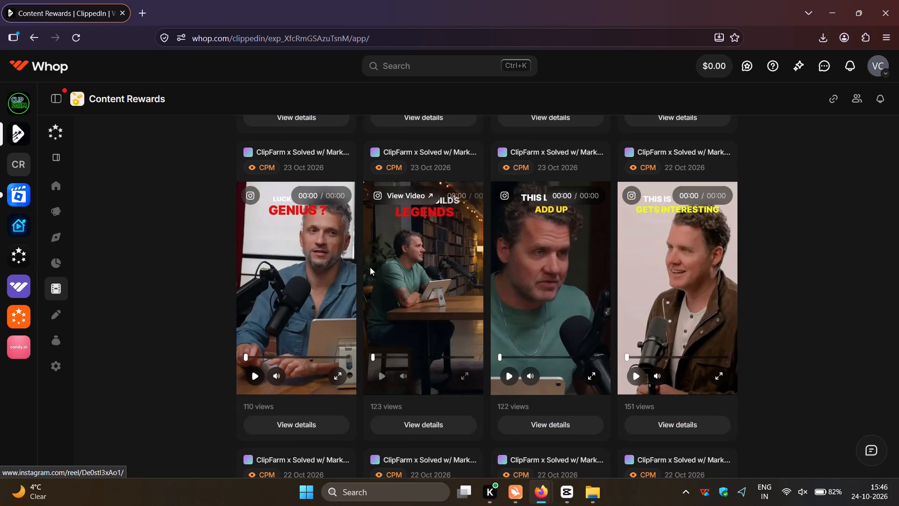
{"action": "scroll", "coordinate": [370, 267], "scroll_direction": "down", "scroll_amount": 3}
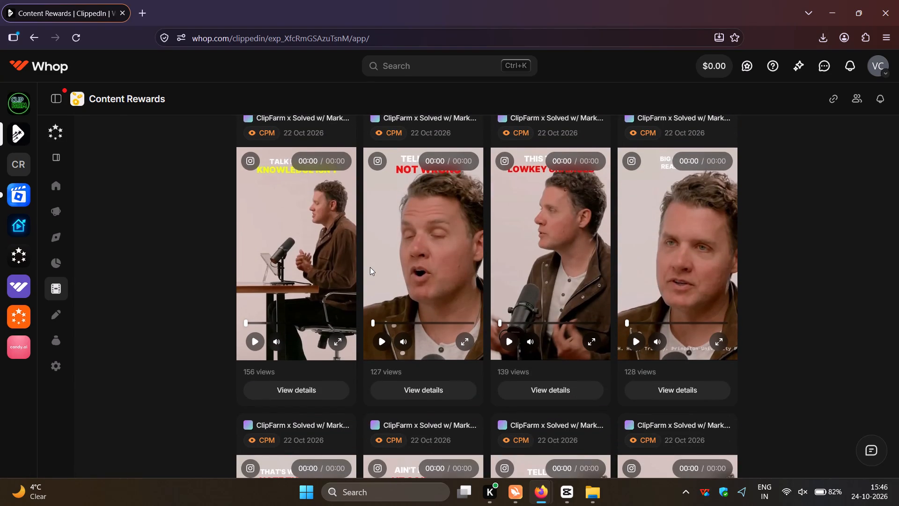
{"action": "scroll", "coordinate": [370, 267], "scroll_direction": "down", "scroll_amount": 5}
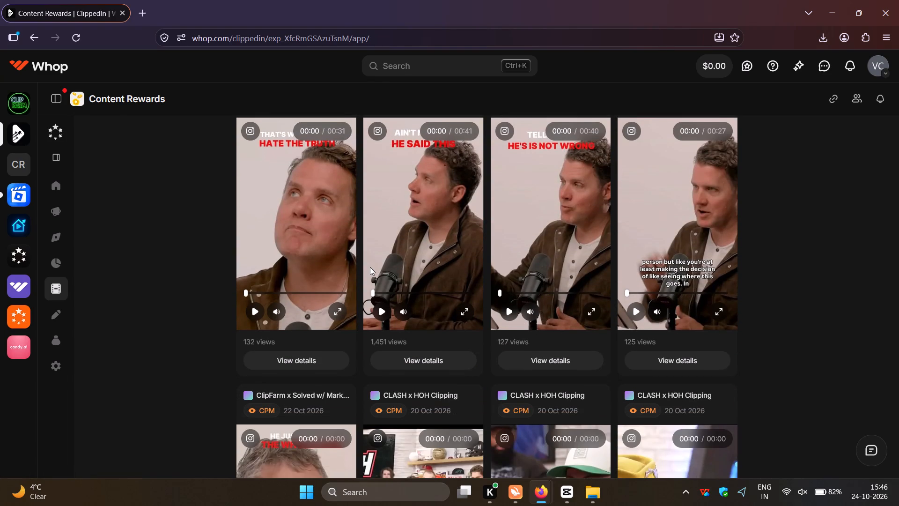
{"action": "scroll", "coordinate": [370, 267], "scroll_direction": "up", "scroll_amount": 14}
{"action": "scroll", "coordinate": [370, 267], "scroll_direction": "up", "scroll_amount": 13}
{"action": "scroll", "coordinate": [370, 267], "scroll_direction": "up", "scroll_amount": 11}
Show the approved clips among your submissions.
{"action": "left_click", "coordinate": [283, 202]}
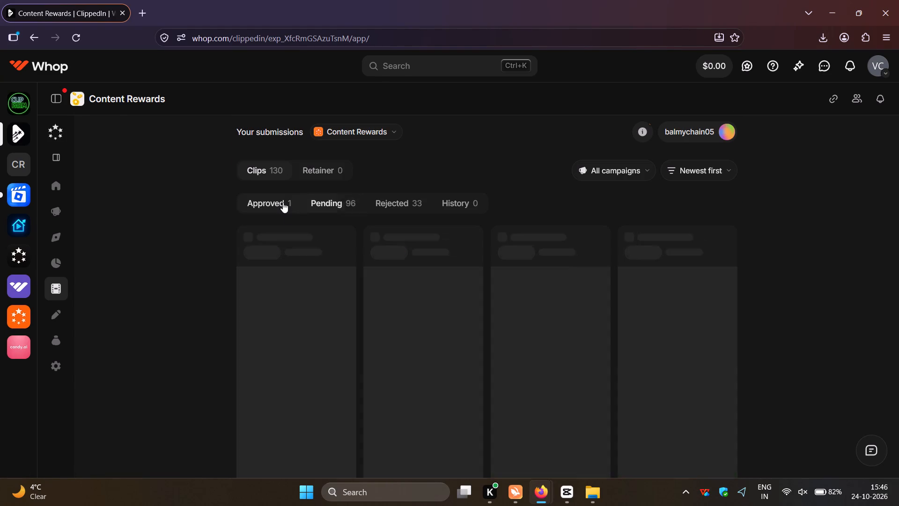
Open your joined campaigns and check which other views the page offers.
{"action": "left_click", "coordinate": [57, 215]}
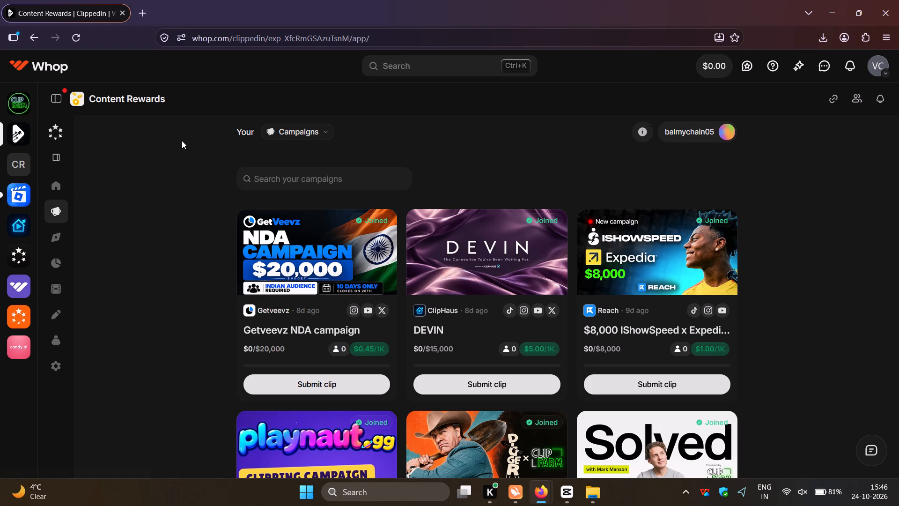
{"action": "left_click", "coordinate": [314, 135]}
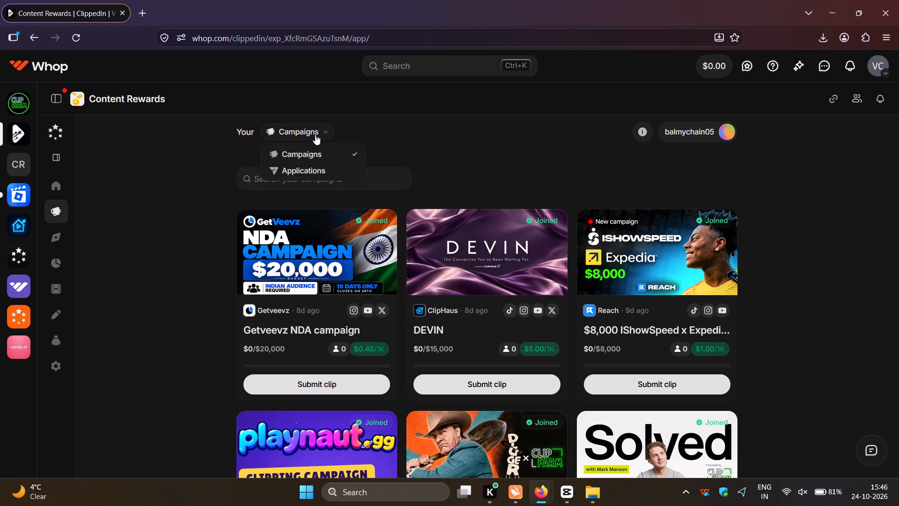
{"action": "left_click", "coordinate": [128, 171]}
Return to the Discover page and switch its source from ClippedIn to Content Rewards.
{"action": "left_click", "coordinate": [53, 239]}
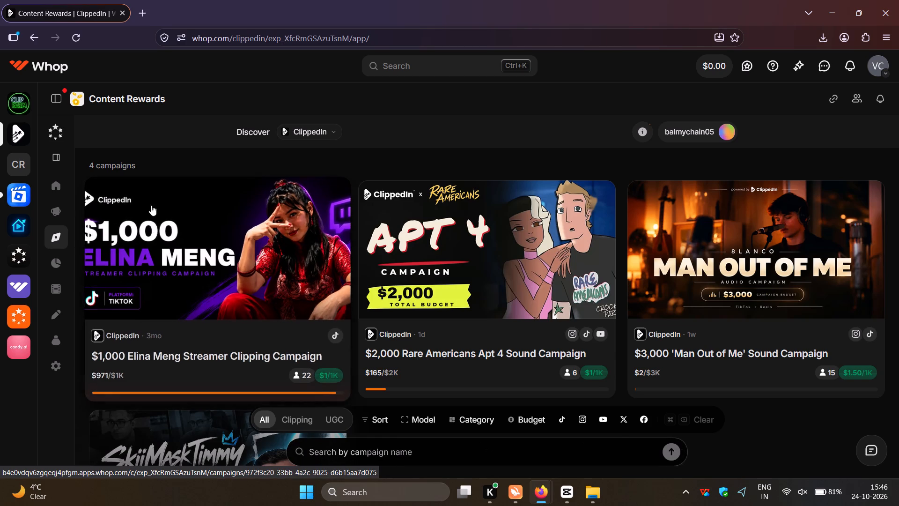
{"action": "left_click", "coordinate": [326, 129]}
{"action": "left_click", "coordinate": [311, 172]}
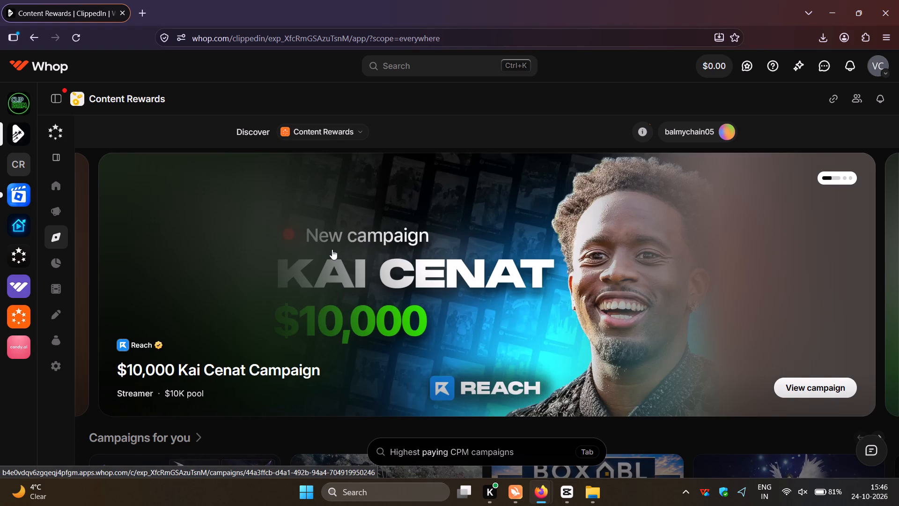
Browse the Content Rewards sections and open the full New campaigns list.
{"action": "scroll", "coordinate": [371, 210], "scroll_direction": "down", "scroll_amount": 5}
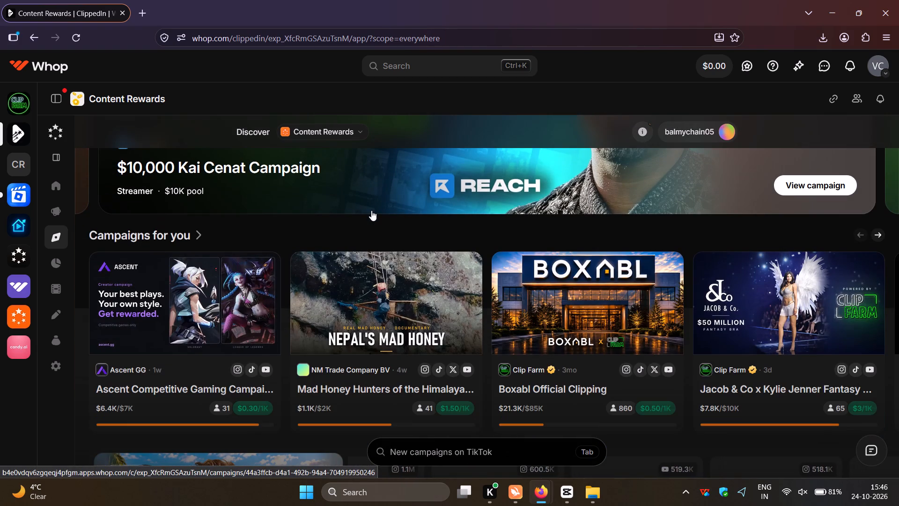
{"action": "scroll", "coordinate": [371, 210], "scroll_direction": "down", "scroll_amount": 6}
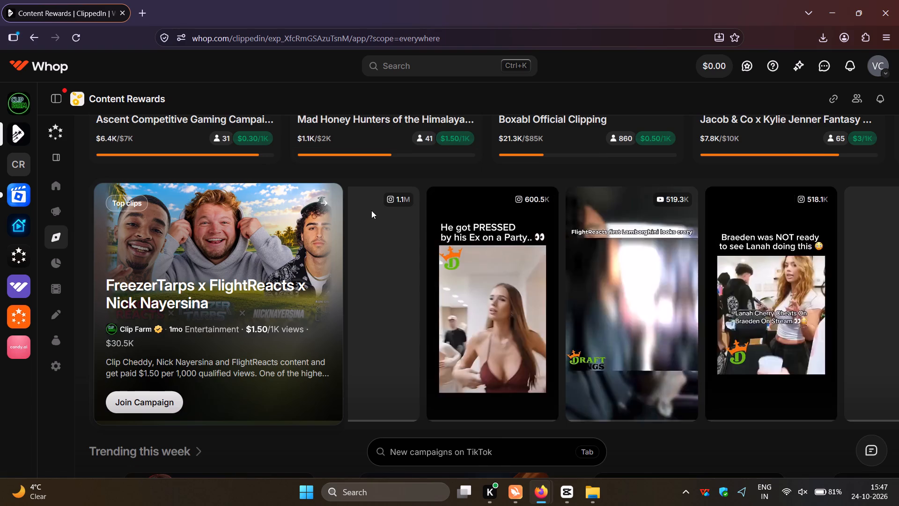
{"action": "scroll", "coordinate": [371, 210], "scroll_direction": "down", "scroll_amount": 1}
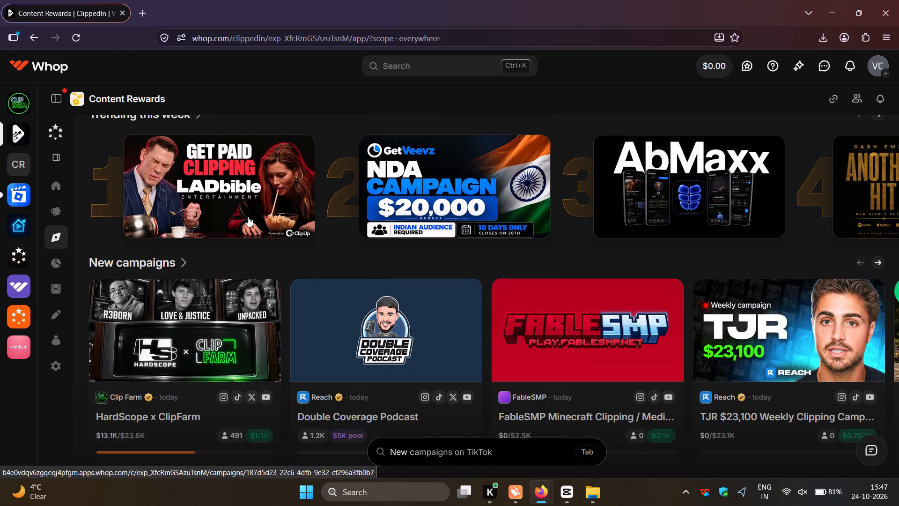
{"action": "left_click", "coordinate": [180, 257]}
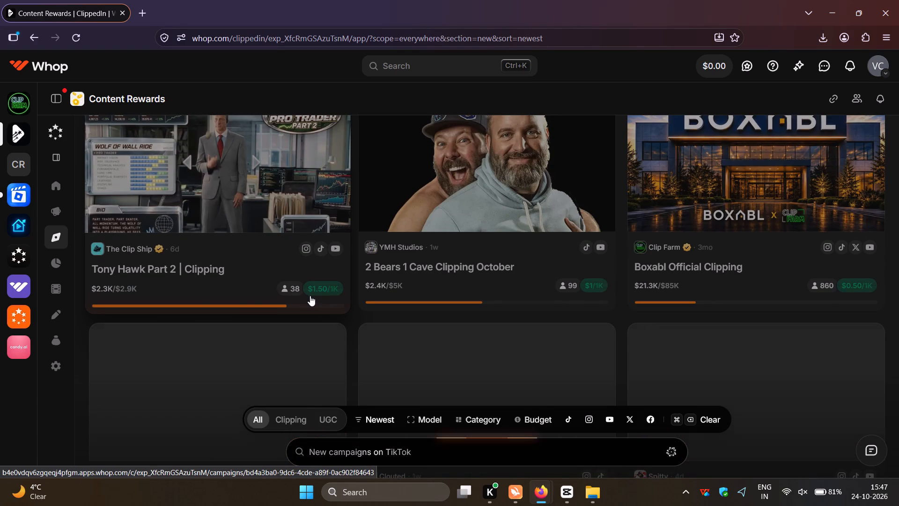
Look through the newest campaigns, comparing their budgets, pay rates and supported platforms.
{"action": "scroll", "coordinate": [309, 296], "scroll_direction": "up", "scroll_amount": 16}
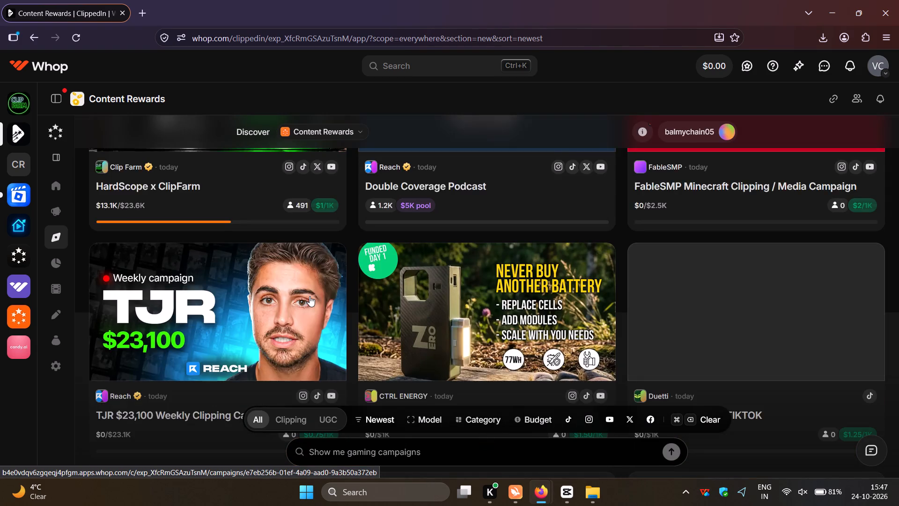
{"action": "scroll", "coordinate": [309, 296], "scroll_direction": "up", "scroll_amount": 5}
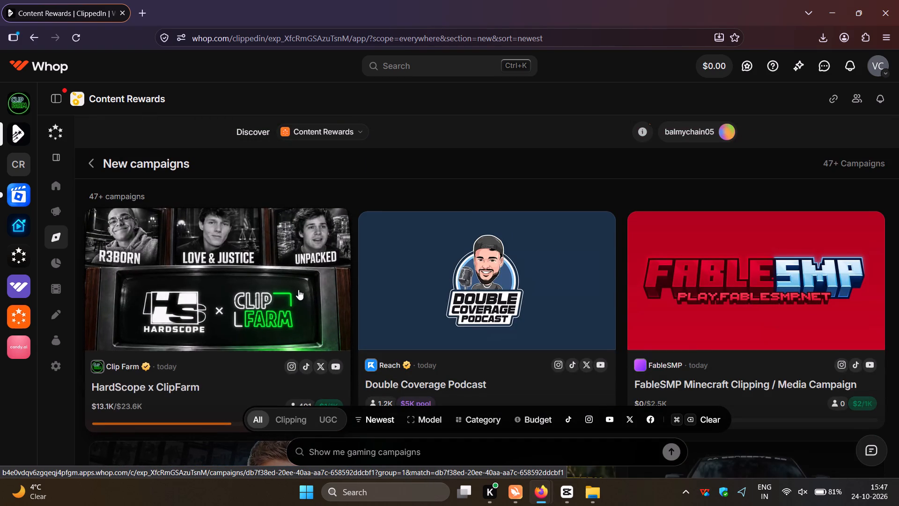
{"action": "scroll", "coordinate": [305, 282], "scroll_direction": "down", "scroll_amount": 3}
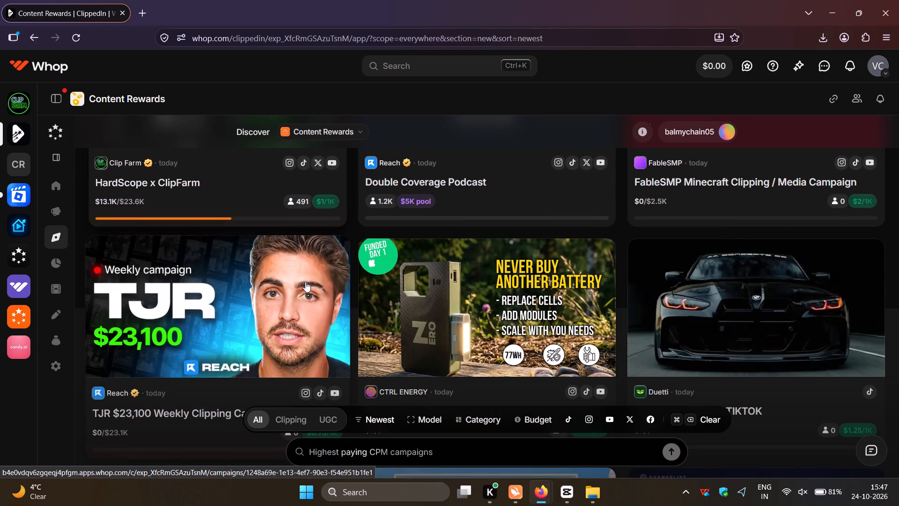
{"action": "scroll", "coordinate": [305, 282], "scroll_direction": "up", "scroll_amount": 4}
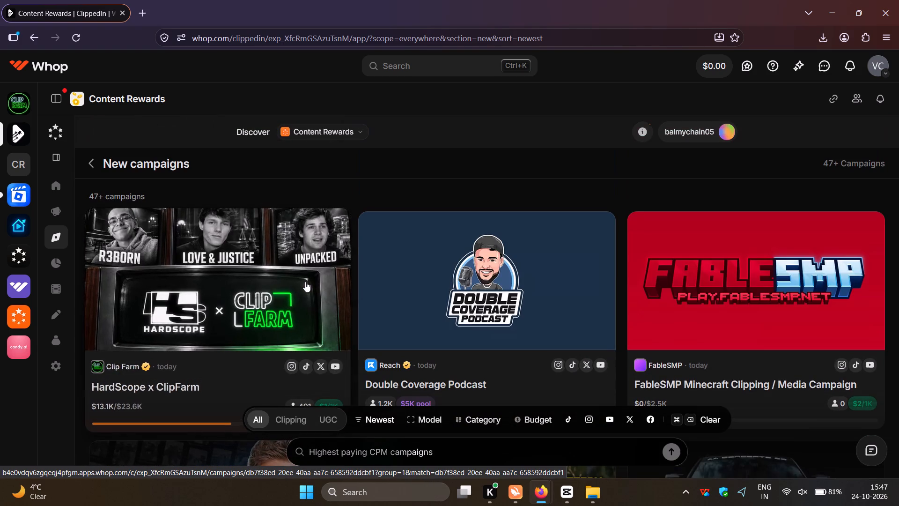
{"action": "scroll", "coordinate": [305, 282], "scroll_direction": "down", "scroll_amount": 1}
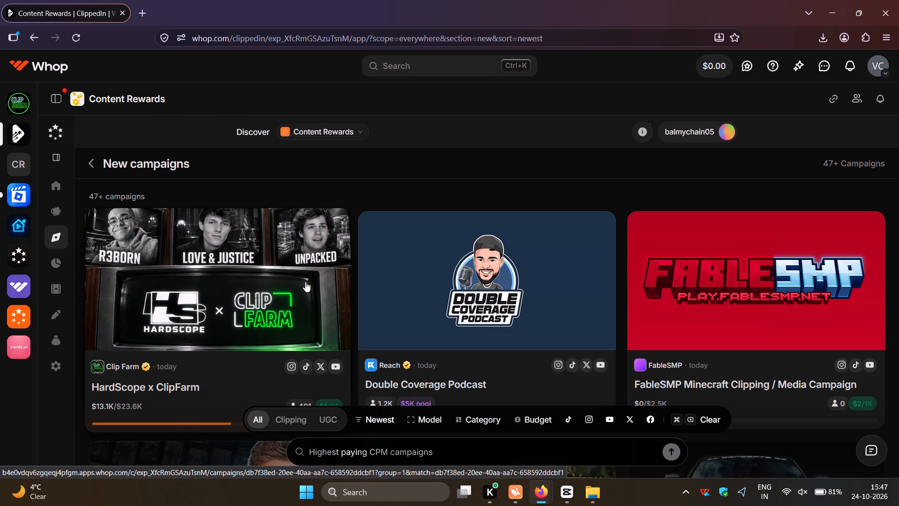
{"action": "scroll", "coordinate": [305, 282], "scroll_direction": "down", "scroll_amount": 5}
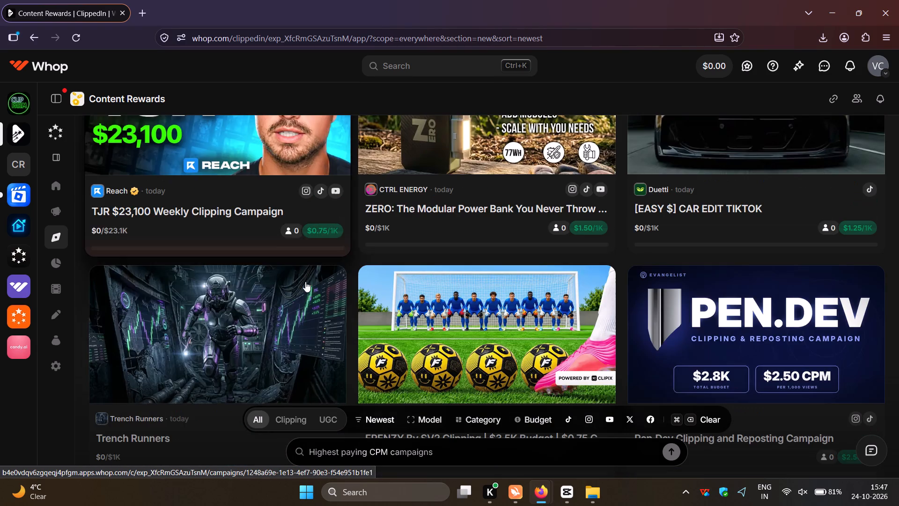
{"action": "scroll", "coordinate": [305, 282], "scroll_direction": "down", "scroll_amount": 4}
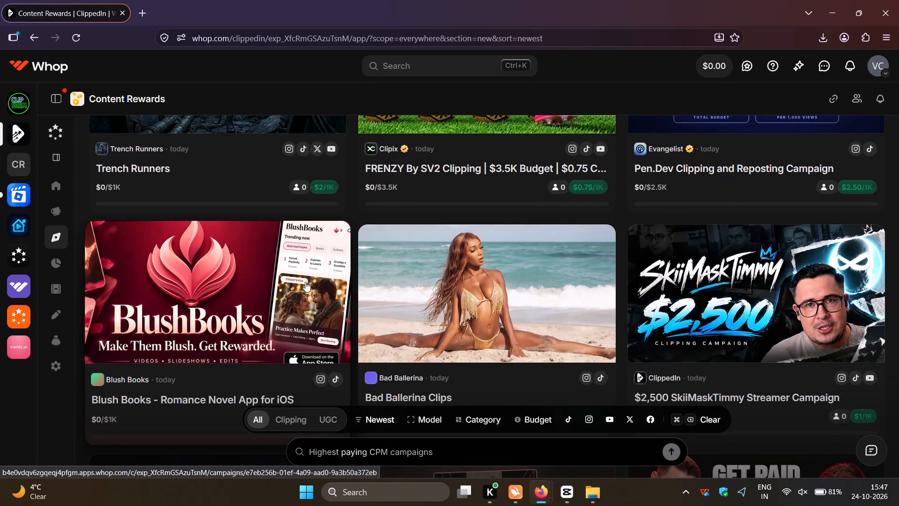
{"action": "scroll", "coordinate": [305, 282], "scroll_direction": "down", "scroll_amount": 2}
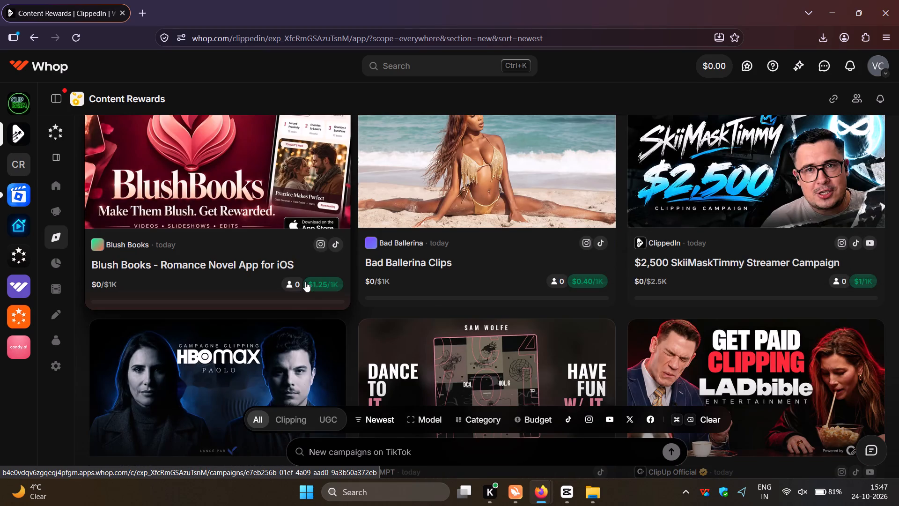
{"action": "scroll", "coordinate": [305, 282], "scroll_direction": "down", "scroll_amount": 2}
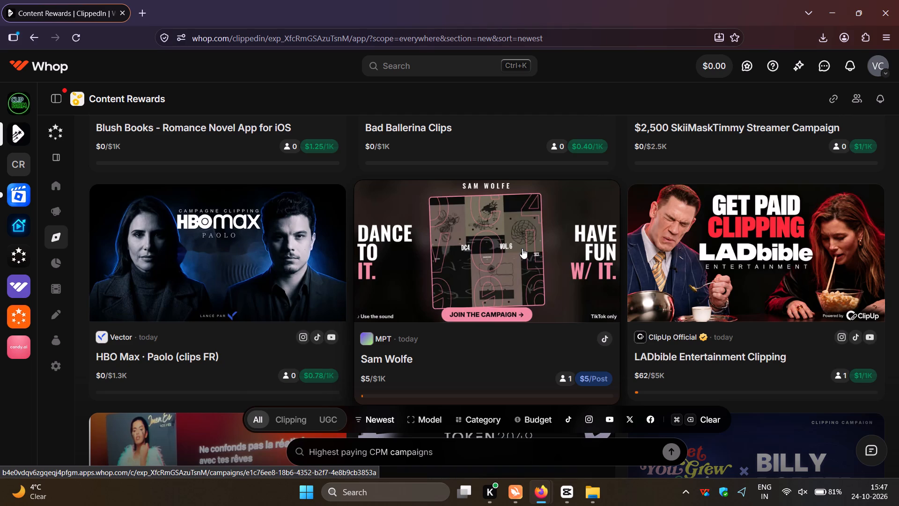
{"action": "scroll", "coordinate": [575, 252], "scroll_direction": "down", "scroll_amount": 3}
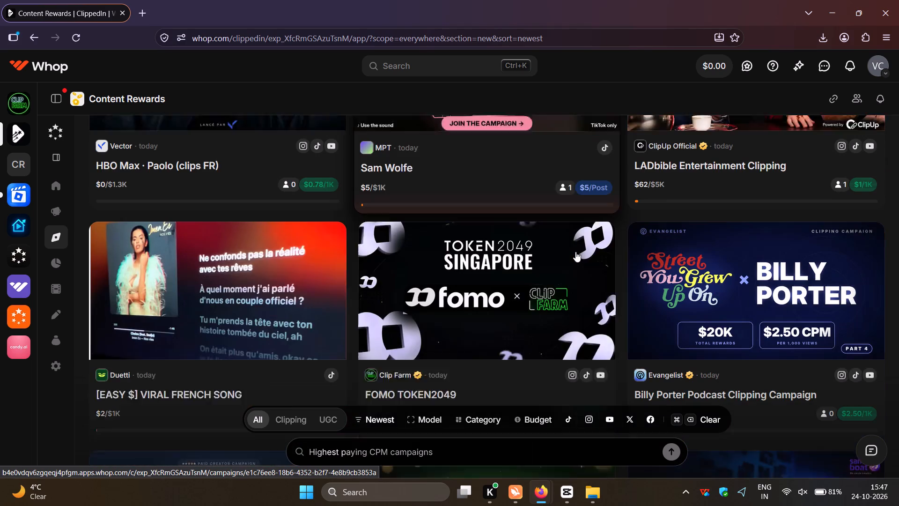
{"action": "scroll", "coordinate": [569, 252], "scroll_direction": "up", "scroll_amount": 2}
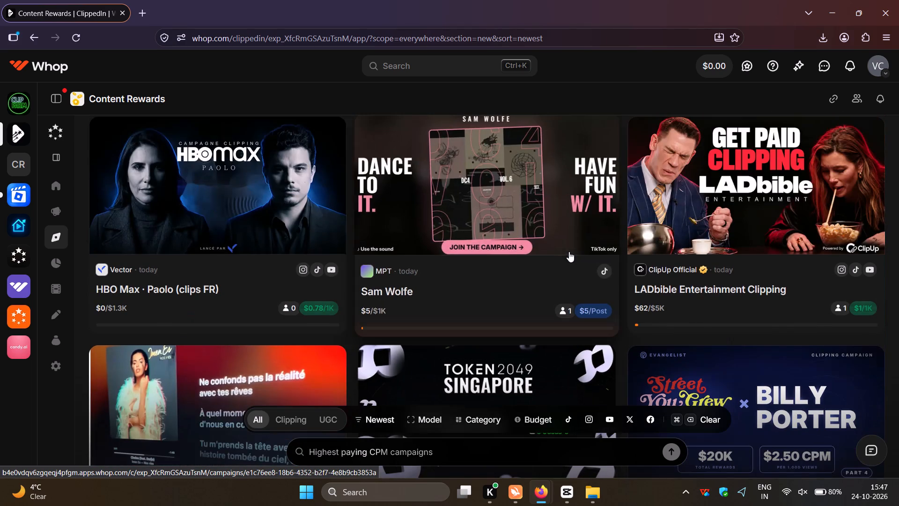
Open the LADbible Entertainment Clipping campaign and examine its platform payout rates and budget.
{"action": "left_click", "coordinate": [728, 192]}
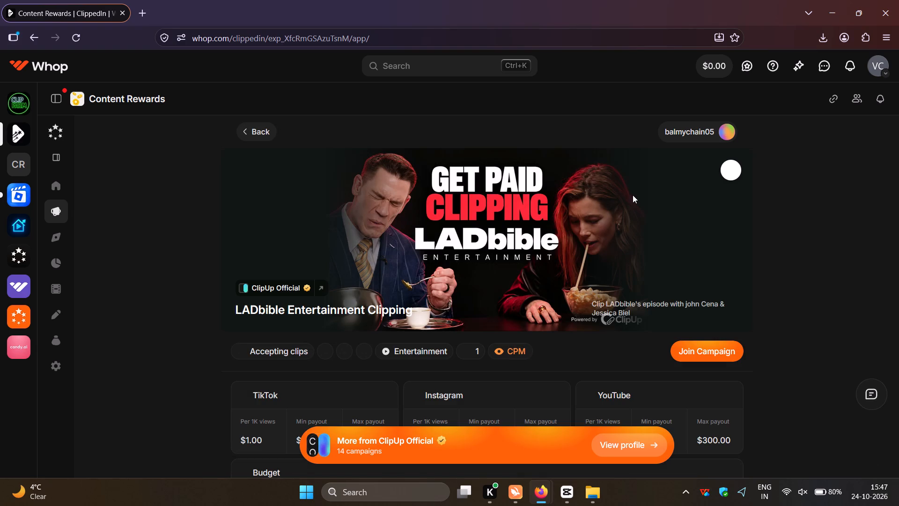
{"action": "scroll", "coordinate": [546, 206], "scroll_direction": "down", "scroll_amount": 3}
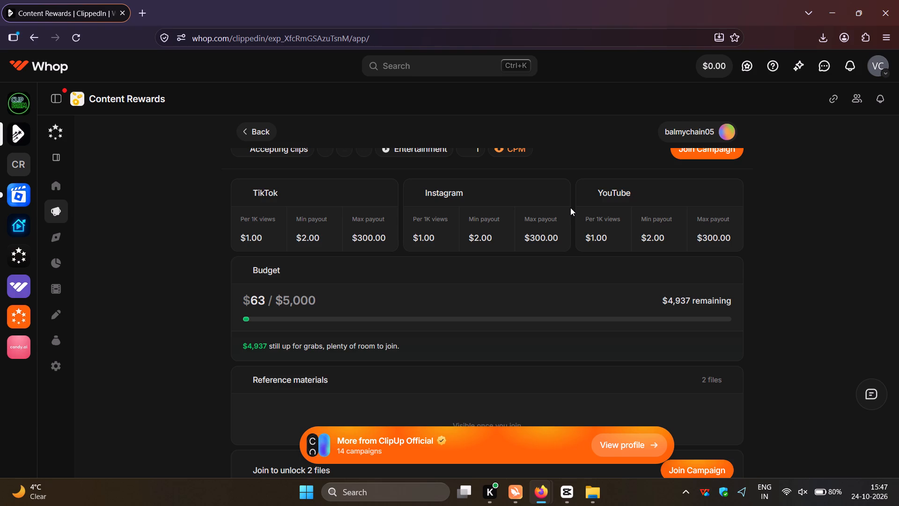
{"action": "scroll", "coordinate": [570, 208], "scroll_direction": "up", "scroll_amount": 7}
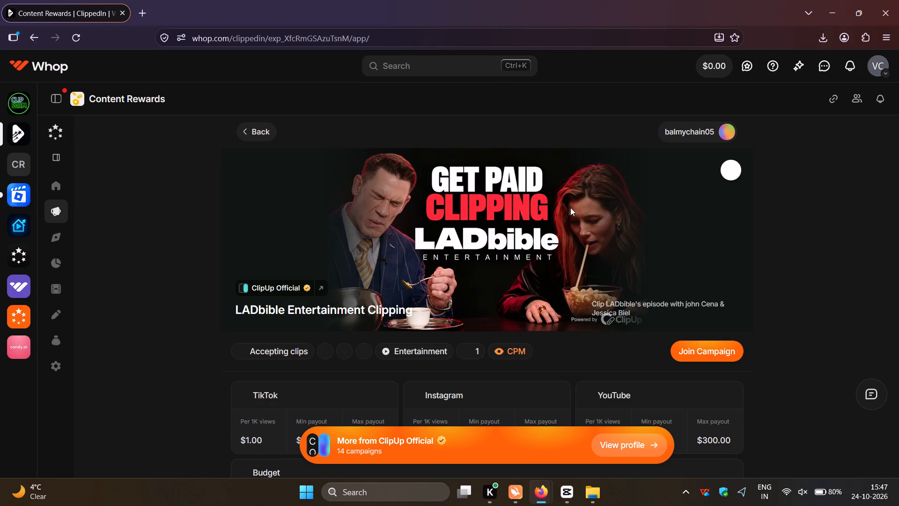
{"action": "scroll", "coordinate": [570, 208], "scroll_direction": "down", "scroll_amount": 1}
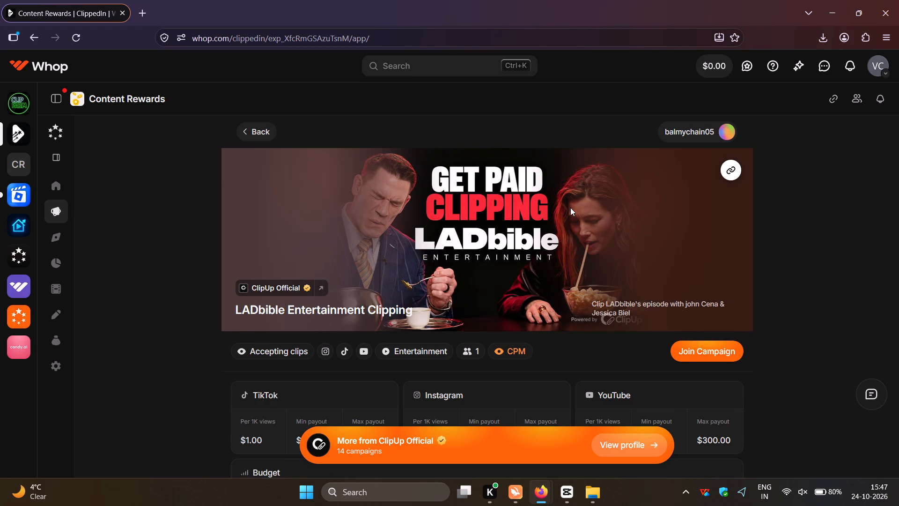
{"action": "scroll", "coordinate": [570, 208], "scroll_direction": "down", "scroll_amount": 1}
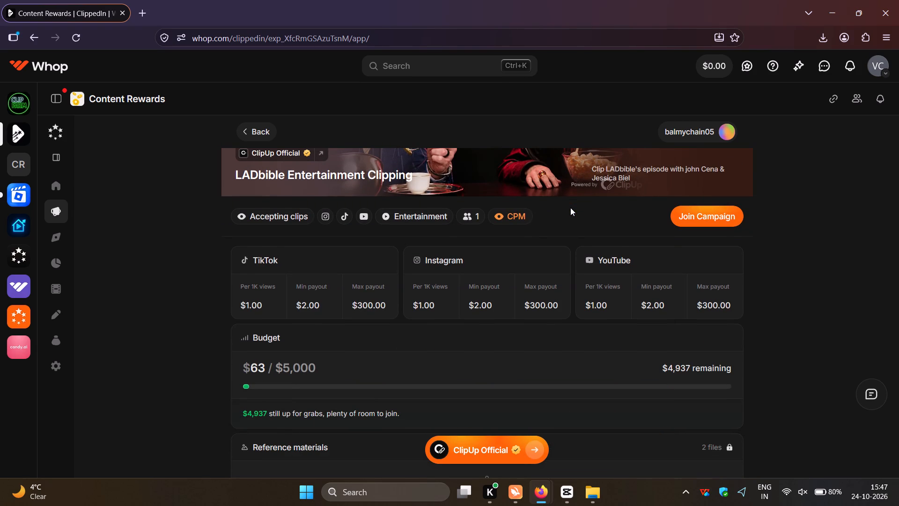
Check the locked reference materials of the LADbible Entertainment Clipping campaign and join the campaign.
{"action": "scroll", "coordinate": [570, 208], "scroll_direction": "down", "scroll_amount": 6}
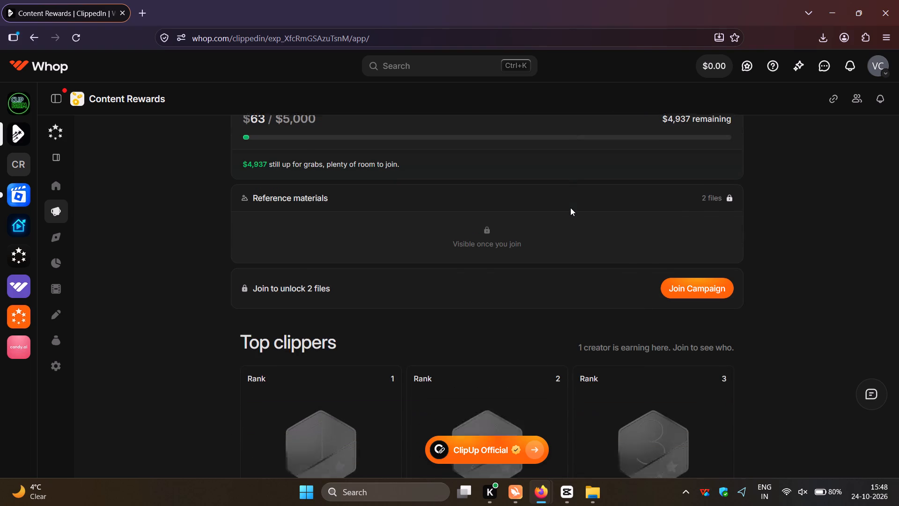
{"action": "scroll", "coordinate": [570, 208], "scroll_direction": "up", "scroll_amount": 2}
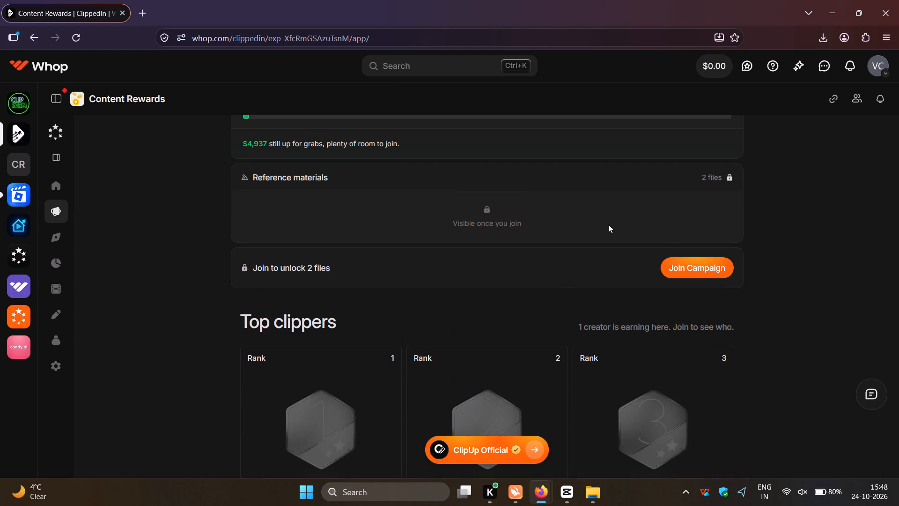
{"action": "left_click", "coordinate": [712, 260]}
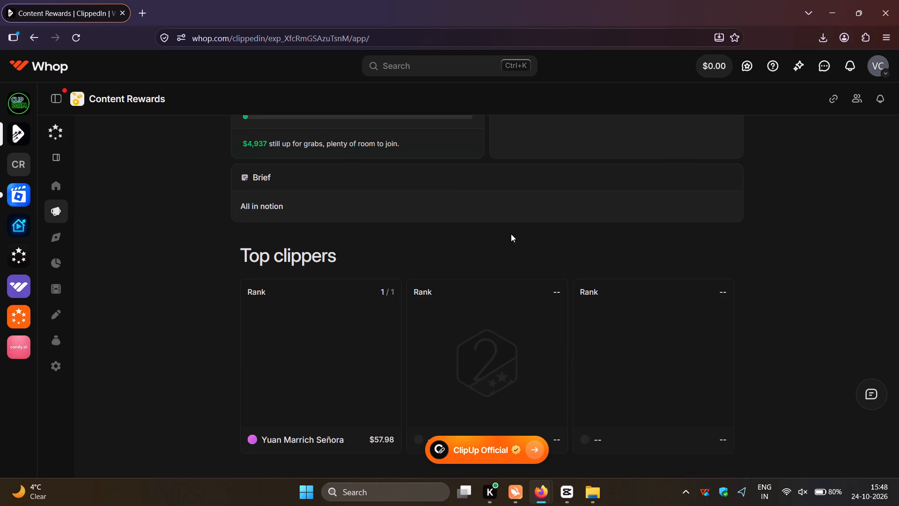
Return to the New campaigns list and look through the newest campaigns' budgets, pay rates and platforms.
{"action": "scroll", "coordinate": [404, 201], "scroll_direction": "up", "scroll_amount": 12}
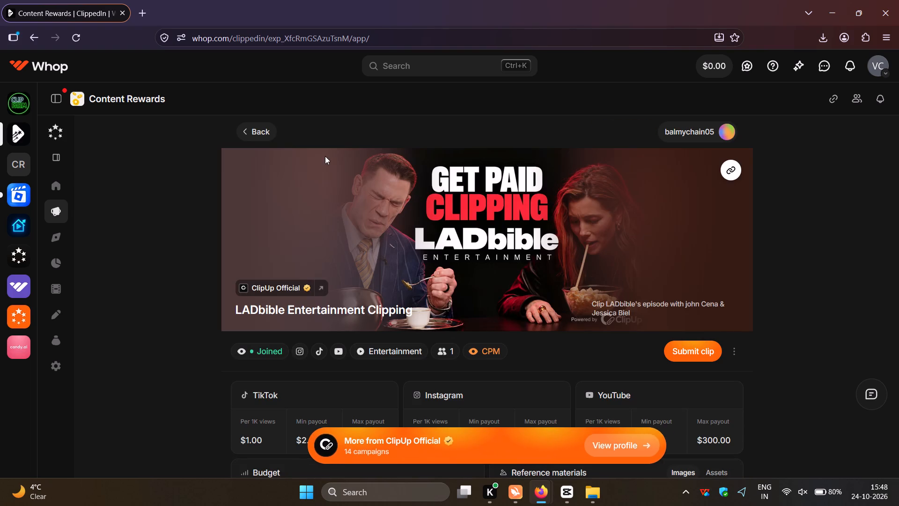
{"action": "left_click", "coordinate": [261, 134]}
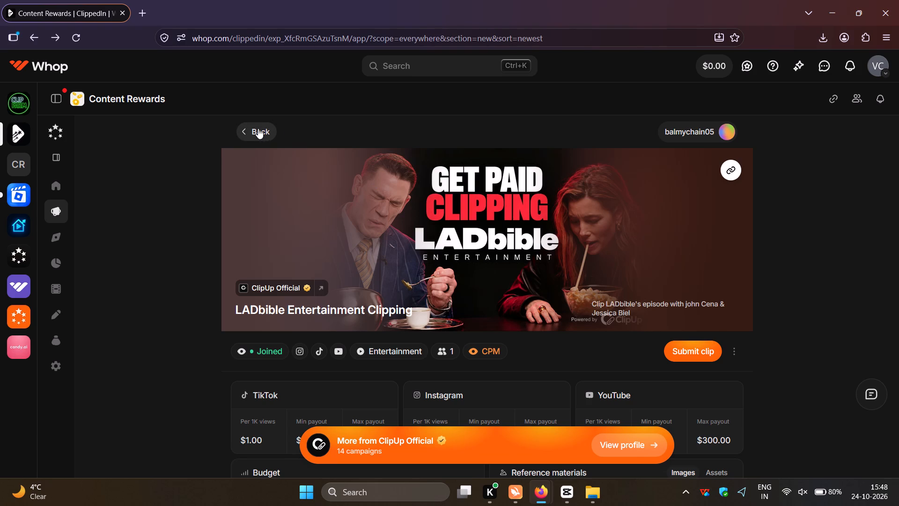
{"action": "left_click", "coordinate": [262, 134]}
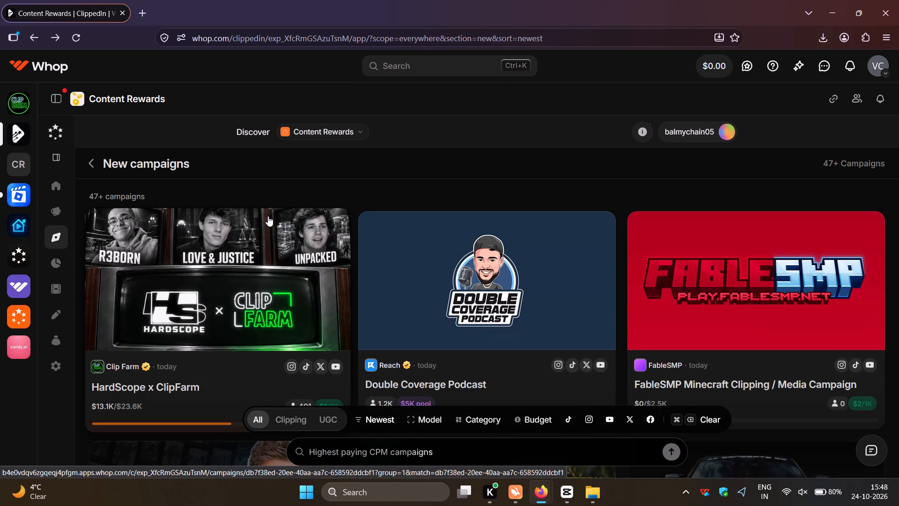
{"action": "scroll", "coordinate": [268, 216], "scroll_direction": "down", "scroll_amount": 5}
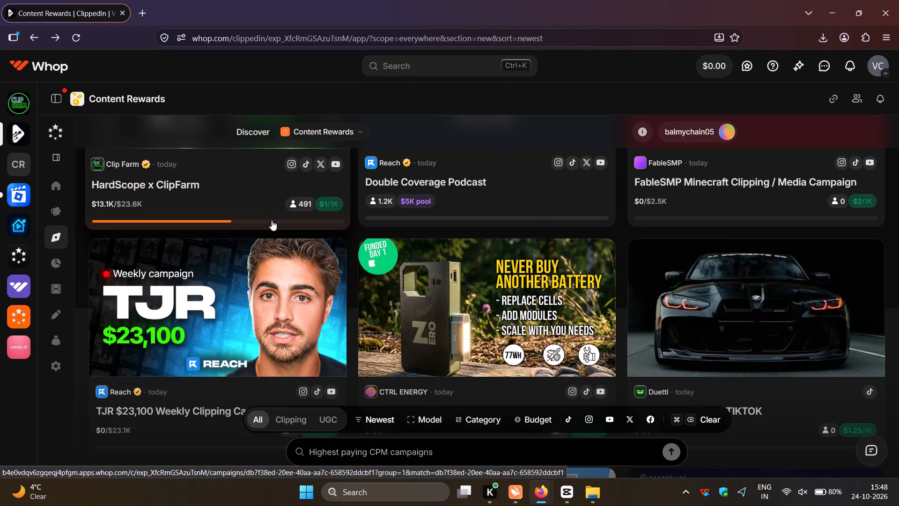
{"action": "scroll", "coordinate": [272, 220], "scroll_direction": "down", "scroll_amount": 3}
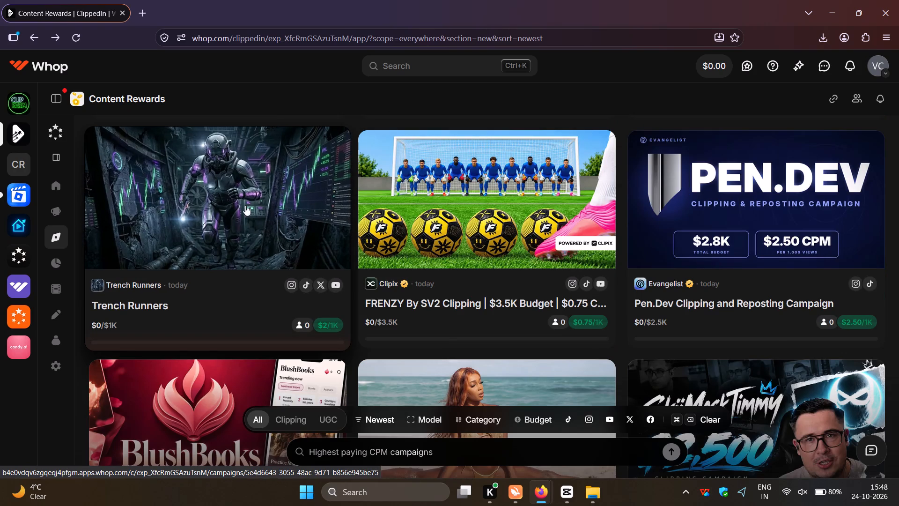
{"action": "scroll", "coordinate": [275, 265], "scroll_direction": "up", "scroll_amount": 5}
{"action": "scroll", "coordinate": [275, 265], "scroll_direction": "down", "scroll_amount": 5}
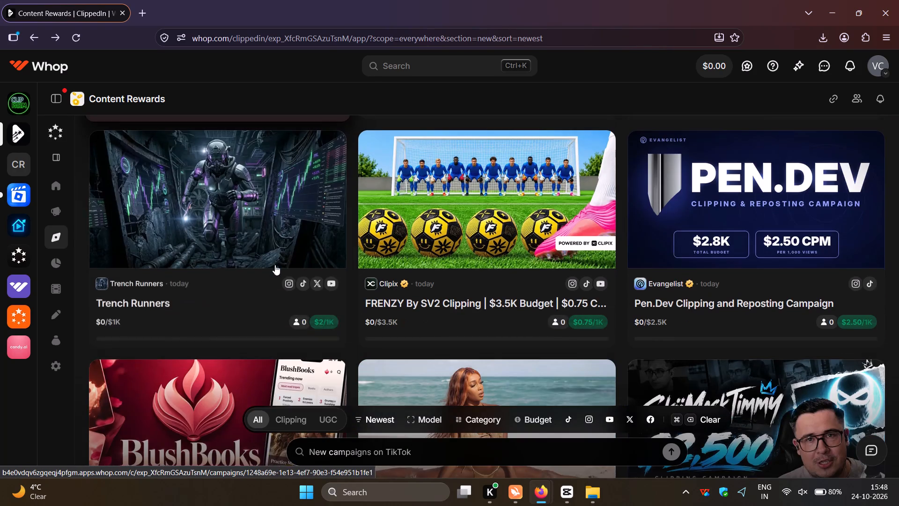
{"action": "scroll", "coordinate": [275, 265], "scroll_direction": "down", "scroll_amount": 2}
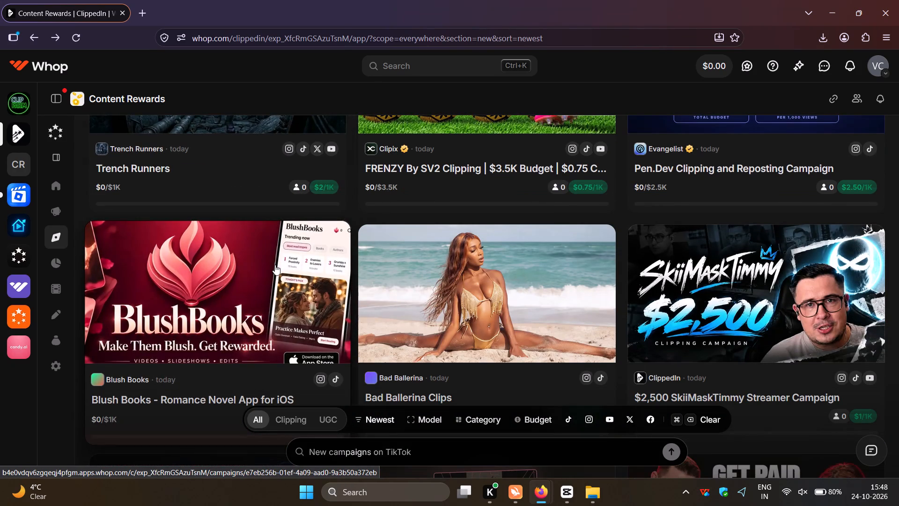
{"action": "scroll", "coordinate": [275, 265], "scroll_direction": "down", "scroll_amount": 5}
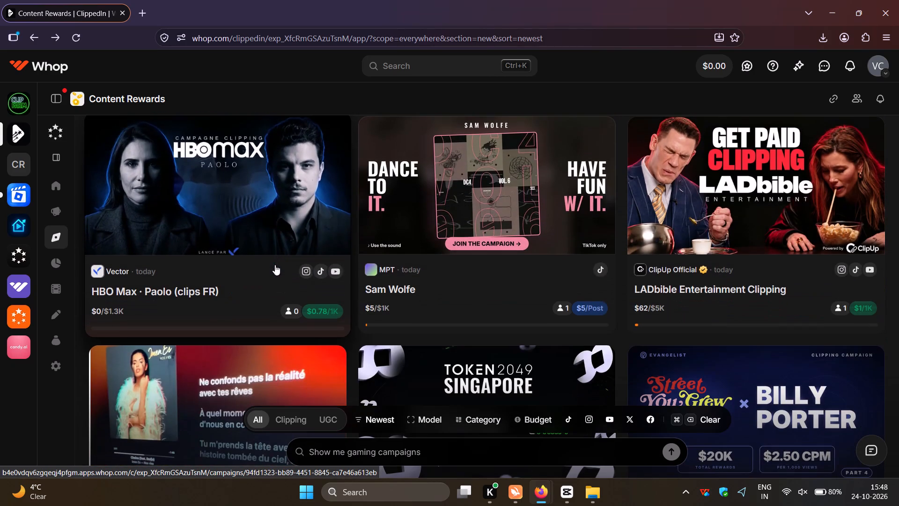
{"action": "scroll", "coordinate": [275, 265], "scroll_direction": "down", "scroll_amount": 3}
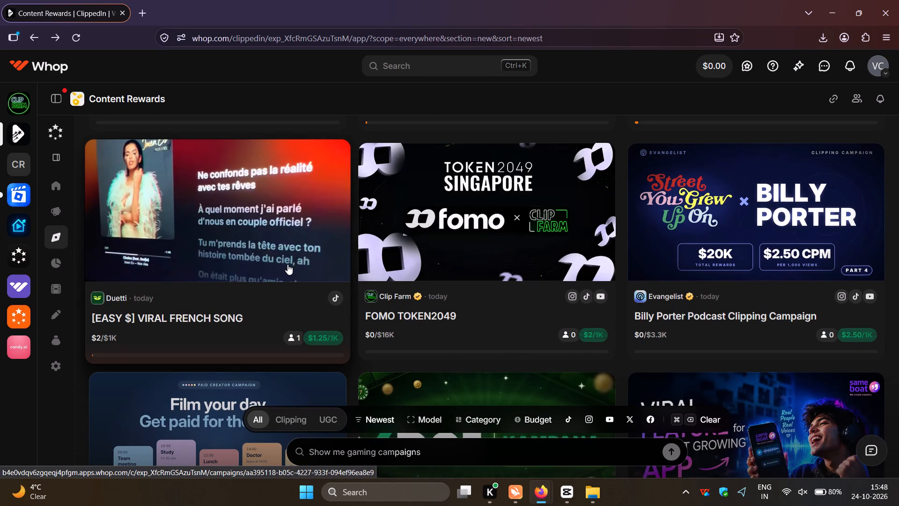
Open the FOMO TOKEN2049 campaign by Clip Farm and examine its platform payout rates, budget and reference materials.
{"action": "left_click", "coordinate": [487, 242]}
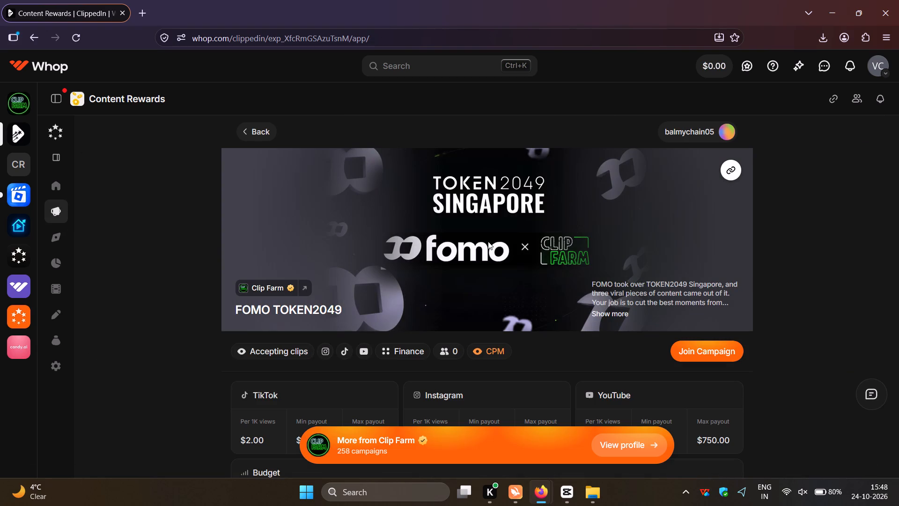
{"action": "left_click", "coordinate": [260, 129]}
{"action": "scroll", "coordinate": [389, 197], "scroll_direction": "down", "scroll_amount": 2}
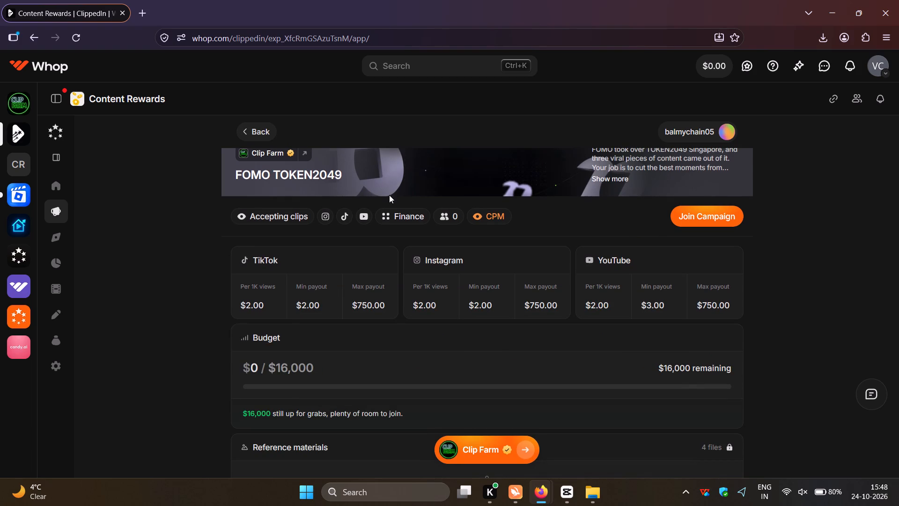
{"action": "scroll", "coordinate": [389, 195], "scroll_direction": "down", "scroll_amount": 2}
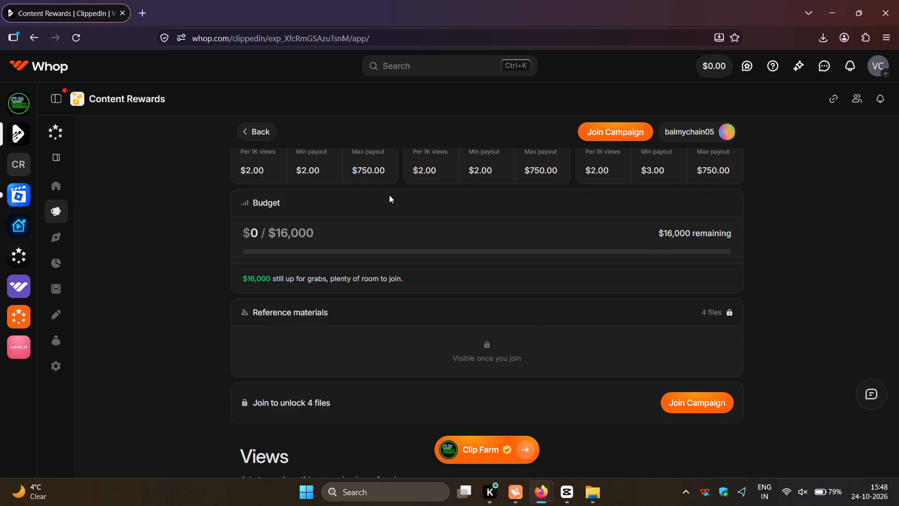
Join the FOMO TOKEN2049 campaign.
{"action": "scroll", "coordinate": [389, 195], "scroll_direction": "up", "scroll_amount": 4}
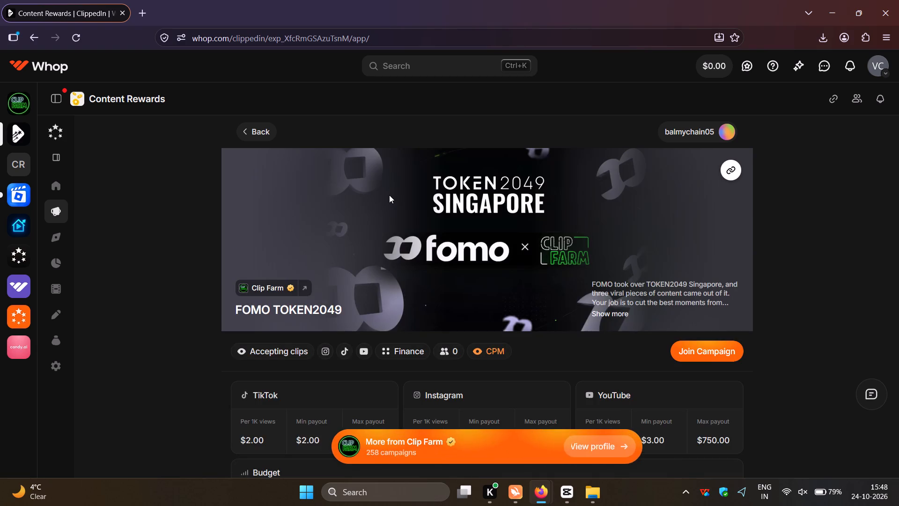
{"action": "left_click", "coordinate": [725, 359]}
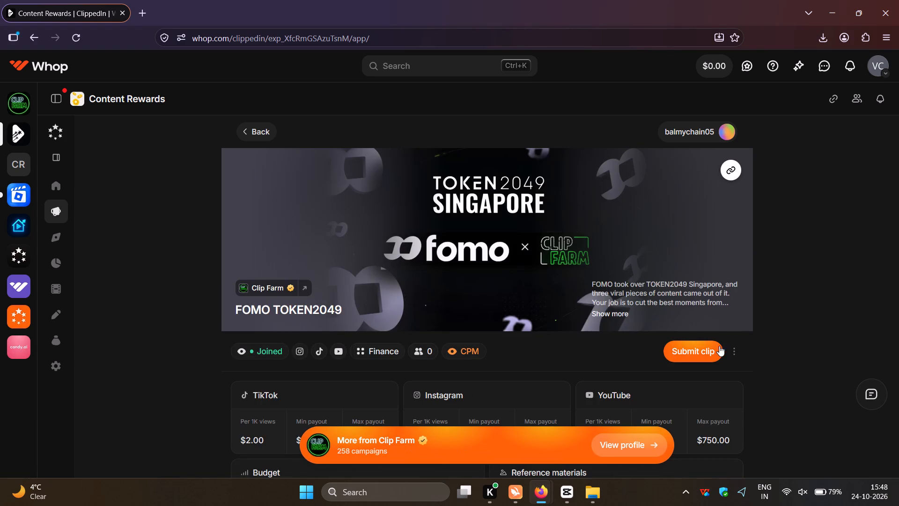
Open the campaign's YouTube reference video, sample it from about two minutes in, and pause it.
{"action": "scroll", "coordinate": [658, 281], "scroll_direction": "down", "scroll_amount": 4}
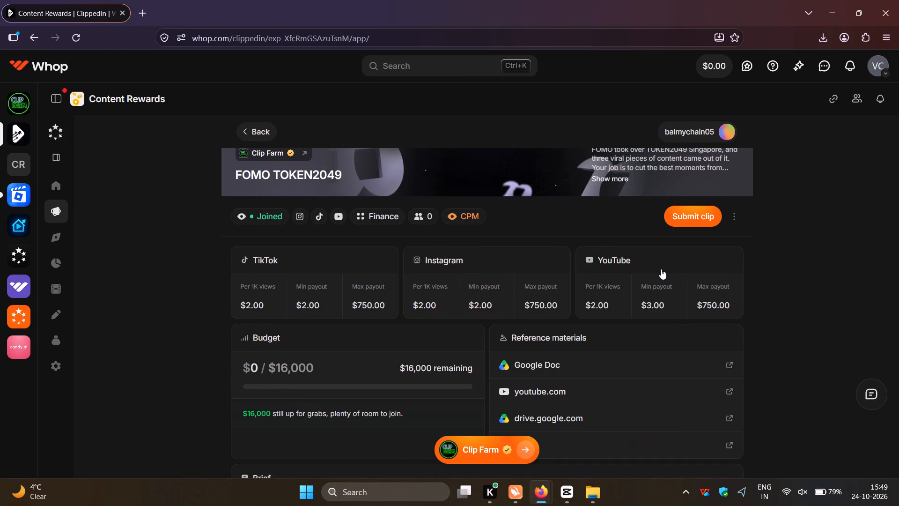
{"action": "left_click", "coordinate": [618, 260]}
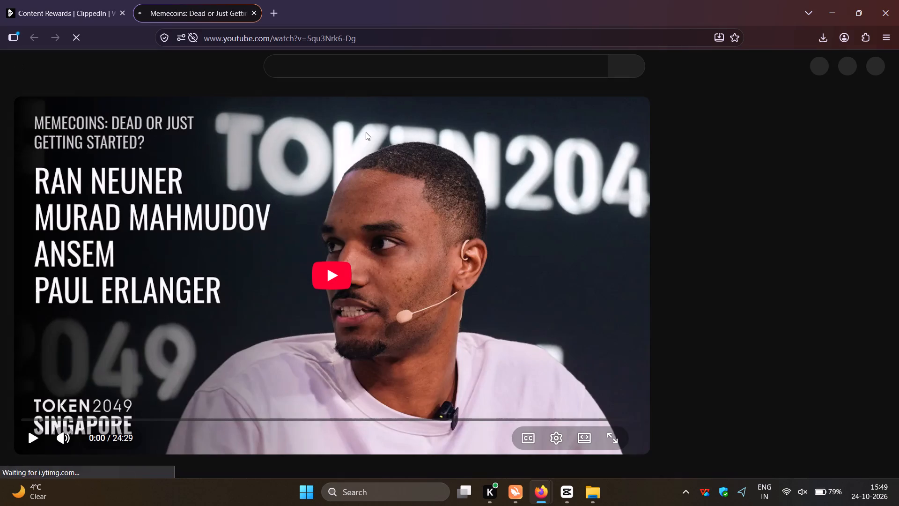
{"action": "scroll", "coordinate": [368, 157], "scroll_direction": "down", "scroll_amount": 2}
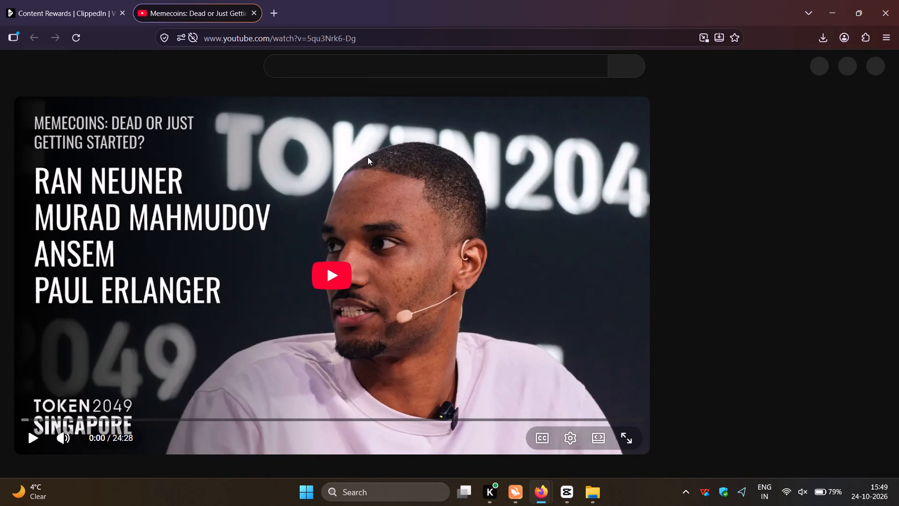
{"action": "scroll", "coordinate": [372, 176], "scroll_direction": "down", "scroll_amount": 1}
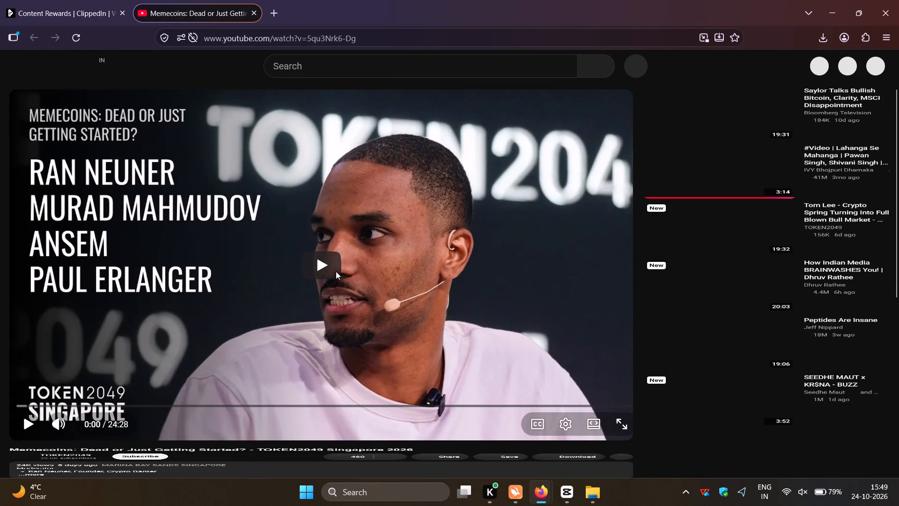
{"action": "left_click", "coordinate": [335, 272]}
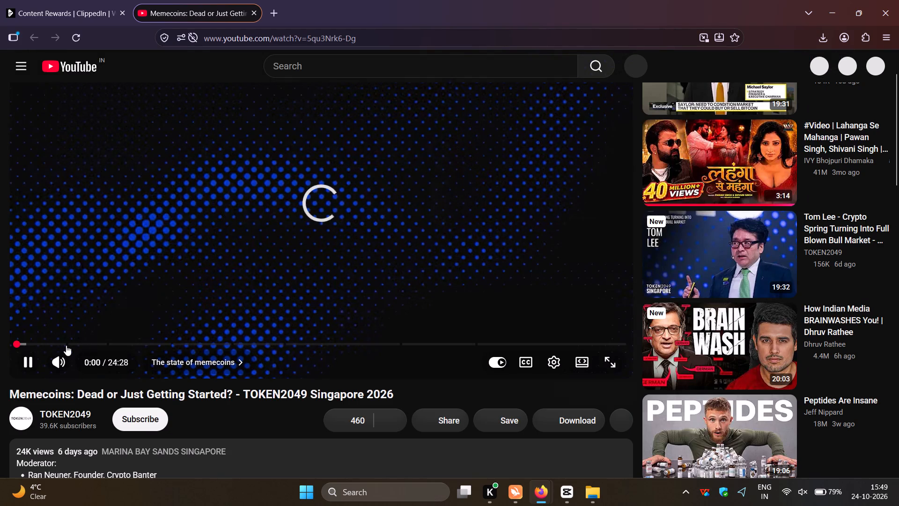
{"action": "left_click", "coordinate": [66, 345]}
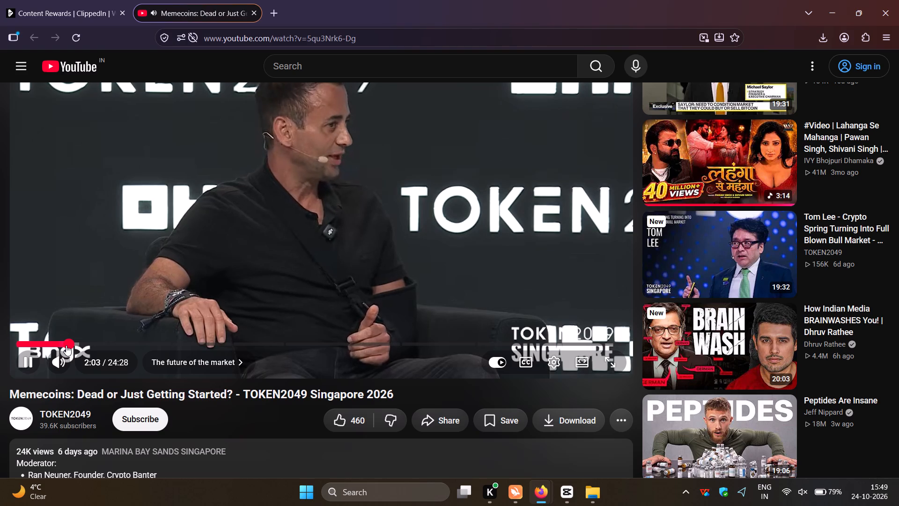
{"action": "scroll", "coordinate": [435, 318], "scroll_direction": "up", "scroll_amount": 5}
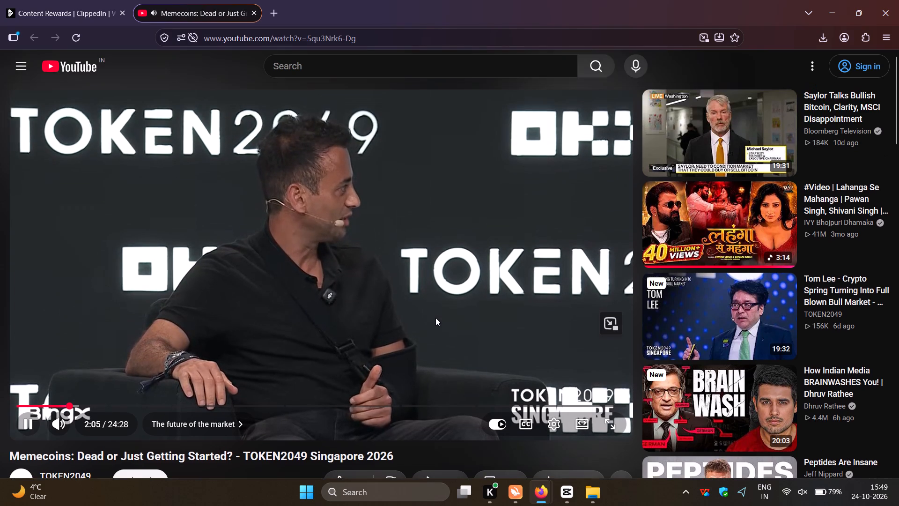
{"action": "scroll", "coordinate": [377, 267], "scroll_direction": "down", "scroll_amount": 1}
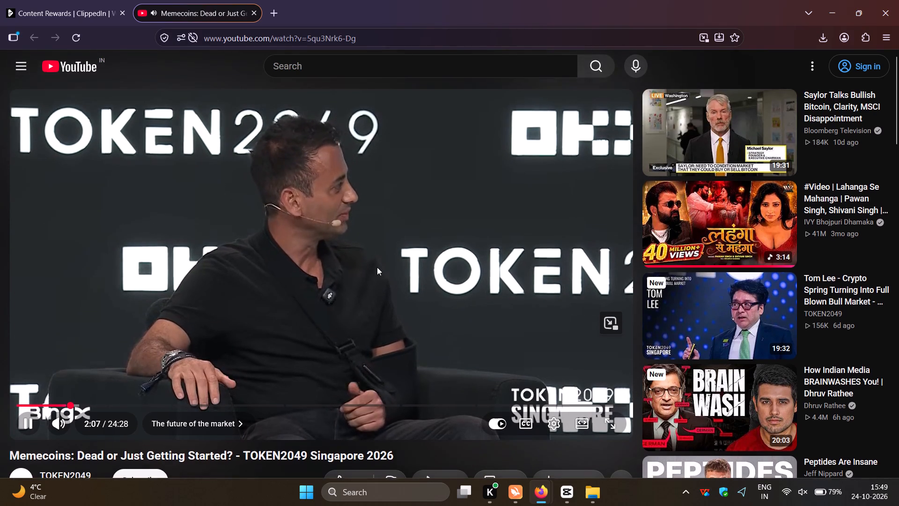
{"action": "left_click", "coordinate": [353, 269]}
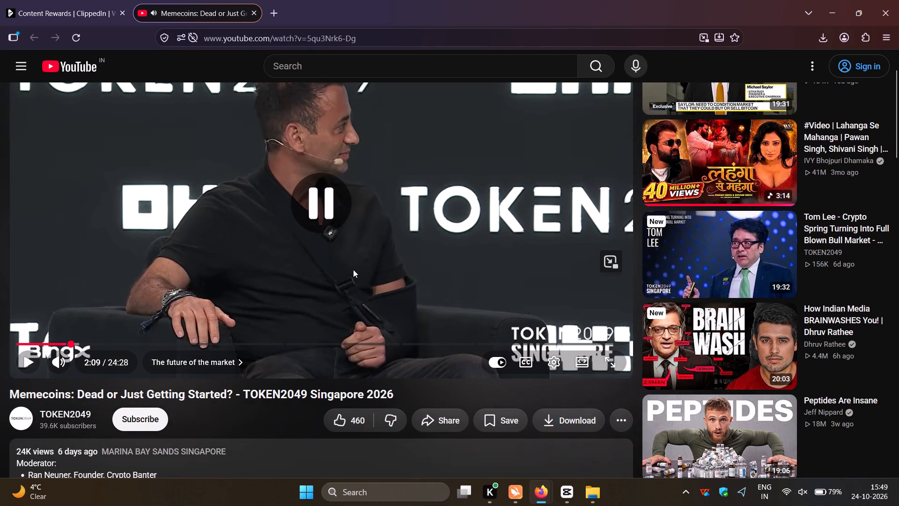
Open the FOMO TOKEN2049 campaign's Google Doc brief and read through its content sources, clip ideas, caption, editing, payout and rule sections.
{"action": "left_click", "coordinate": [82, 13]}
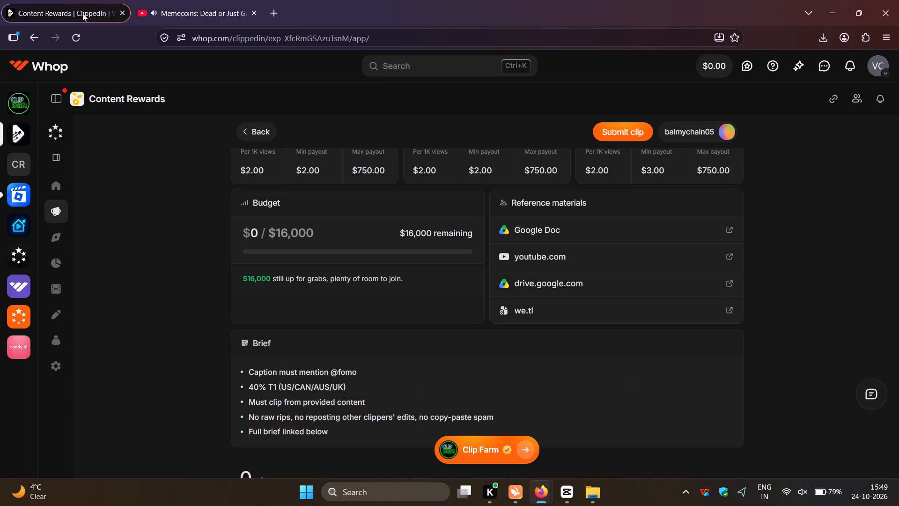
{"action": "left_click", "coordinate": [575, 226]}
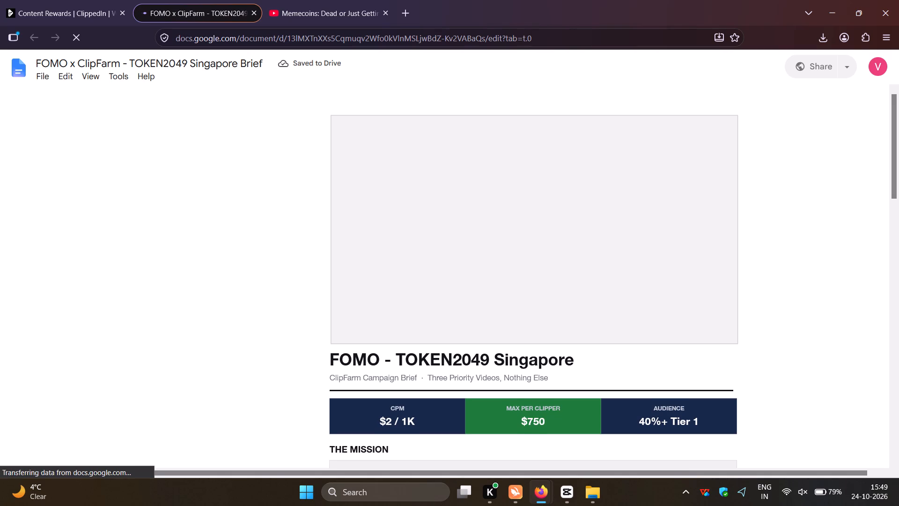
{"action": "scroll", "coordinate": [586, 264], "scroll_direction": "down", "scroll_amount": 3}
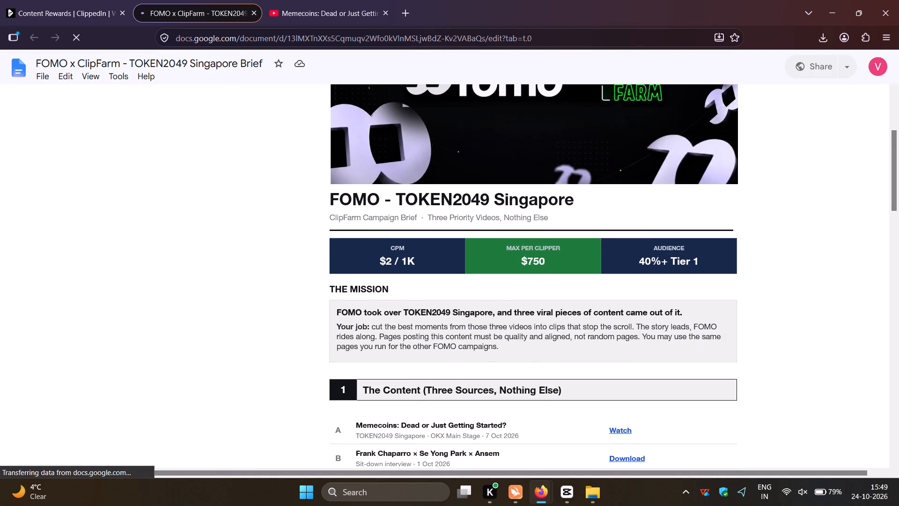
{"action": "scroll", "coordinate": [588, 274], "scroll_direction": "down", "scroll_amount": 2}
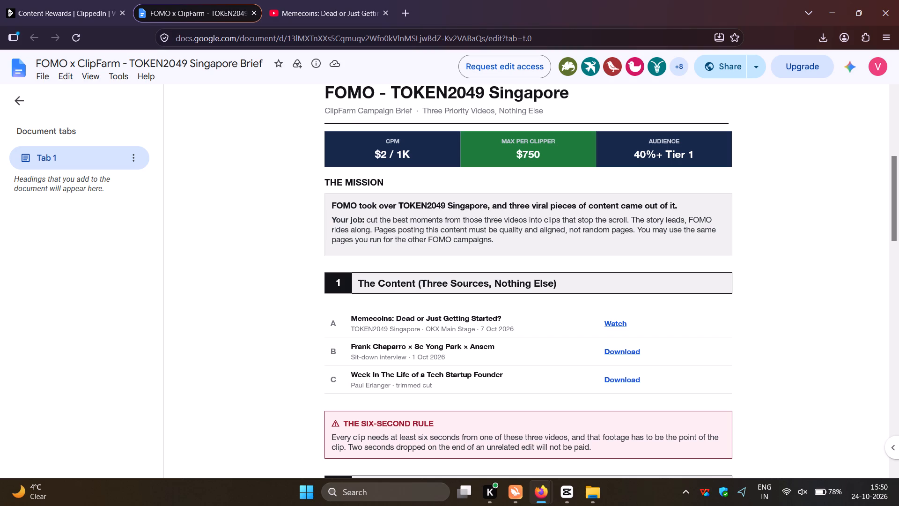
{"action": "scroll", "coordinate": [572, 227], "scroll_direction": "down", "scroll_amount": 1}
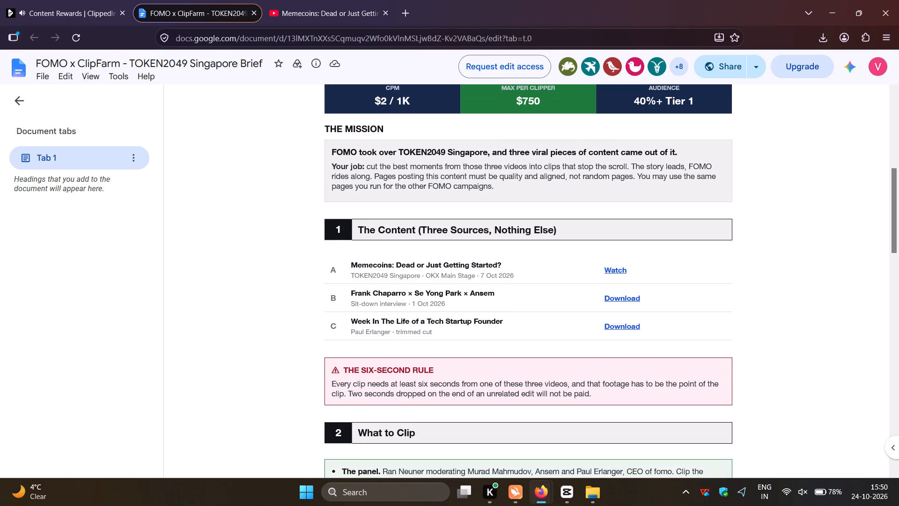
{"action": "scroll", "coordinate": [572, 227], "scroll_direction": "down", "scroll_amount": 2}
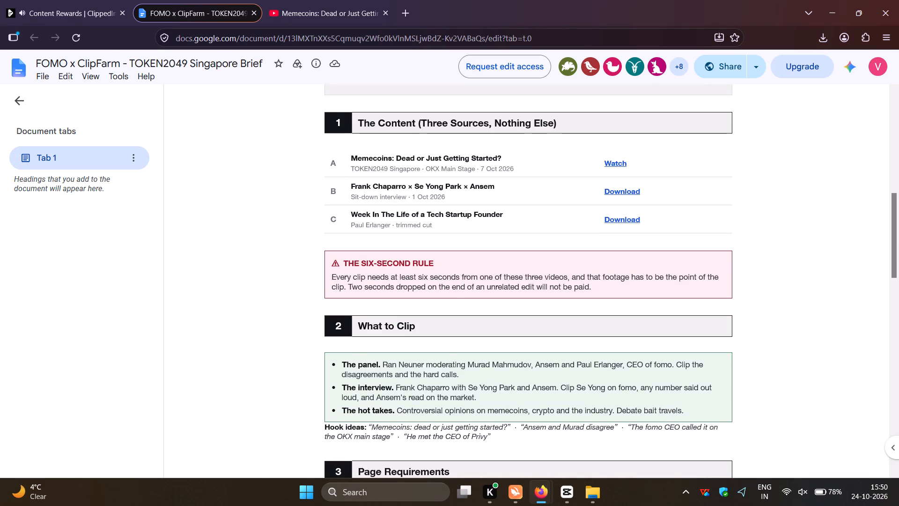
{"action": "scroll", "coordinate": [553, 249], "scroll_direction": "down", "scroll_amount": 2}
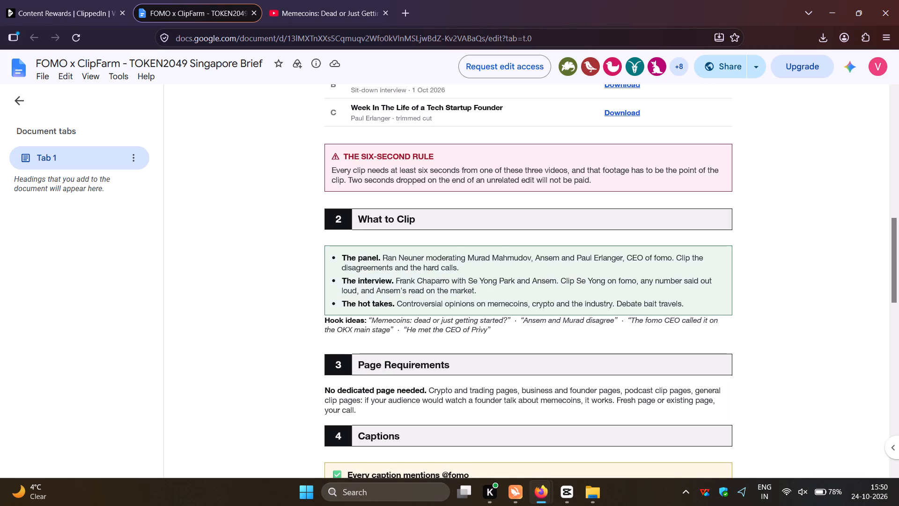
{"action": "scroll", "coordinate": [553, 249], "scroll_direction": "down", "scroll_amount": 3}
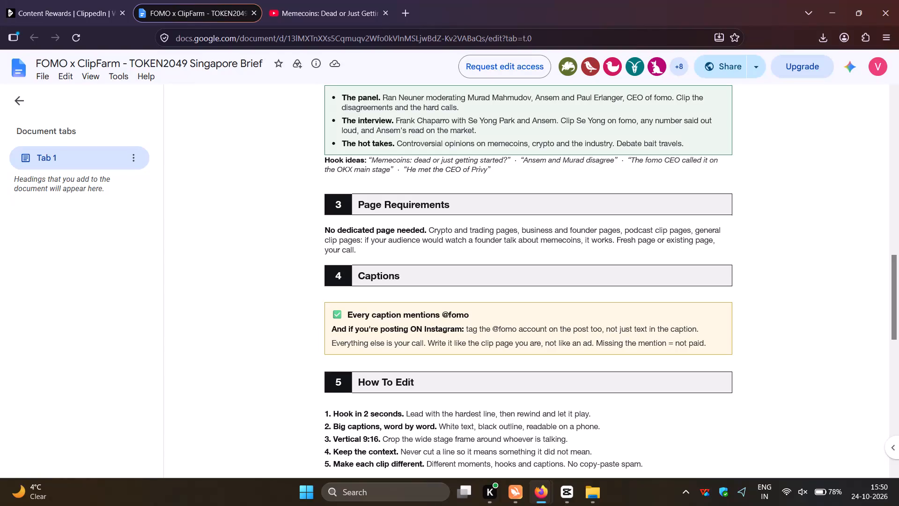
{"action": "scroll", "coordinate": [458, 256], "scroll_direction": "down", "scroll_amount": 4}
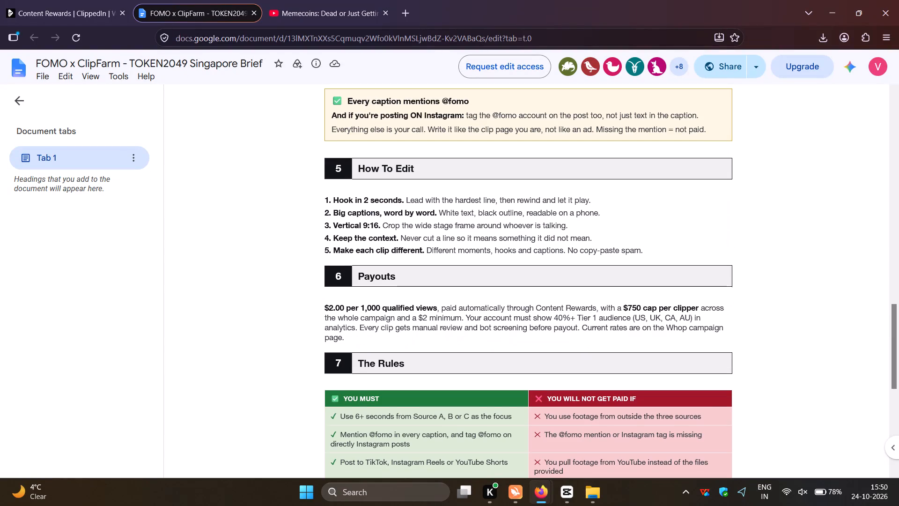
{"action": "scroll", "coordinate": [458, 256], "scroll_direction": "down", "scroll_amount": 2}
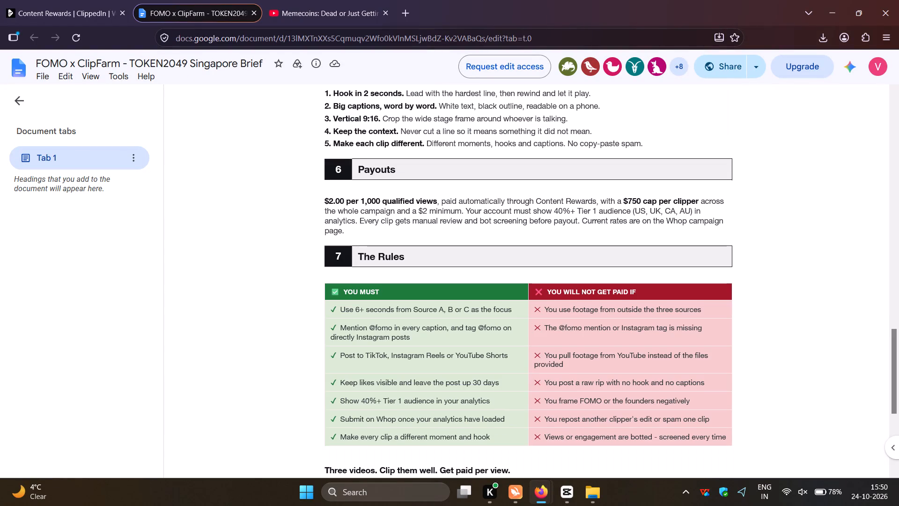
{"action": "scroll", "coordinate": [458, 256], "scroll_direction": "down", "scroll_amount": 6}
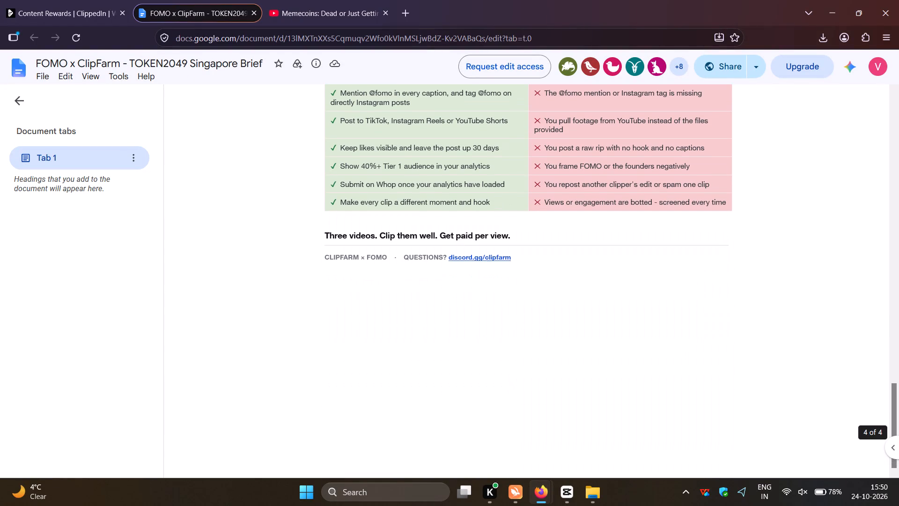
{"action": "scroll", "coordinate": [458, 256], "scroll_direction": "down", "scroll_amount": 3}
From the brief's content list, open the source B sit-down interview file in Google Drive and load it into Google Vids.
{"action": "scroll", "coordinate": [458, 256], "scroll_direction": "up", "scroll_amount": 14}
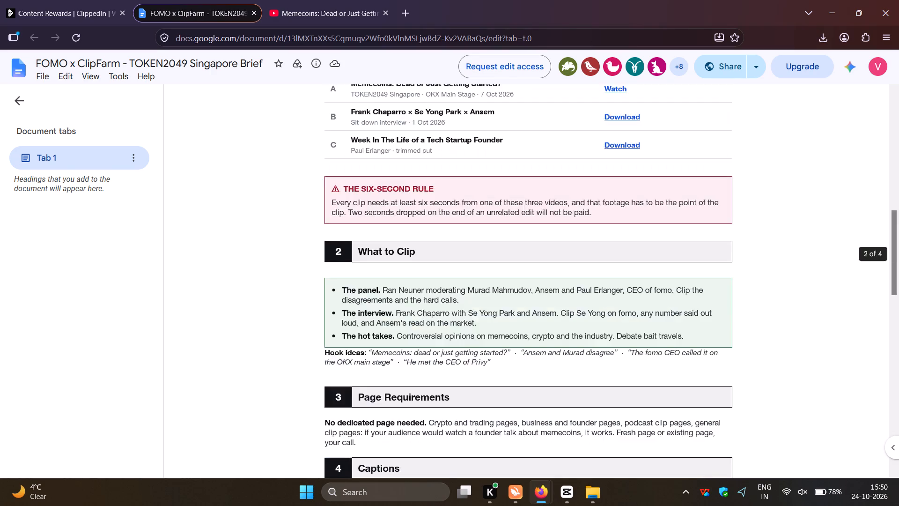
{"action": "scroll", "coordinate": [458, 256], "scroll_direction": "up", "scroll_amount": 2}
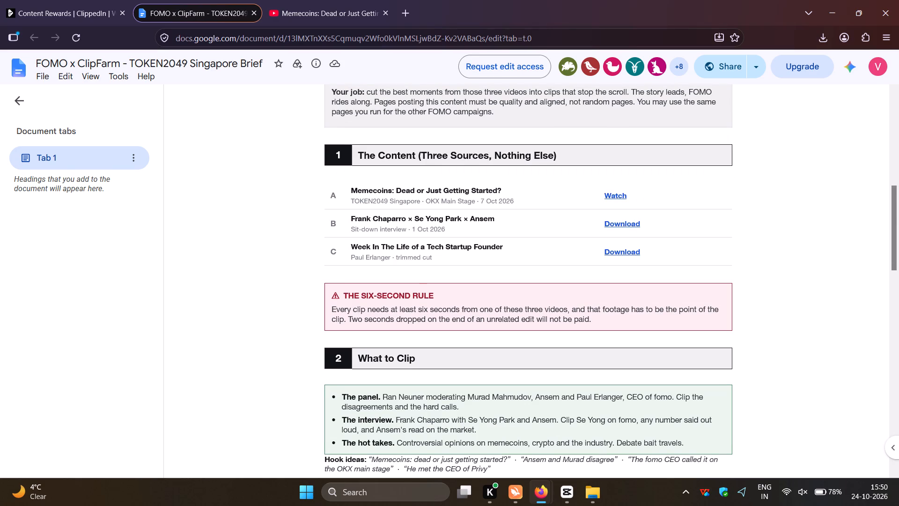
{"action": "left_click", "coordinate": [623, 223]}
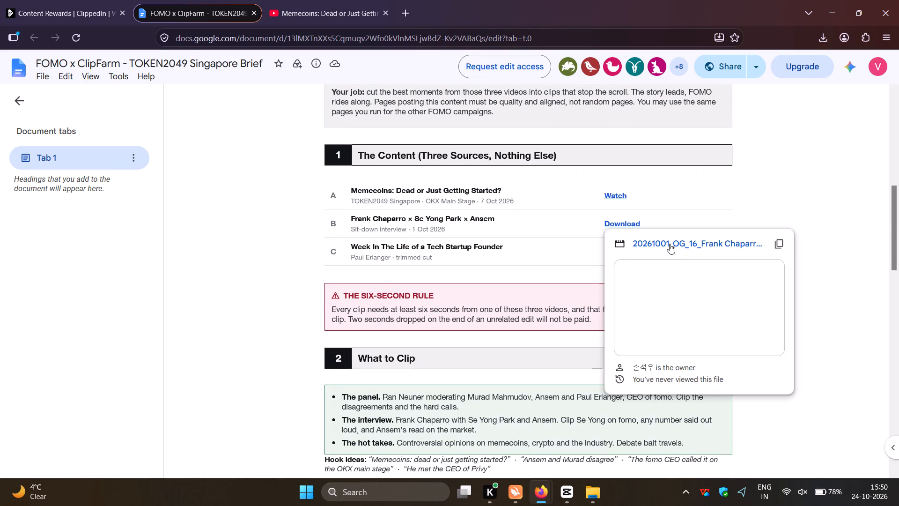
{"action": "left_click", "coordinate": [684, 242]}
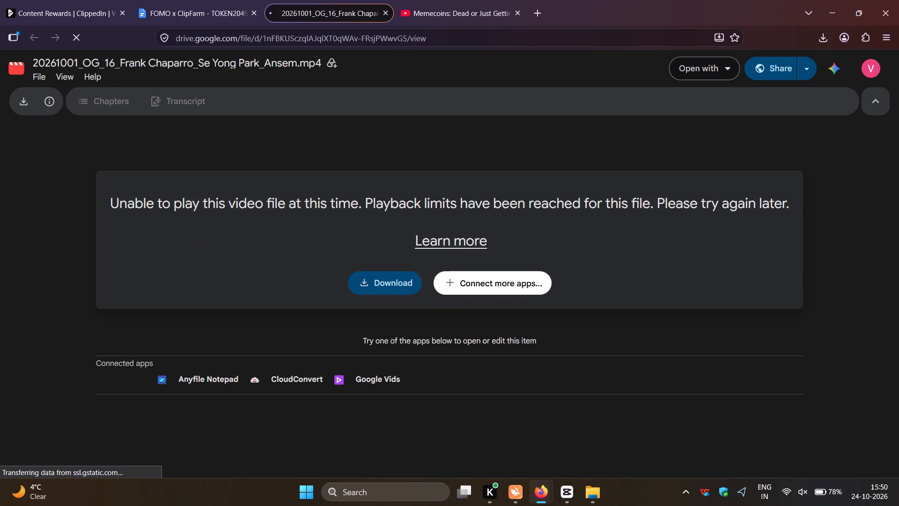
{"action": "left_click", "coordinate": [352, 376]}
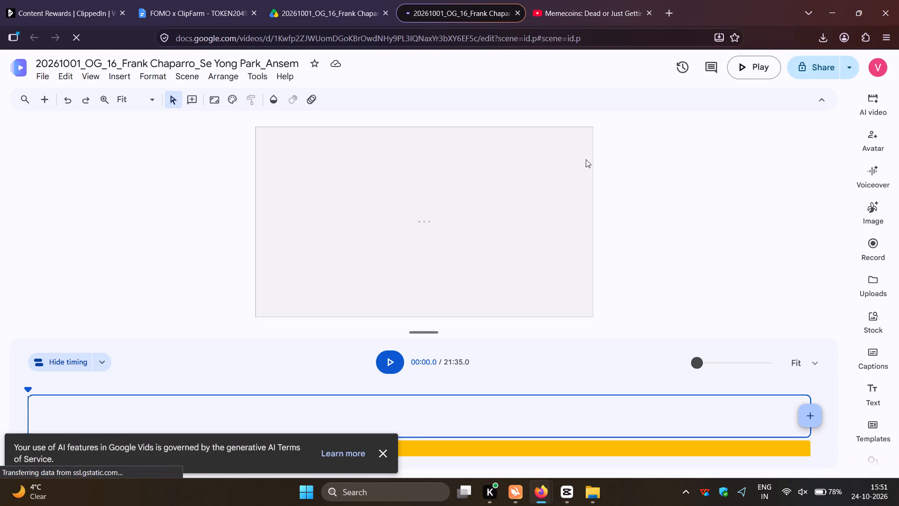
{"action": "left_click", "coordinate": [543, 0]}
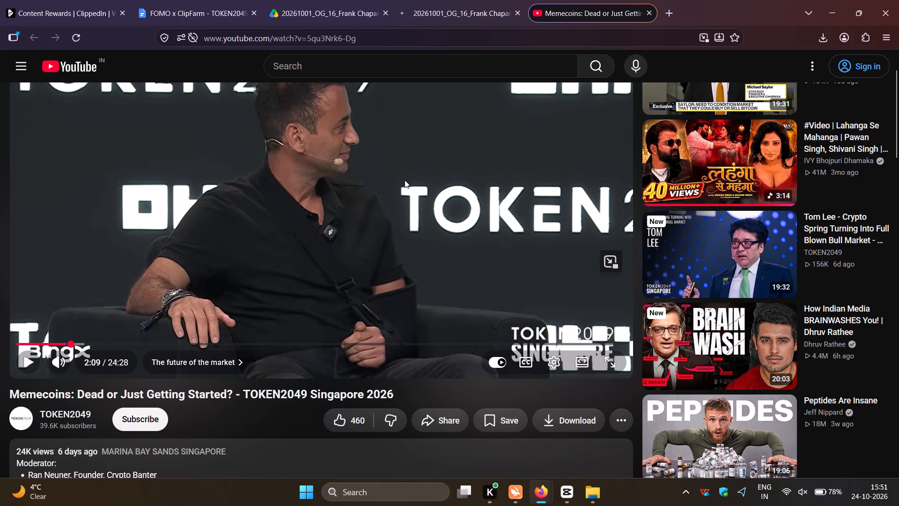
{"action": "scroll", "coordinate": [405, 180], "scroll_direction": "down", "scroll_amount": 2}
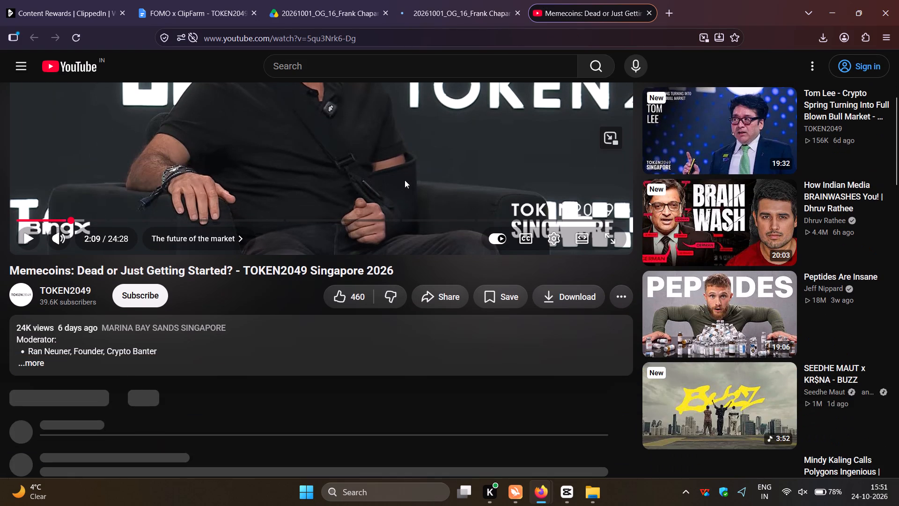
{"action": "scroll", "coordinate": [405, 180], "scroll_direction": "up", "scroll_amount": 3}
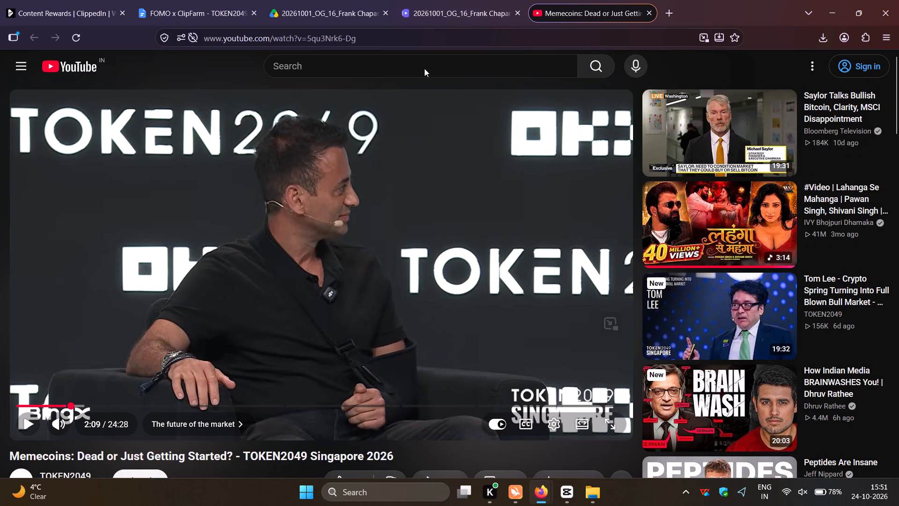
Download the source B interview from its Google Vids project as an MP4 video.
{"action": "left_click", "coordinate": [464, 0]}
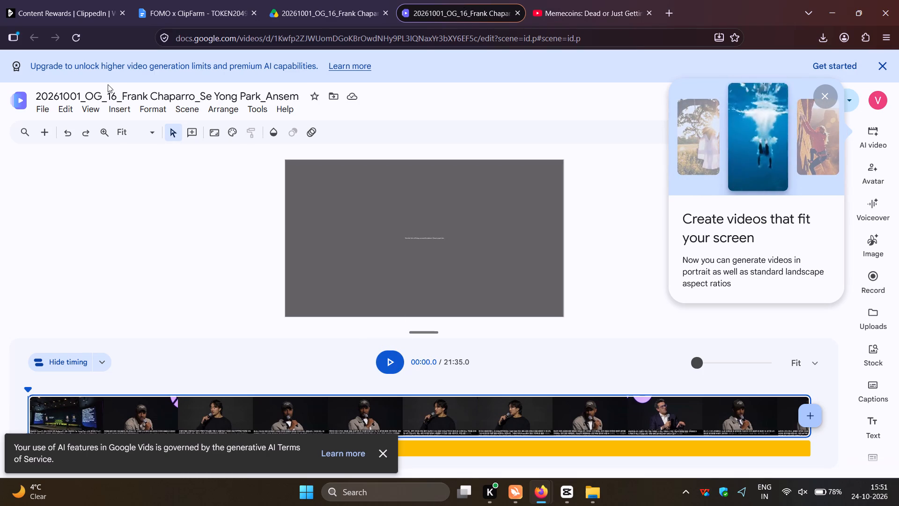
{"action": "left_click", "coordinate": [42, 106]}
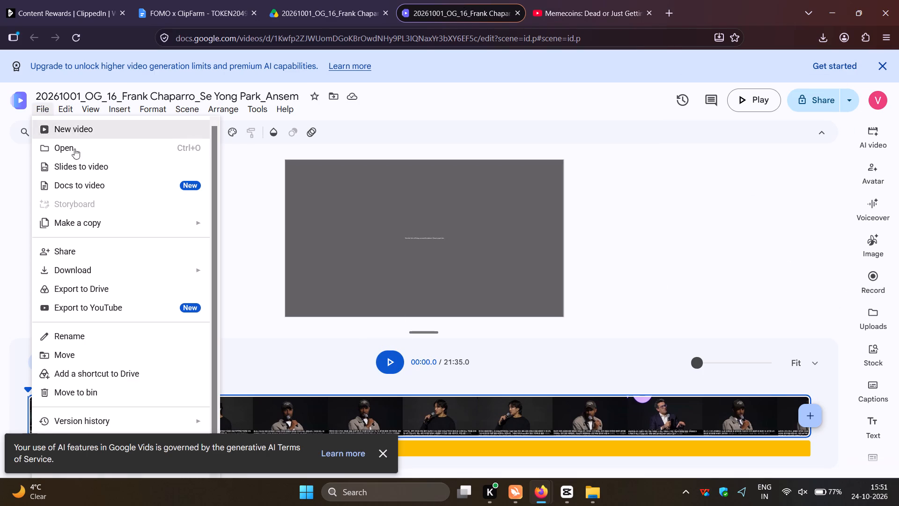
{"action": "left_click", "coordinate": [94, 270]}
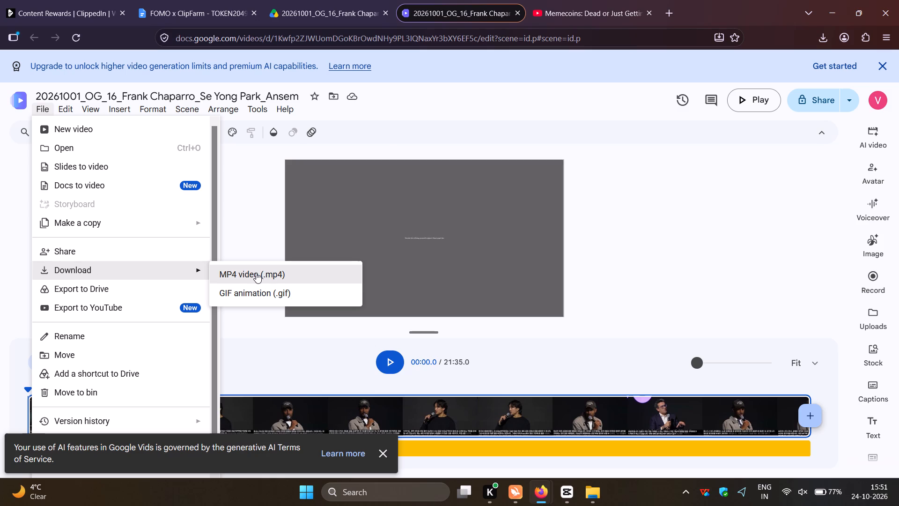
{"action": "left_click", "coordinate": [256, 273]}
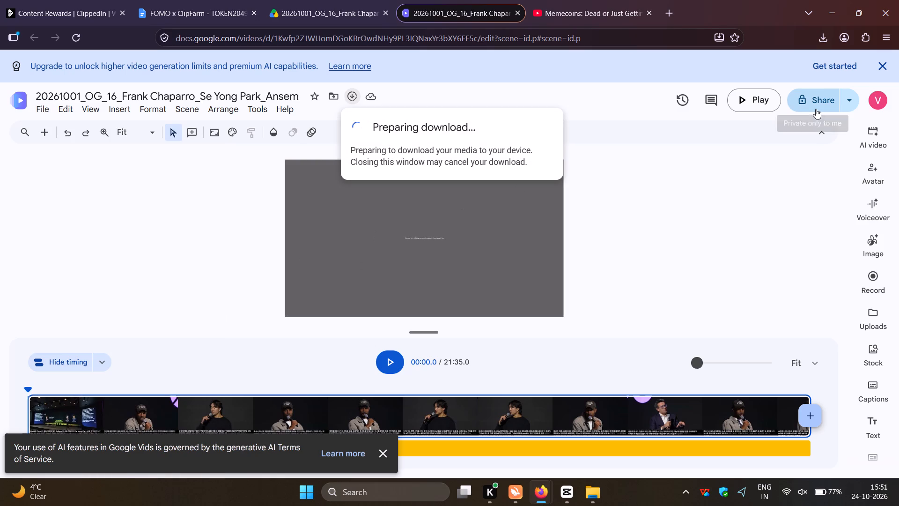
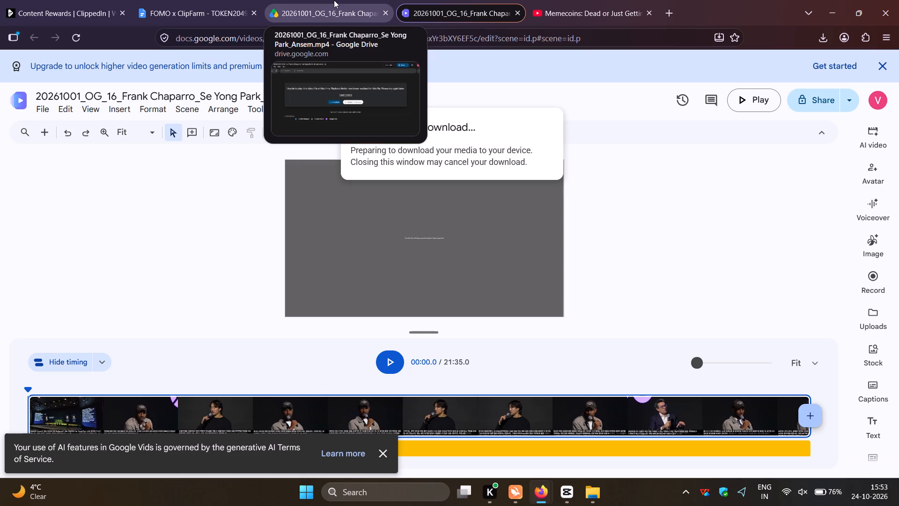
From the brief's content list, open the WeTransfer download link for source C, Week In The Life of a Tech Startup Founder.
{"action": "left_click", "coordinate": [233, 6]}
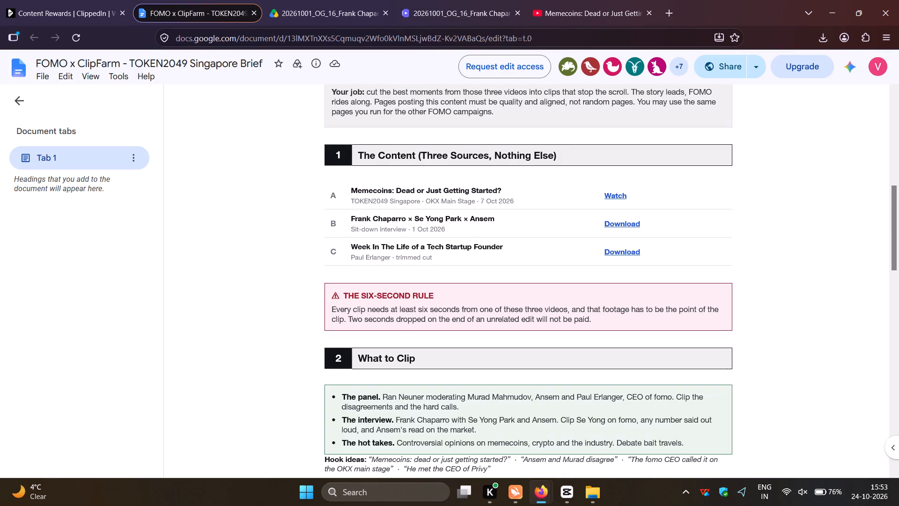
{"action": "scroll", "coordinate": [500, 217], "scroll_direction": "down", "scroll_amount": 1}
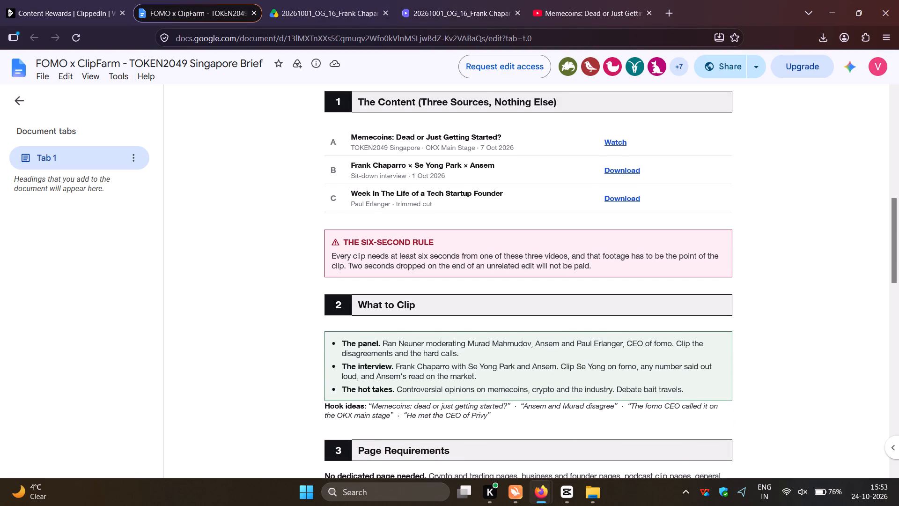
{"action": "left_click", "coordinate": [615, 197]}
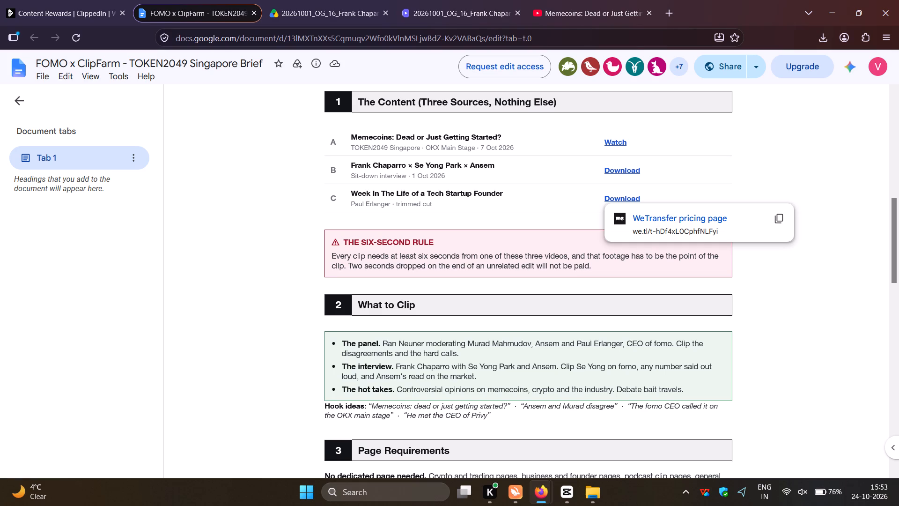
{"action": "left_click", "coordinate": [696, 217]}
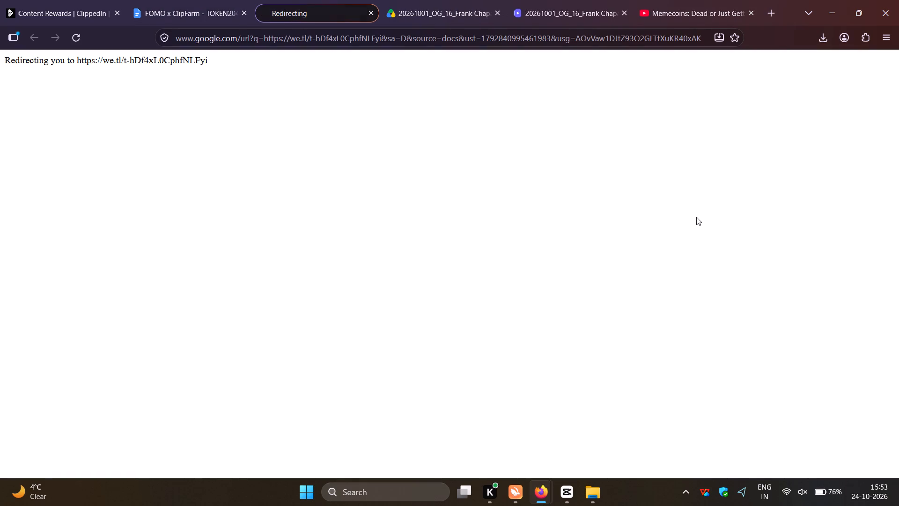
In the source B interview's Google Vids project, dismiss the AI terms notice and request the MP4 video download again.
{"action": "left_click", "coordinate": [566, 13]}
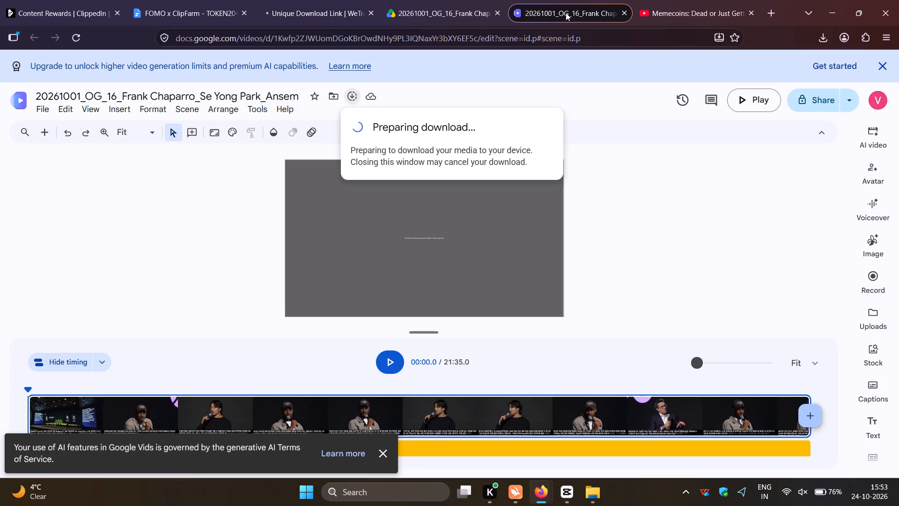
{"action": "scroll", "coordinate": [276, 159], "scroll_direction": "down", "scroll_amount": 5}
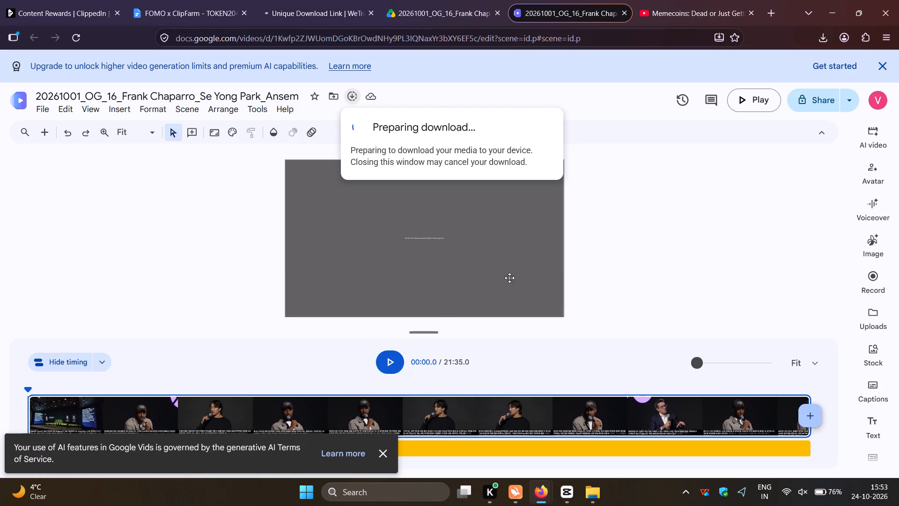
{"action": "left_click", "coordinate": [379, 453]}
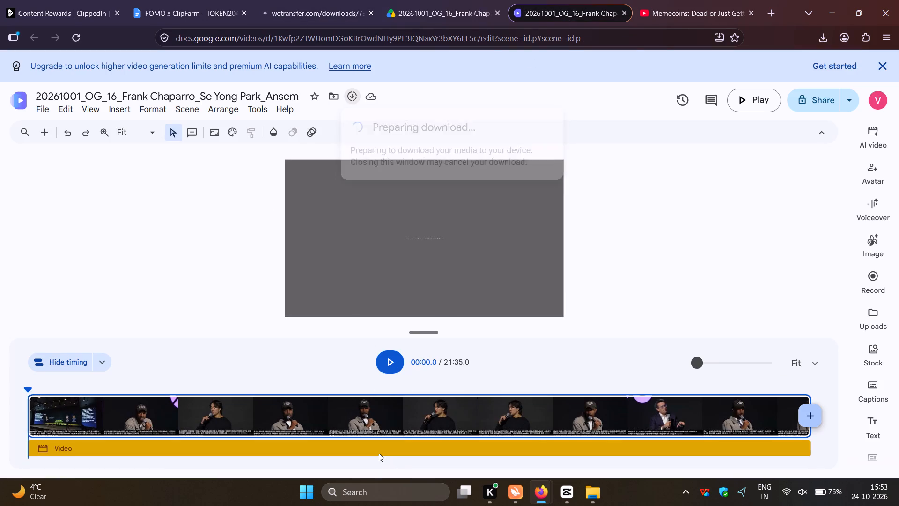
{"action": "scroll", "coordinate": [597, 268], "scroll_direction": "down", "scroll_amount": 8}
{"action": "scroll", "coordinate": [597, 268], "scroll_direction": "up", "scroll_amount": 10}
{"action": "scroll", "coordinate": [597, 268], "scroll_direction": "down", "scroll_amount": 8}
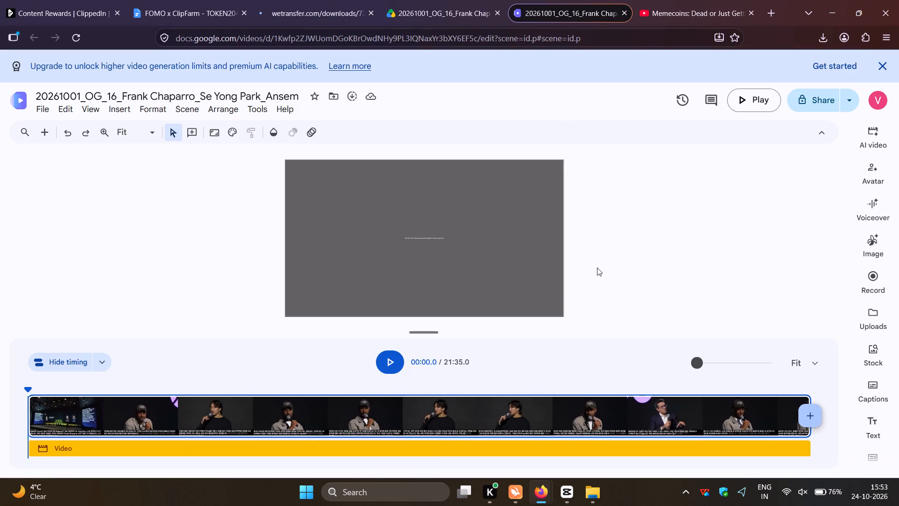
{"action": "scroll", "coordinate": [597, 268], "scroll_direction": "down", "scroll_amount": 1}
{"action": "scroll", "coordinate": [597, 268], "scroll_direction": "up", "scroll_amount": 7}
{"action": "scroll", "coordinate": [597, 268], "scroll_direction": "down", "scroll_amount": 4}
{"action": "scroll", "coordinate": [597, 268], "scroll_direction": "up", "scroll_amount": 4}
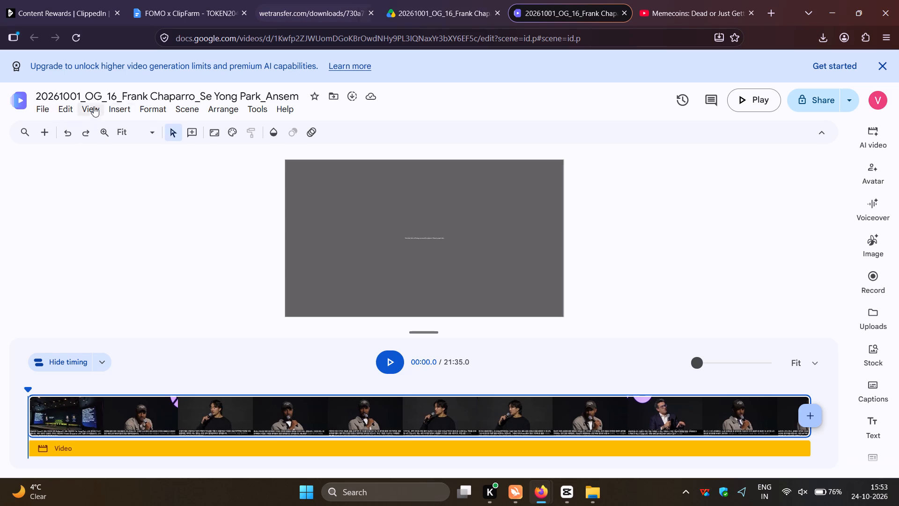
{"action": "left_click", "coordinate": [44, 107]}
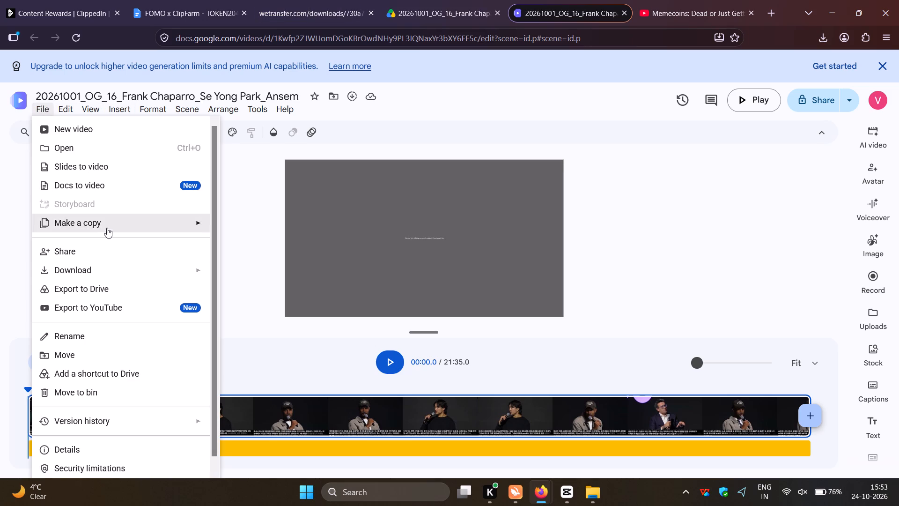
{"action": "left_click", "coordinate": [103, 271]}
{"action": "left_click", "coordinate": [261, 273]}
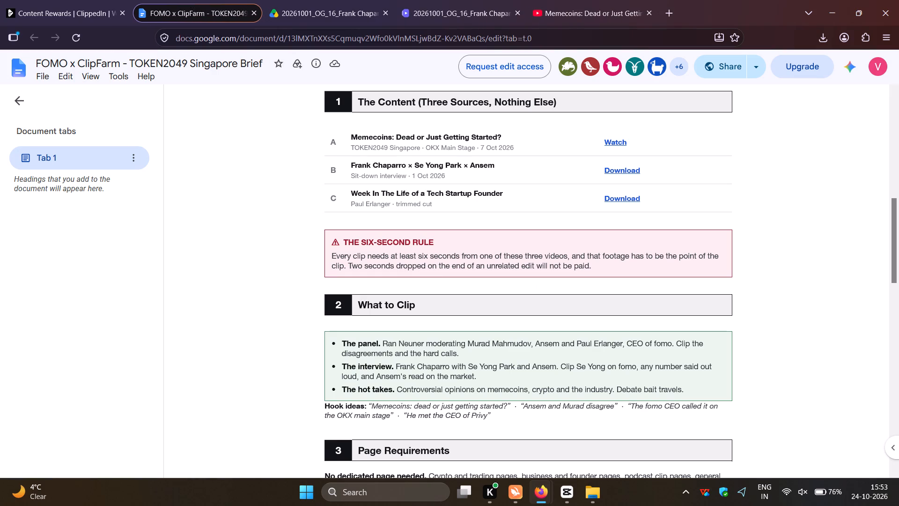
{"action": "left_click", "coordinate": [66, 10]}
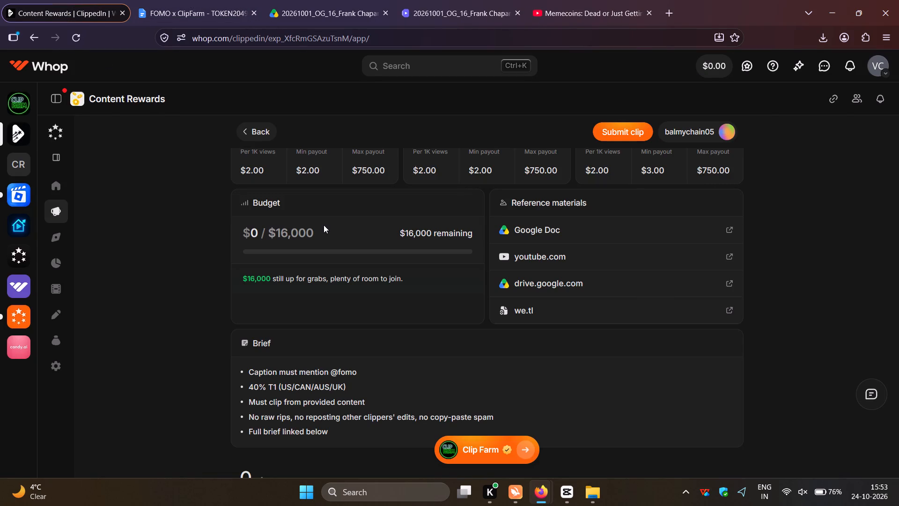
{"action": "scroll", "coordinate": [412, 226], "scroll_direction": "up", "scroll_amount": 10}
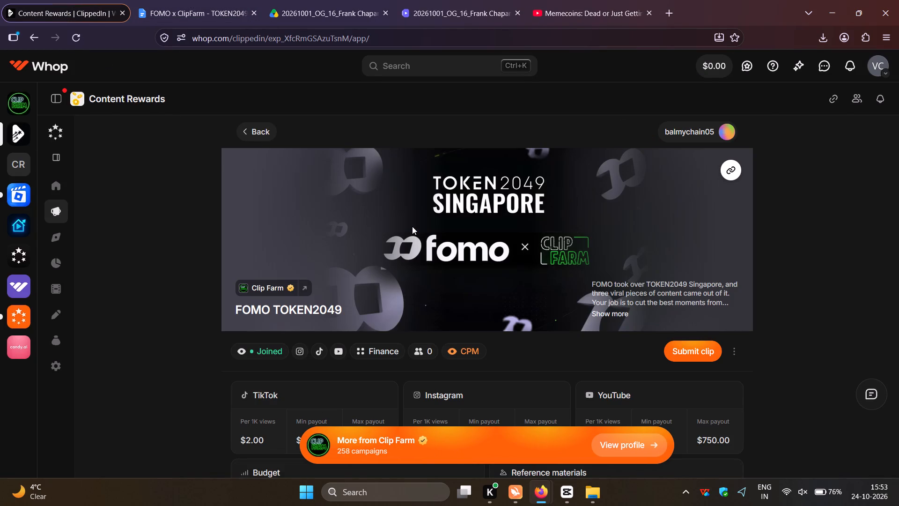
{"action": "scroll", "coordinate": [412, 226], "scroll_direction": "down", "scroll_amount": 4}
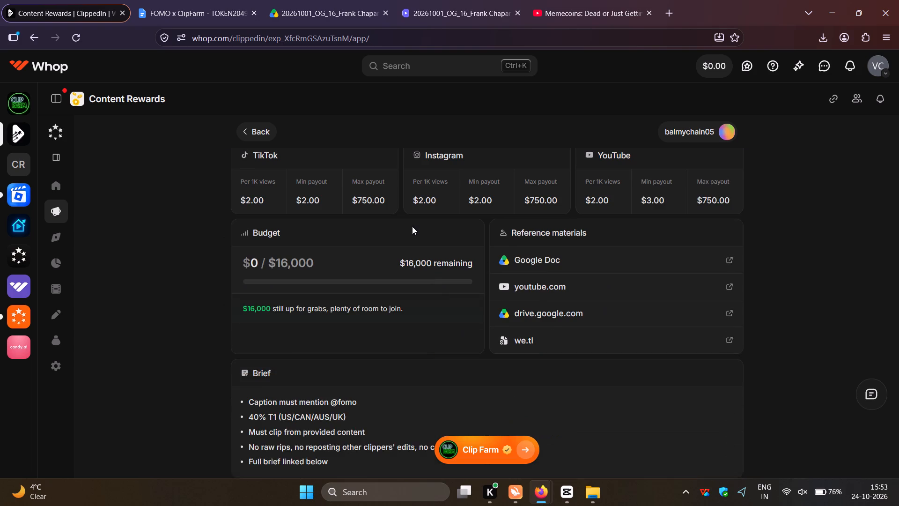
{"action": "left_click", "coordinate": [552, 283]}
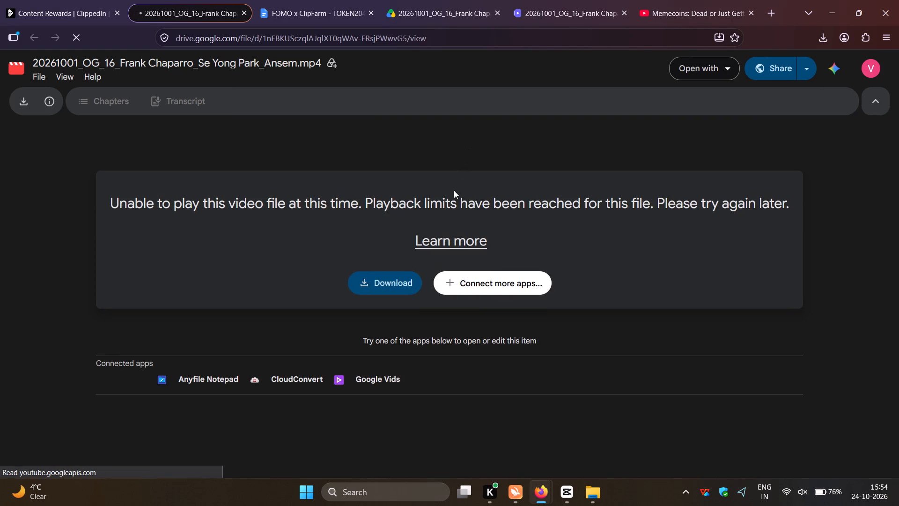
{"action": "left_click", "coordinate": [16, 104]}
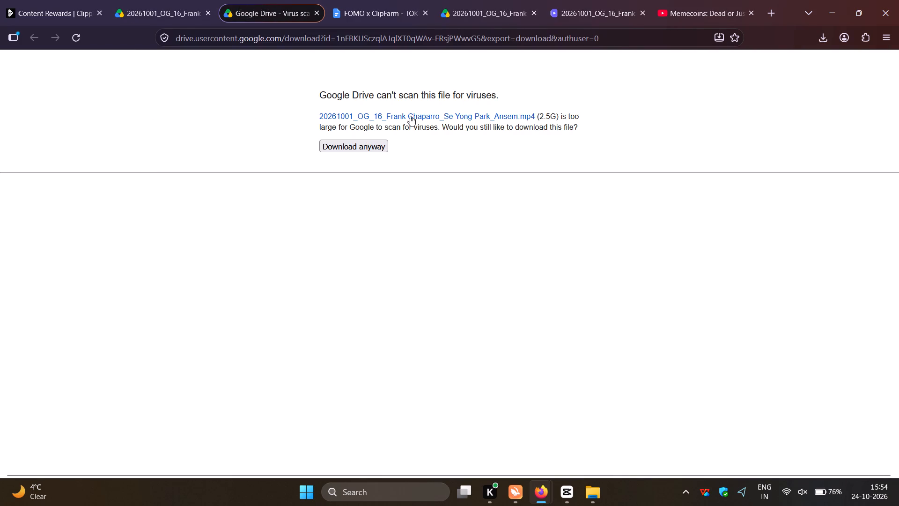
{"action": "left_click", "coordinate": [366, 147]}
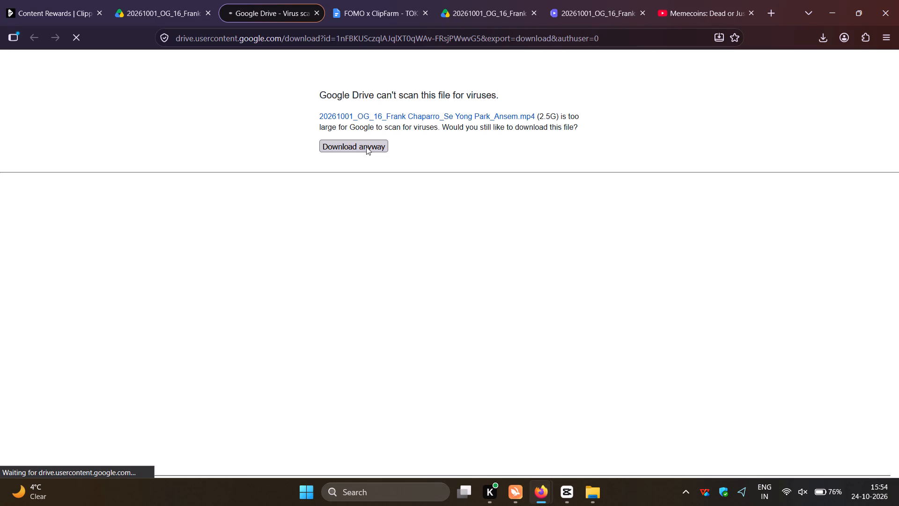
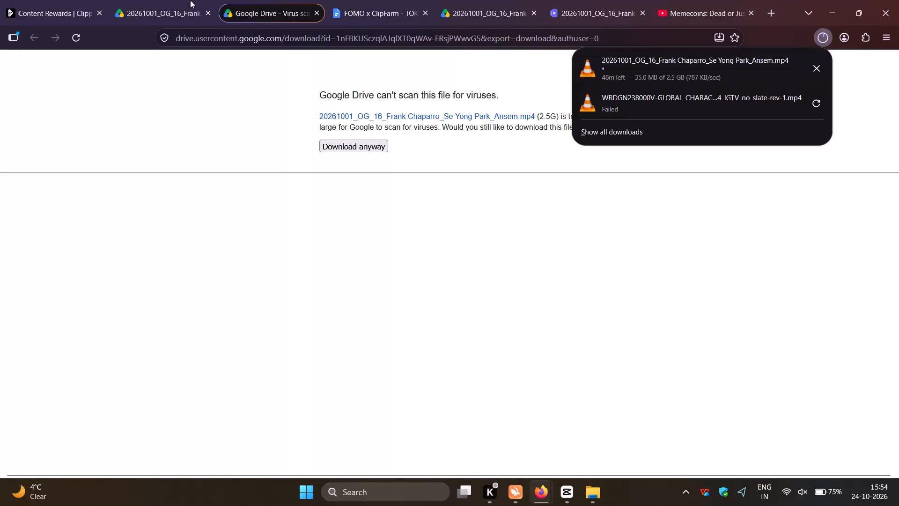
Return to the FOMO TOKEN2049 campaign on Whop and open the Google Doc brief from its reference materials.
{"action": "left_click", "coordinate": [149, 7]}
{"action": "left_click", "coordinate": [49, 9]}
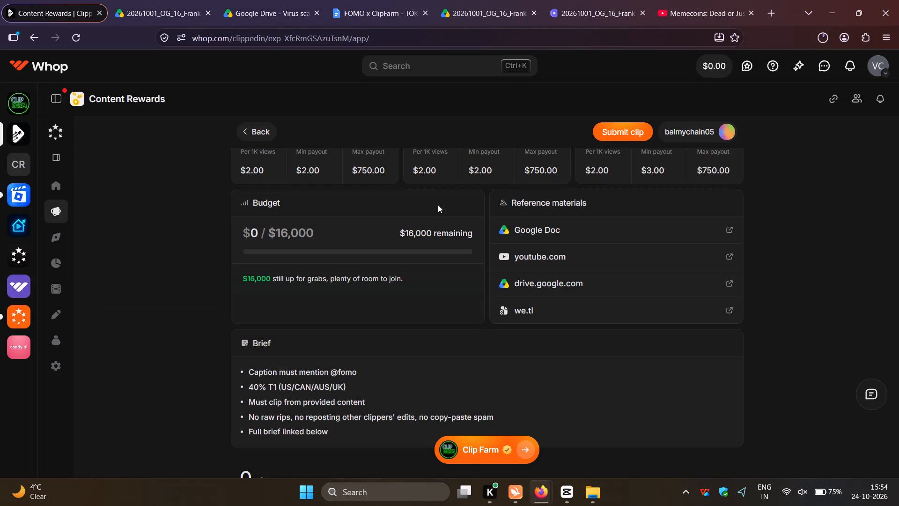
{"action": "scroll", "coordinate": [482, 236], "scroll_direction": "up", "scroll_amount": 8}
{"action": "scroll", "coordinate": [482, 236], "scroll_direction": "down", "scroll_amount": 2}
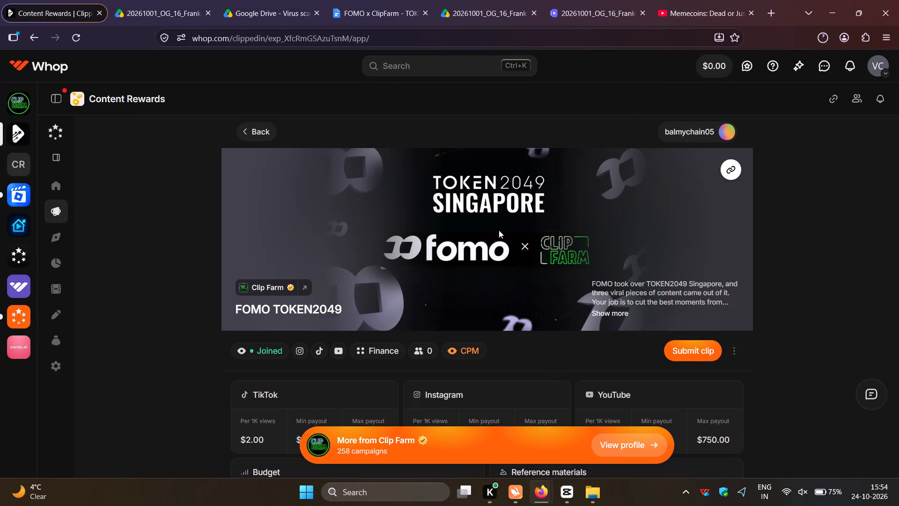
{"action": "scroll", "coordinate": [499, 230], "scroll_direction": "down", "scroll_amount": 1}
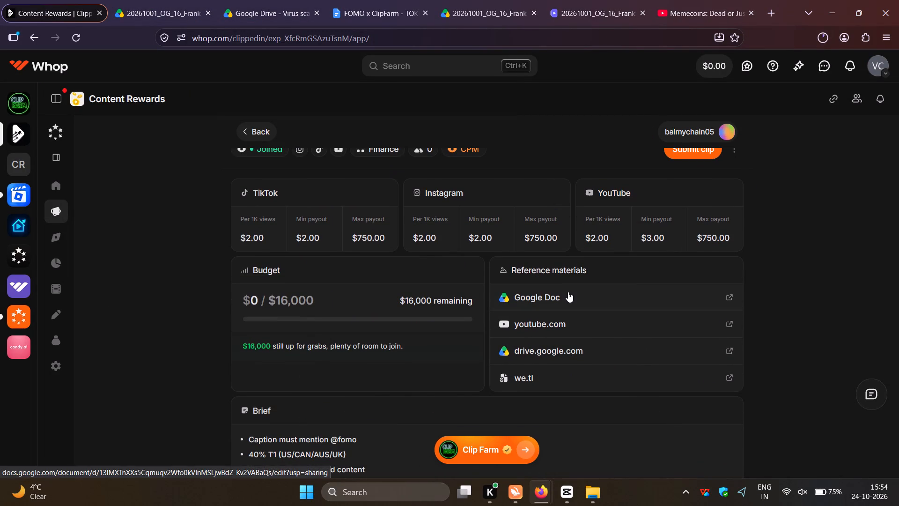
{"action": "left_click", "coordinate": [568, 292]}
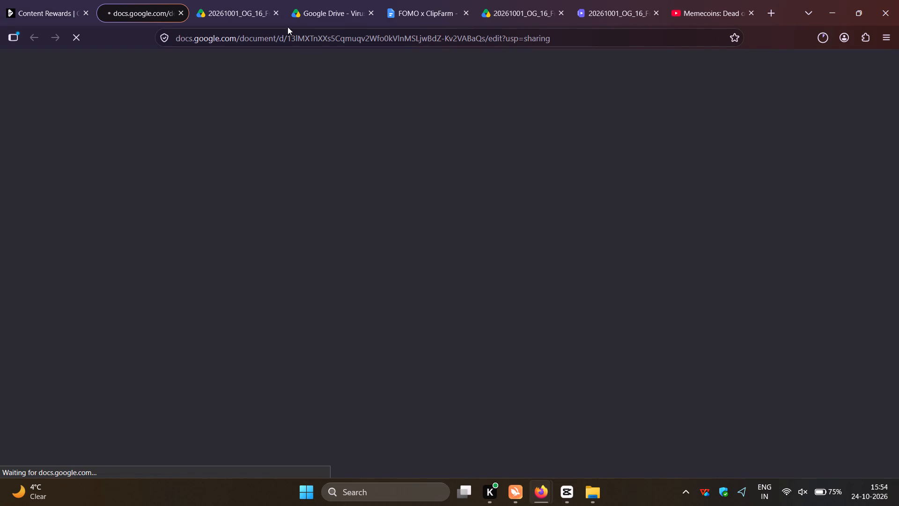
Close both leftover Google Drive tabs for the interview file, the virus scan warning and the older copy of the brief.
{"action": "left_click", "coordinate": [275, 12]}
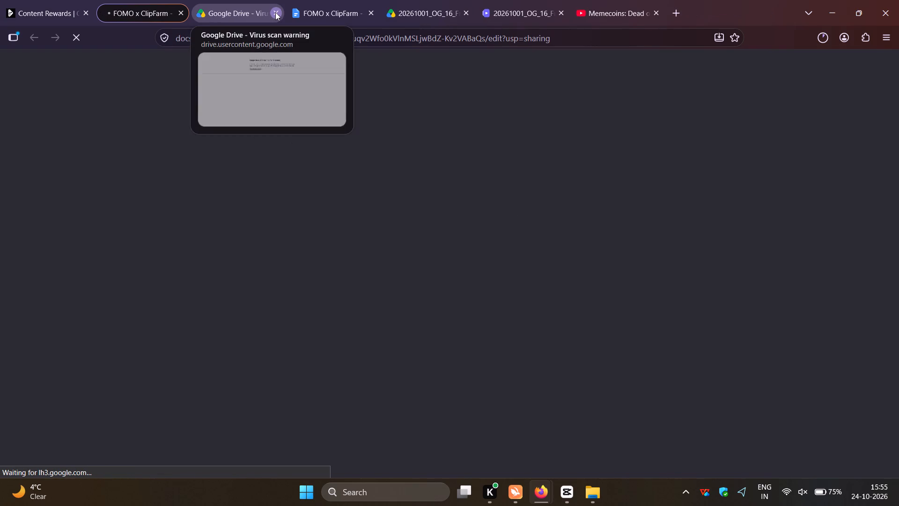
{"action": "left_click", "coordinate": [275, 12]}
{"action": "left_click", "coordinate": [275, 12]}
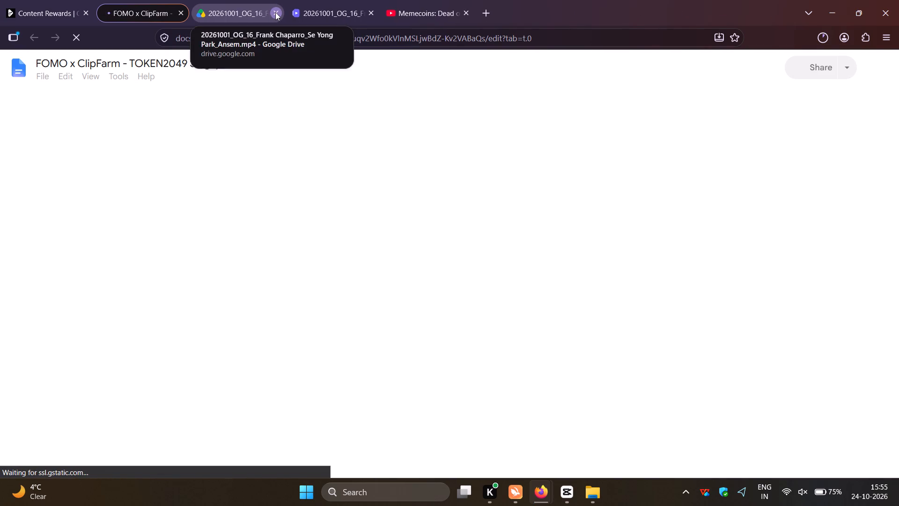
{"action": "left_click", "coordinate": [275, 12]}
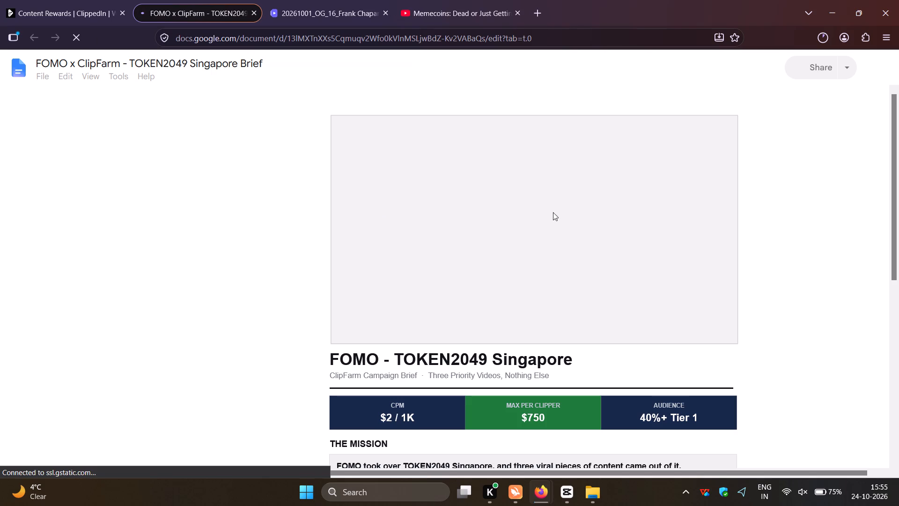
Read through the FOMO TOKEN2049 Singapore brief, covering the three sources, what to clip, captions, editing guidance, payouts and rules.
{"action": "scroll", "coordinate": [635, 157], "scroll_direction": "down", "scroll_amount": 4}
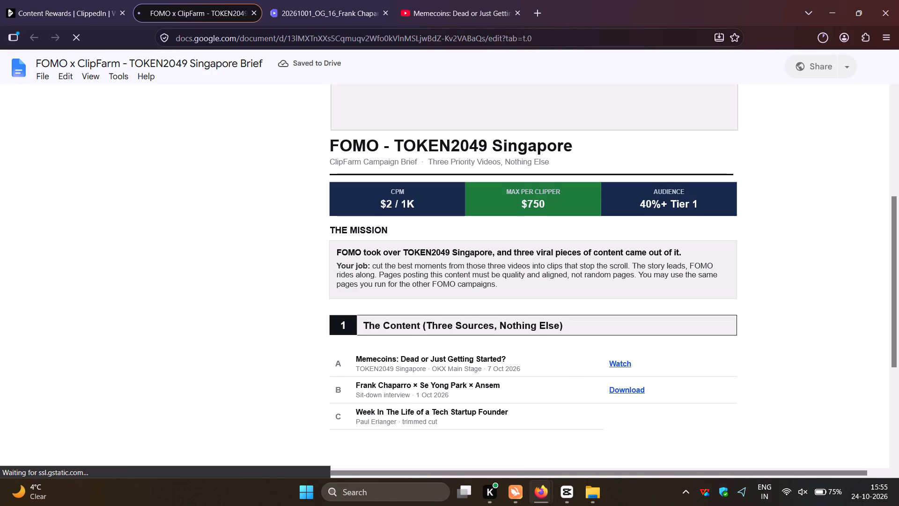
{"action": "scroll", "coordinate": [538, 224], "scroll_direction": "down", "scroll_amount": 1}
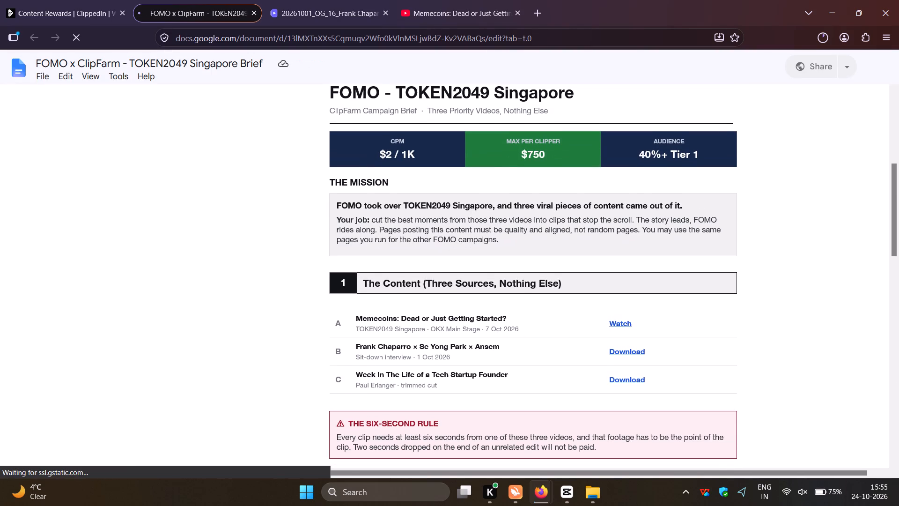
{"action": "scroll", "coordinate": [538, 224], "scroll_direction": "down", "scroll_amount": 4}
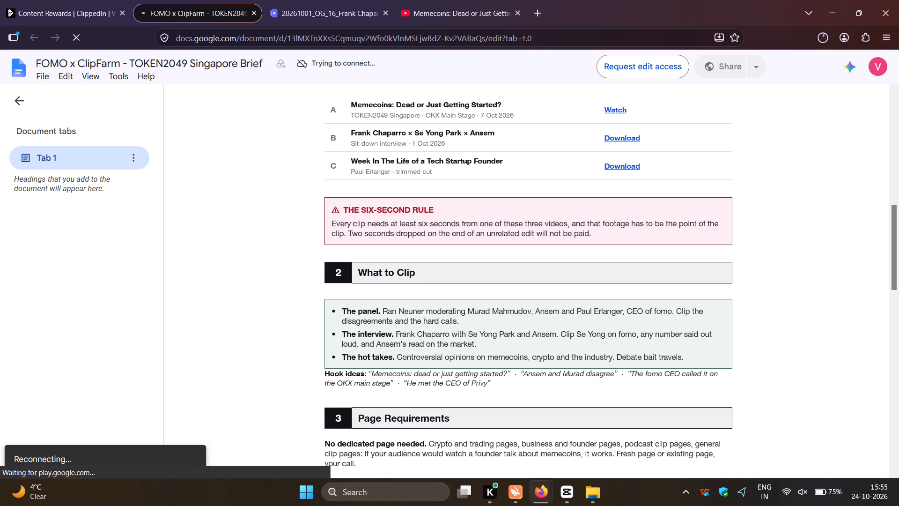
{"action": "scroll", "coordinate": [432, 225], "scroll_direction": "down", "scroll_amount": 11}
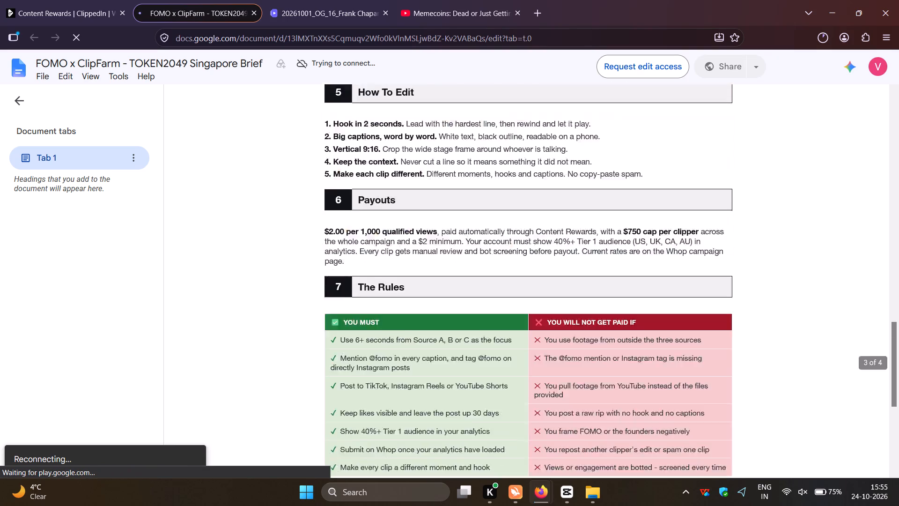
{"action": "scroll", "coordinate": [436, 228], "scroll_direction": "down", "scroll_amount": 9}
{"action": "scroll", "coordinate": [436, 228], "scroll_direction": "up", "scroll_amount": 9}
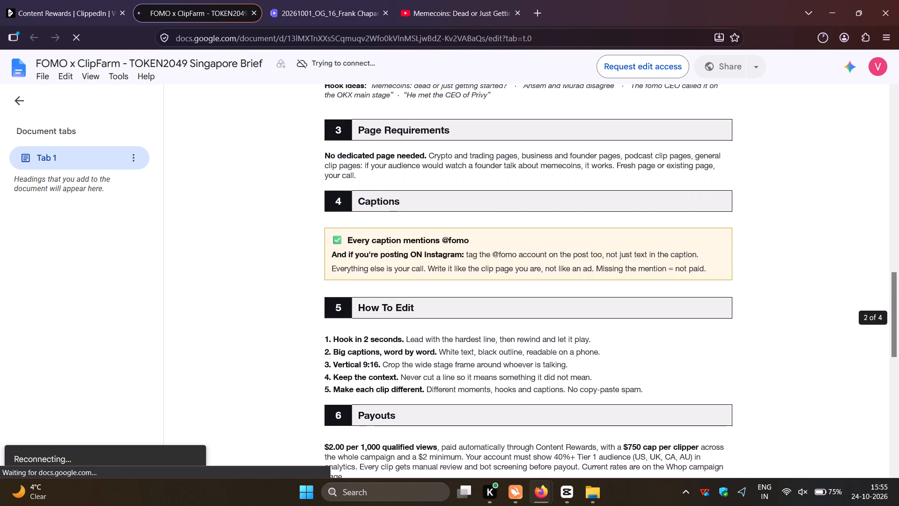
{"action": "scroll", "coordinate": [436, 228], "scroll_direction": "up", "scroll_amount": 20}
{"action": "scroll", "coordinate": [436, 228], "scroll_direction": "up", "scroll_amount": 9}
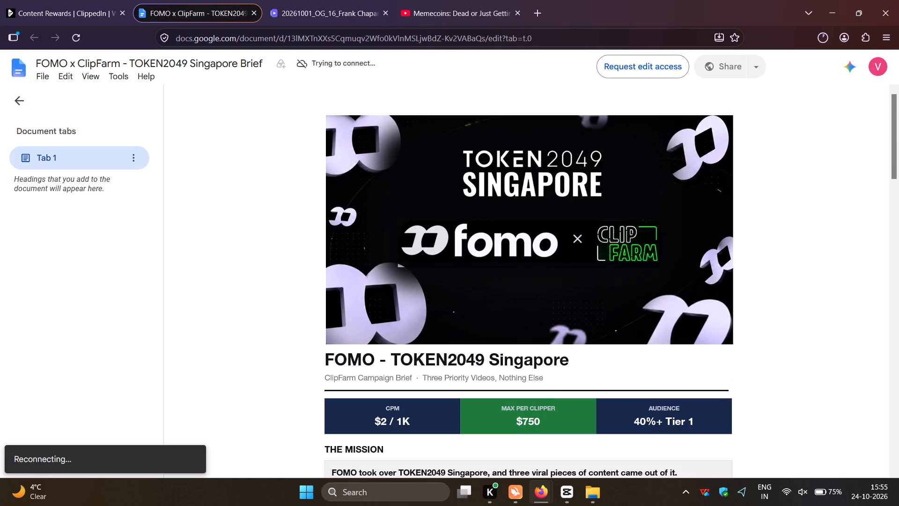
Check the progress of the MP4 download in the source B interview's Google Vids project.
{"action": "left_click", "coordinate": [64, 0]}
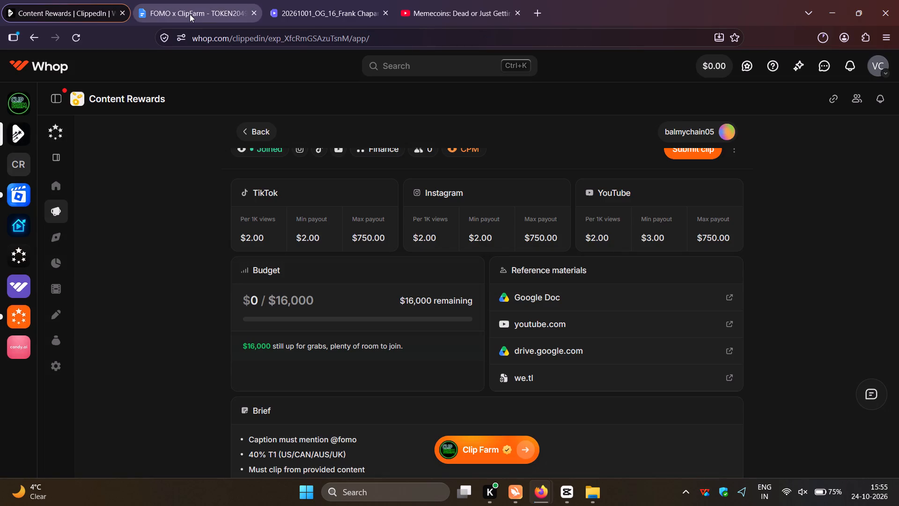
{"action": "left_click", "coordinate": [190, 14]}
{"action": "left_click", "coordinate": [323, 12]}
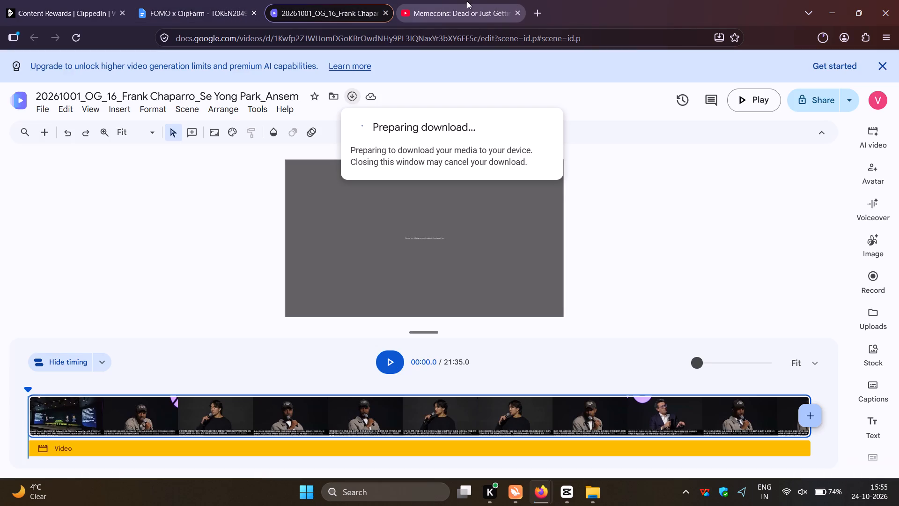
From the brief's content list, open source A, Memecoins: Dead or Just Getting Started?, and look over its YouTube page.
{"action": "left_click", "coordinate": [155, 0]}
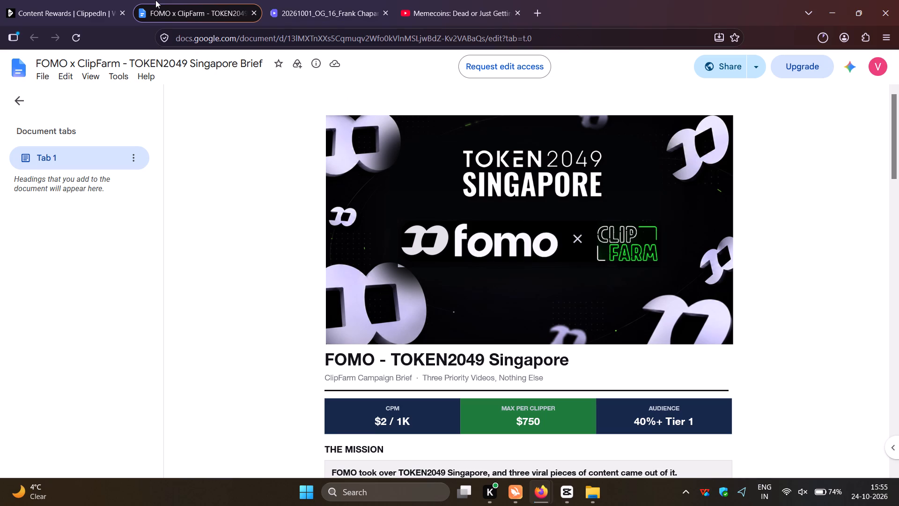
{"action": "scroll", "coordinate": [583, 181], "scroll_direction": "down", "scroll_amount": 4}
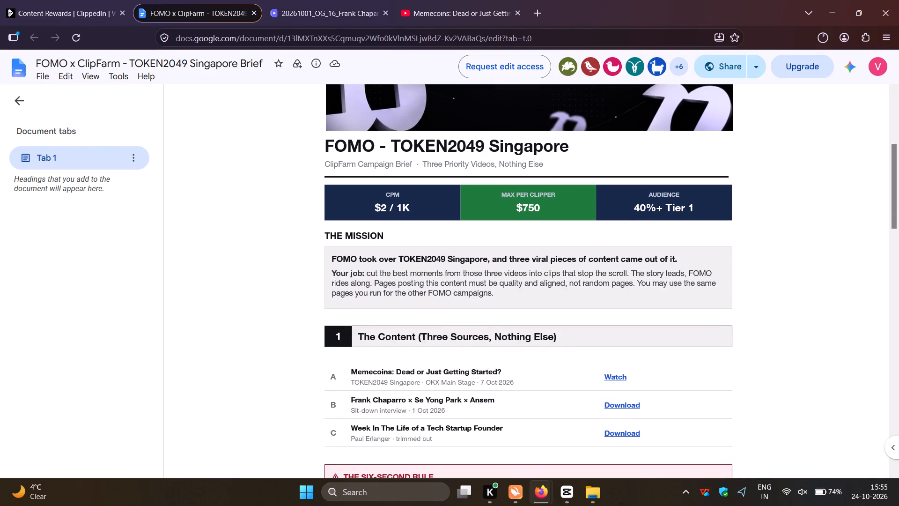
{"action": "scroll", "coordinate": [610, 190], "scroll_direction": "down", "scroll_amount": 3}
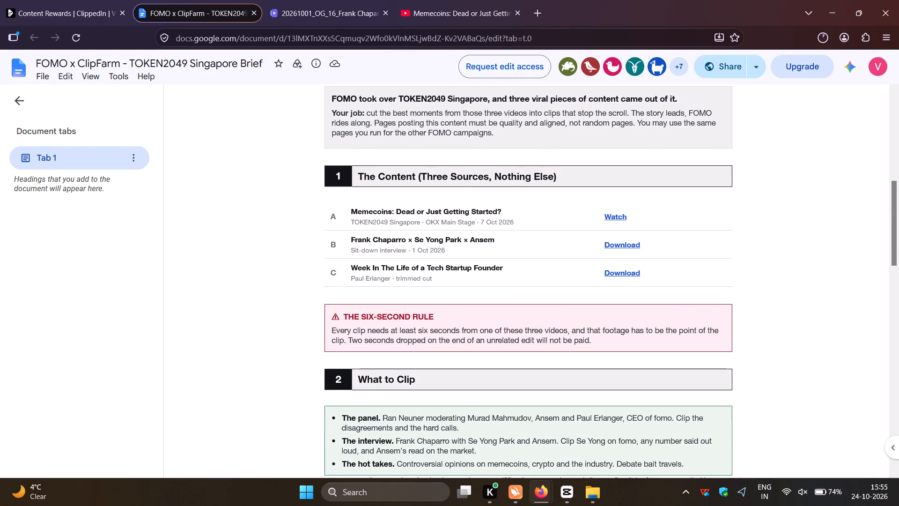
{"action": "left_click", "coordinate": [613, 214]}
{"action": "left_click", "coordinate": [648, 236]}
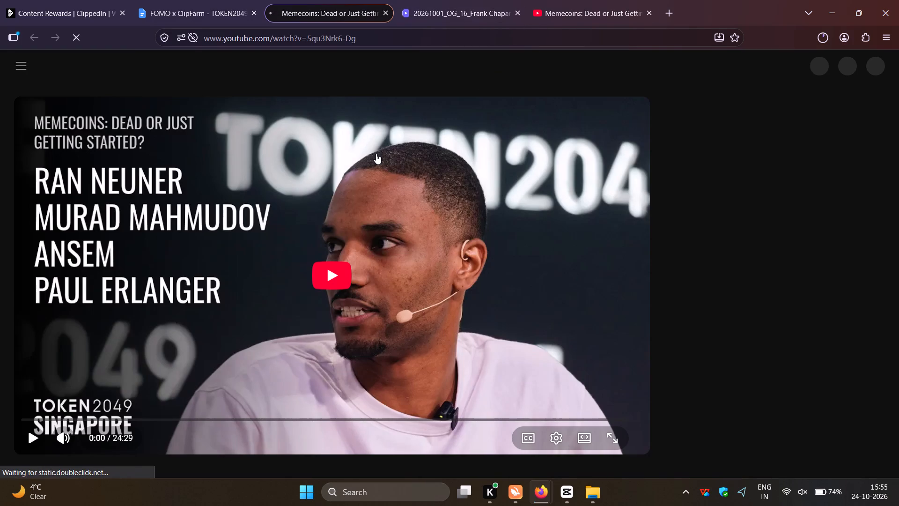
{"action": "scroll", "coordinate": [376, 154], "scroll_direction": "down", "scroll_amount": 6}
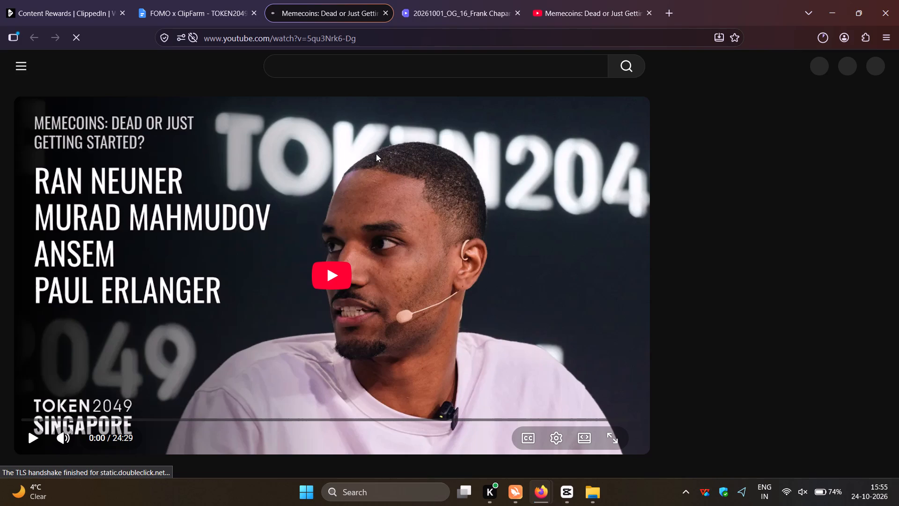
{"action": "scroll", "coordinate": [376, 154], "scroll_direction": "down", "scroll_amount": 4}
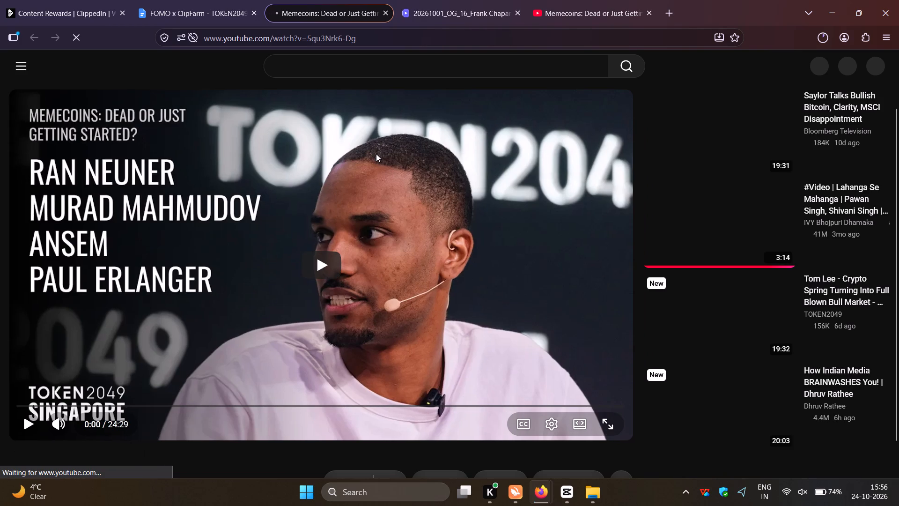
{"action": "scroll", "coordinate": [376, 154], "scroll_direction": "up", "scroll_amount": 7}
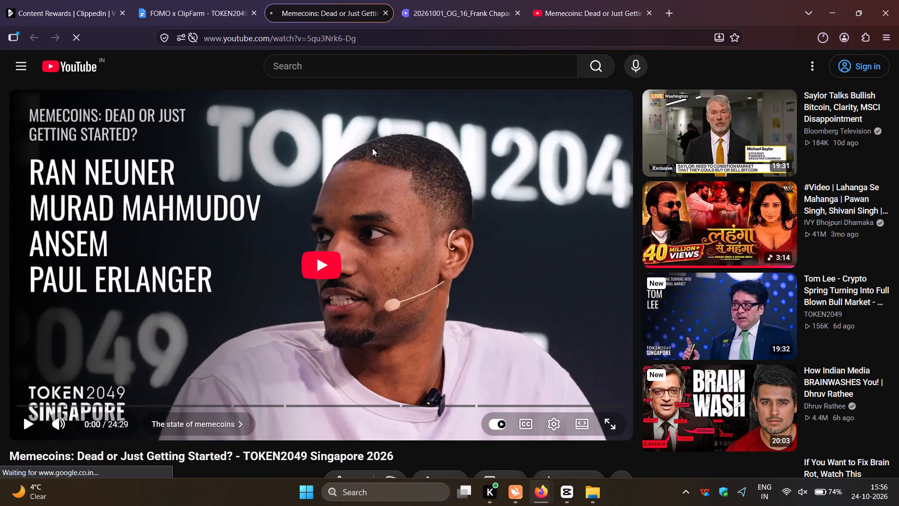
{"action": "scroll", "coordinate": [526, 130], "scroll_direction": "down", "scroll_amount": 3}
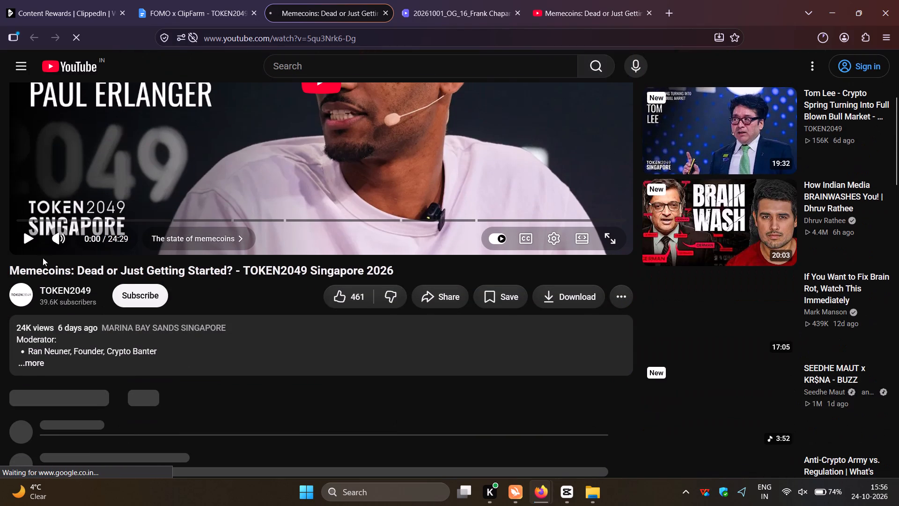
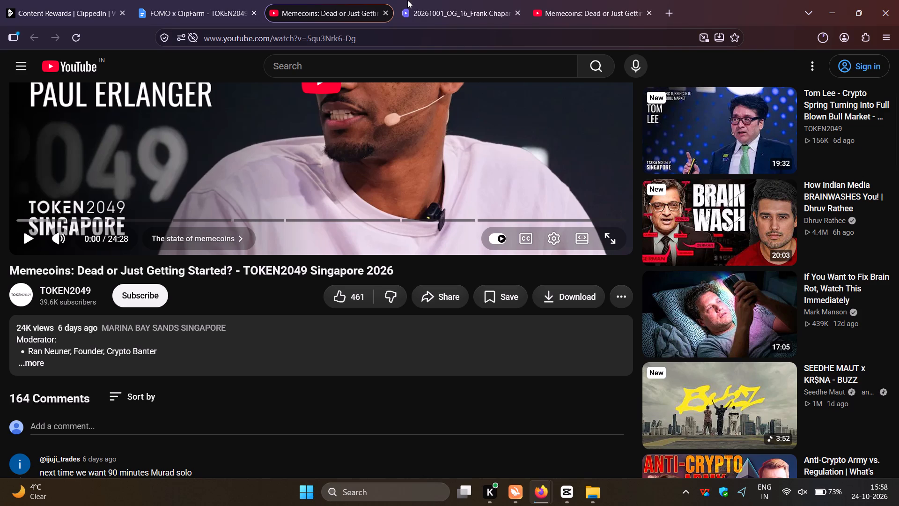
Cancel the browser's running MP4 download of the source B interview.
{"action": "left_click", "coordinate": [830, 41]}
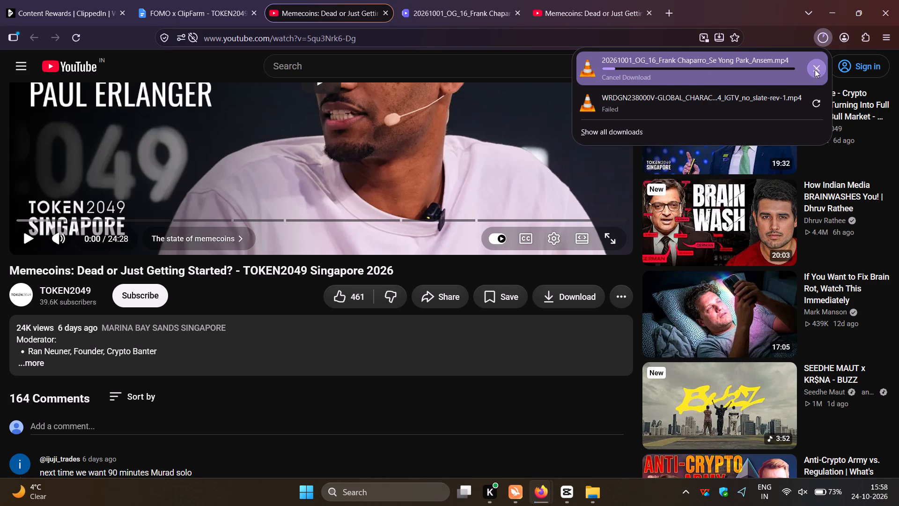
{"action": "left_click", "coordinate": [815, 69]}
{"action": "left_click", "coordinate": [805, 34]}
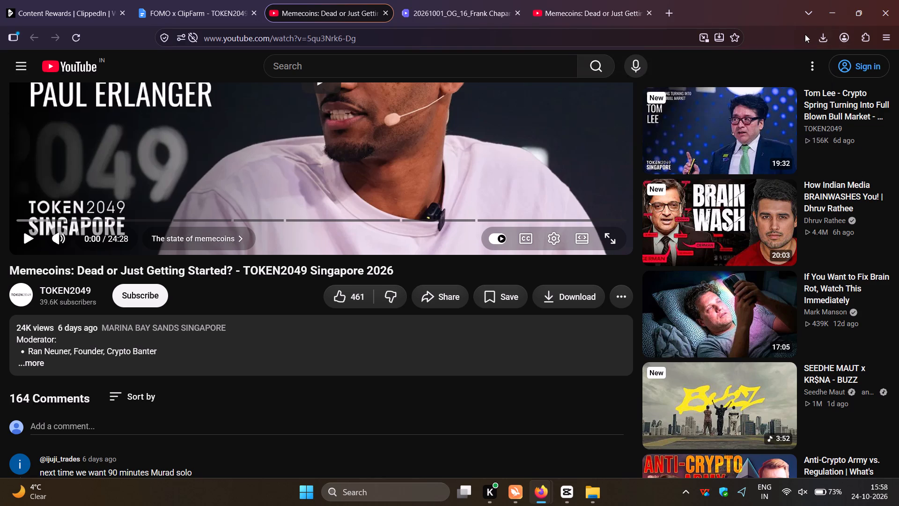
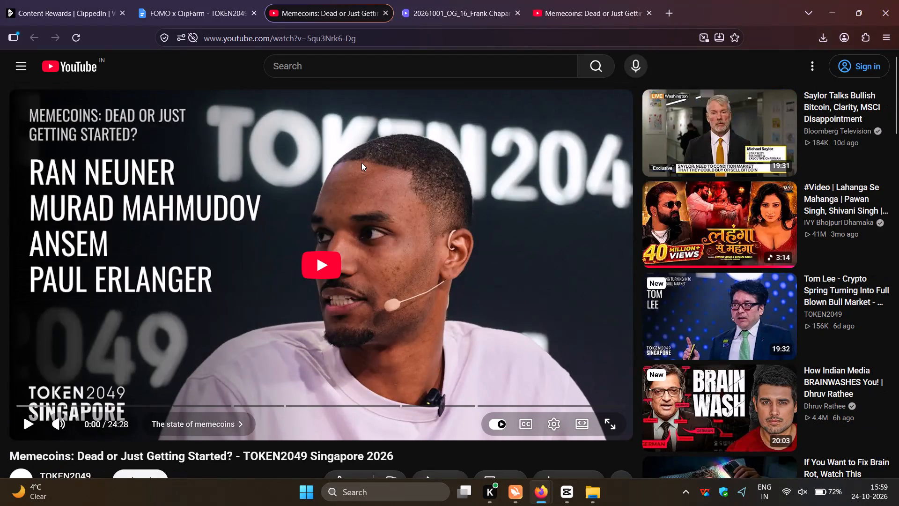
Close the Google Vids page holding the Frank Chaparro, Se Yong Park and Ansem interview.
{"action": "left_click", "coordinate": [432, 1]}
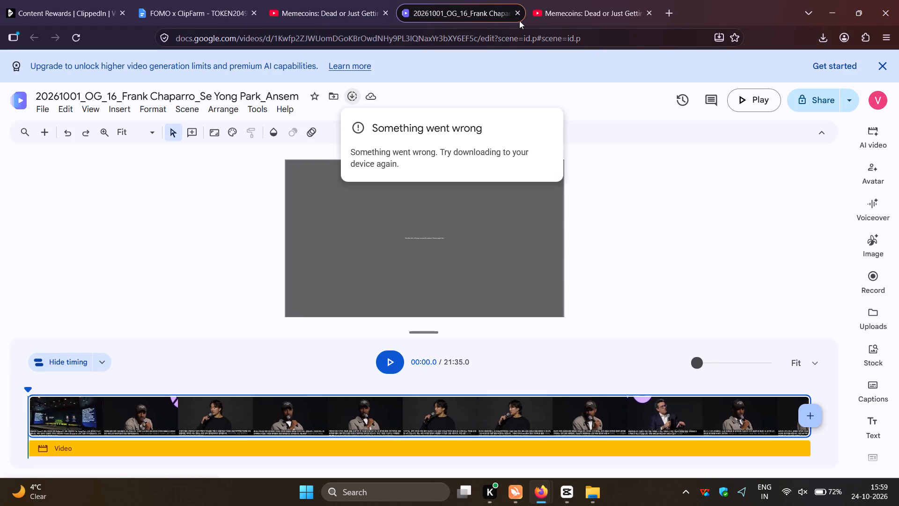
{"action": "left_click", "coordinate": [520, 14]}
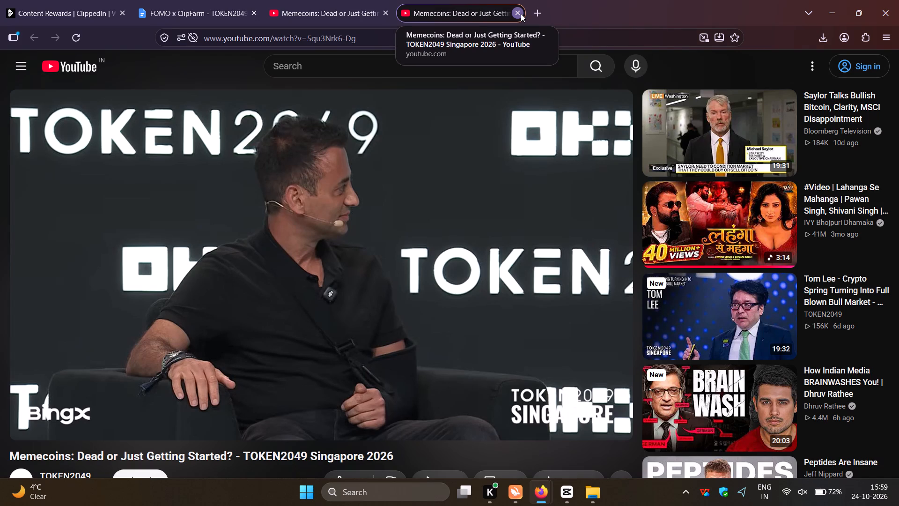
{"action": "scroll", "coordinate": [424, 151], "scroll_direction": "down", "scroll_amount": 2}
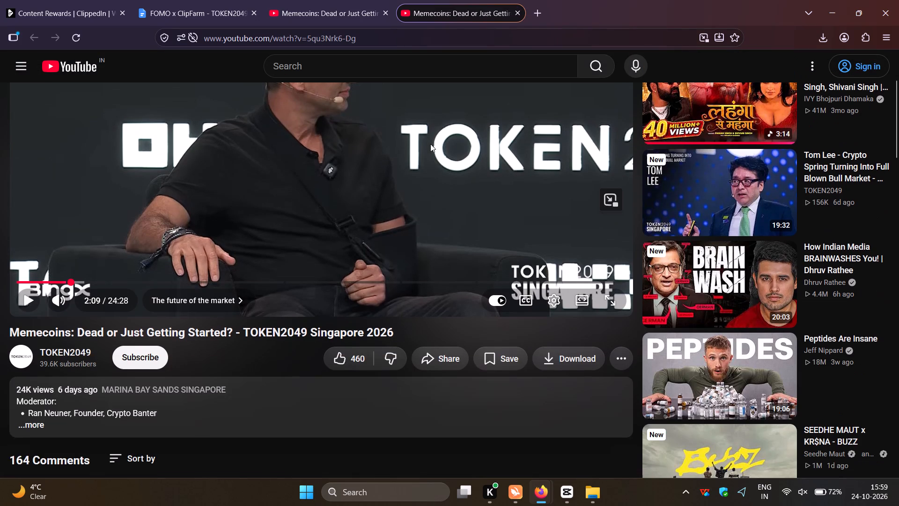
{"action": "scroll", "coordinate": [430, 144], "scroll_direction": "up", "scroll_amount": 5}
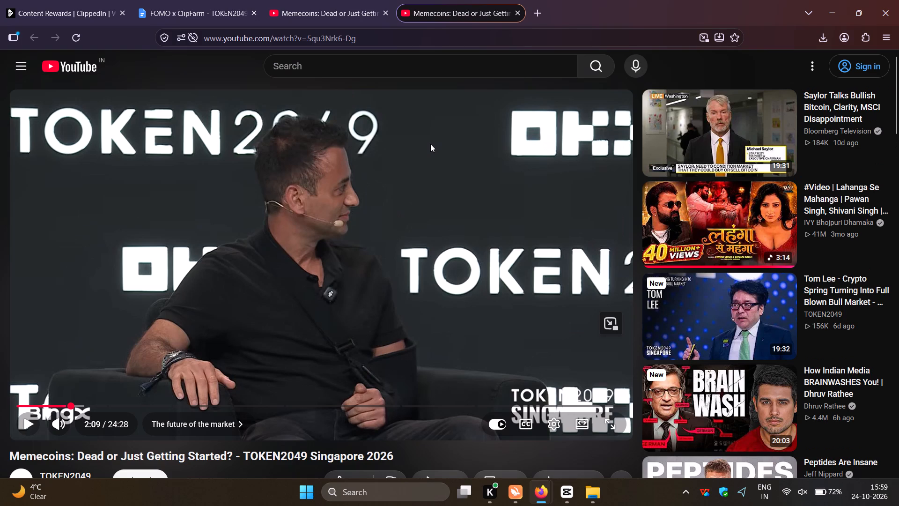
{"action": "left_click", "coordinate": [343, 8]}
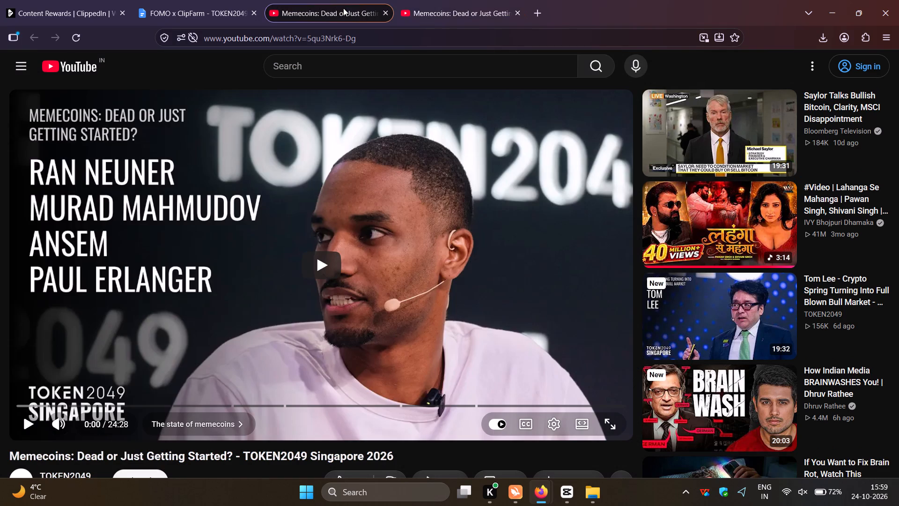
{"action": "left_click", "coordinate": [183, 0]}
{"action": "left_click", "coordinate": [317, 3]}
Copy the FOMO x ClipFarm brief's text from the "FOMO - TOKEN2049 Singapore" heading through the end of the do's and don'ts table.
{"action": "left_click", "coordinate": [204, 0]}
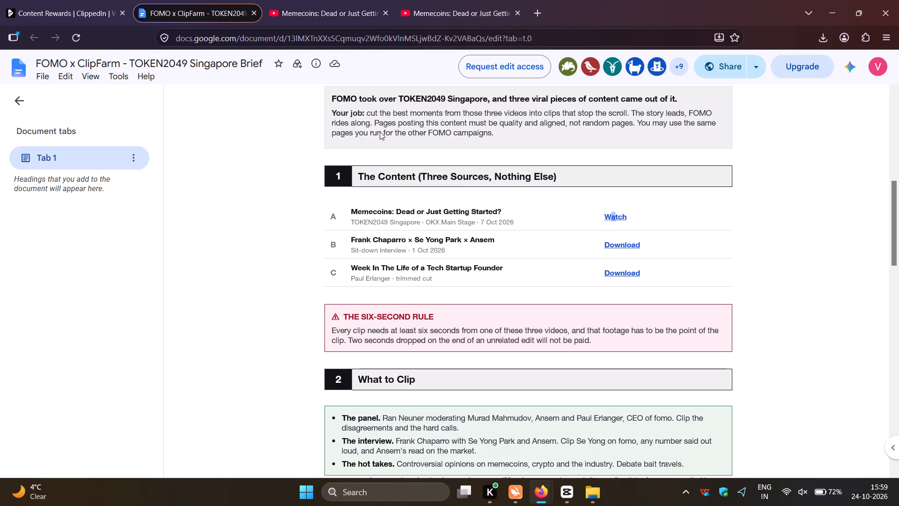
{"action": "scroll", "coordinate": [444, 164], "scroll_direction": "up", "scroll_amount": 11}
{"action": "scroll", "coordinate": [444, 164], "scroll_direction": "down", "scroll_amount": 2}
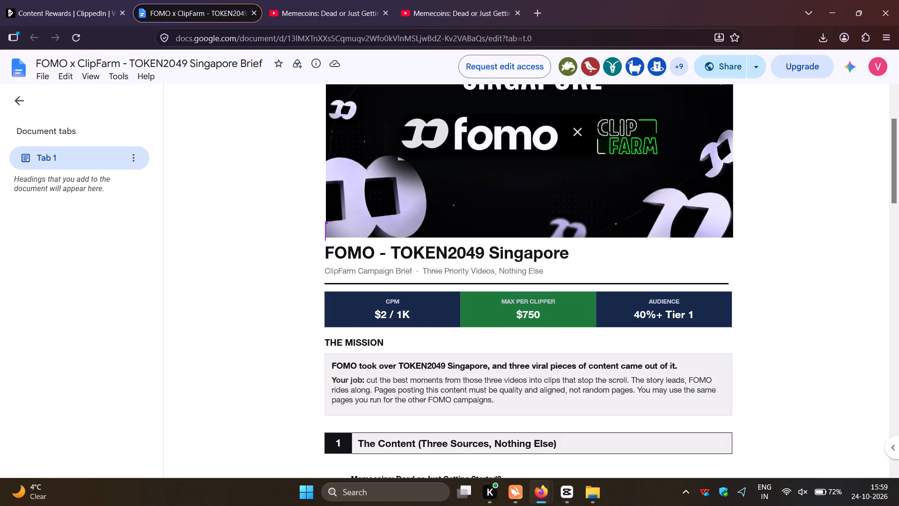
{"action": "left_click_drag", "start_coordinate": [324, 254], "coordinate": [503, 262]}
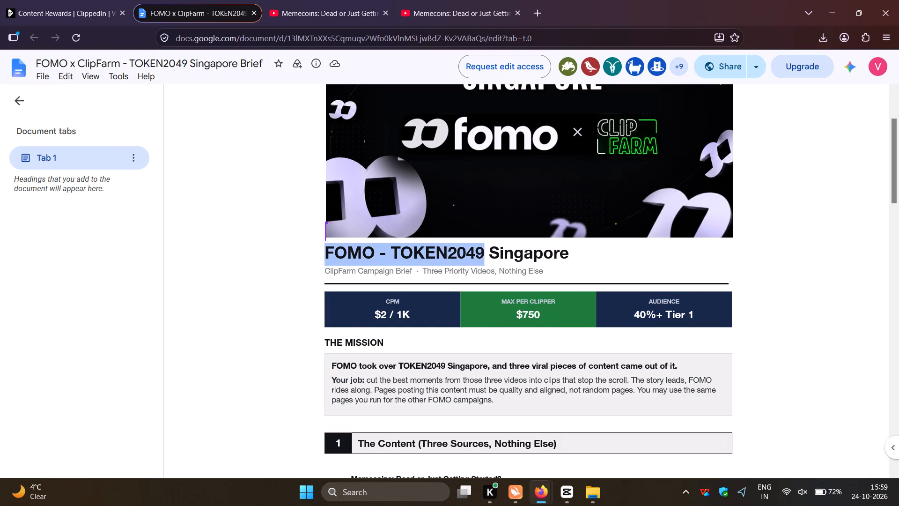
{"action": "left_click_drag", "start_coordinate": [503, 262], "coordinate": [573, 262]}
{"action": "scroll", "coordinate": [573, 262], "scroll_direction": "down", "scroll_amount": 13}
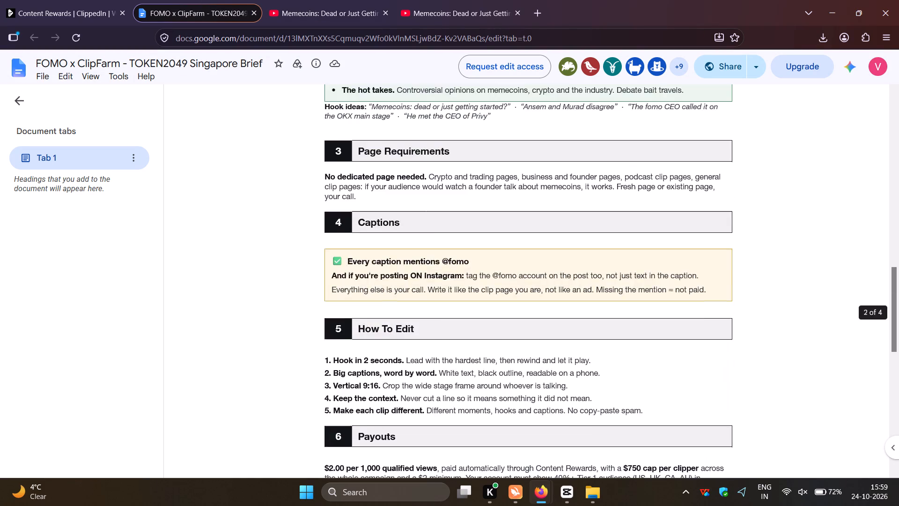
{"action": "scroll", "coordinate": [573, 262], "scroll_direction": "down", "scroll_amount": 6}
{"action": "left_click_drag", "start_coordinate": [573, 262], "coordinate": [722, 201]}
{"action": "scroll", "coordinate": [573, 262], "scroll_direction": "down", "scroll_amount": 3}
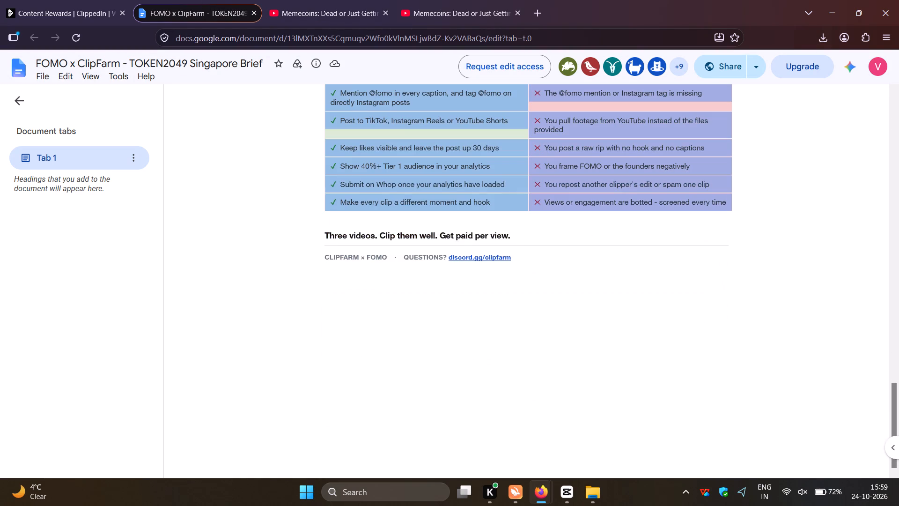
{"action": "left_click_drag", "start_coordinate": [722, 201], "coordinate": [722, 202]}
{"action": "right_click", "coordinate": [705, 199]}
{"action": "left_click", "coordinate": [721, 216]}
Return to Whop Content Rewards and go back from the FOMO TOKEN2049 campaign to the campaign list.
{"action": "left_click", "coordinate": [78, 1]}
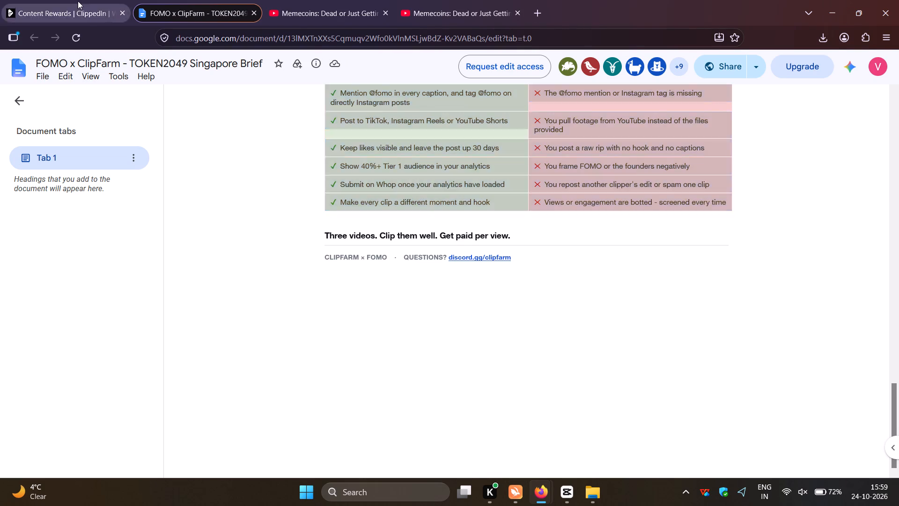
{"action": "scroll", "coordinate": [217, 223], "scroll_direction": "up", "scroll_amount": 10}
{"action": "left_click", "coordinate": [261, 130]}
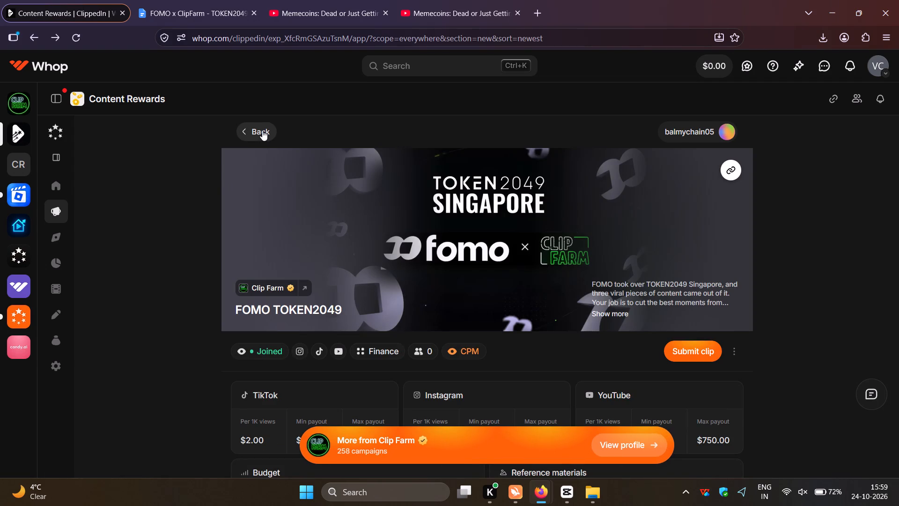
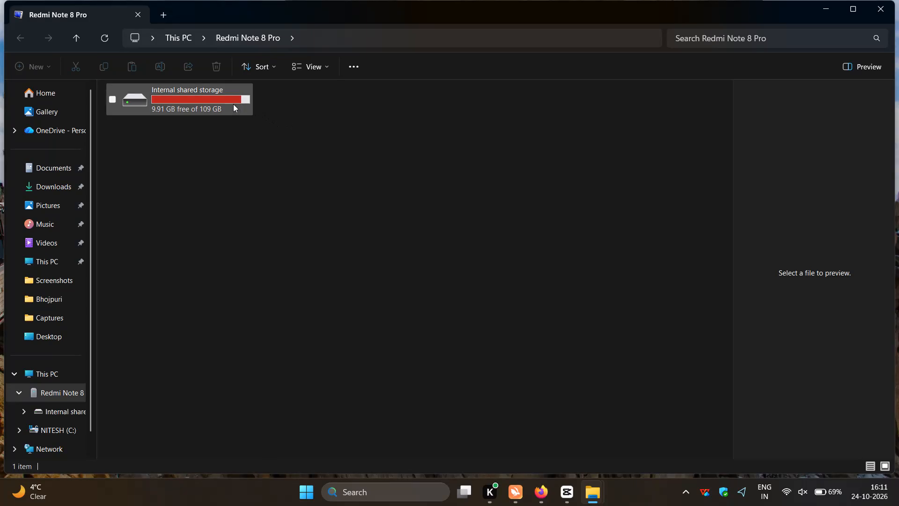
Find the Memecoins TOKEN2049 Singapore video in the Redmi Note 8 Pro's Download folder by searching for "meme", and copy it.
{"action": "double_click", "coordinate": [233, 104]}
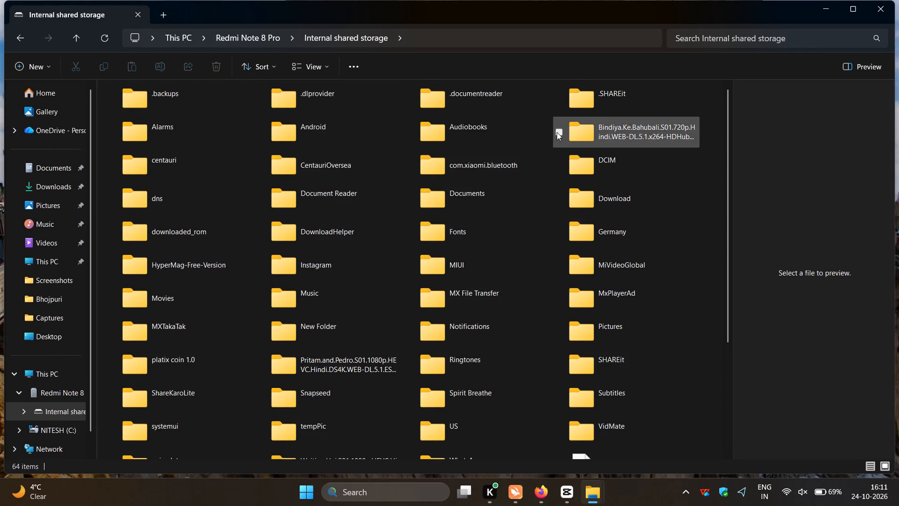
{"action": "double_click", "coordinate": [601, 208]}
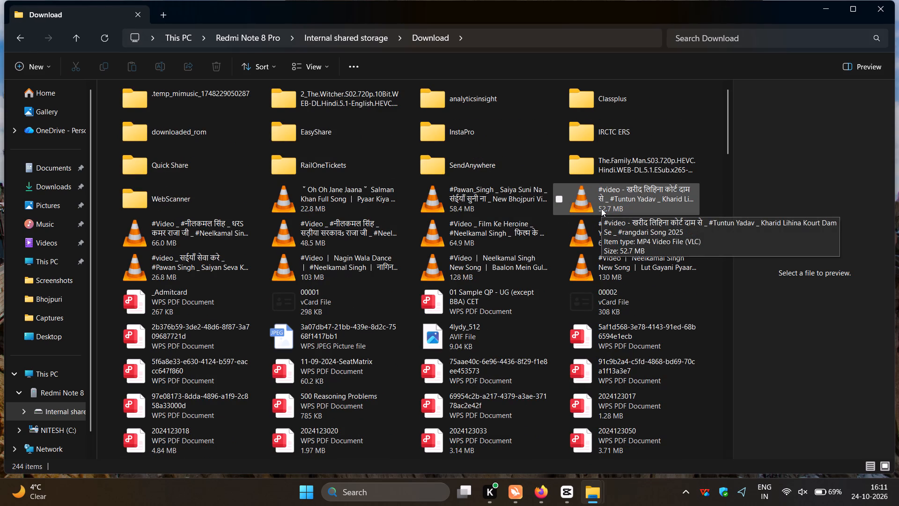
{"action": "left_click", "coordinate": [720, 38]}
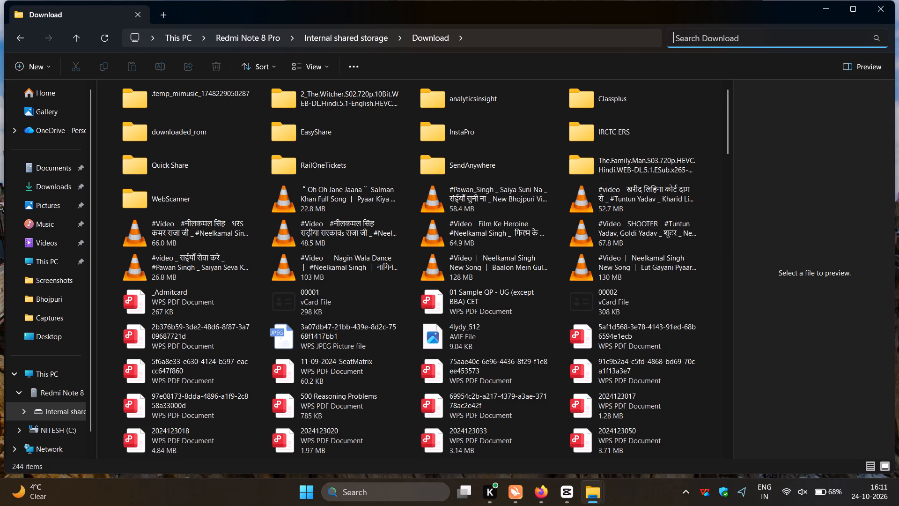
{"action": "type", "text": "meme"}
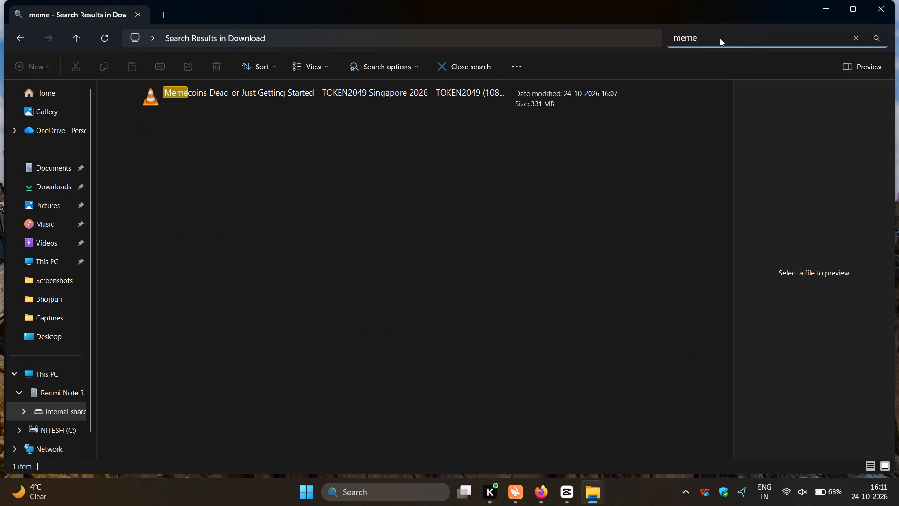
{"action": "left_click", "coordinate": [113, 97]}
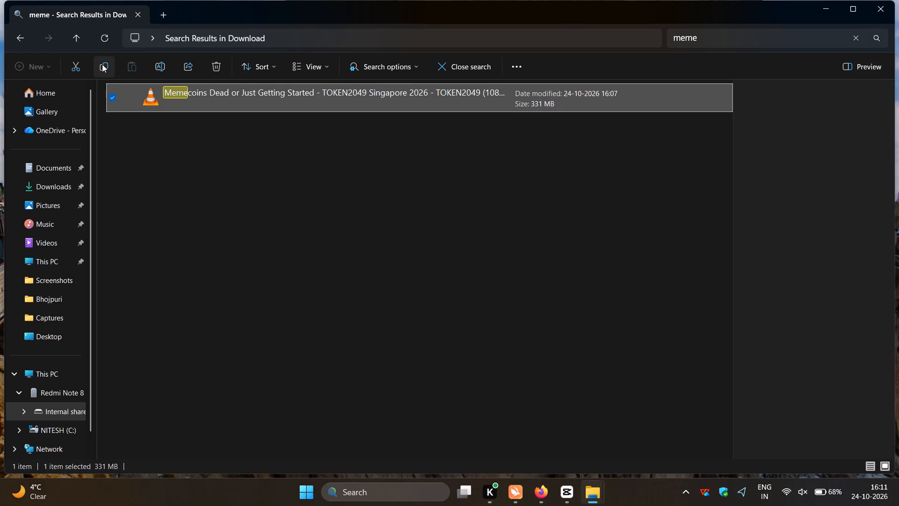
{"action": "left_click", "coordinate": [102, 64]}
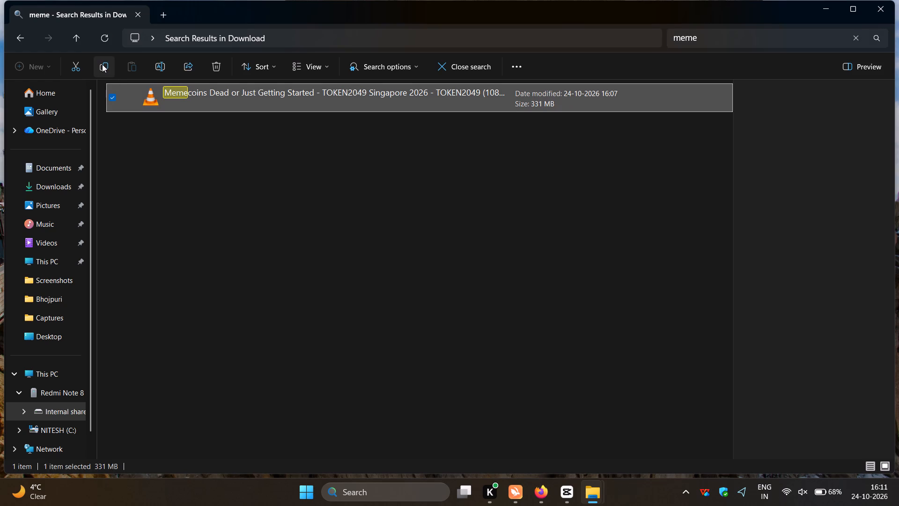
{"action": "left_click", "coordinate": [102, 64]}
{"action": "triple_click", "coordinate": [102, 64]}
{"action": "triple_click", "coordinate": [102, 64]}
{"action": "triple_click", "coordinate": [102, 64]}
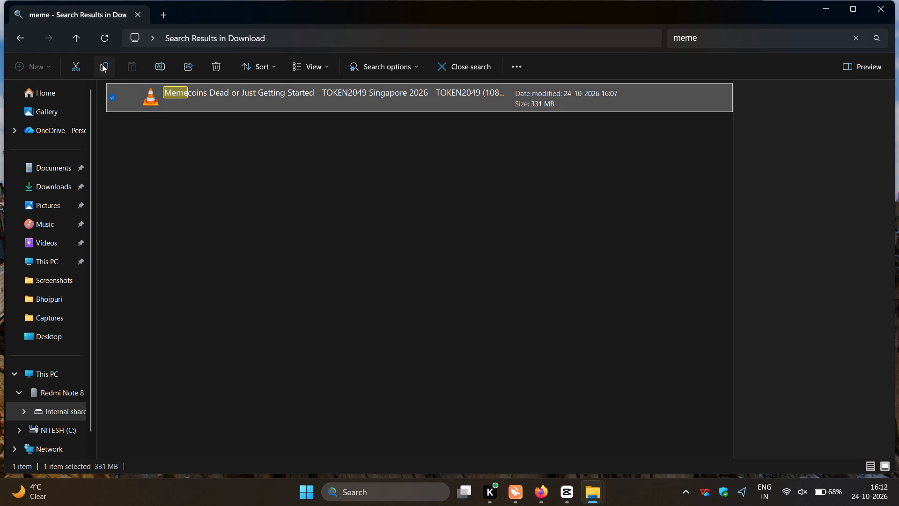
{"action": "triple_click", "coordinate": [102, 64]}
{"action": "triple_click", "coordinate": [102, 64]}
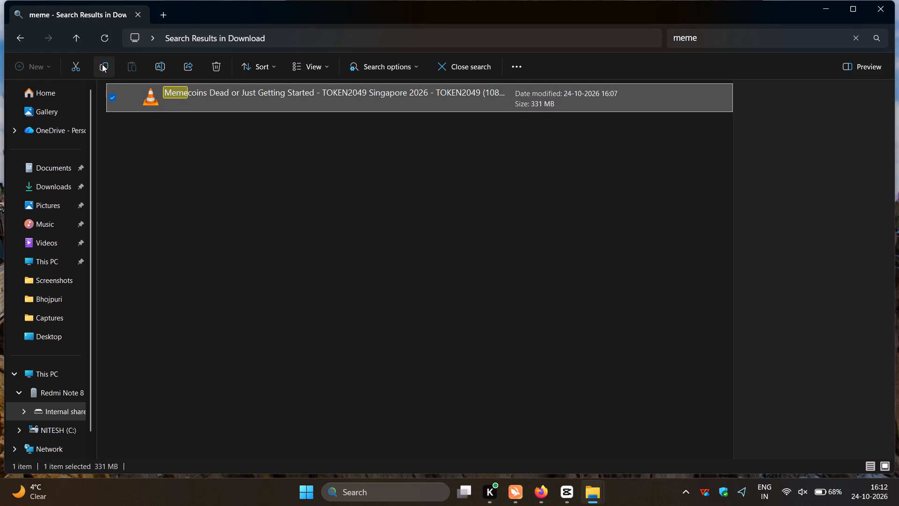
{"action": "left_click", "coordinate": [102, 64]}
Minimise the phone's search results and switch to the open Screenshots folder window.
{"action": "left_click", "coordinate": [823, 10]}
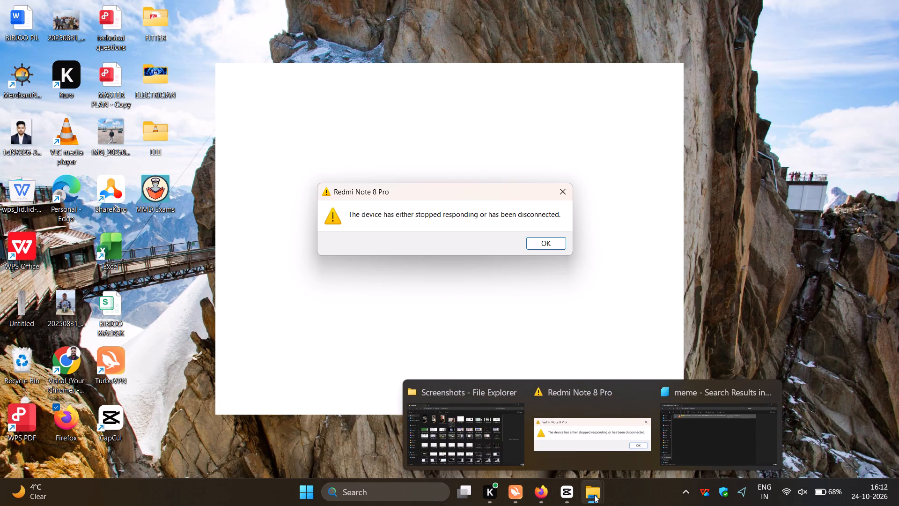
{"action": "left_click", "coordinate": [466, 443]}
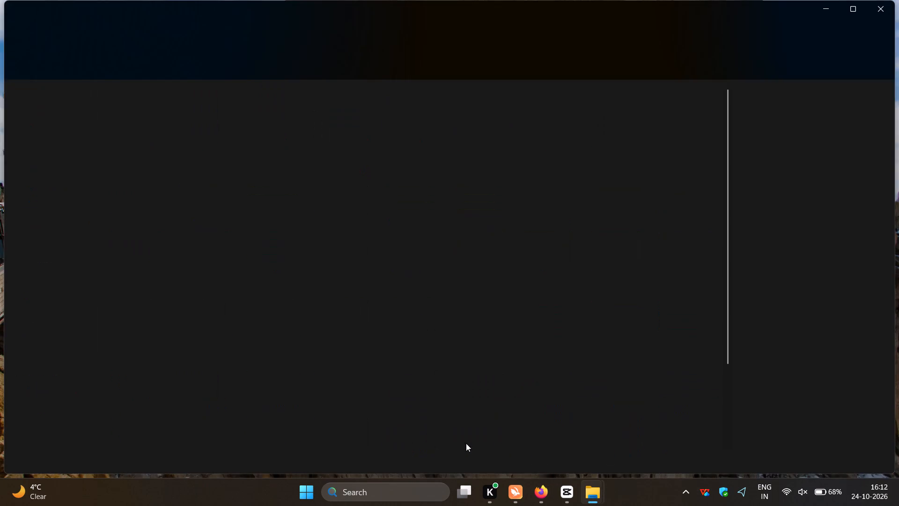
Delete the 1024 video, the "Failure Rate Of Everything" clip, from the Screenshots folder.
{"action": "scroll", "coordinate": [574, 283], "scroll_direction": "down", "scroll_amount": 6}
{"action": "scroll", "coordinate": [574, 283], "scroll_direction": "up", "scroll_amount": 6}
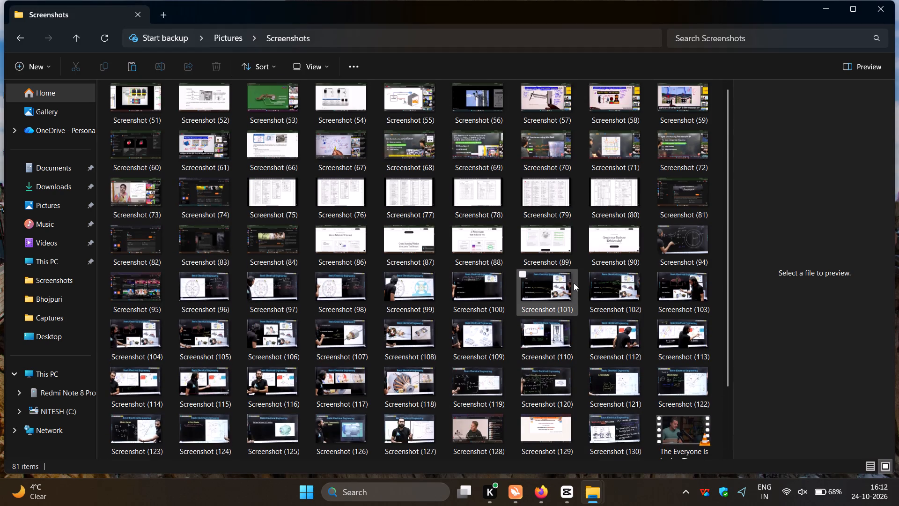
{"action": "scroll", "coordinate": [574, 283], "scroll_direction": "up", "scroll_amount": 4}
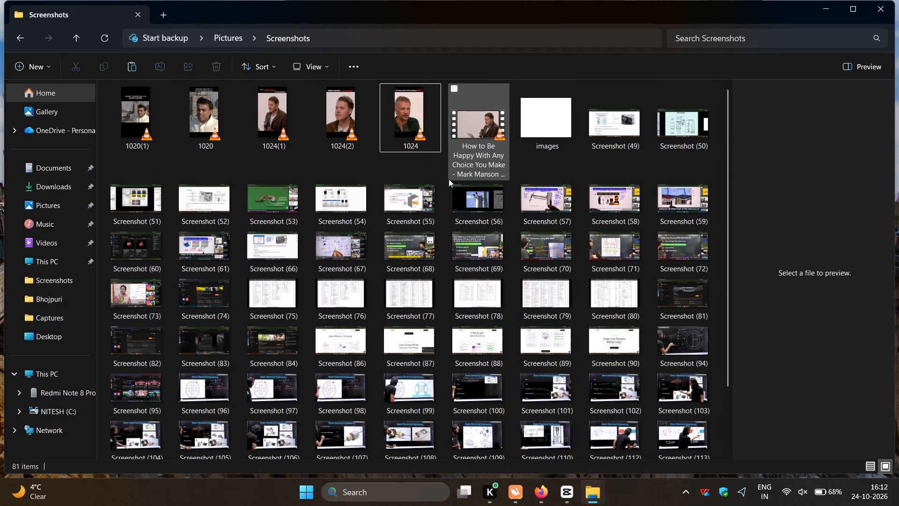
{"action": "left_click", "coordinate": [388, 96]}
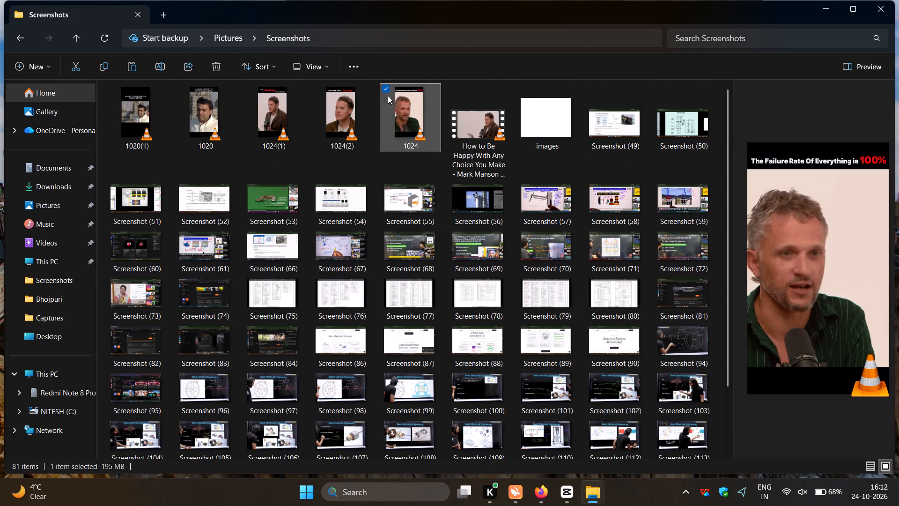
{"action": "left_click", "coordinate": [217, 70]}
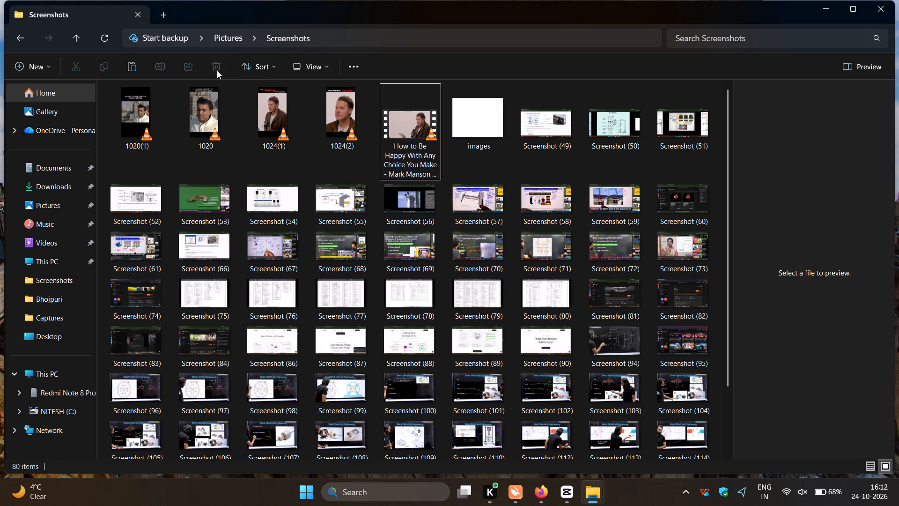
Paste the copied Memecoins TOKEN2049 Singapore video into the Screenshots folder.
{"action": "scroll", "coordinate": [374, 188], "scroll_direction": "down", "scroll_amount": 5}
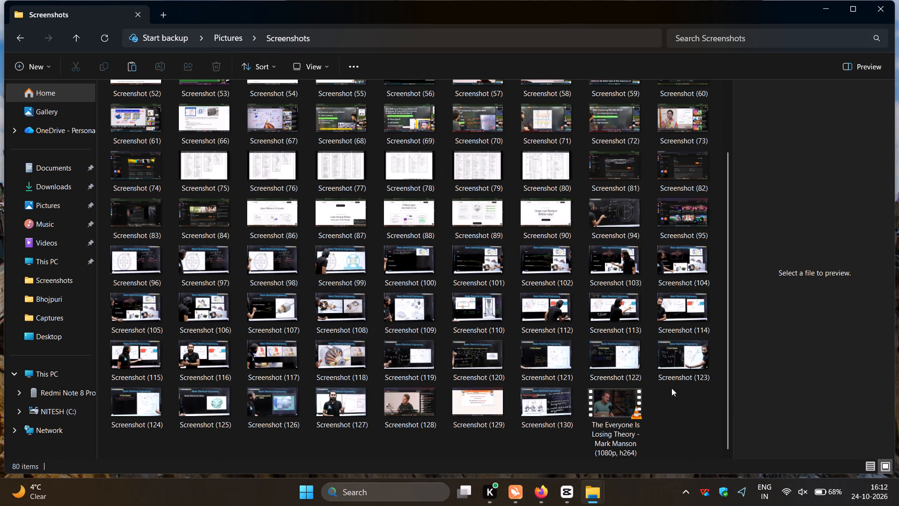
{"action": "right_click", "coordinate": [673, 409]}
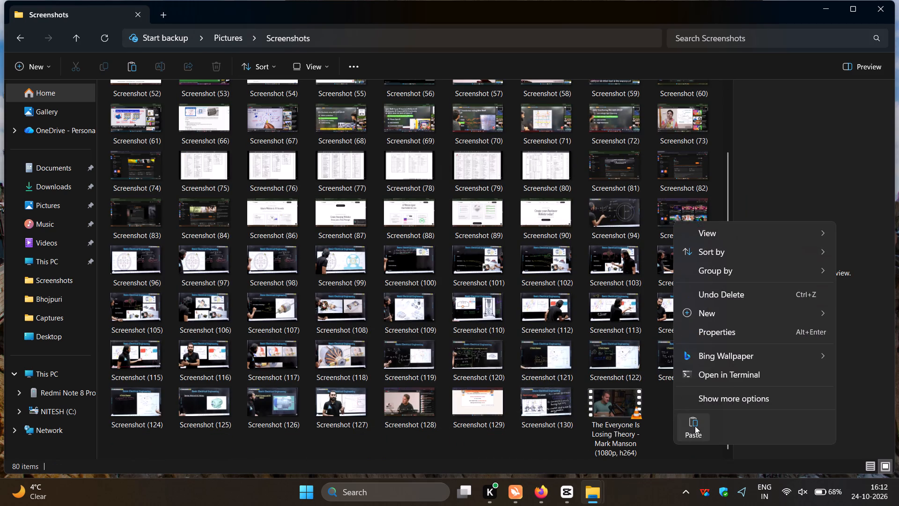
{"action": "left_click", "coordinate": [695, 426]}
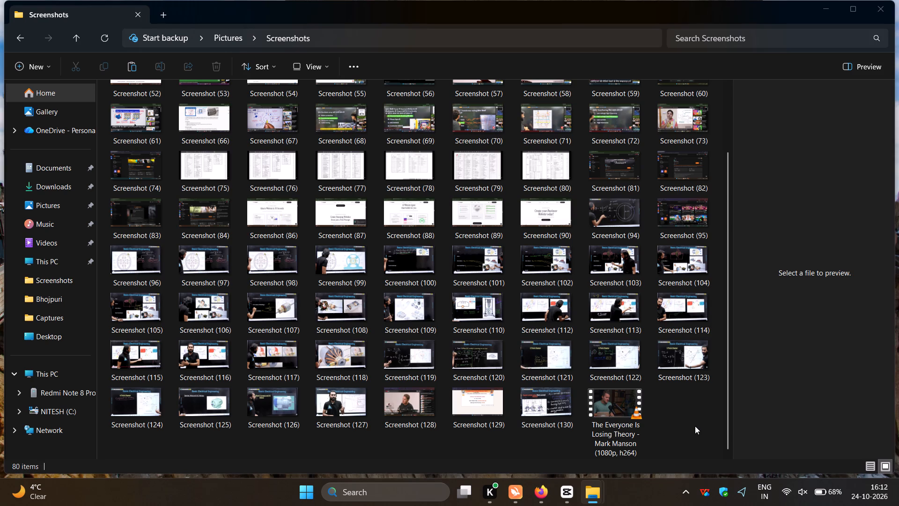
Try to delete only the "How to Be Happy With Any Choice You Make - Mark Manson" video from the Screenshots folder.
{"action": "scroll", "coordinate": [671, 220], "scroll_direction": "up", "scroll_amount": 3}
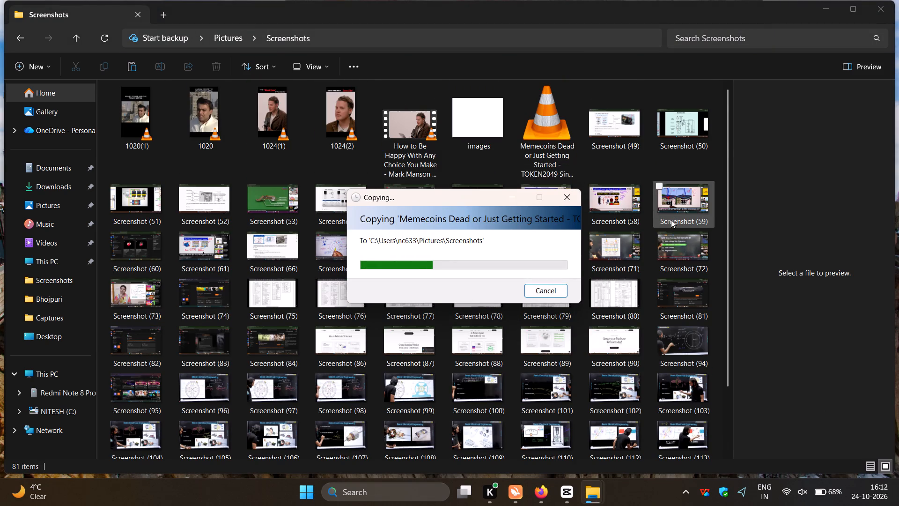
{"action": "scroll", "coordinate": [671, 220], "scroll_direction": "down", "scroll_amount": 4}
{"action": "scroll", "coordinate": [671, 220], "scroll_direction": "up", "scroll_amount": 1}
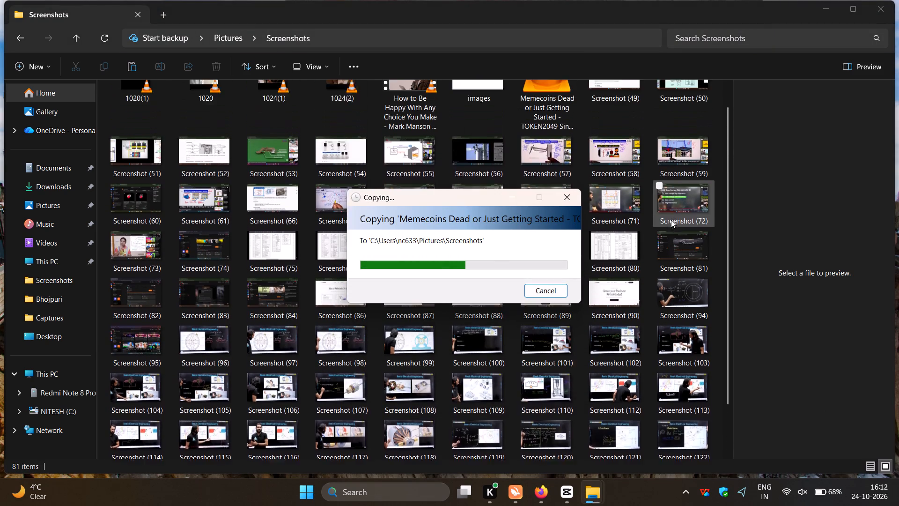
{"action": "scroll", "coordinate": [671, 220], "scroll_direction": "up", "scroll_amount": 2}
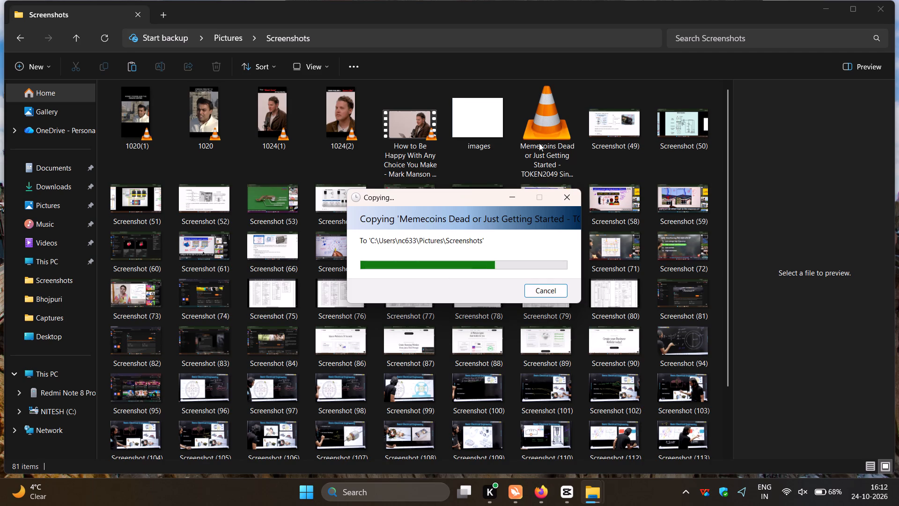
{"action": "left_click", "coordinate": [270, 94]}
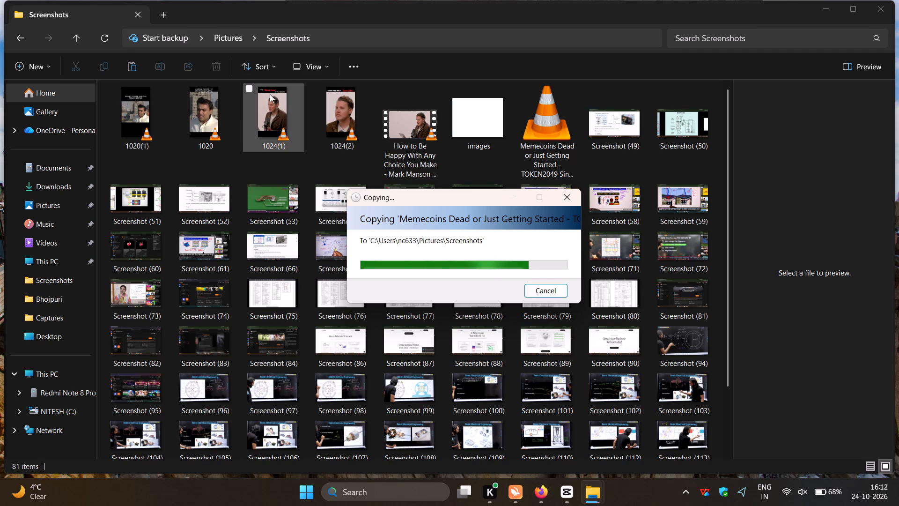
{"action": "left_click", "coordinate": [317, 92]}
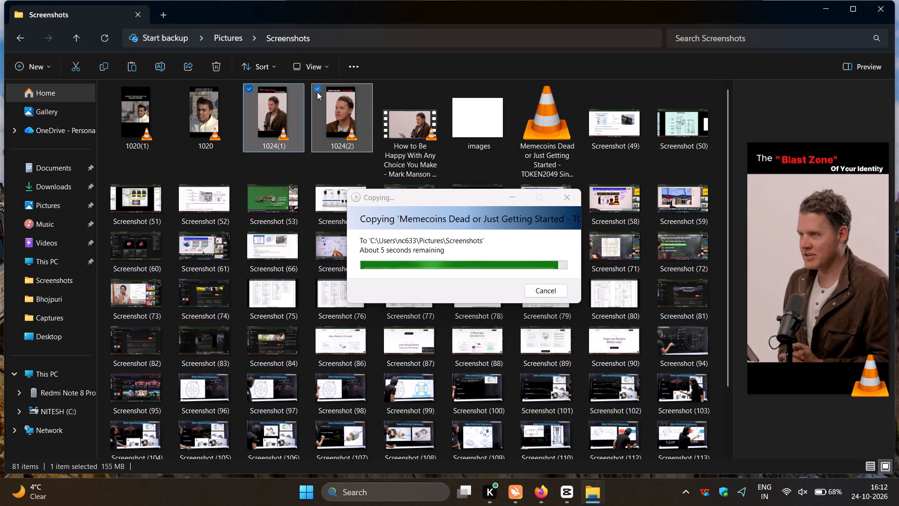
{"action": "left_click", "coordinate": [383, 87]}
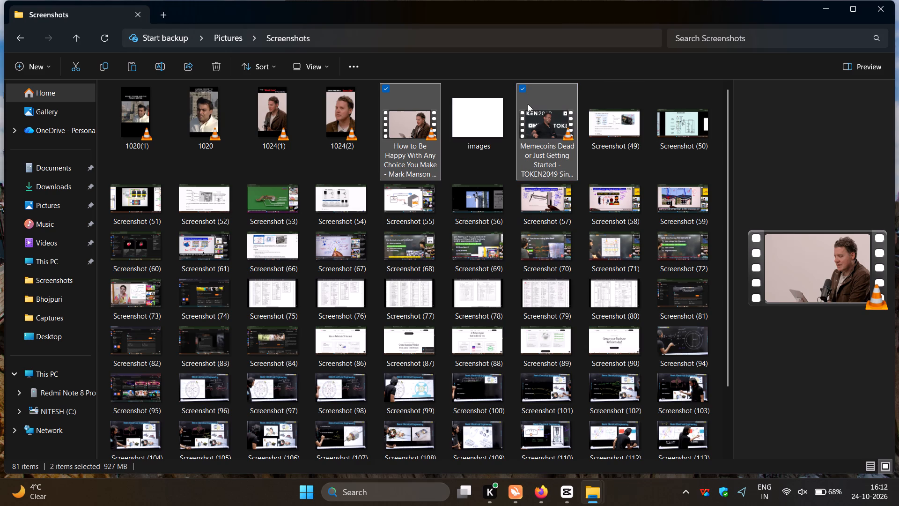
{"action": "left_click", "coordinate": [523, 90]}
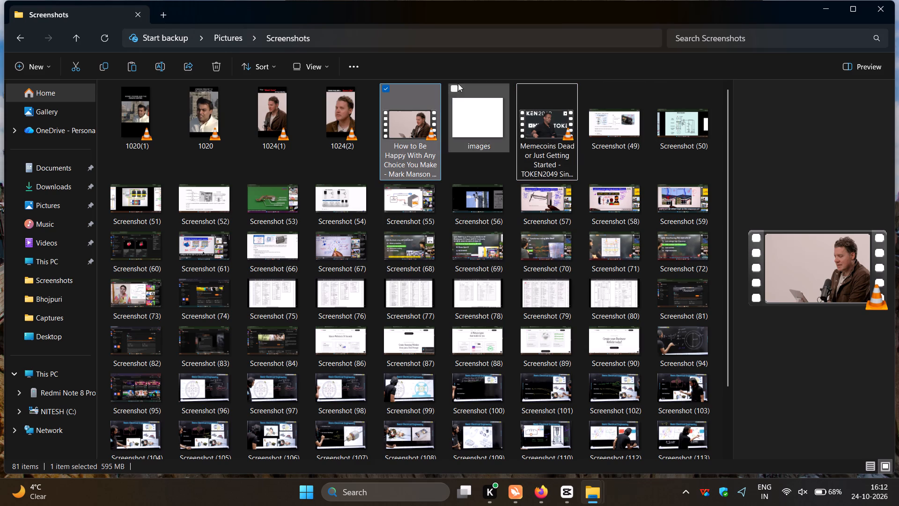
{"action": "left_click", "coordinate": [221, 64]}
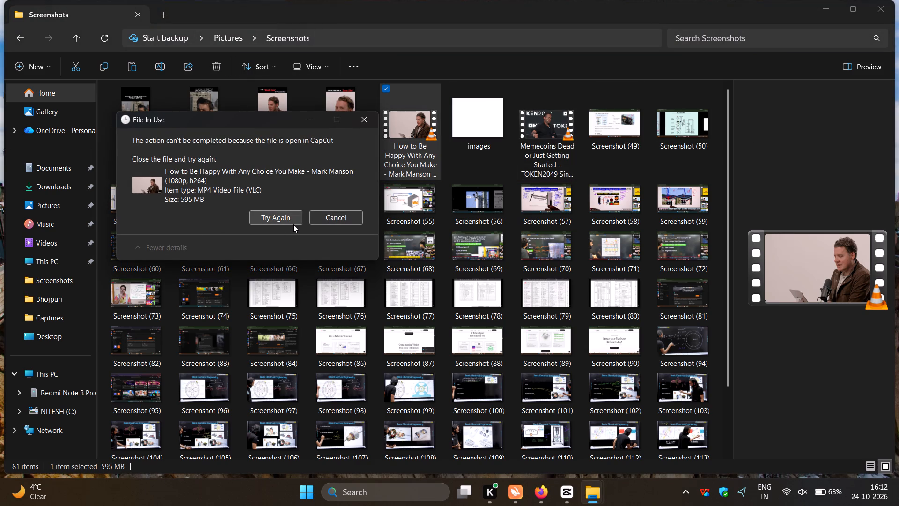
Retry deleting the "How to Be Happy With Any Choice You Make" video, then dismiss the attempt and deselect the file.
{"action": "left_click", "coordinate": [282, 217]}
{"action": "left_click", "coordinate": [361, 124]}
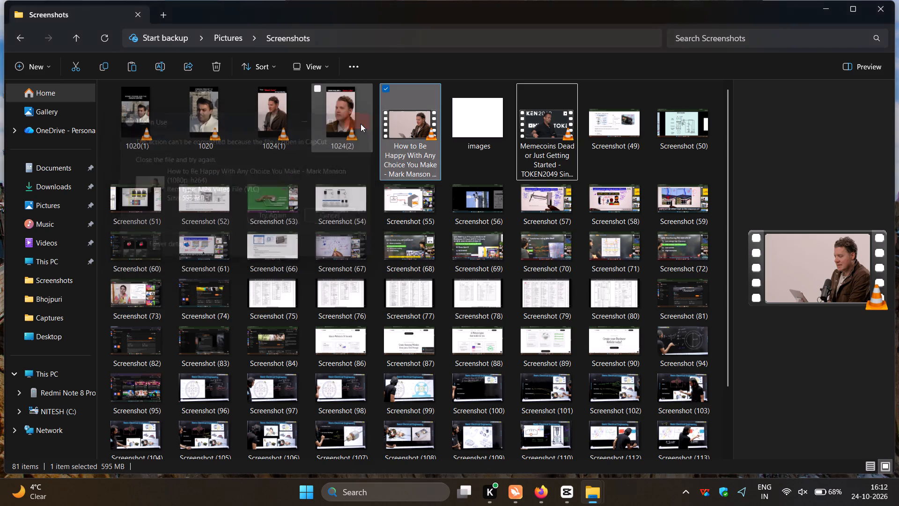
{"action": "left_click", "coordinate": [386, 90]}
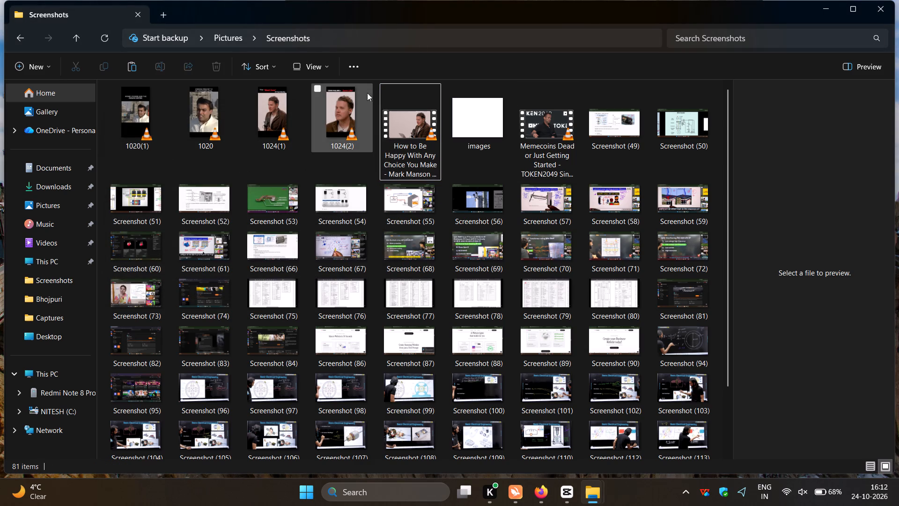
Delete the videos 1024(1), 1024(2) and "The Everyone Is Losing Theory" from the Screenshots folder.
{"action": "left_click", "coordinate": [322, 86]}
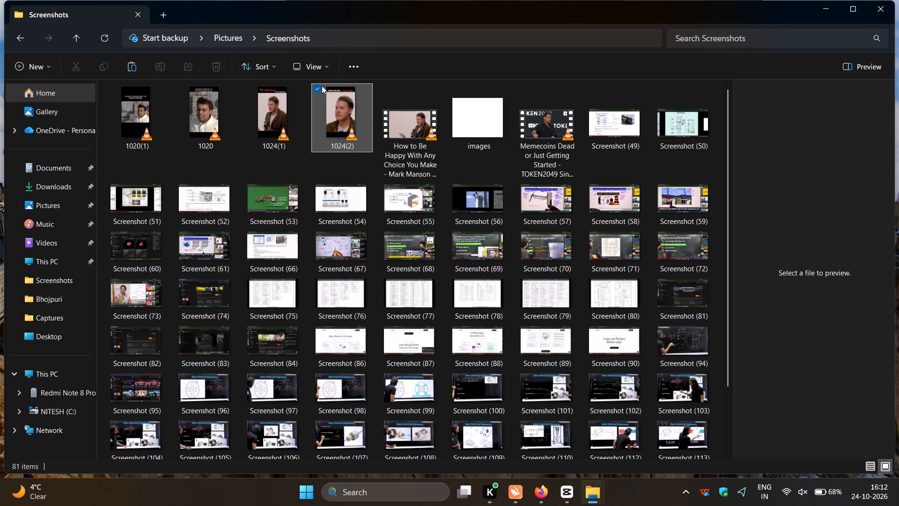
{"action": "left_click", "coordinate": [251, 89]}
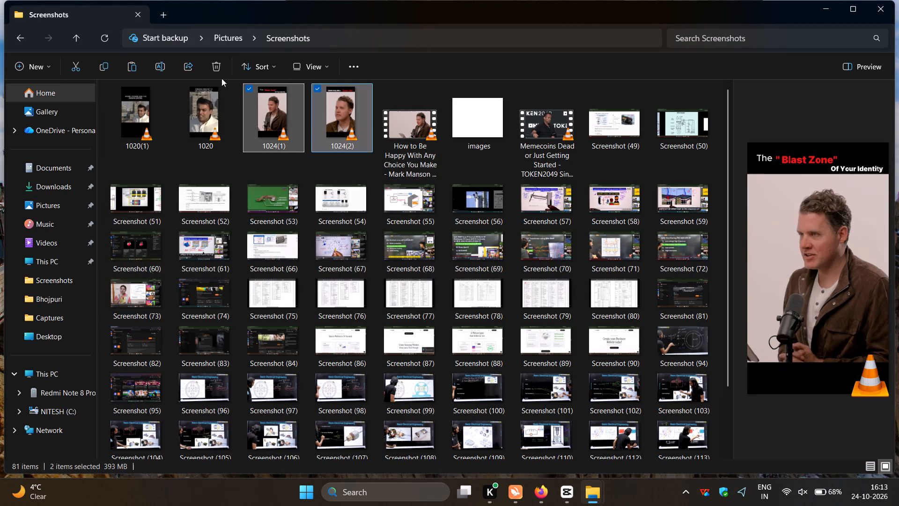
{"action": "left_click", "coordinate": [214, 70]}
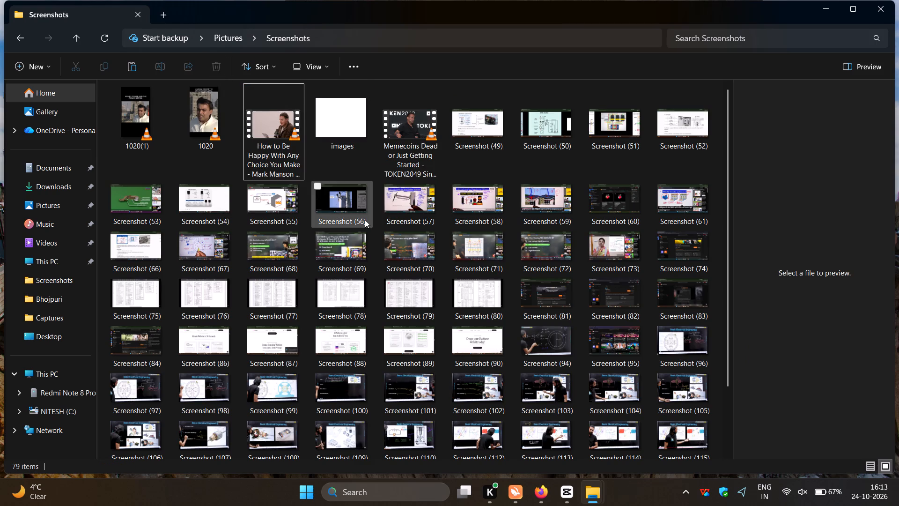
{"action": "scroll", "coordinate": [365, 220], "scroll_direction": "down", "scroll_amount": 6}
{"action": "left_click", "coordinate": [545, 416]}
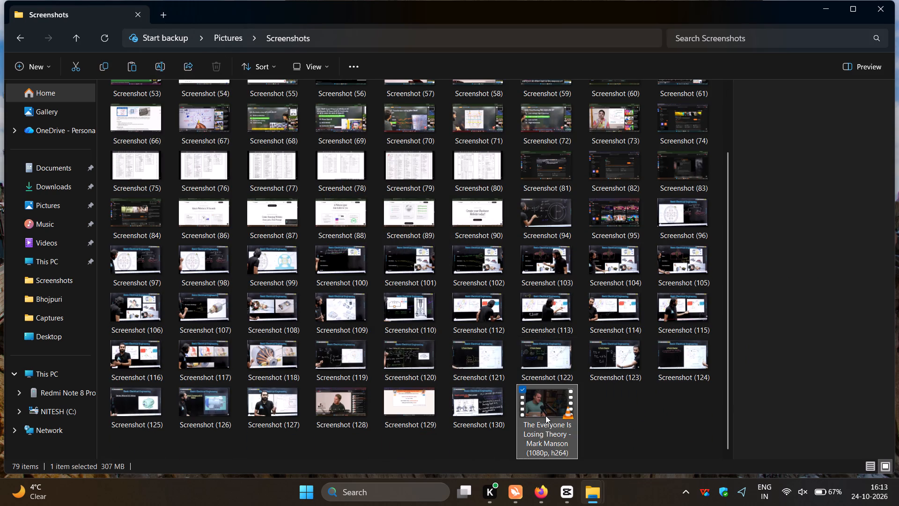
{"action": "left_click", "coordinate": [215, 67]}
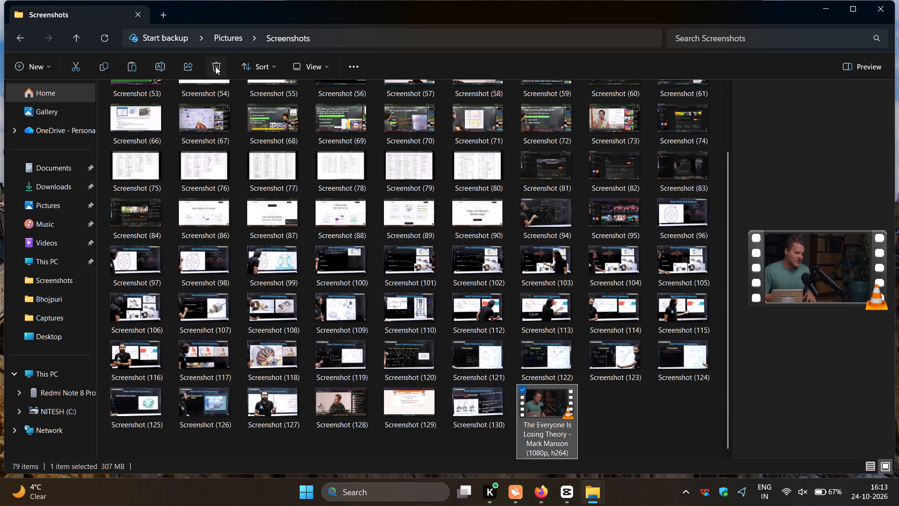
Open the "Memecoins Dead or Just Getting Started" video from the Screenshots folder and minimise the folder window.
{"action": "scroll", "coordinate": [393, 284], "scroll_direction": "up", "scroll_amount": 4}
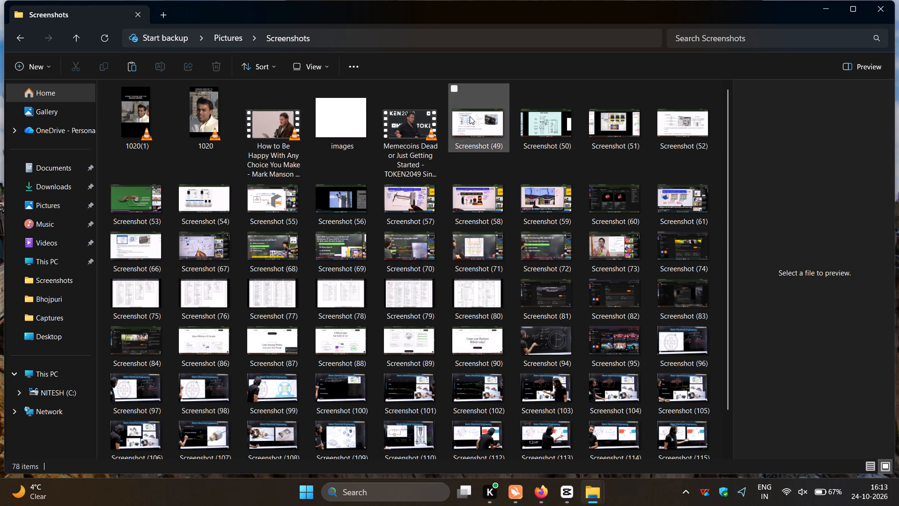
{"action": "double_click", "coordinate": [406, 112]}
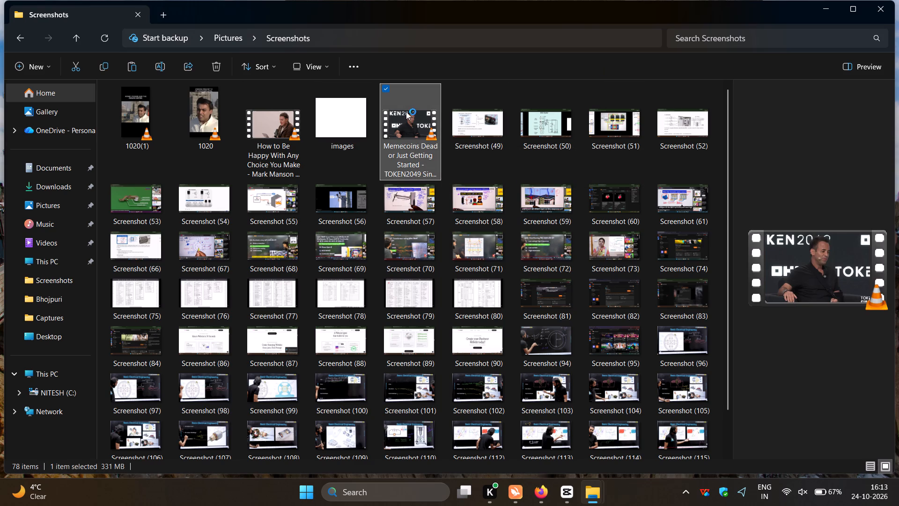
{"action": "left_click", "coordinate": [796, 131]}
{"action": "left_click", "coordinate": [827, 5]}
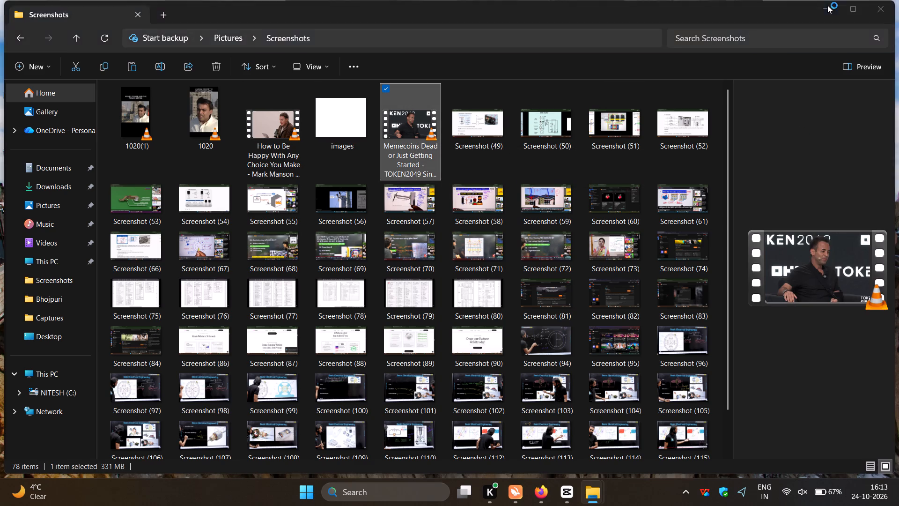
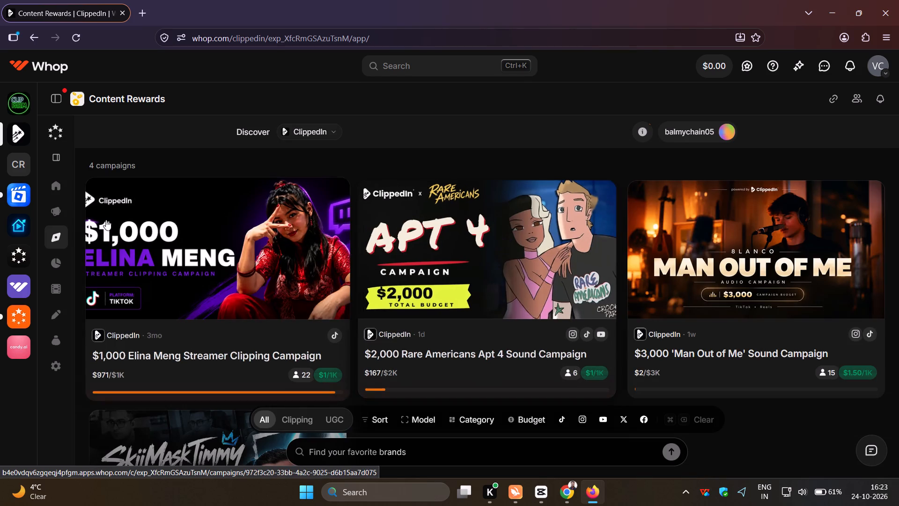
Open the FOMO TOKEN2049 campaign from the joined campaigns and bring up its reference materials.
{"action": "left_click", "coordinate": [56, 208]}
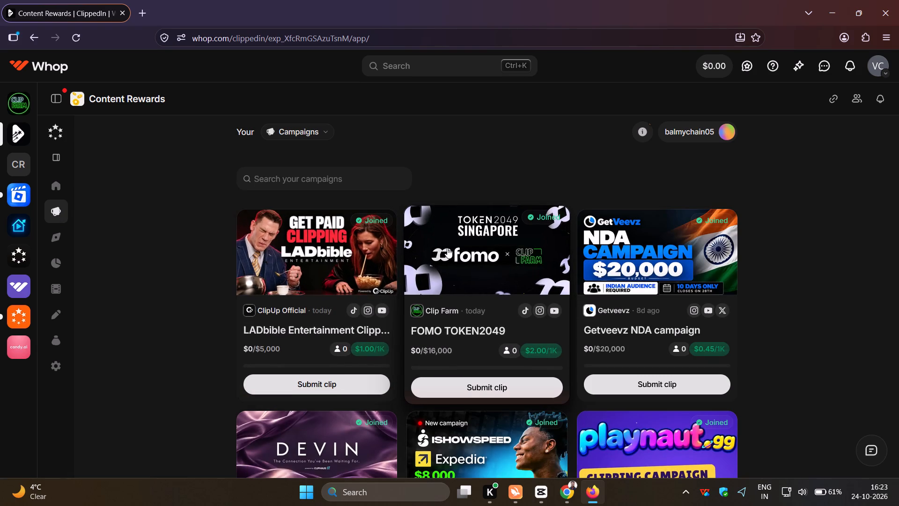
{"action": "left_click", "coordinate": [484, 263]}
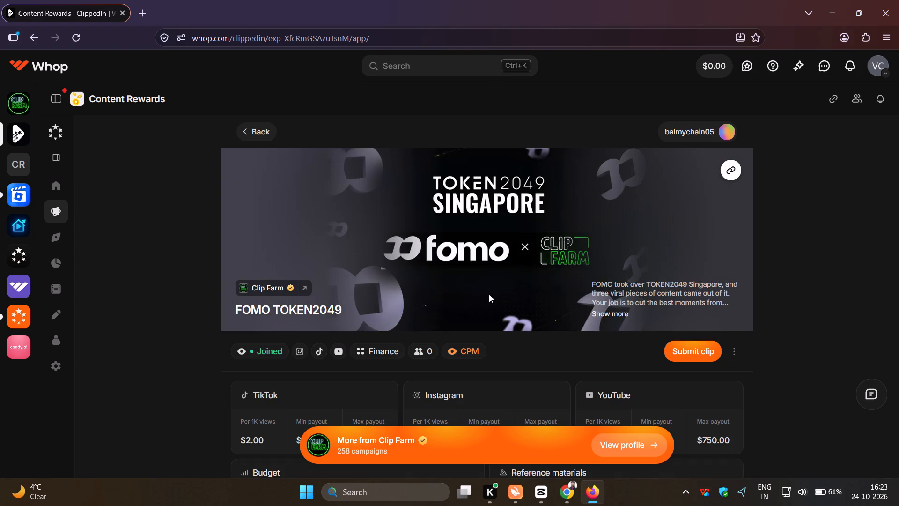
{"action": "scroll", "coordinate": [564, 282], "scroll_direction": "down", "scroll_amount": 3}
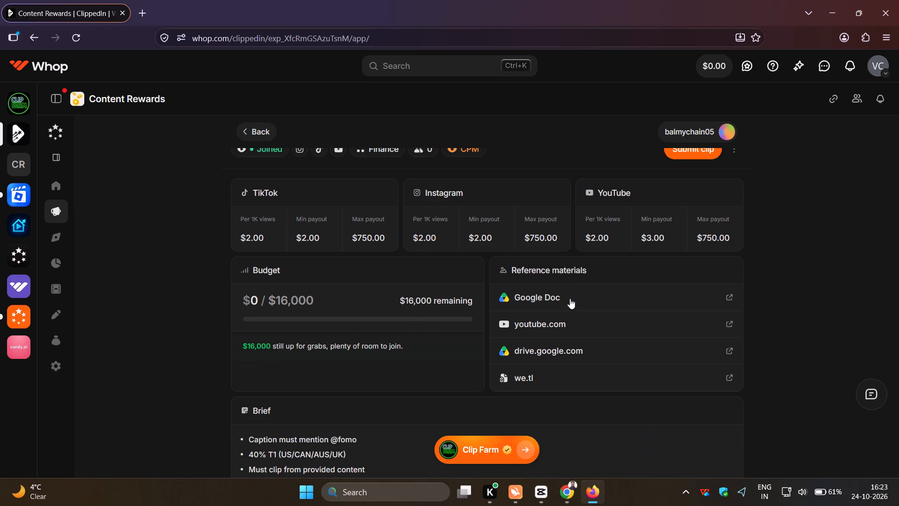
Open the campaign's Google Doc brief from the reference materials.
{"action": "left_click", "coordinate": [569, 303]}
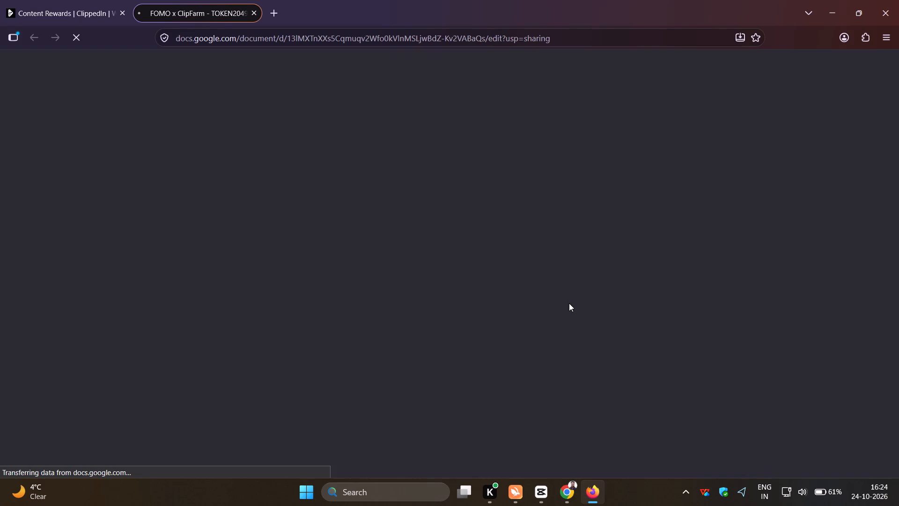
Copy the brief's text from the "FOMO - TOKEN2049 Singapore" heading through the last row of The Rules table.
{"action": "scroll", "coordinate": [436, 190], "scroll_direction": "down", "scroll_amount": 3}
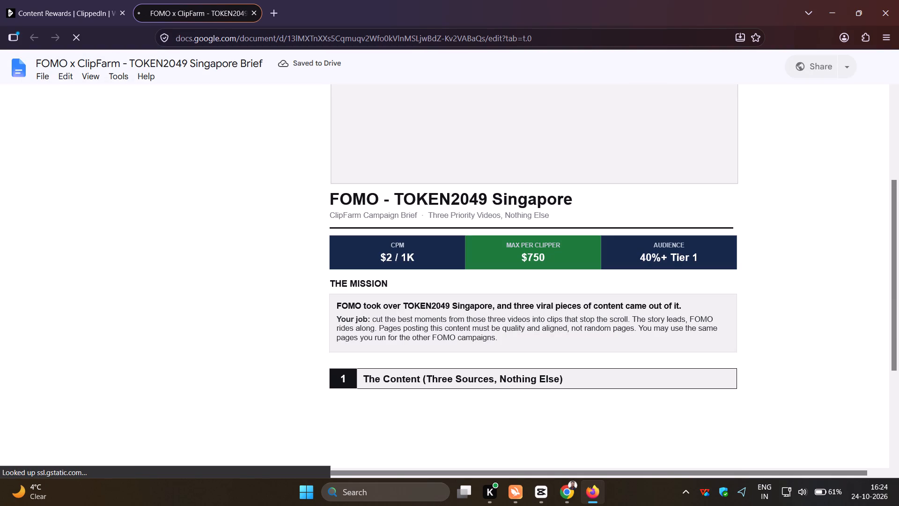
{"action": "left_click_drag", "start_coordinate": [330, 196], "coordinate": [578, 210]}
{"action": "left_click_drag", "start_coordinate": [578, 210], "coordinate": [577, 235]}
{"action": "scroll", "coordinate": [577, 235], "scroll_direction": "down", "scroll_amount": 18}
{"action": "scroll", "coordinate": [577, 235], "scroll_direction": "down", "scroll_amount": 10}
{"action": "scroll", "coordinate": [577, 235], "scroll_direction": "down", "scroll_amount": 14}
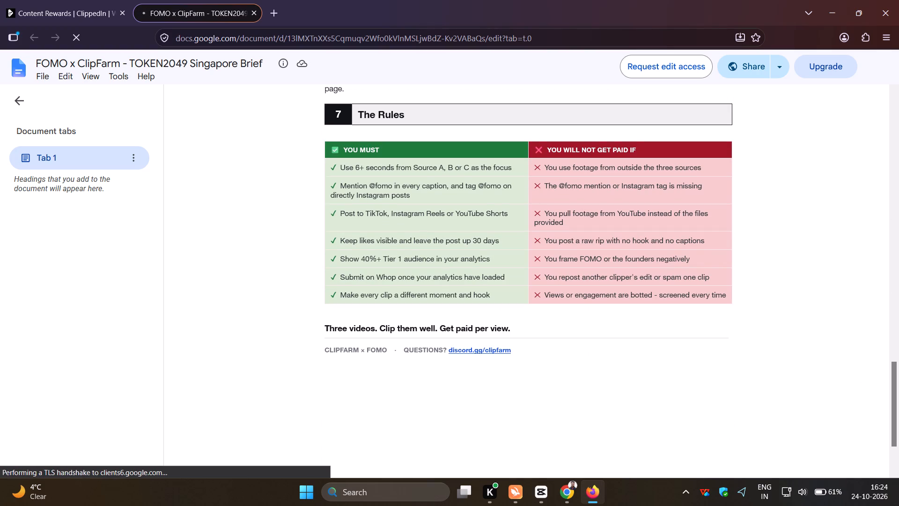
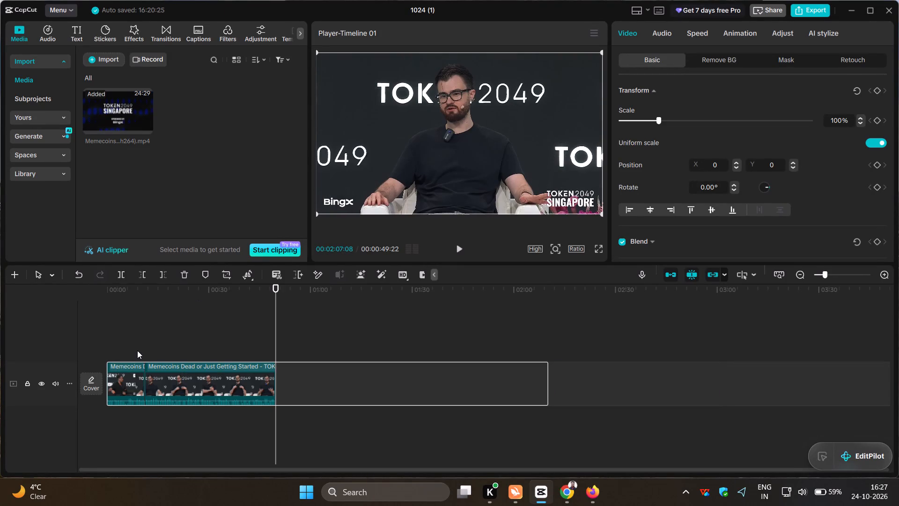
{"action": "left_click", "coordinate": [136, 347]}
{"action": "left_click_drag", "start_coordinate": [136, 347], "coordinate": [105, 347]}
{"action": "left_click", "coordinate": [105, 347]}
{"action": "left_click_drag", "start_coordinate": [105, 347], "coordinate": [128, 347]}
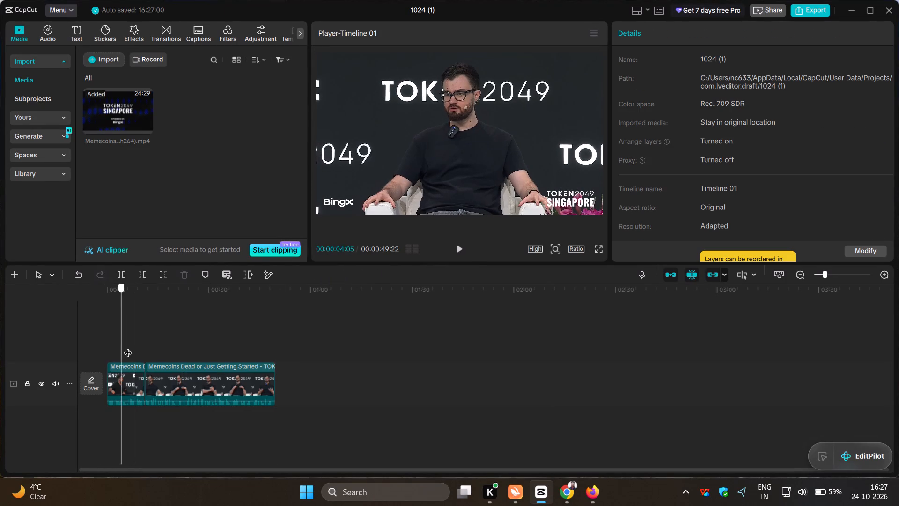
{"action": "left_click_drag", "start_coordinate": [128, 347], "coordinate": [143, 350]}
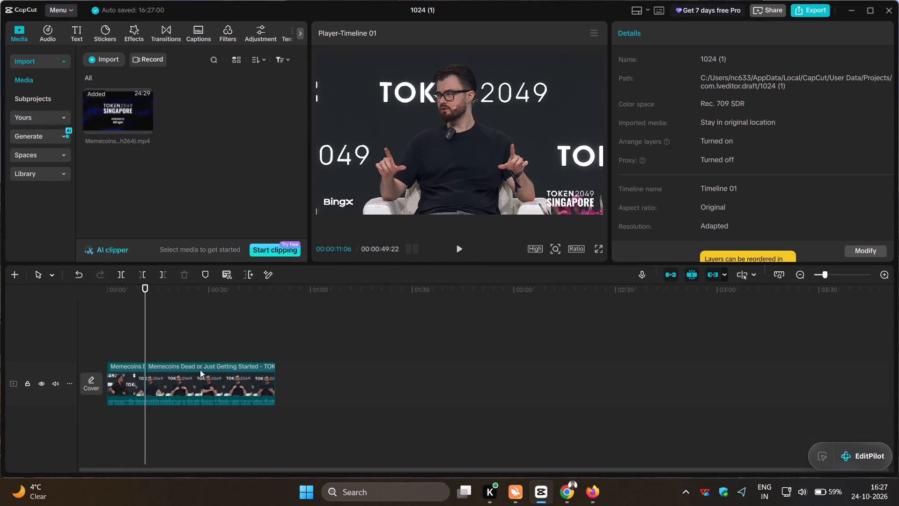
{"action": "left_click", "coordinate": [221, 386]}
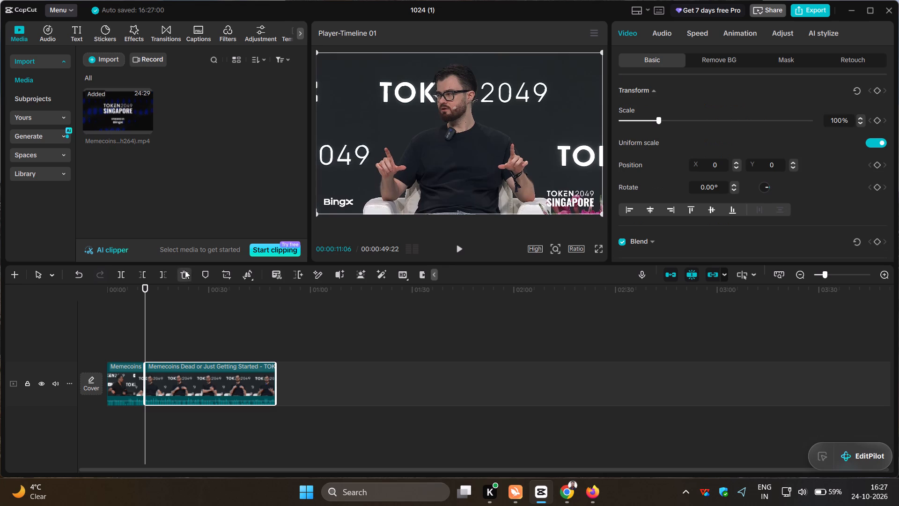
{"action": "left_click", "coordinate": [185, 270]}
Fit the remaining clip to the timeline and play it from the start to review it, ending back at the beginning.
{"action": "left_click", "coordinate": [132, 351]}
{"action": "left_click_drag", "start_coordinate": [131, 351], "coordinate": [94, 354]}
{"action": "left_click", "coordinate": [780, 270]}
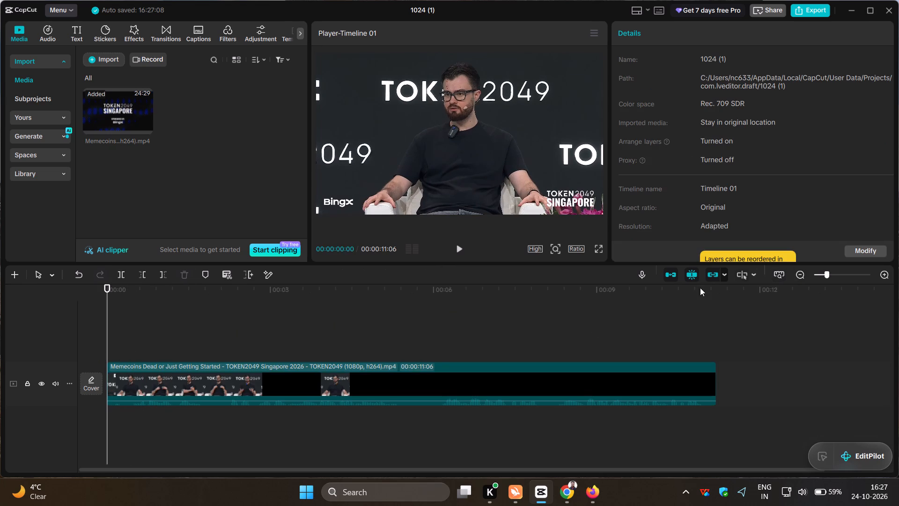
{"action": "left_click", "coordinate": [143, 353]}
{"action": "left_click_drag", "start_coordinate": [143, 353], "coordinate": [96, 350]}
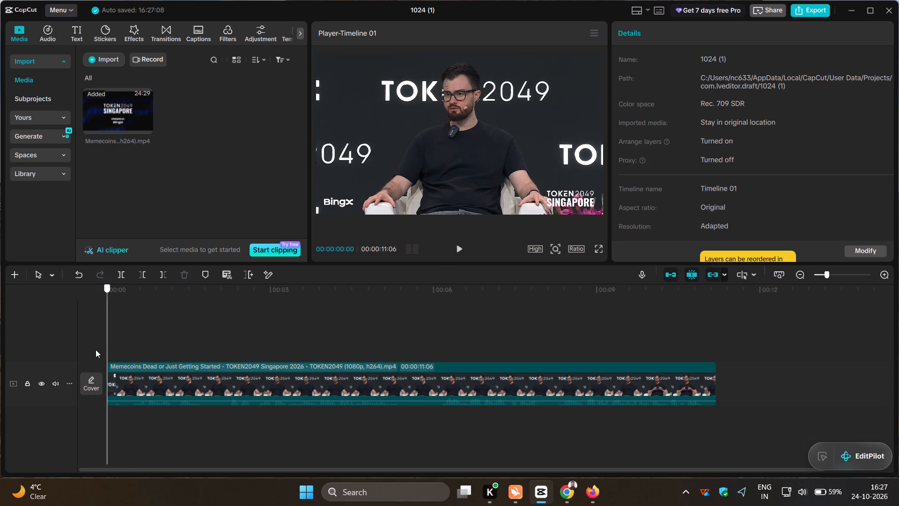
{"action": "left_click_drag", "start_coordinate": [96, 350], "coordinate": [131, 333]}
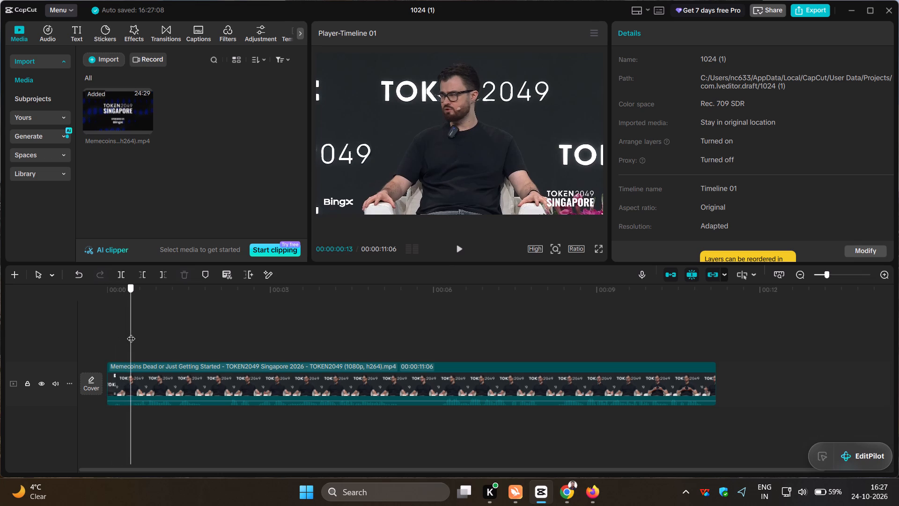
{"action": "left_click_drag", "start_coordinate": [131, 333], "coordinate": [132, 333]}
{"action": "left_click", "coordinate": [584, 247]}
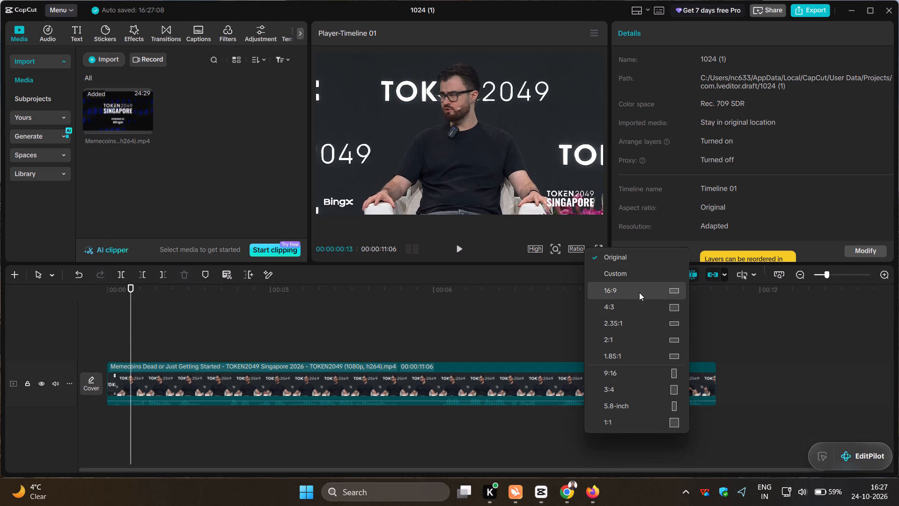
{"action": "left_click", "coordinate": [427, 323]}
{"action": "left_click", "coordinate": [427, 323]}
{"action": "left_click_drag", "start_coordinate": [427, 323], "coordinate": [146, 335]}
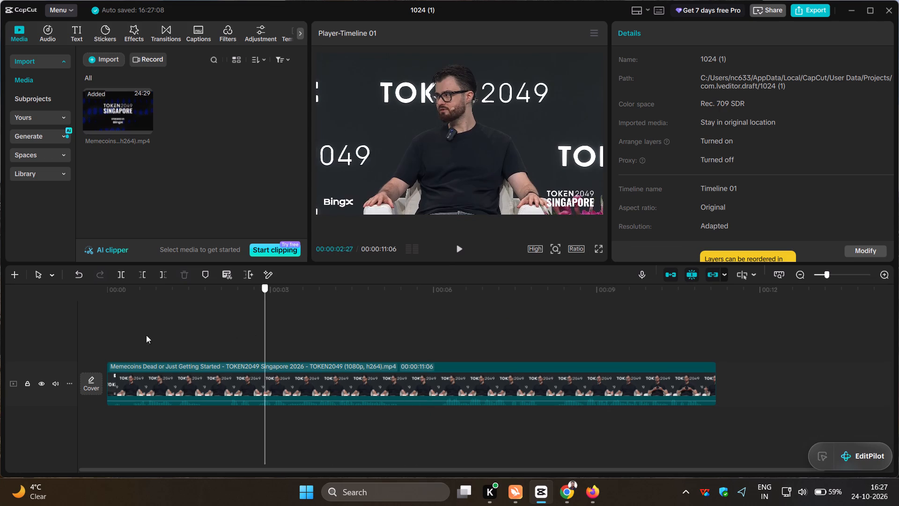
{"action": "left_click_drag", "start_coordinate": [146, 335], "coordinate": [83, 344]}
{"action": "left_click", "coordinate": [457, 255]}
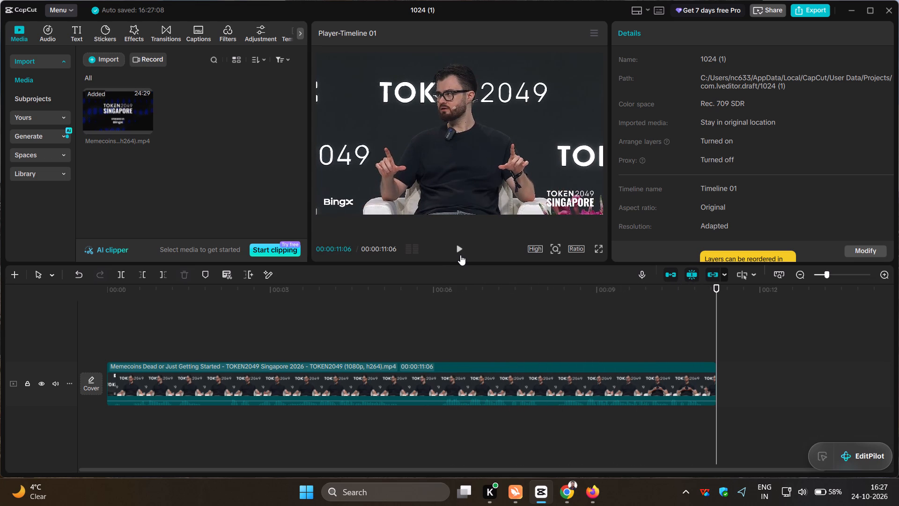
{"action": "left_click", "coordinate": [282, 328]}
{"action": "left_click_drag", "start_coordinate": [282, 328], "coordinate": [96, 330]}
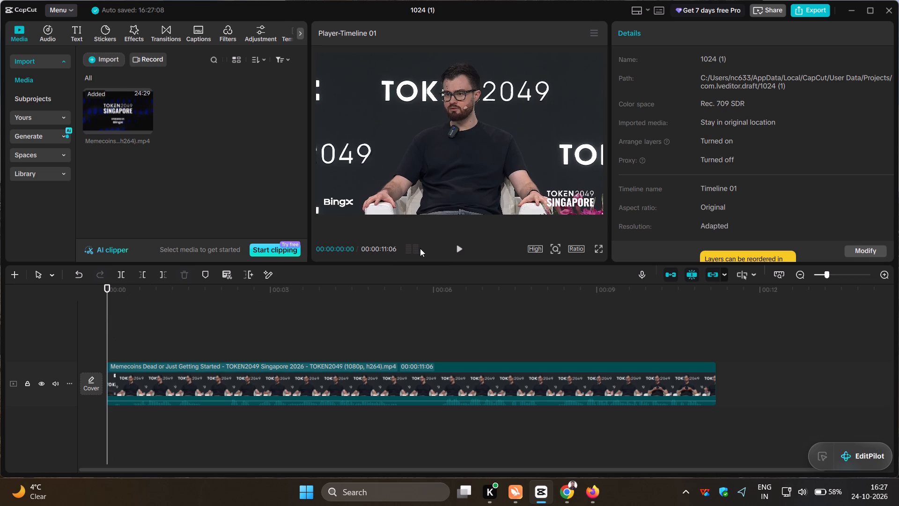
Set the project's aspect ratio to 9:16.
{"action": "left_click", "coordinate": [575, 250]}
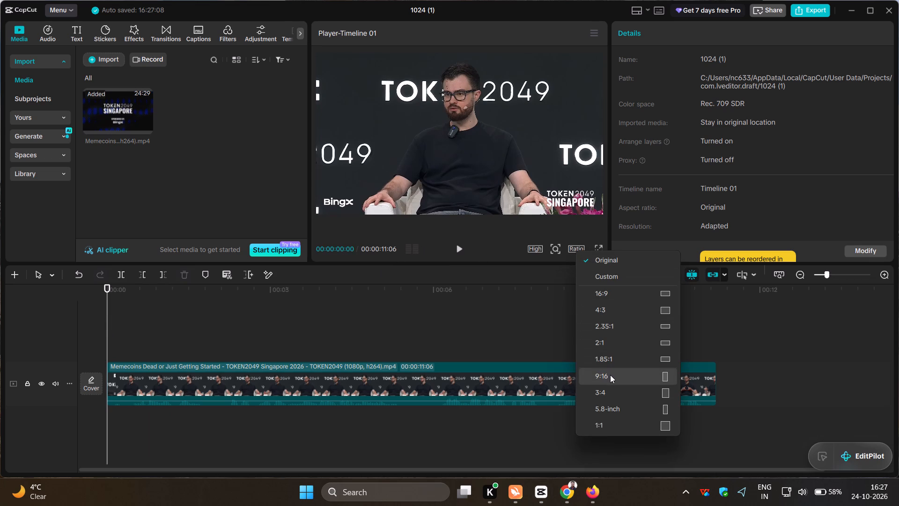
{"action": "left_click", "coordinate": [610, 375]}
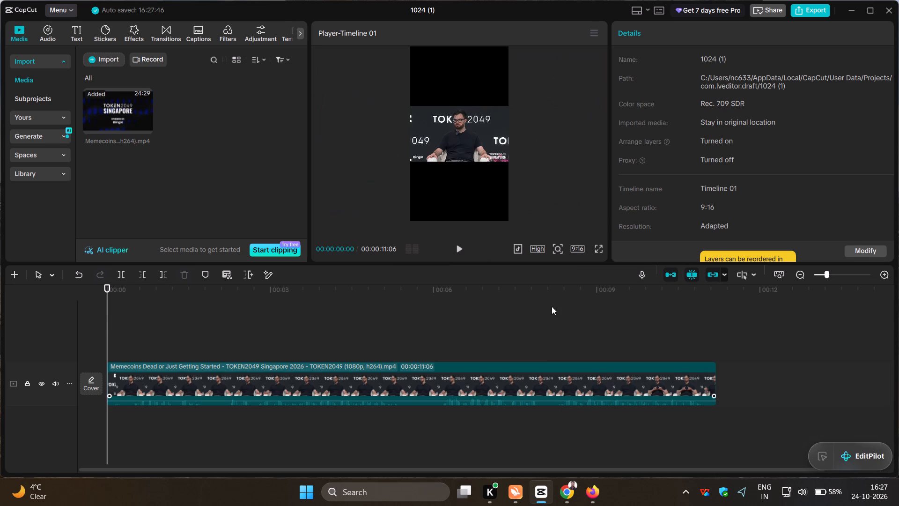
Enlarge the clip to about 178% and shift it horizontally to about X -161 so the speaker is centred in the vertical frame.
{"action": "left_click", "coordinate": [465, 152]}
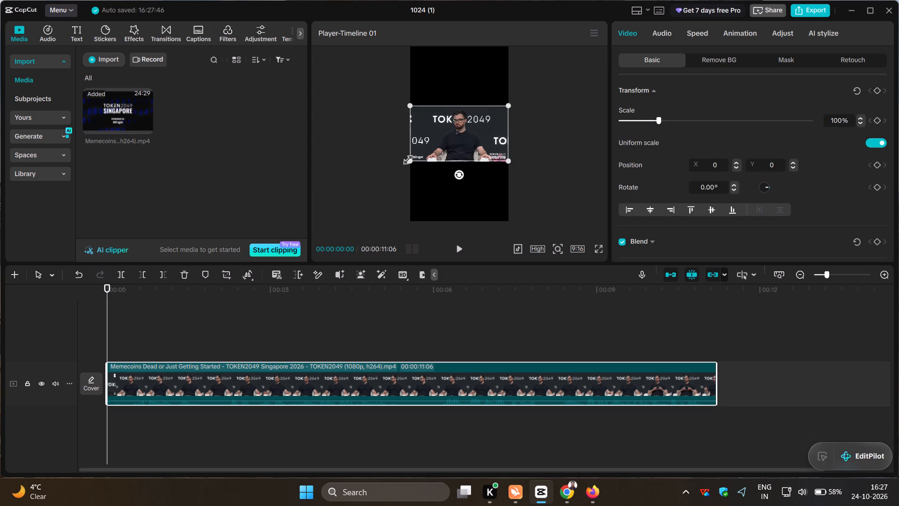
{"action": "left_click_drag", "start_coordinate": [407, 159], "coordinate": [344, 223]}
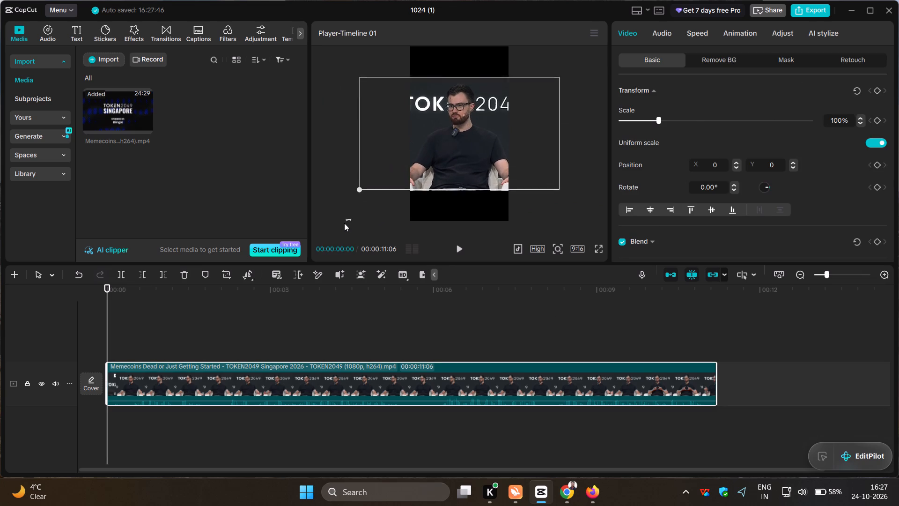
{"action": "left_click_drag", "start_coordinate": [344, 223], "coordinate": [342, 225]}
{"action": "left_click_drag", "start_coordinate": [472, 182], "coordinate": [460, 182]}
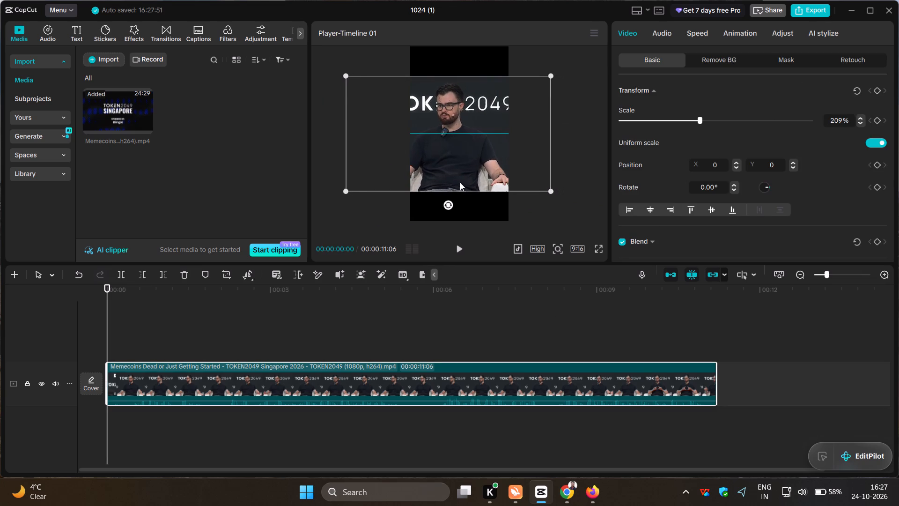
{"action": "left_click_drag", "start_coordinate": [460, 182], "coordinate": [472, 183]}
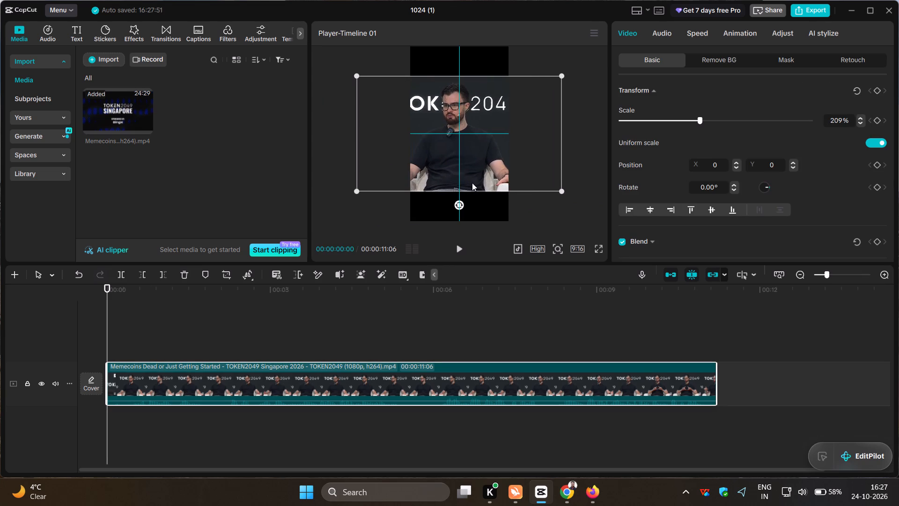
{"action": "left_click_drag", "start_coordinate": [472, 183], "coordinate": [464, 183]}
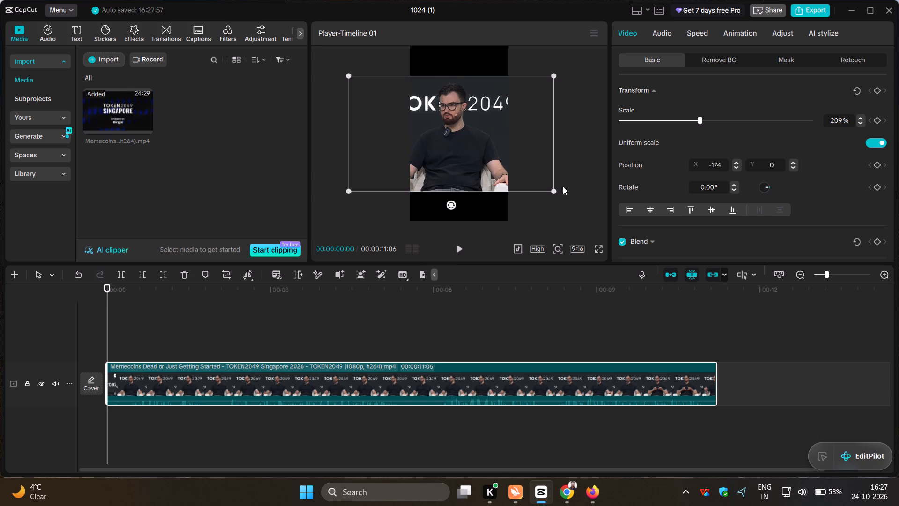
{"action": "left_click_drag", "start_coordinate": [556, 188], "coordinate": [533, 176]}
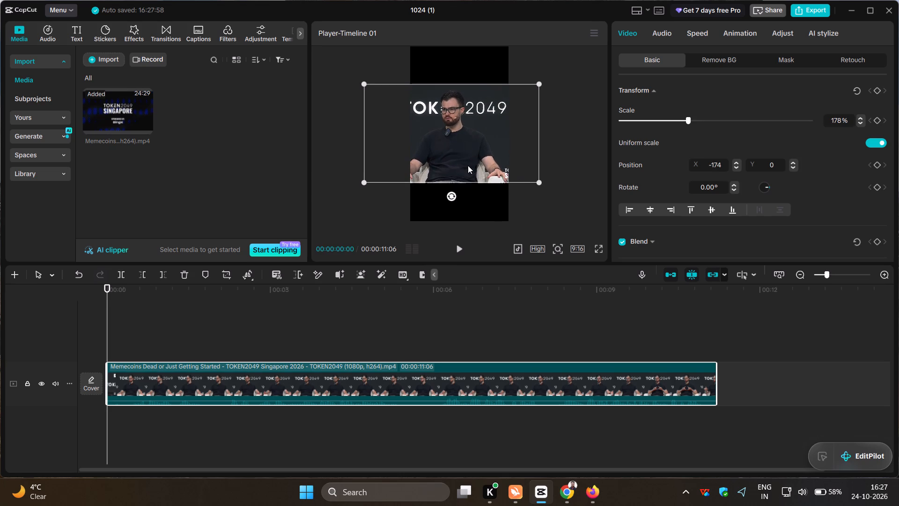
{"action": "left_click", "coordinate": [464, 167]}
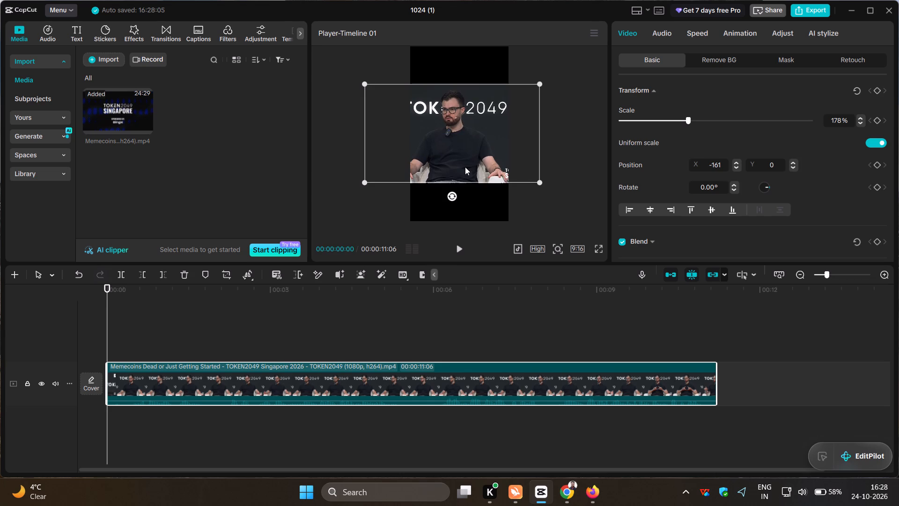
Preview the reframed vertical shot in full screen and return to the editor.
{"action": "left_click", "coordinate": [544, 200]}
{"action": "left_click", "coordinate": [597, 245]}
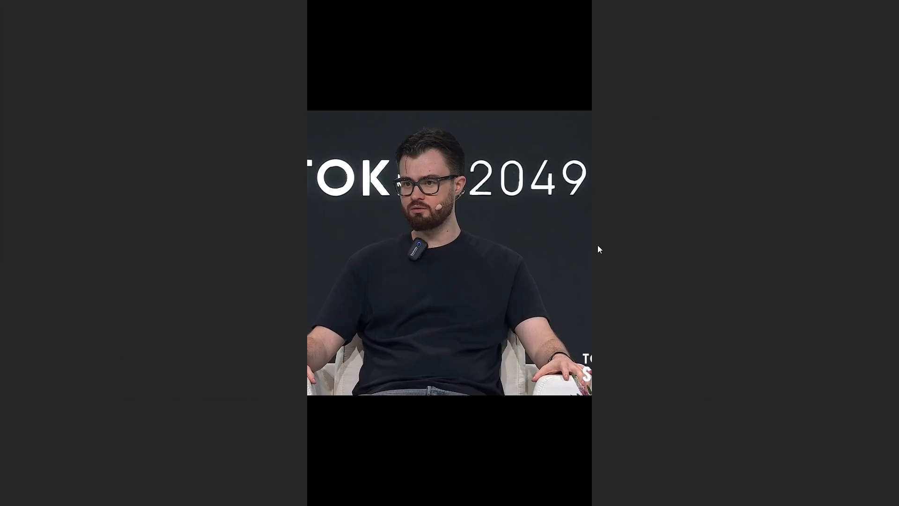
{"action": "left_click", "coordinate": [582, 270]}
{"action": "left_click", "coordinate": [611, 455]}
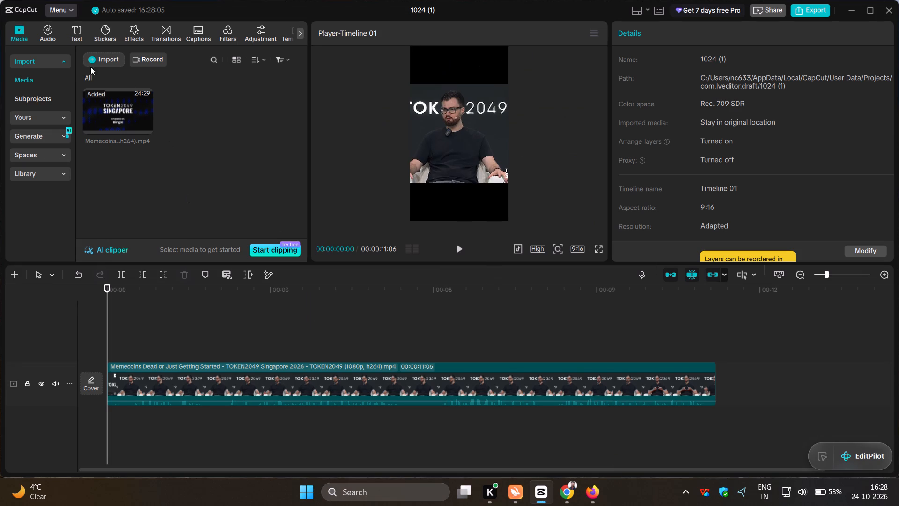
Add a default text layer at the start of the timeline.
{"action": "left_click", "coordinate": [81, 37]}
{"action": "left_click", "coordinate": [79, 36]}
{"action": "triple_click", "coordinate": [79, 33]}
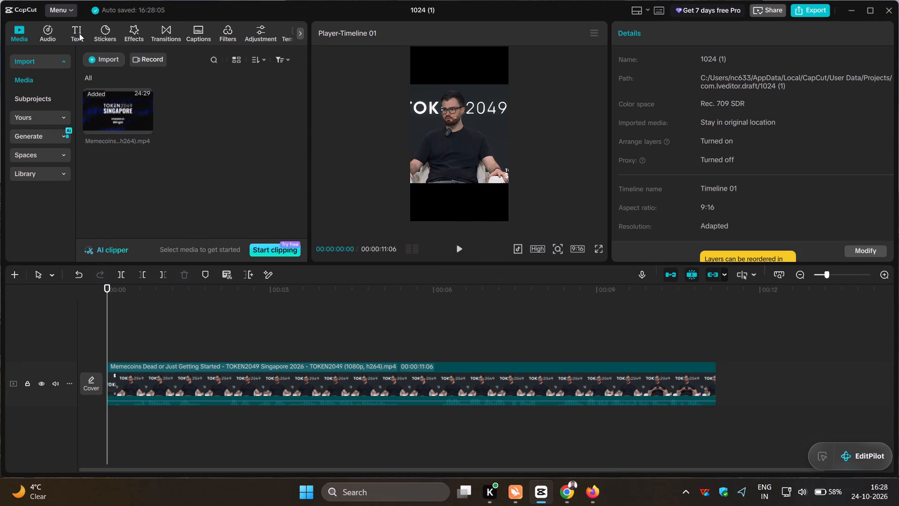
{"action": "double_click", "coordinate": [79, 33]}
{"action": "double_click", "coordinate": [79, 33]}
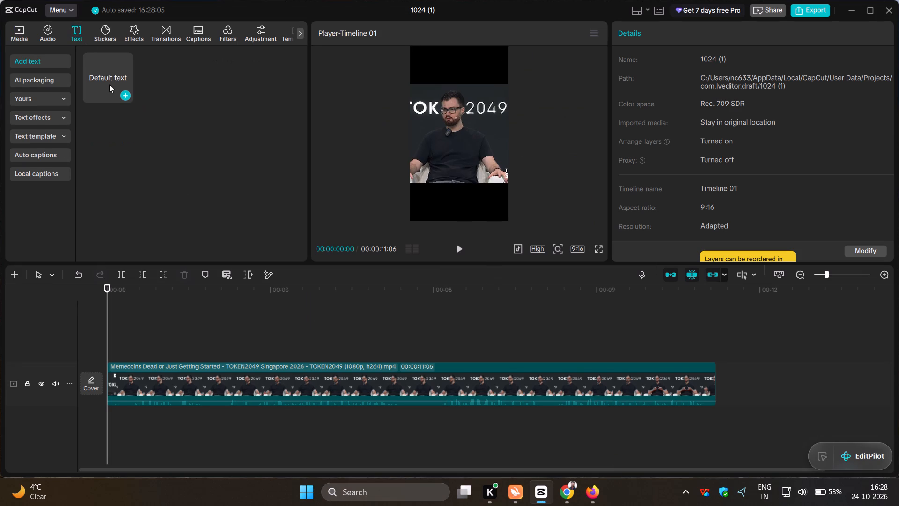
{"action": "left_click", "coordinate": [124, 96]}
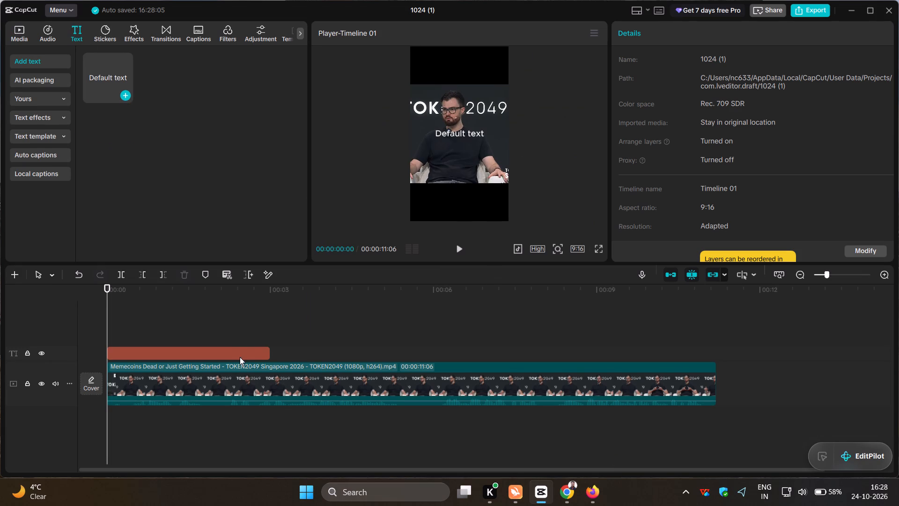
Extend the default text layer to the end of the video clip.
{"action": "left_click", "coordinate": [241, 352]}
{"action": "left_click_drag", "start_coordinate": [272, 352], "coordinate": [363, 353]}
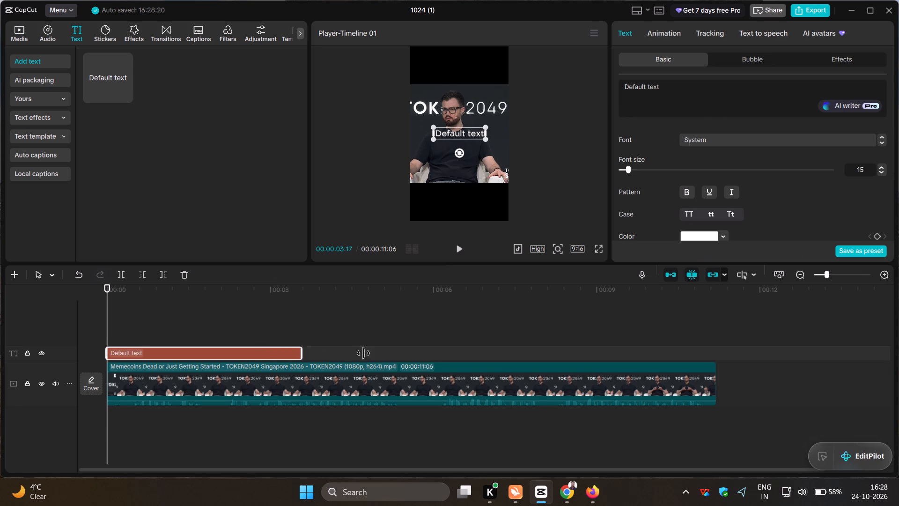
{"action": "left_click_drag", "start_coordinate": [363, 353], "coordinate": [712, 365]}
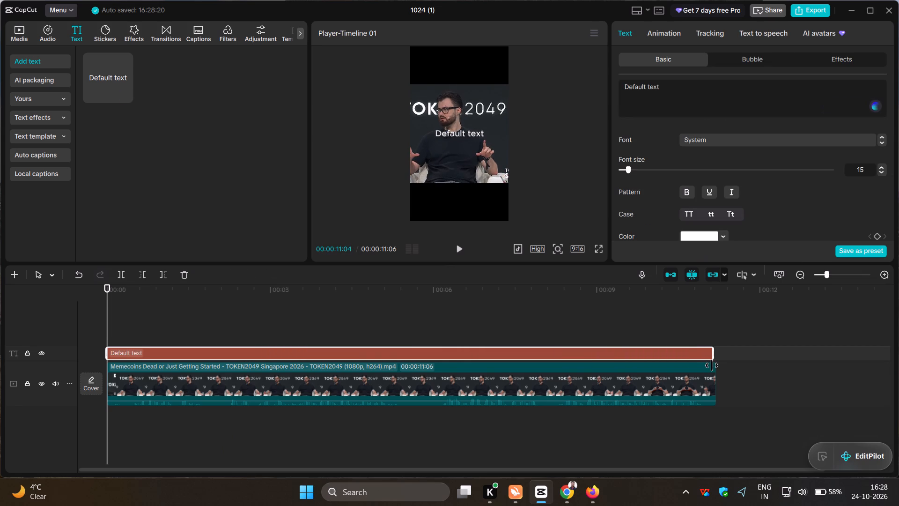
{"action": "left_click_drag", "start_coordinate": [712, 365], "coordinate": [712, 365]}
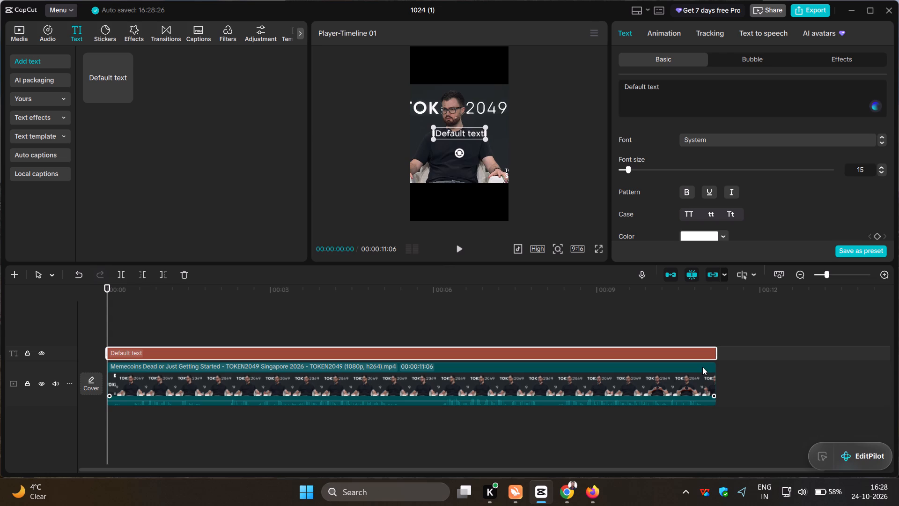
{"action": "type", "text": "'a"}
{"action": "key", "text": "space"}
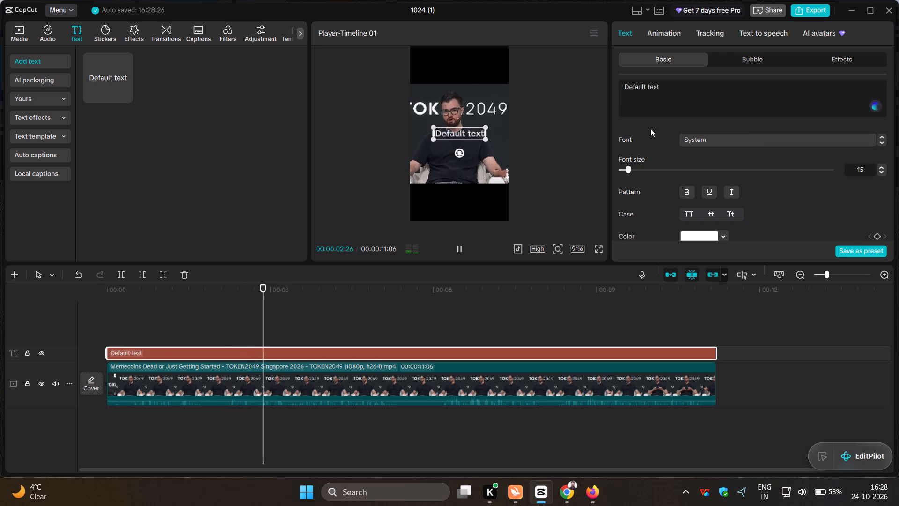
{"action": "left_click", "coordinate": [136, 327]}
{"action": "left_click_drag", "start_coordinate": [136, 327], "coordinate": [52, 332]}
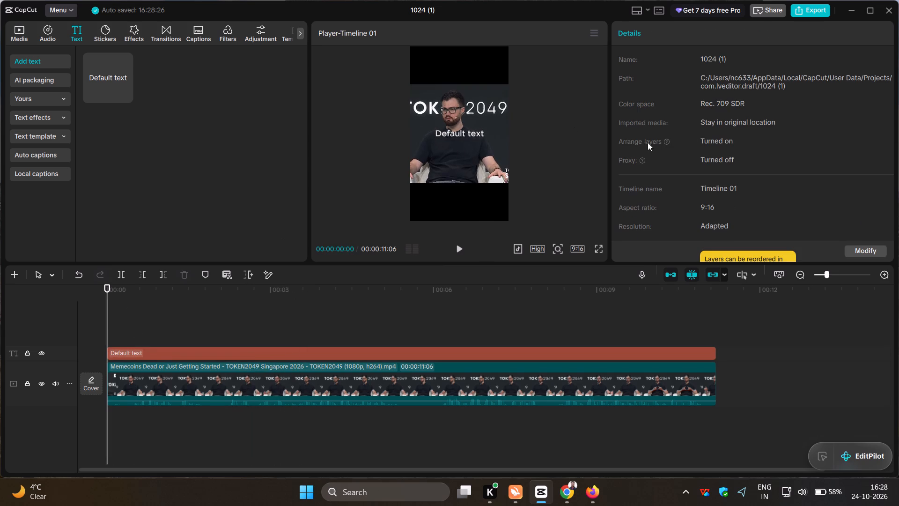
Replace the default text layer's wording with: 'a 1 trillion memecoin is coming ''.
{"action": "left_click", "coordinate": [143, 352]}
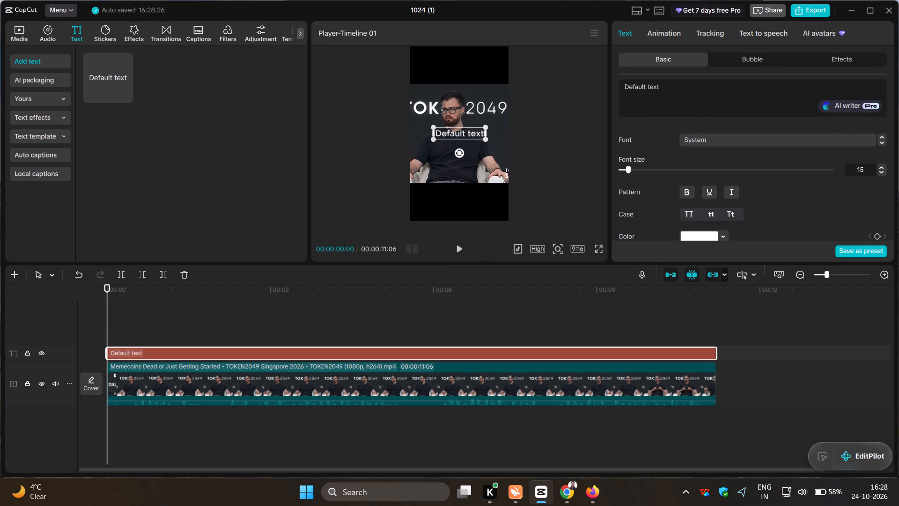
{"action": "left_click_drag", "start_coordinate": [677, 94], "coordinate": [614, 85]}
{"action": "key", "text": "space"}
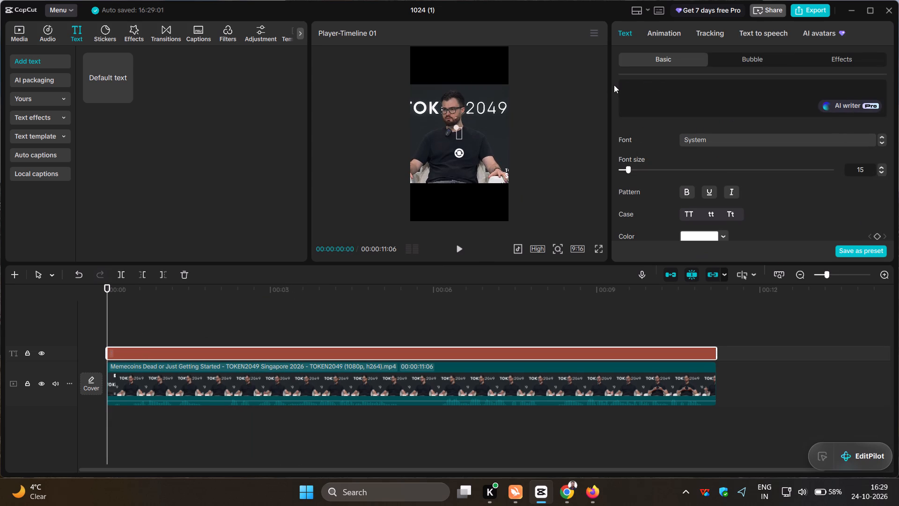
{"action": "key", "text": "apostrophe"}
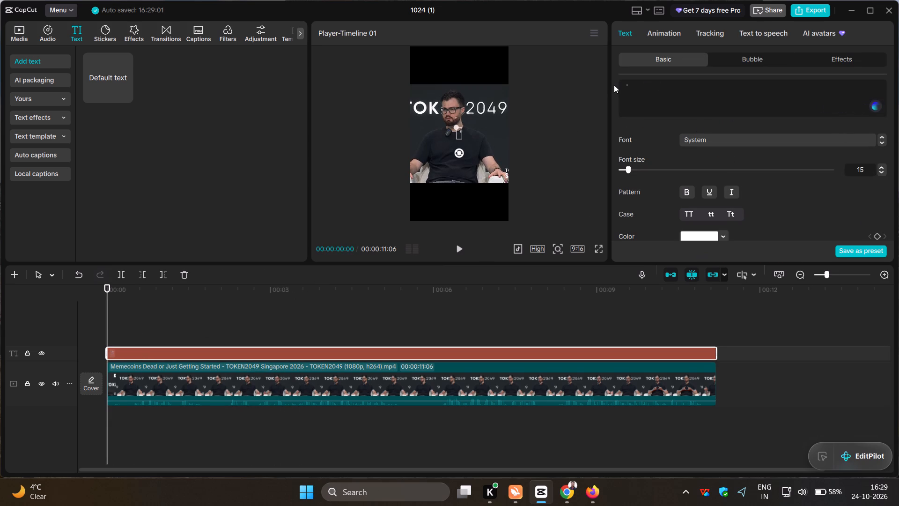
{"action": "type", "text": "a"}
{"action": "key", "text": "space"}
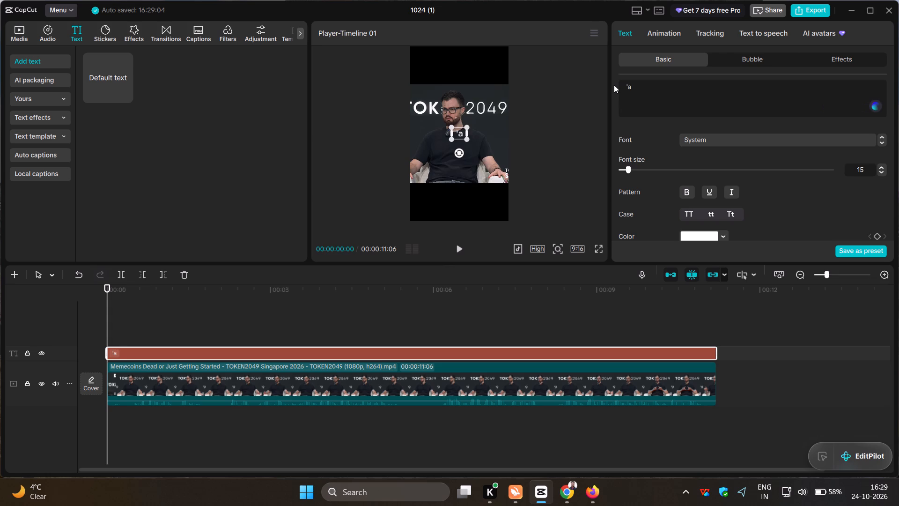
{"action": "type", "text": "1 trillion"}
{"action": "key", "text": "space"}
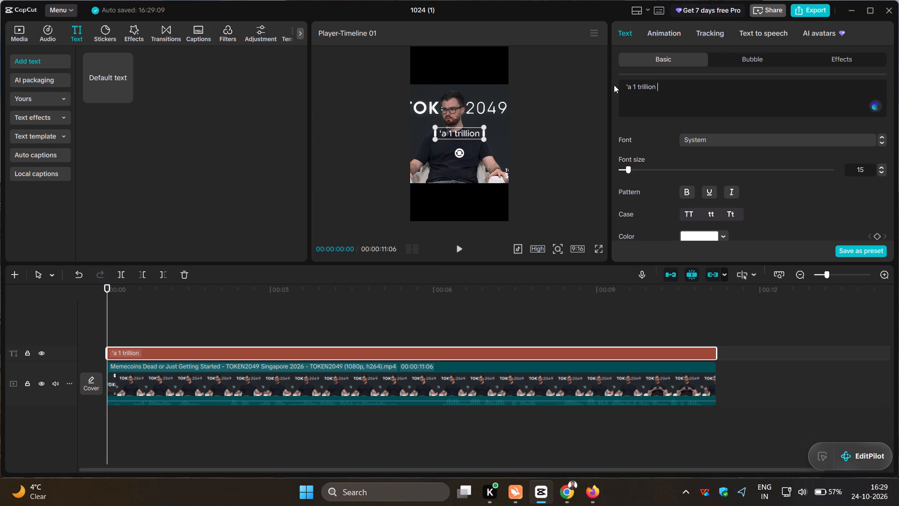
{"action": "type", "text": "memecoin is coming"}
{"action": "key", "text": "space"}
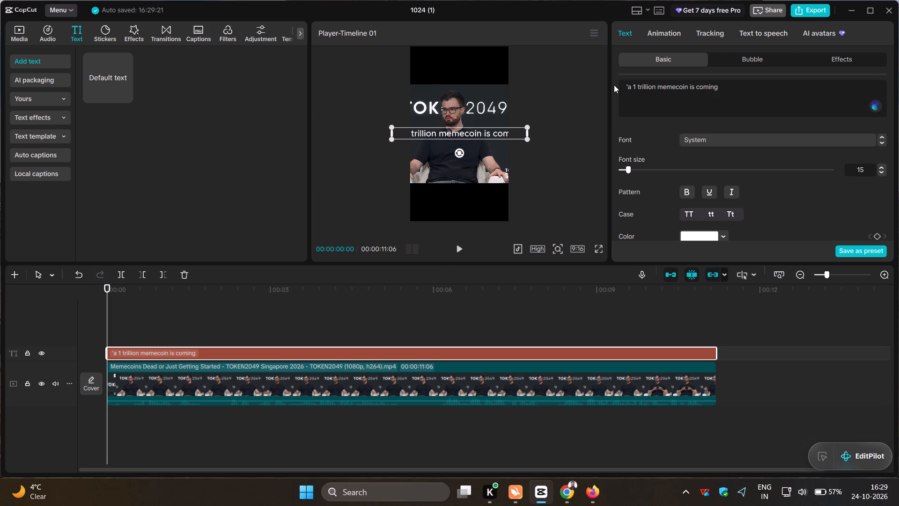
{"action": "type", "text": "''"}
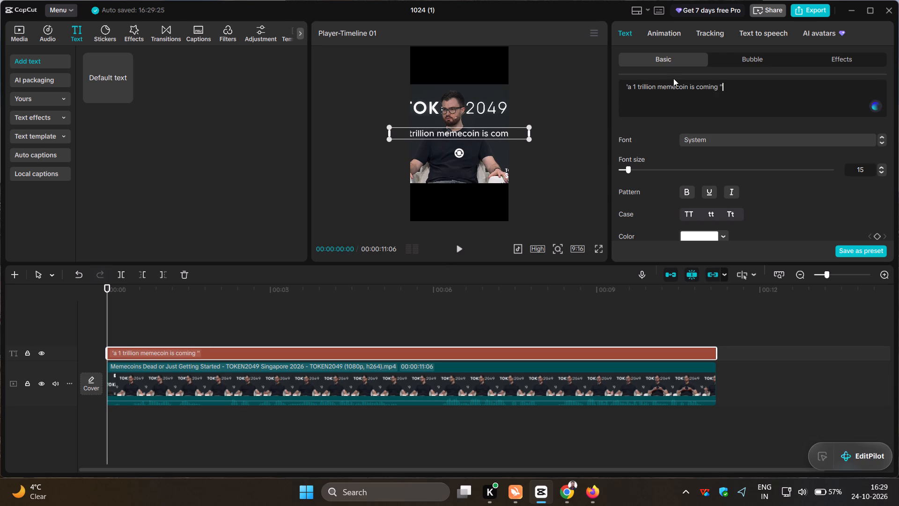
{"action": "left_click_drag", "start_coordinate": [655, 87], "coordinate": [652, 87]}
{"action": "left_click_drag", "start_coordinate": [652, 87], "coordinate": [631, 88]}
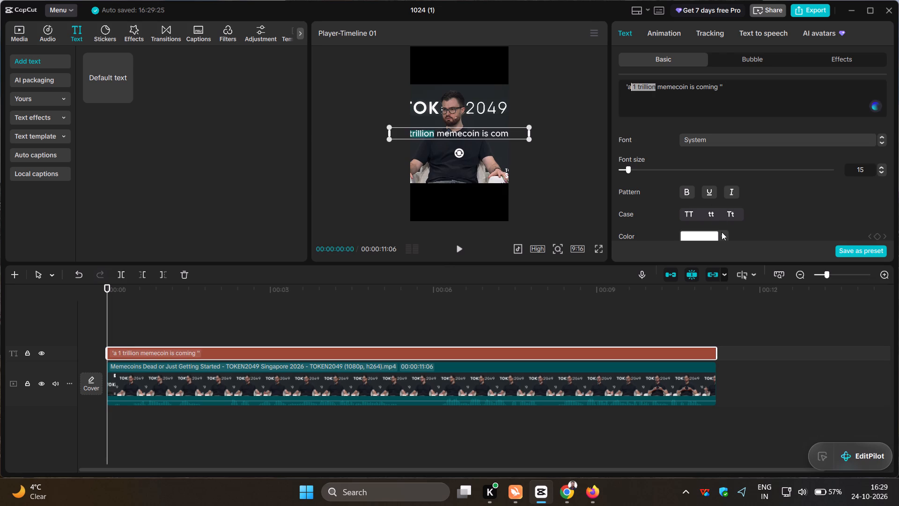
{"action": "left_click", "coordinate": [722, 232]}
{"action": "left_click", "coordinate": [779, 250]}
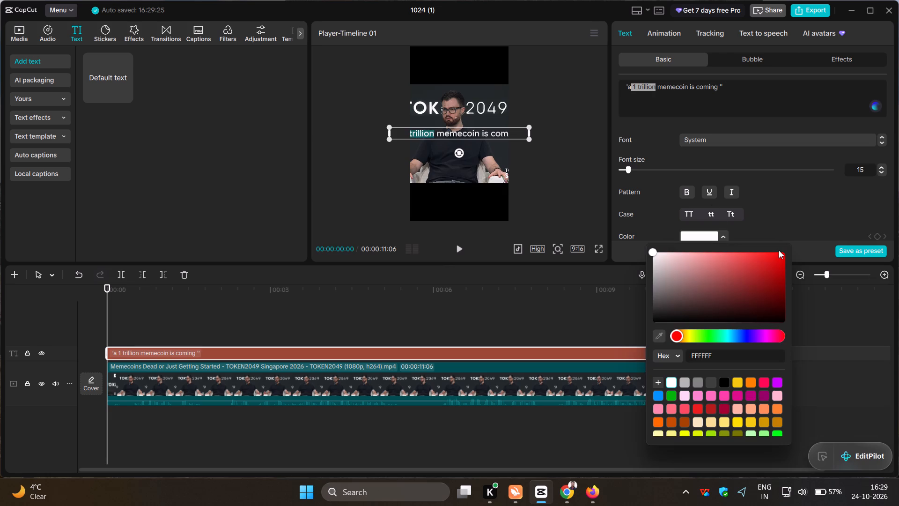
Break the caption into two lines so that "is coming" starts the second line.
{"action": "left_click", "coordinate": [688, 85]}
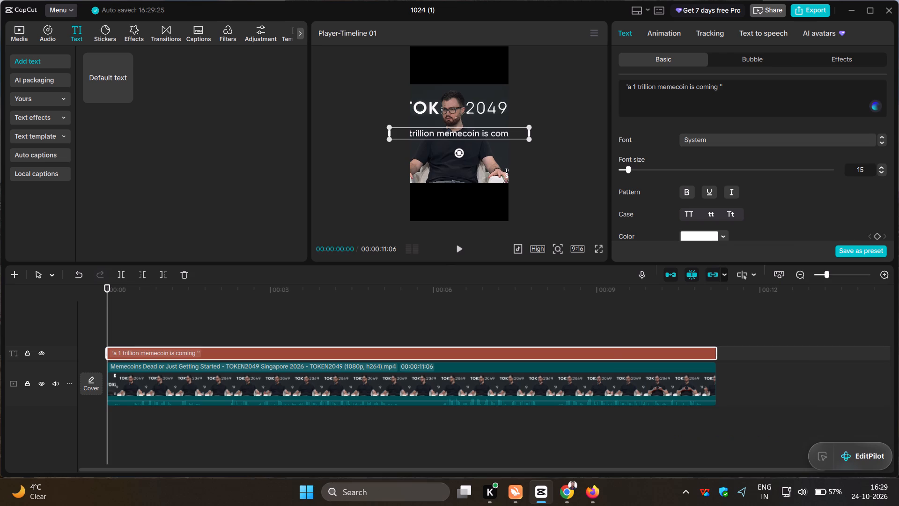
{"action": "key", "text": "Return"}
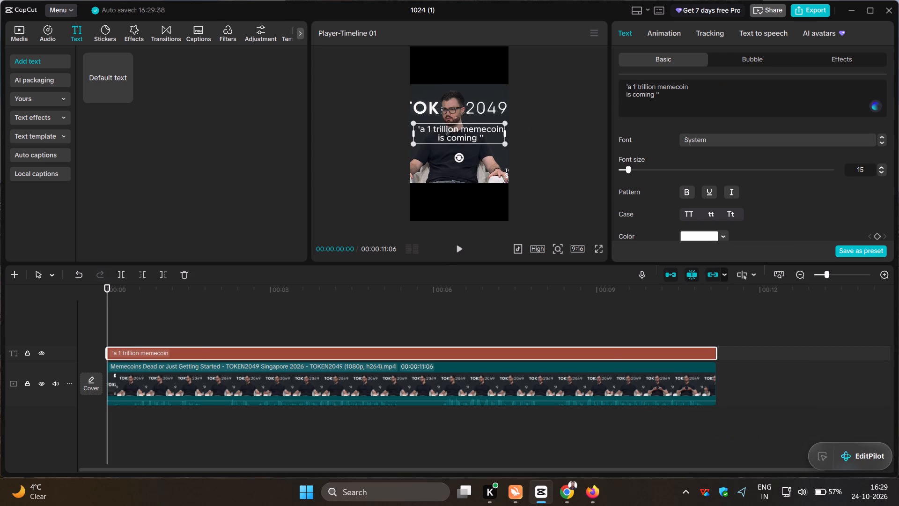
Move the caption into the black band above the footage, shrink it slightly and shift it a little right of centre.
{"action": "left_click_drag", "start_coordinate": [449, 130], "coordinate": [450, 69]}
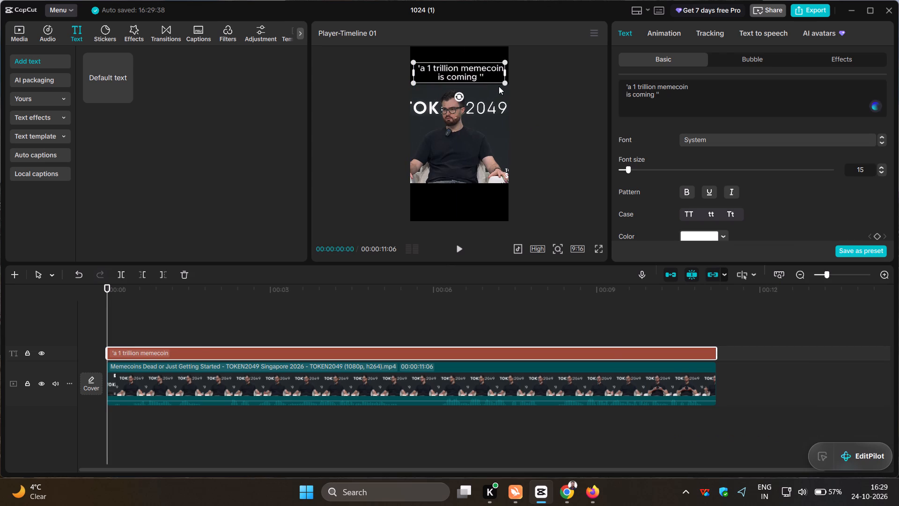
{"action": "left_click_drag", "start_coordinate": [502, 81], "coordinate": [487, 80]}
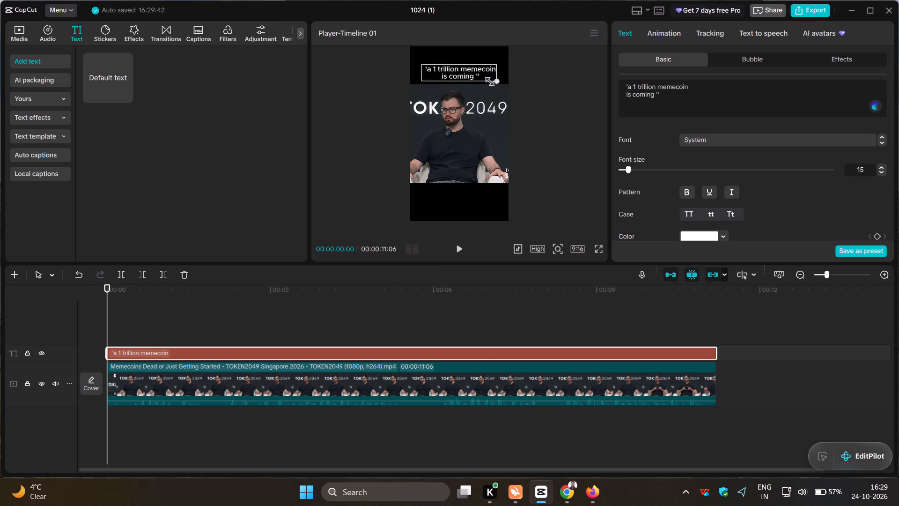
{"action": "left_click_drag", "start_coordinate": [487, 80], "coordinate": [485, 80]}
{"action": "left_click", "coordinate": [459, 71]}
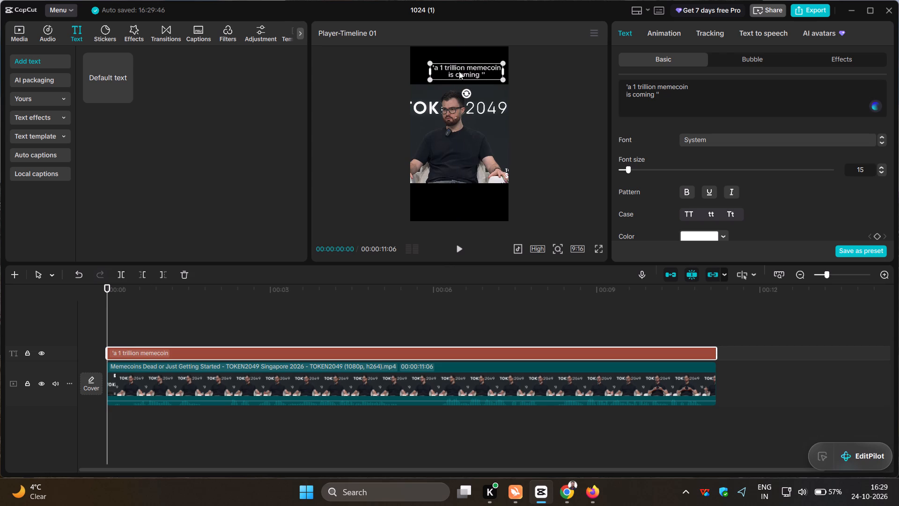
{"action": "left_click", "coordinate": [466, 71]}
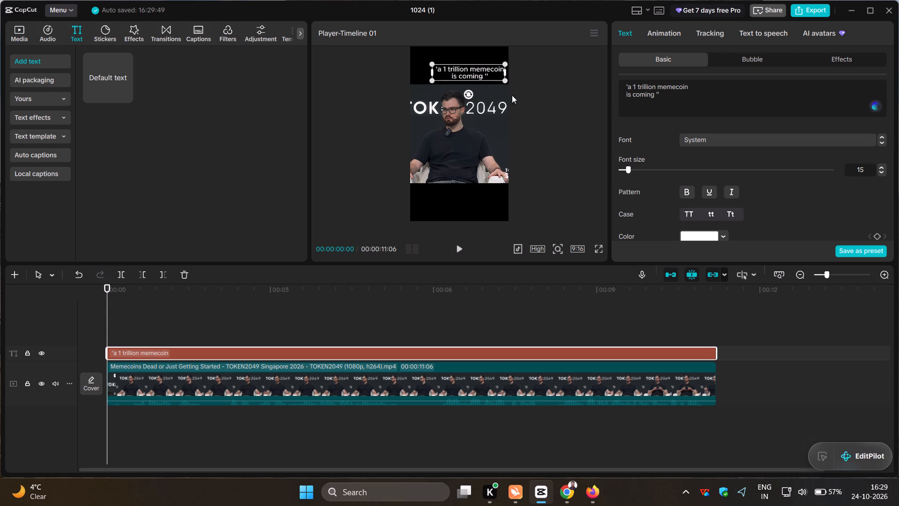
Colour only the words "1 trillion" in the caption red, EB0909.
{"action": "left_click_drag", "start_coordinate": [654, 86], "coordinate": [655, 86]}
{"action": "left_click_drag", "start_coordinate": [655, 86], "coordinate": [634, 86]}
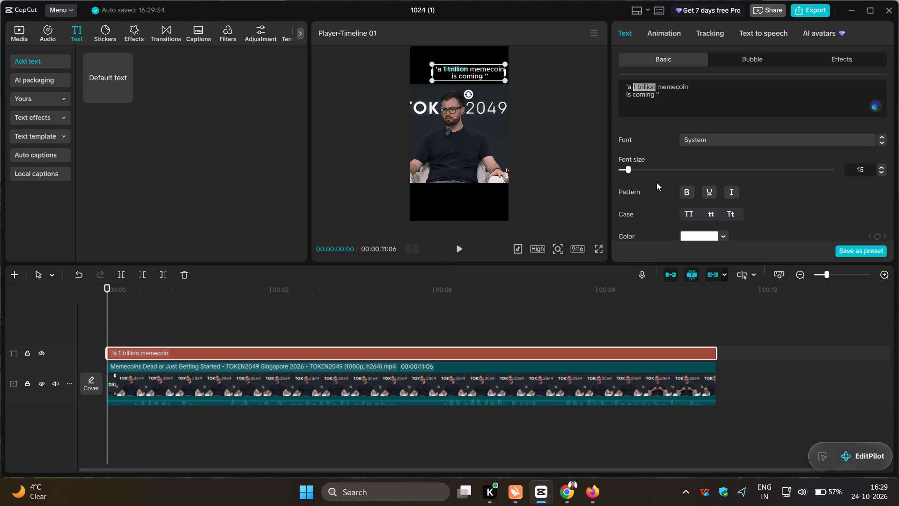
{"action": "left_click", "coordinate": [724, 232]}
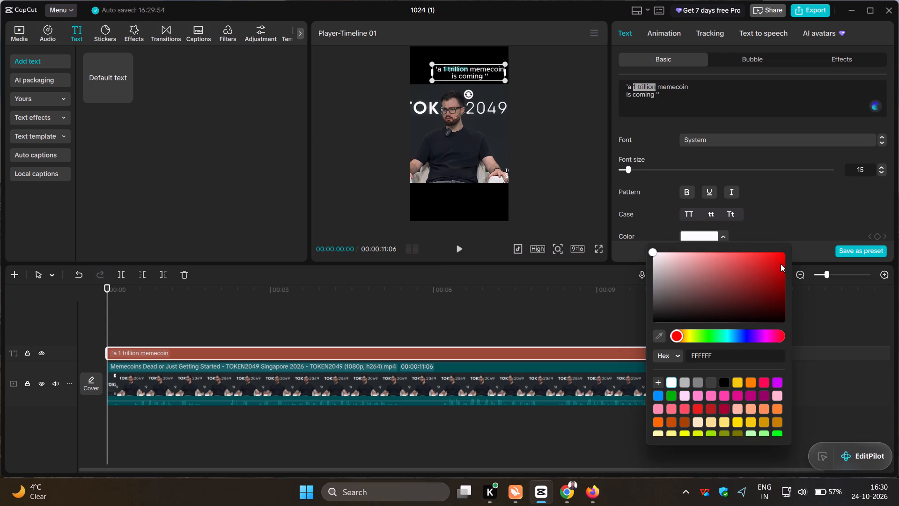
{"action": "left_click", "coordinate": [780, 258]}
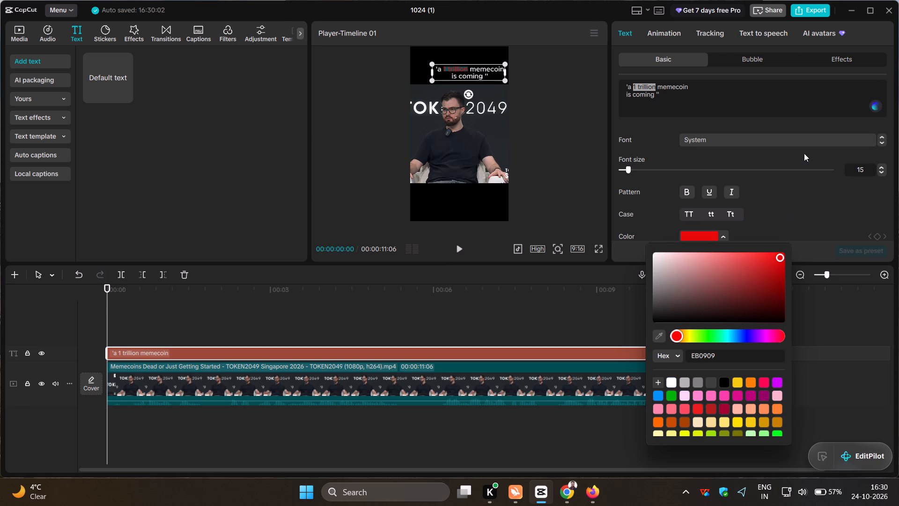
{"action": "left_click", "coordinate": [794, 189]}
Apply title case to the red words "1 trillion" in the caption.
{"action": "scroll", "coordinate": [772, 186], "scroll_direction": "down", "scroll_amount": 2}
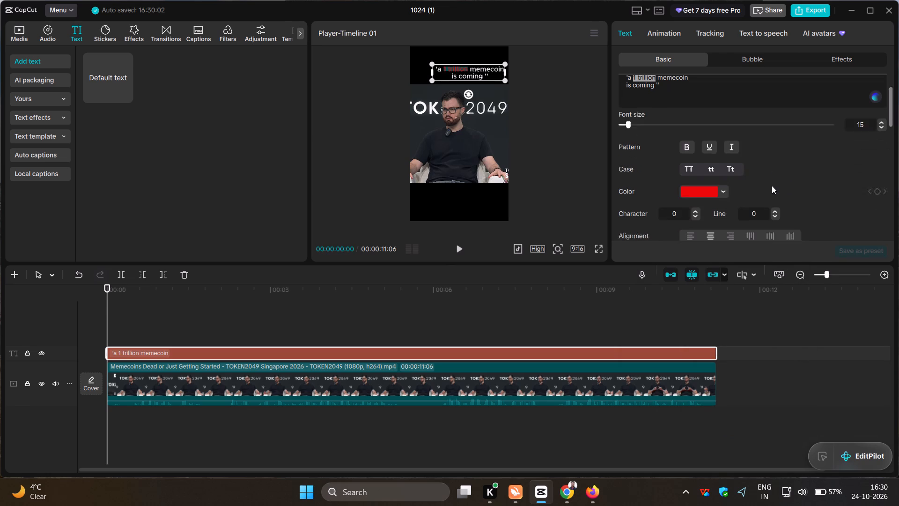
{"action": "scroll", "coordinate": [739, 159], "scroll_direction": "up", "scroll_amount": 1}
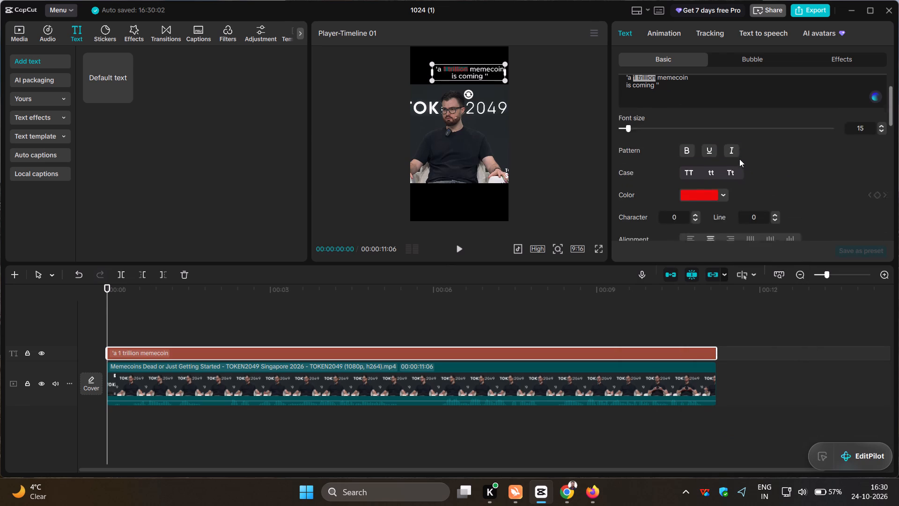
{"action": "scroll", "coordinate": [739, 159], "scroll_direction": "down", "scroll_amount": 1}
{"action": "scroll", "coordinate": [739, 159], "scroll_direction": "up", "scroll_amount": 1}
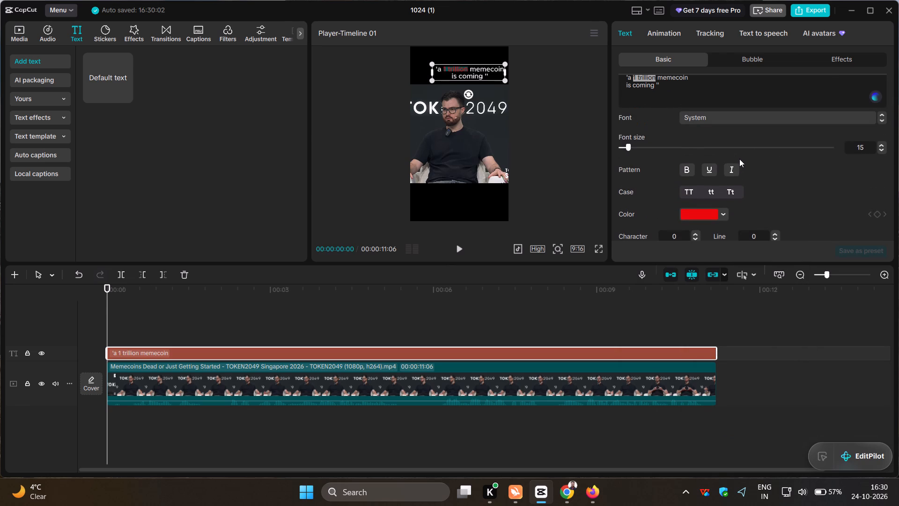
{"action": "scroll", "coordinate": [739, 159], "scroll_direction": "down", "scroll_amount": 1}
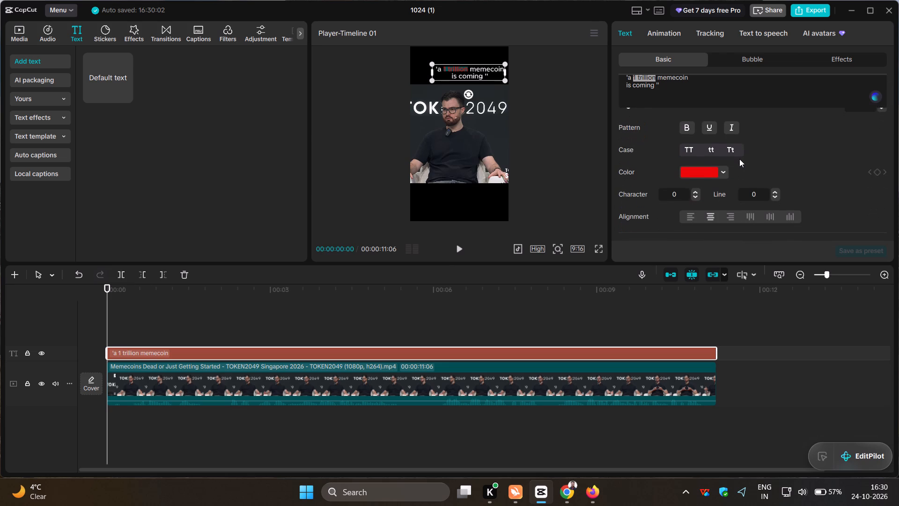
{"action": "left_click", "coordinate": [732, 147]}
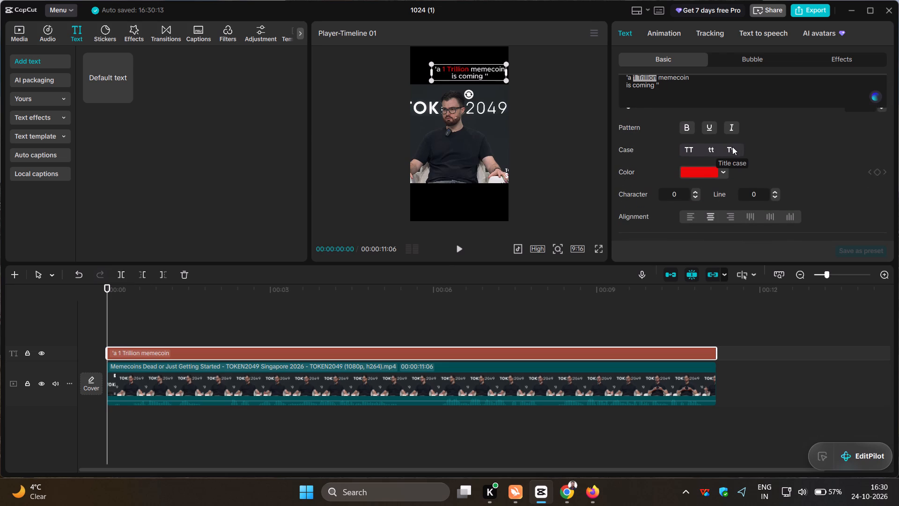
Change the caption's font to Inter-Blk and deselect the text layer.
{"action": "scroll", "coordinate": [832, 149], "scroll_direction": "up", "scroll_amount": 2}
{"action": "left_click", "coordinate": [881, 143]}
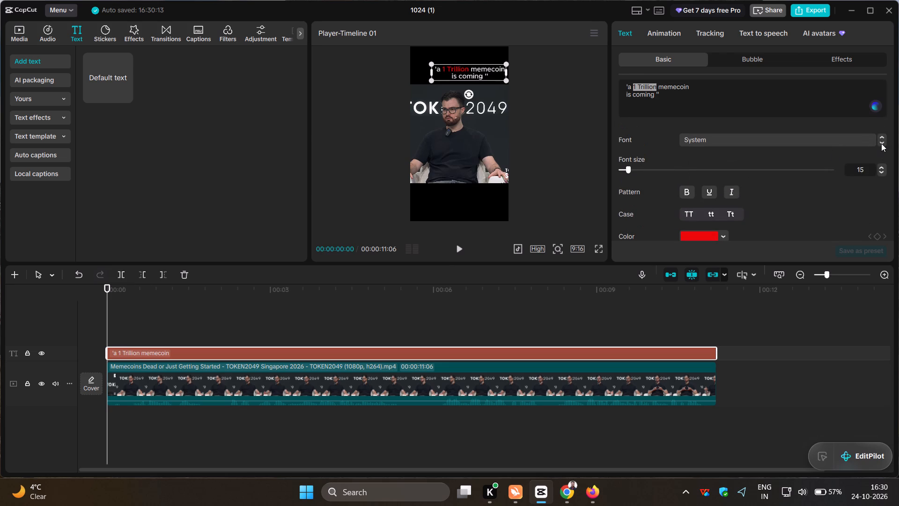
{"action": "left_click", "coordinate": [881, 143]}
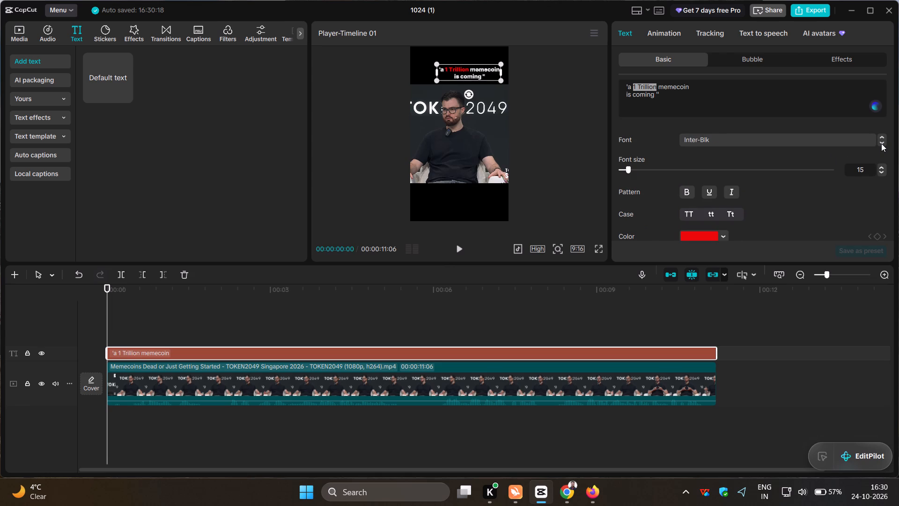
{"action": "left_click", "coordinate": [119, 317]}
{"action": "left_click_drag", "start_coordinate": [119, 317], "coordinate": [103, 317]}
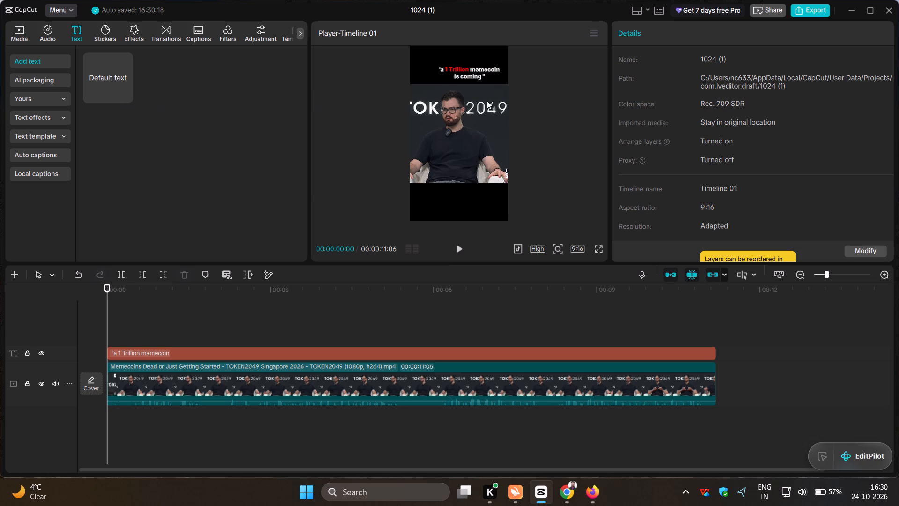
Add a second apostrophe at the start of the caption to form an opening double quotation mark.
{"action": "left_click", "coordinate": [164, 352]}
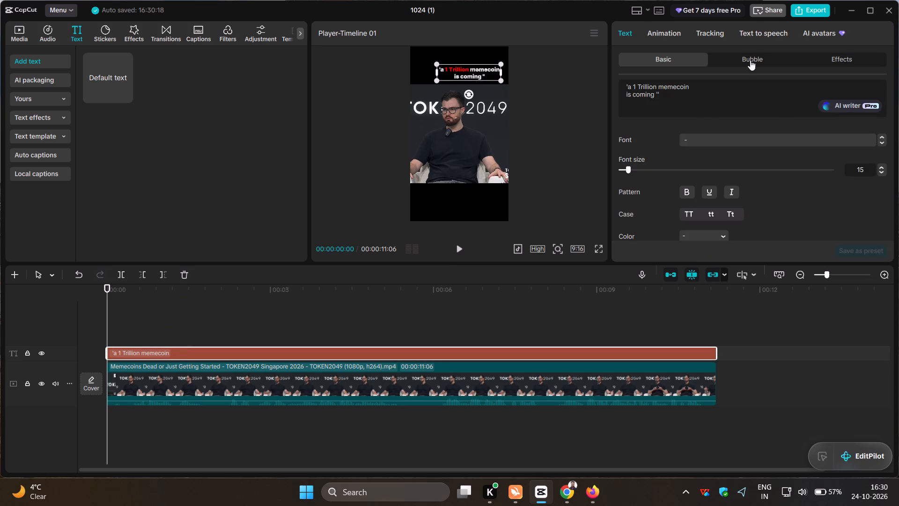
{"action": "left_click", "coordinate": [626, 85]}
{"action": "key", "text": "apostrophe"}
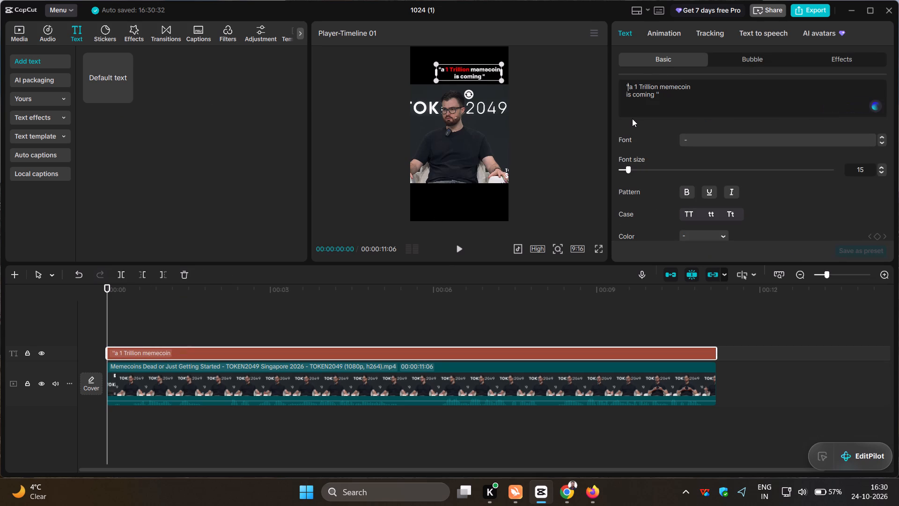
Add another default text layer at the start of the timeline and extend it to about the end of the video clip.
{"action": "left_click", "coordinate": [127, 79]}
{"action": "left_click", "coordinate": [124, 96]}
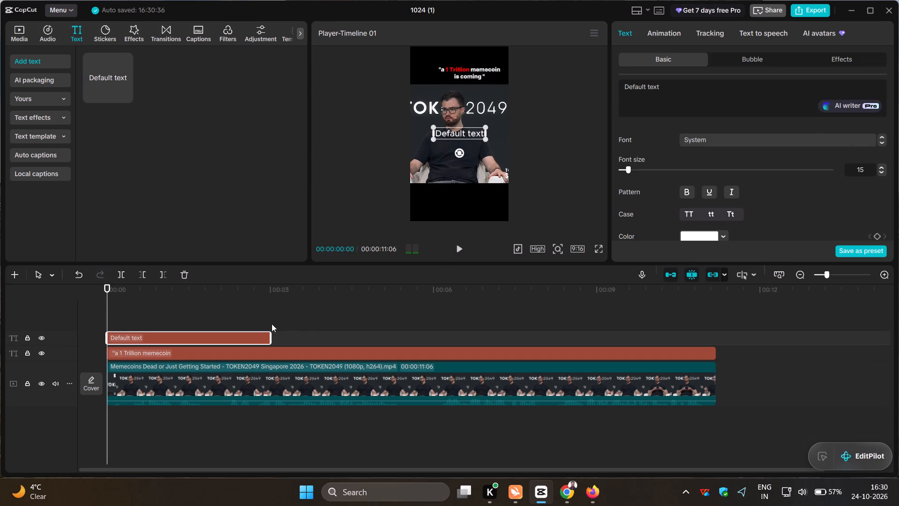
{"action": "left_click_drag", "start_coordinate": [271, 335], "coordinate": [708, 339]}
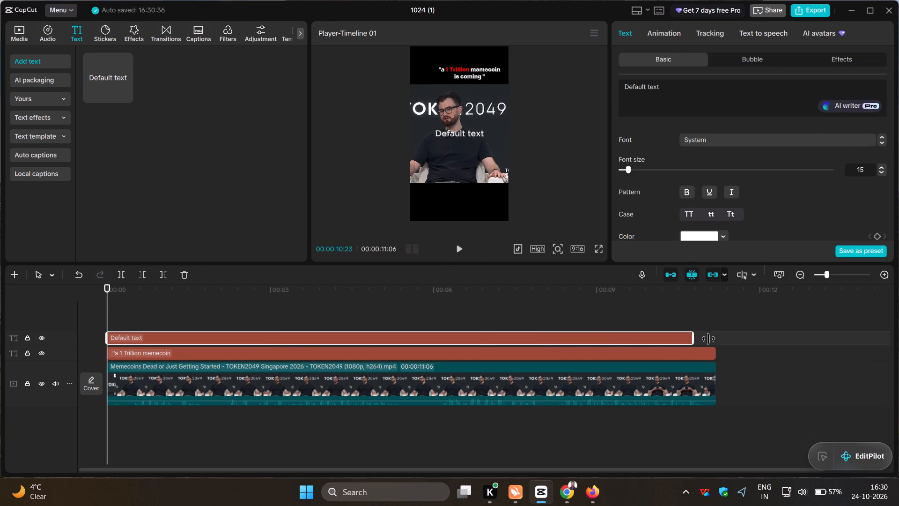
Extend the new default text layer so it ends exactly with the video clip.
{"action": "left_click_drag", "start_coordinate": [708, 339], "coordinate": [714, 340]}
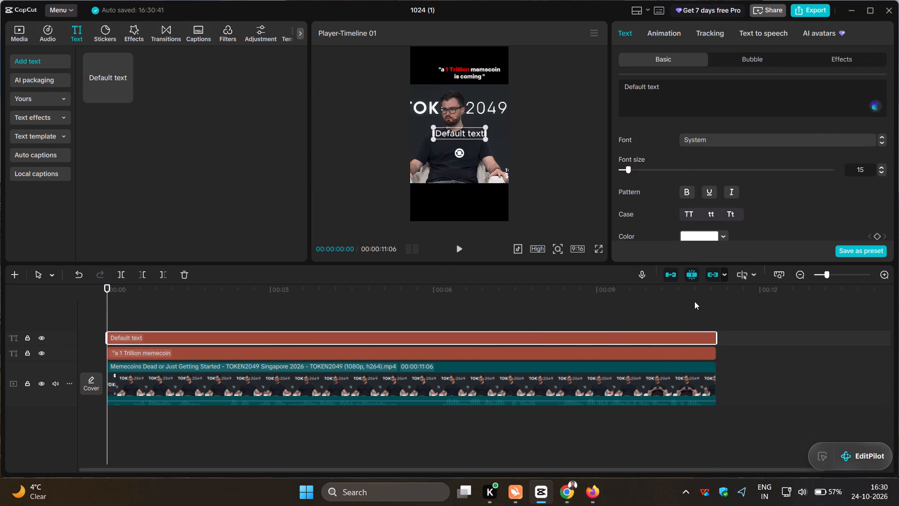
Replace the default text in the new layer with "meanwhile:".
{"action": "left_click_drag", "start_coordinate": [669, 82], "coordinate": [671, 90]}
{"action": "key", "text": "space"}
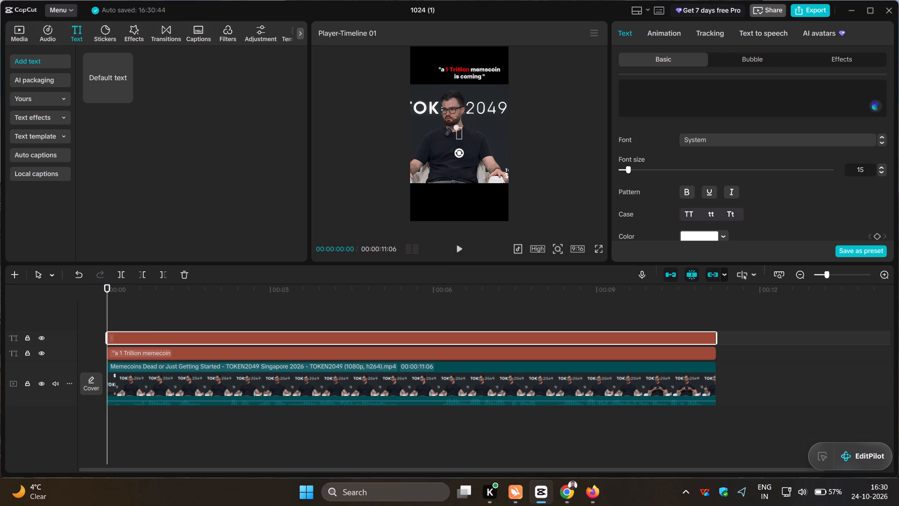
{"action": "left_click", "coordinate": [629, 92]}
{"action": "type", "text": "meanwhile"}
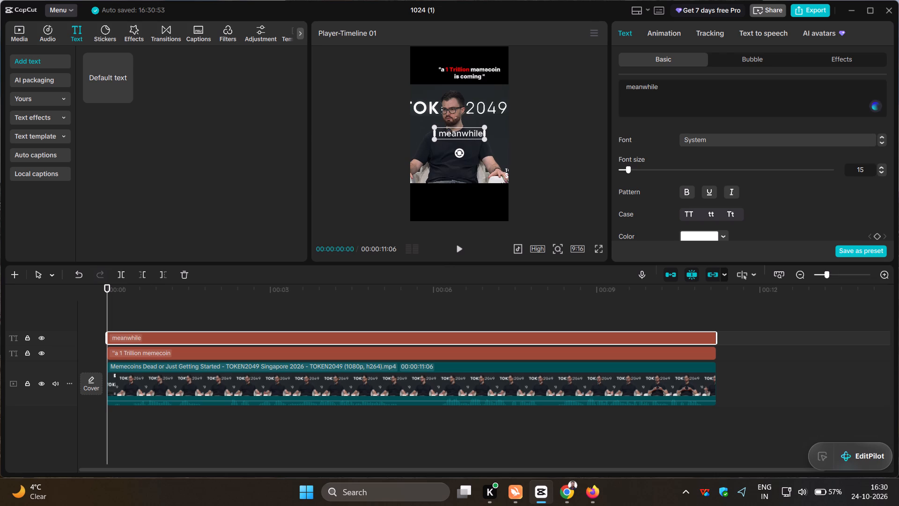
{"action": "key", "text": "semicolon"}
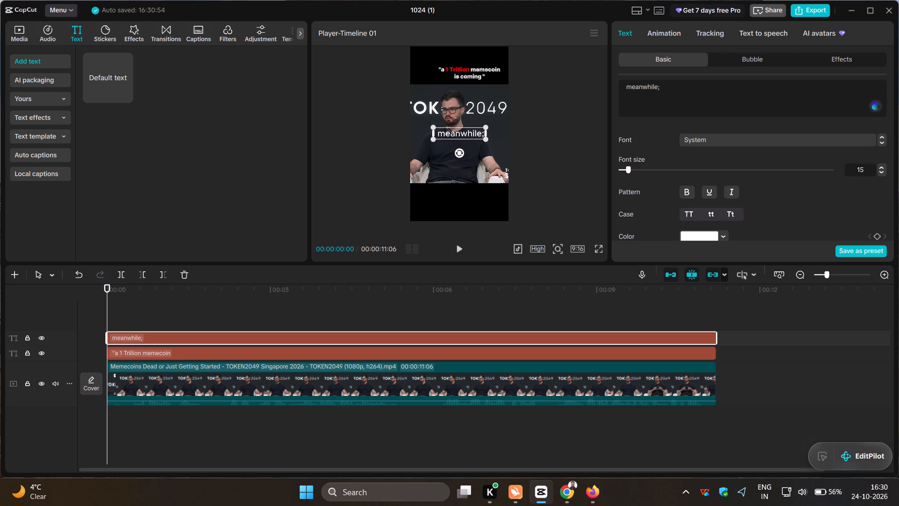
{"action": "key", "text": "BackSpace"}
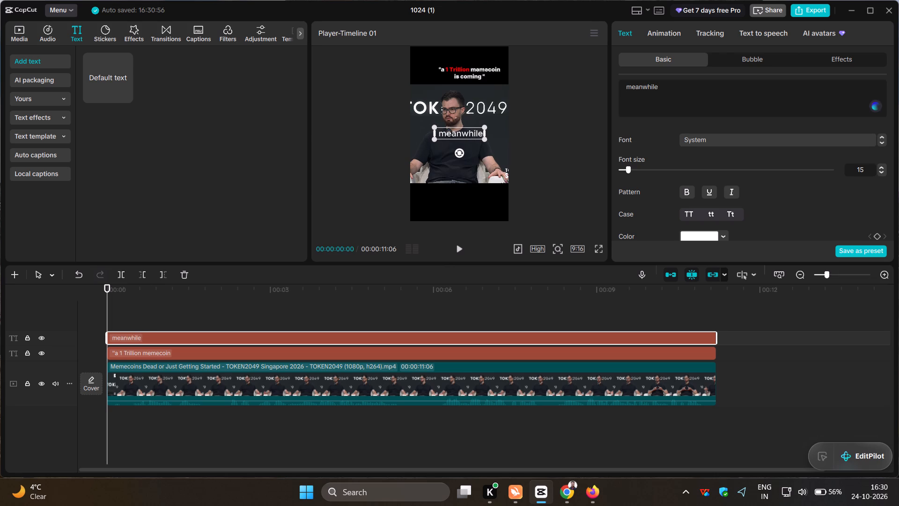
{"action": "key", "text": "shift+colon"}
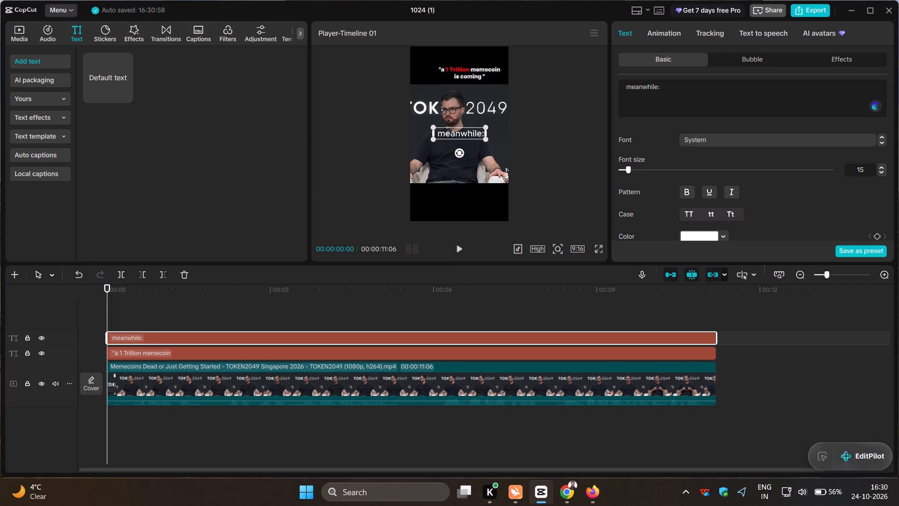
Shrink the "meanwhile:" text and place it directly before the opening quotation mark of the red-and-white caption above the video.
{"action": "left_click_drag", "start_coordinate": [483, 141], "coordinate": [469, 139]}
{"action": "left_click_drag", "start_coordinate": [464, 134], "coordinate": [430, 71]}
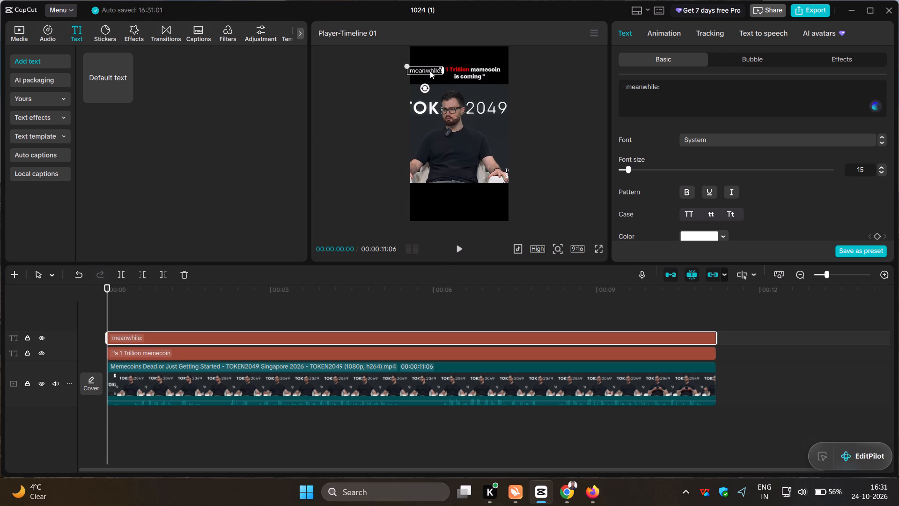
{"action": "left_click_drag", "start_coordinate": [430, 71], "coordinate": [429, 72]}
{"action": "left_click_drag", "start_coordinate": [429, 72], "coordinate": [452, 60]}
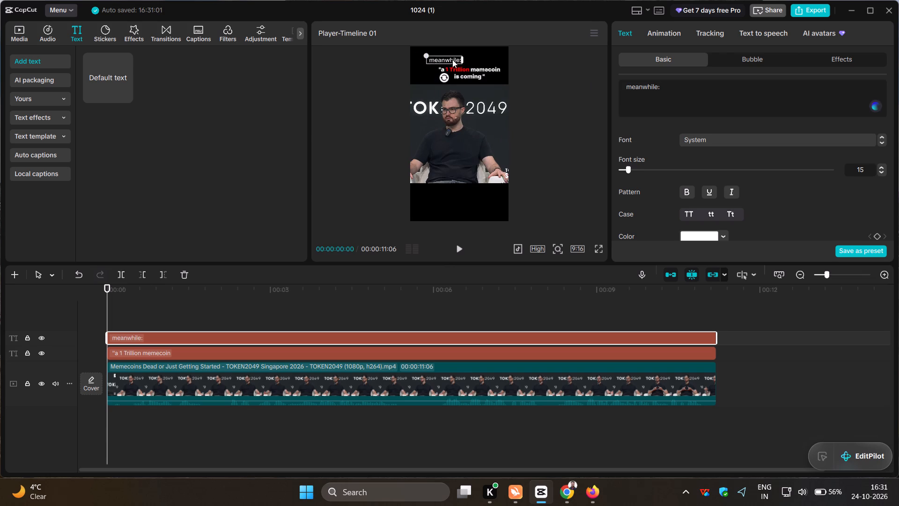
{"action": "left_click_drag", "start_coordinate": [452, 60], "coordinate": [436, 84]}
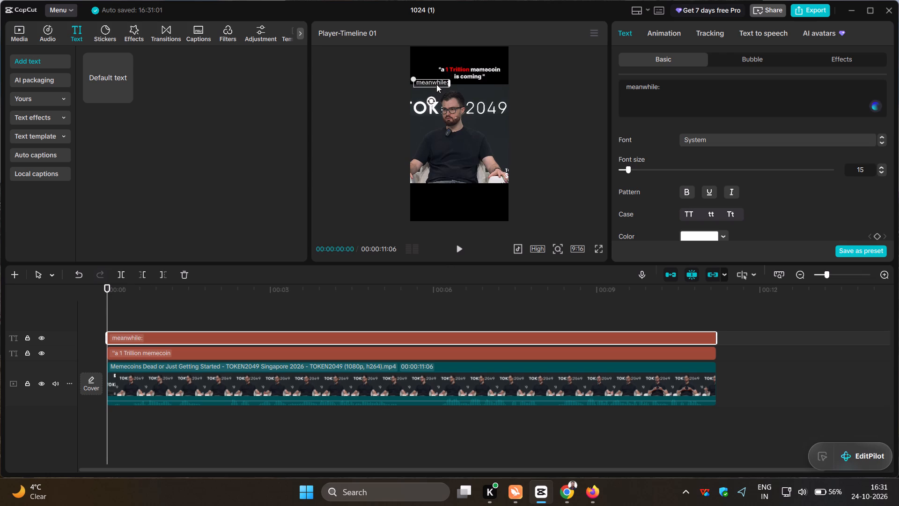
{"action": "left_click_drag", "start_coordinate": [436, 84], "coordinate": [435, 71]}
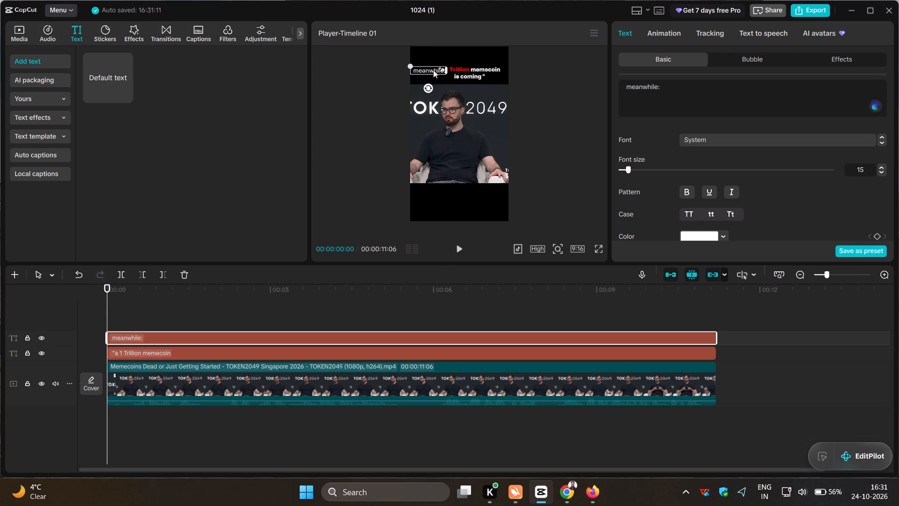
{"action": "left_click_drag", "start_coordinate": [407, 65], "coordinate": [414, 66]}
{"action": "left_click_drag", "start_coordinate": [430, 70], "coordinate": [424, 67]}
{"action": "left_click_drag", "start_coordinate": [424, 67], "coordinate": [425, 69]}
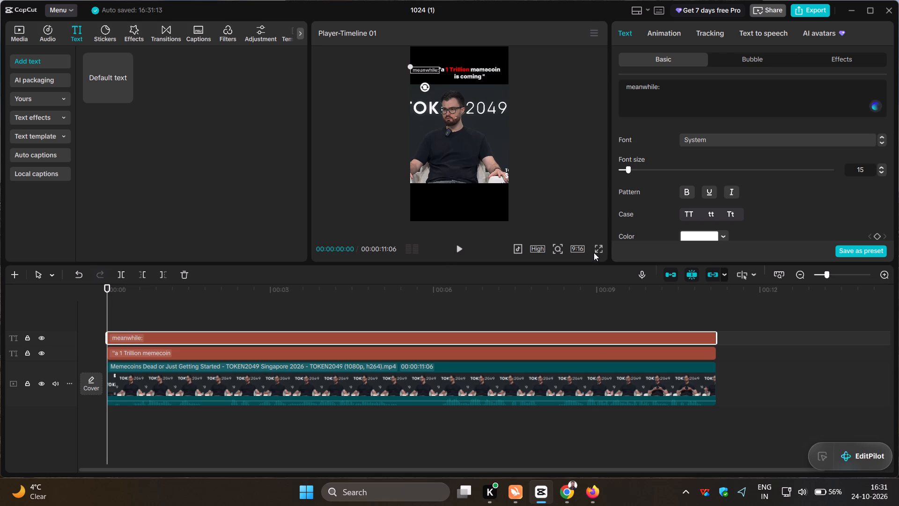
Preview the composition in full screen to check how both texts sit together, and return to the editor.
{"action": "left_click", "coordinate": [595, 249]}
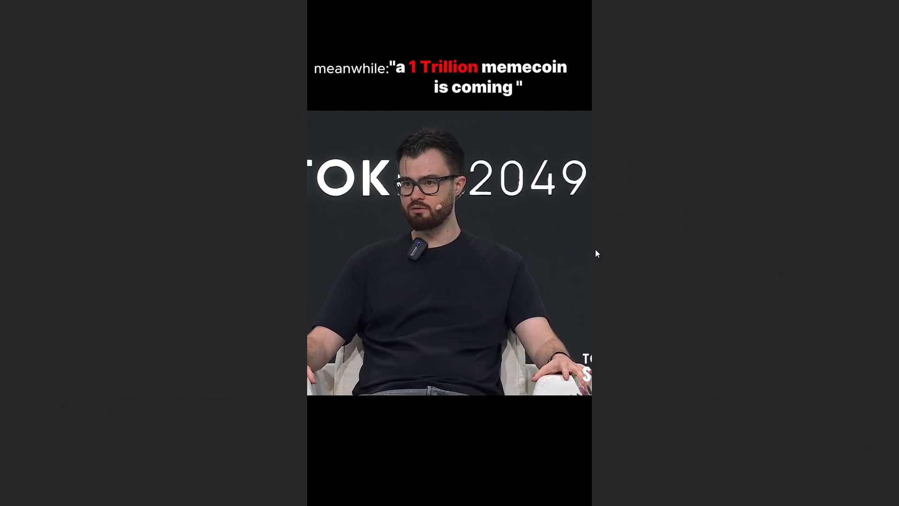
{"action": "left_click", "coordinate": [563, 253]}
{"action": "left_click", "coordinate": [582, 410]}
{"action": "left_click", "coordinate": [608, 456]}
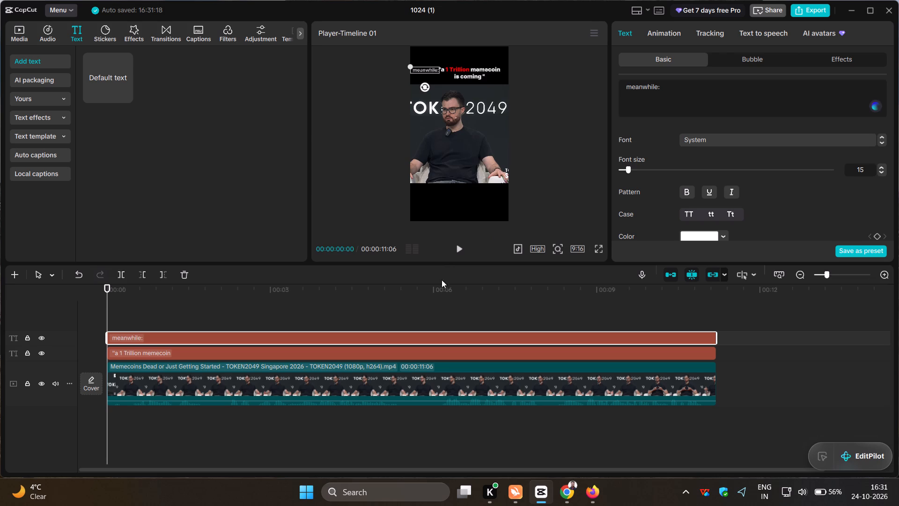
Delete the "meanwhile:" text layer from the timeline.
{"action": "left_click", "coordinate": [180, 275]}
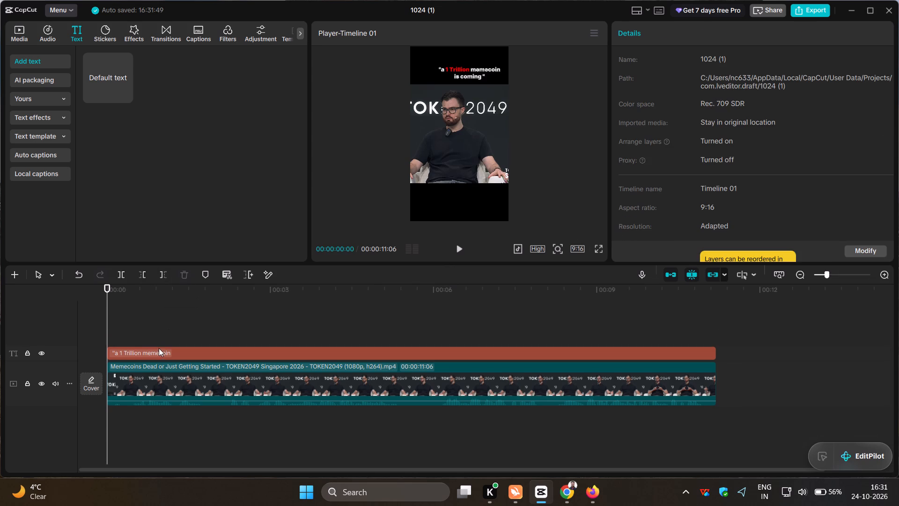
Replace the remaining caption's text with "memcoins hitting 1 trillion ?" and apply title case to it.
{"action": "left_click", "coordinate": [158, 349]}
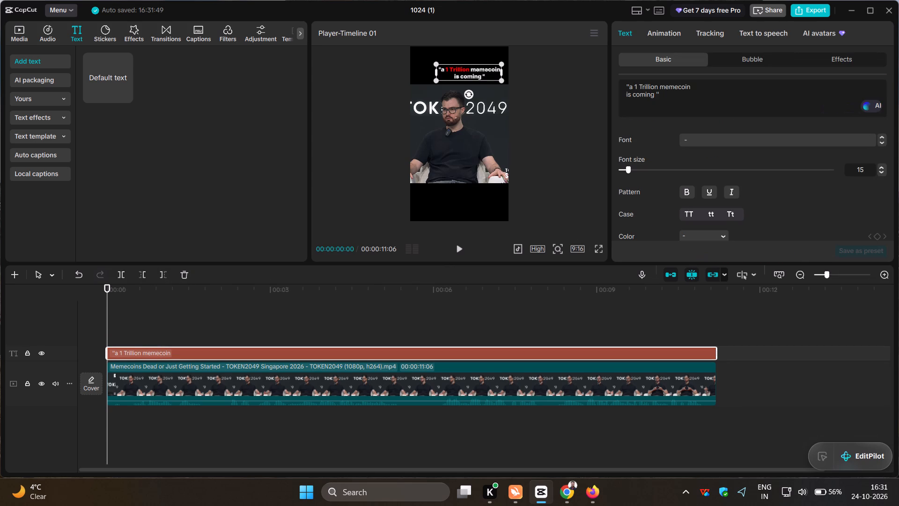
{"action": "left_click_drag", "start_coordinate": [666, 95], "coordinate": [622, 80]}
{"action": "key", "text": "space"}
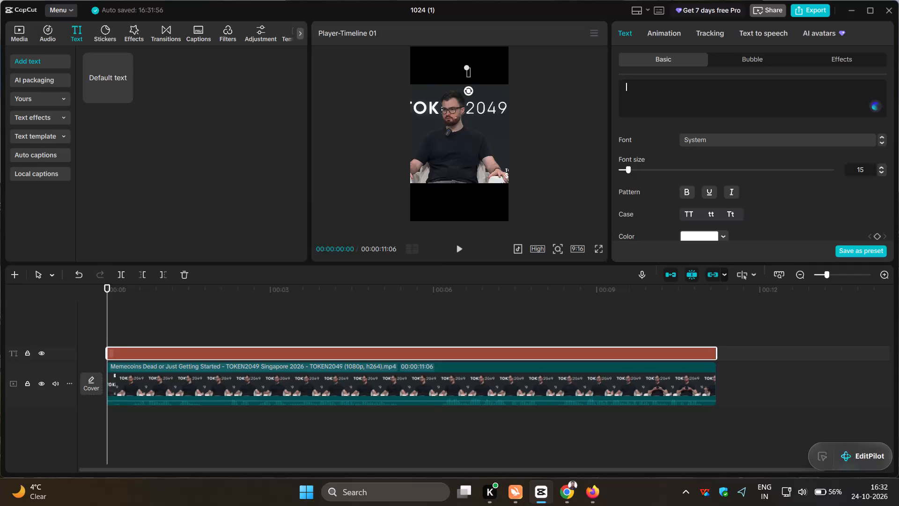
{"action": "type", "text": "memcoi"}
{"action": "type", "text": "ns"}
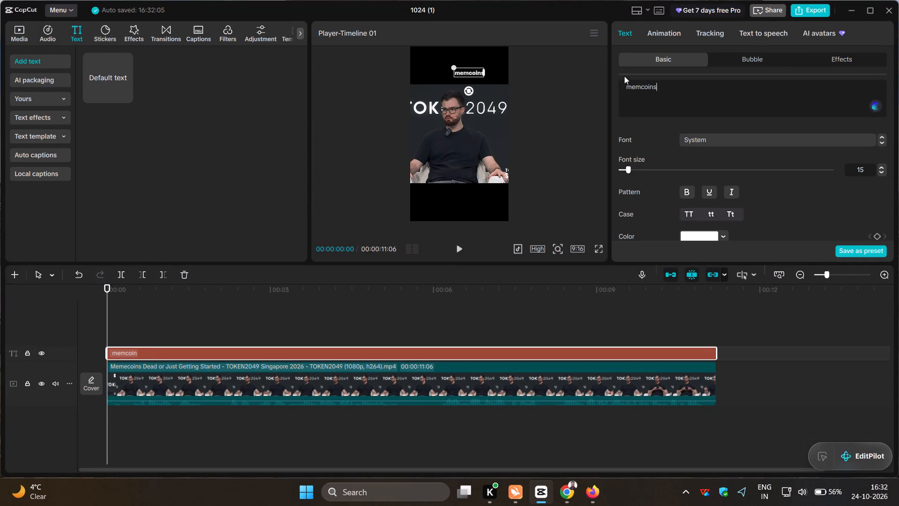
{"action": "key", "text": "space"}
{"action": "type", "text": "hitting"}
{"action": "key", "text": "space"}
{"action": "type", "text": "1 tri"}
{"action": "type", "text": "llion"}
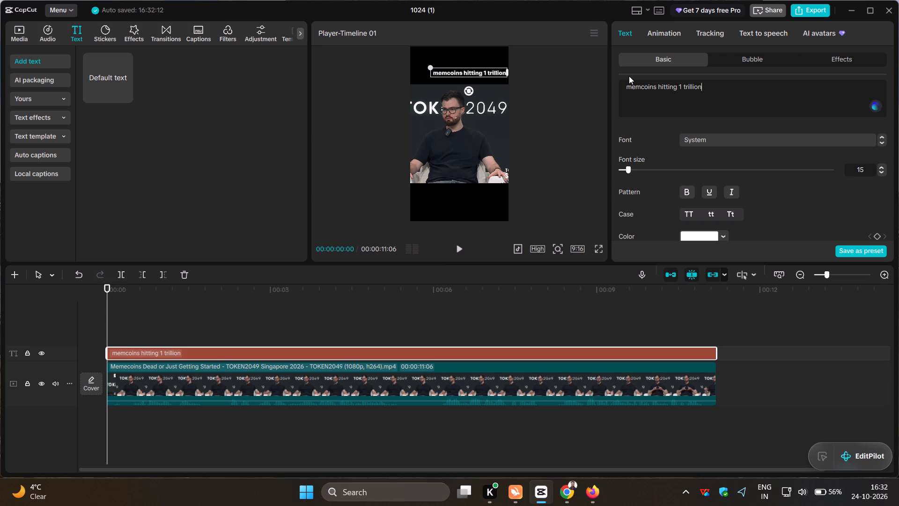
{"action": "key", "text": "space"}
{"action": "key", "text": "shift+question"}
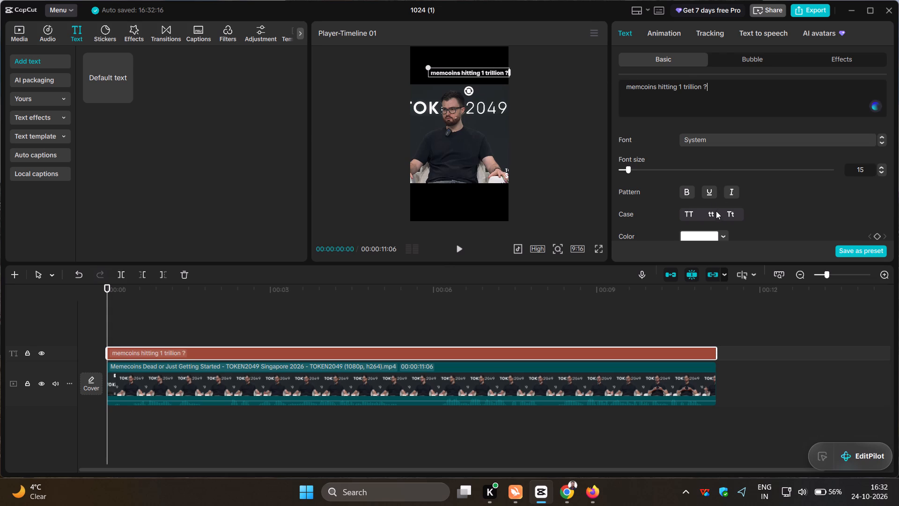
{"action": "left_click", "coordinate": [734, 214]}
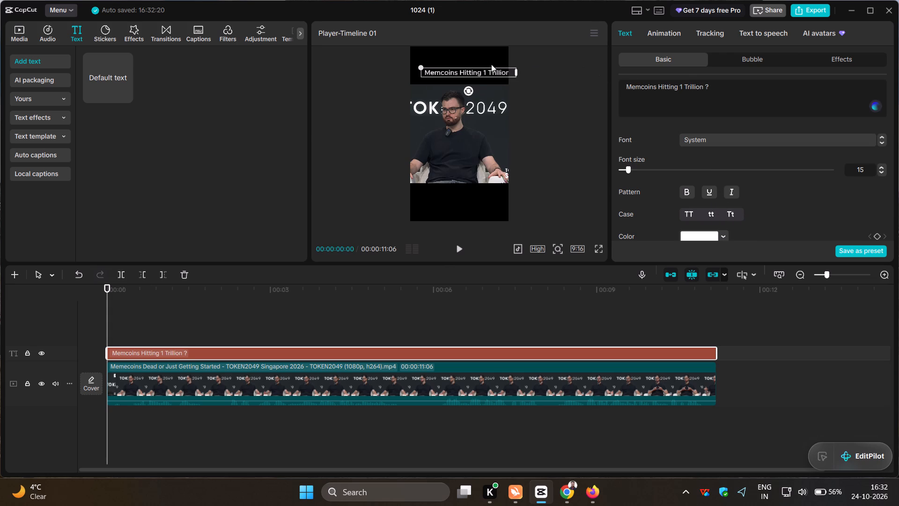
Centre the caption in the black band above the video and scale it down slightly to fit the frame width.
{"action": "left_click_drag", "start_coordinate": [484, 74], "coordinate": [474, 77]}
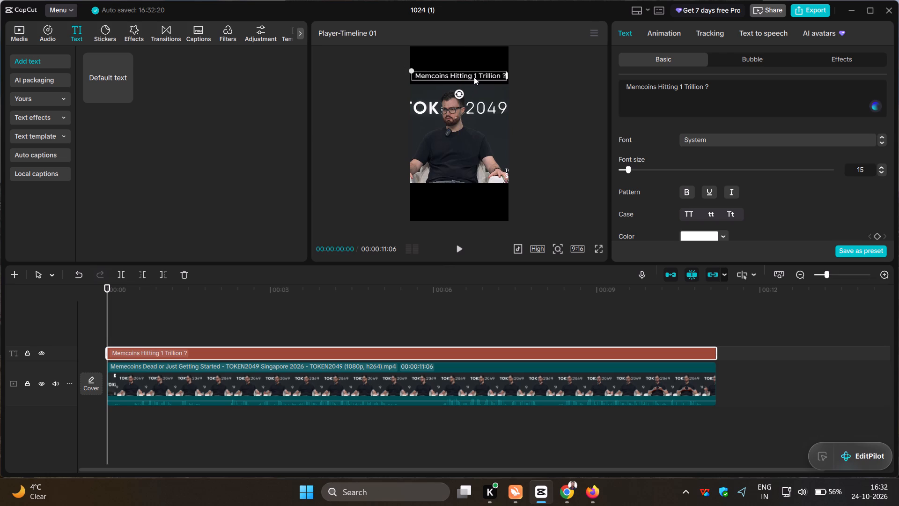
{"action": "left_click_drag", "start_coordinate": [408, 70], "coordinate": [413, 71]}
{"action": "left_click", "coordinate": [452, 75]}
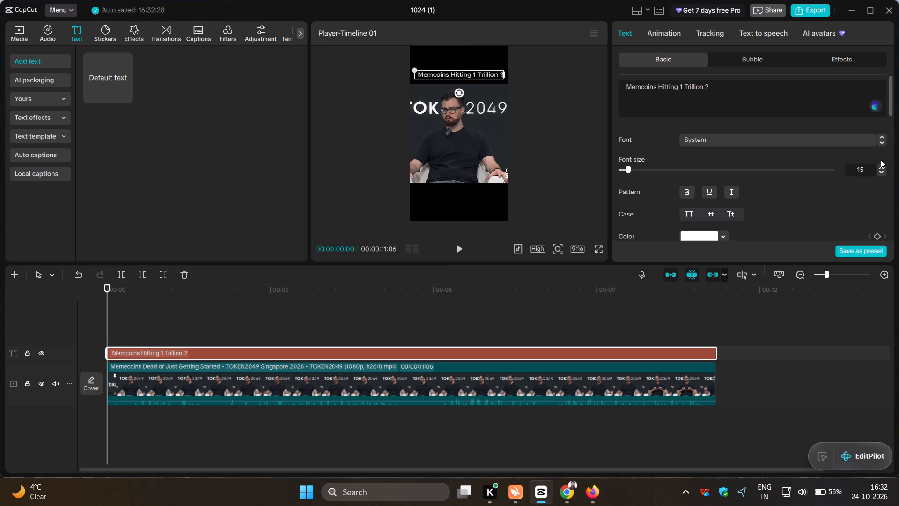
Change the caption's font to Inter-Blk.
{"action": "left_click", "coordinate": [882, 141]}
{"action": "left_click", "coordinate": [882, 141]}
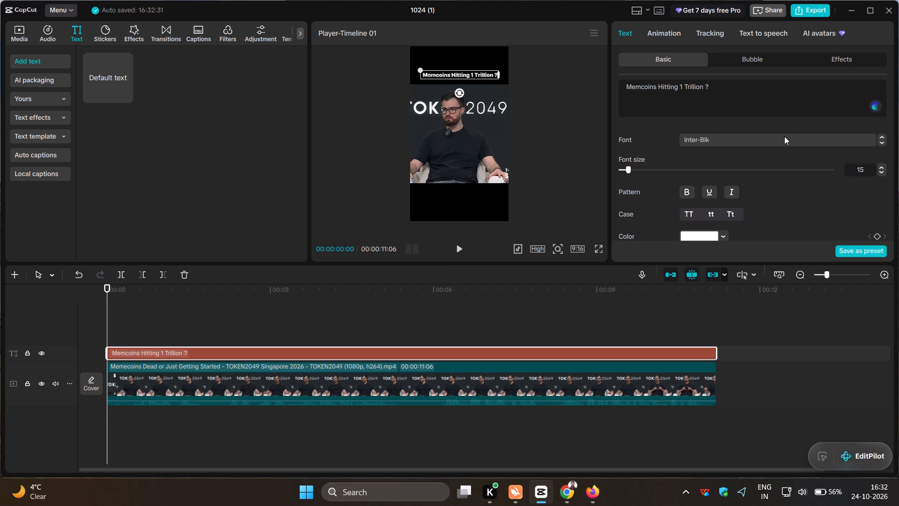
Examine the available preset styles, bubbles and text effects for the caption.
{"action": "scroll", "coordinate": [786, 136], "scroll_direction": "down", "scroll_amount": 1}
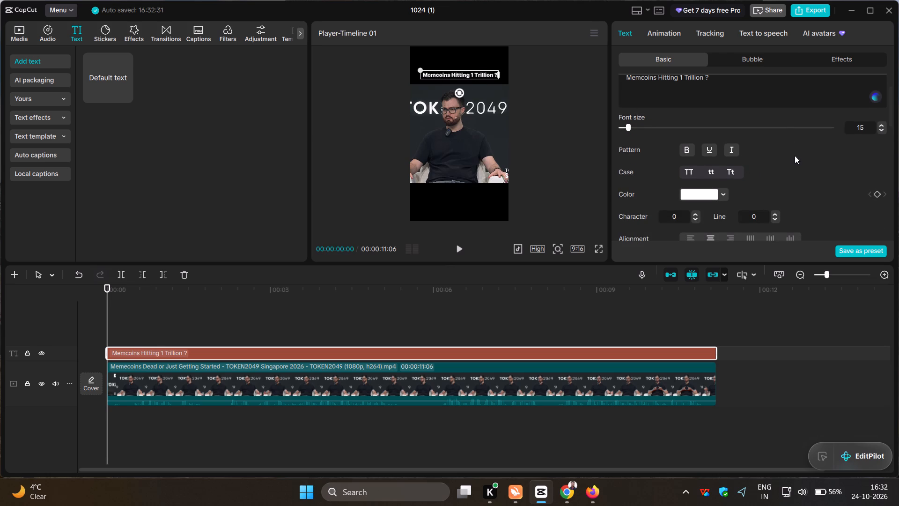
{"action": "scroll", "coordinate": [795, 156], "scroll_direction": "down", "scroll_amount": 2}
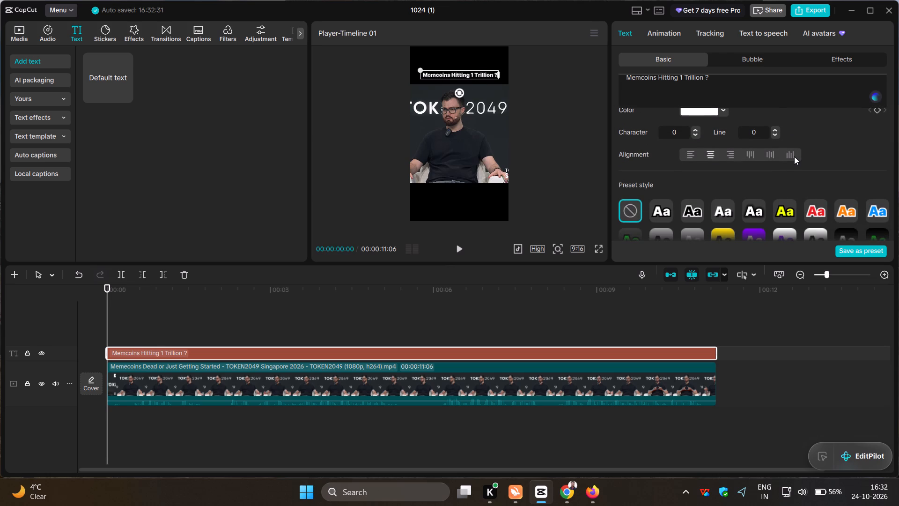
{"action": "scroll", "coordinate": [794, 156], "scroll_direction": "down", "scroll_amount": 1}
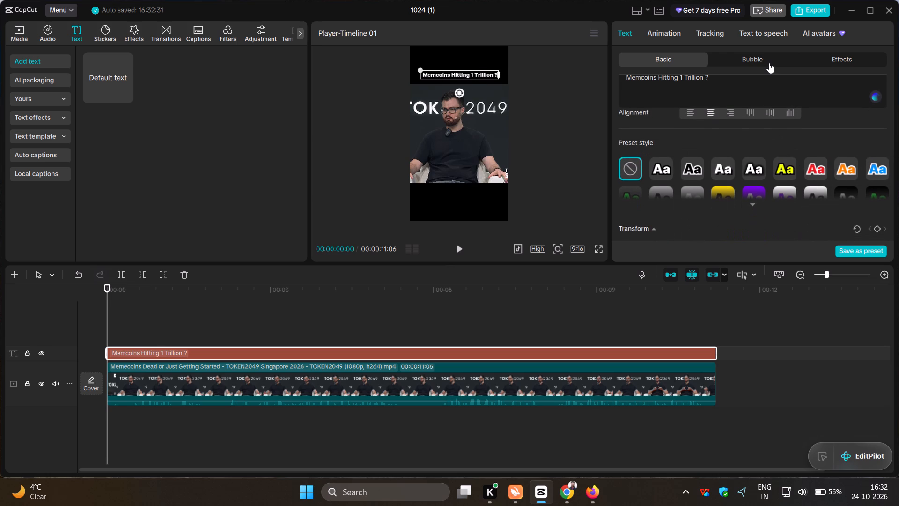
{"action": "left_click", "coordinate": [769, 63]}
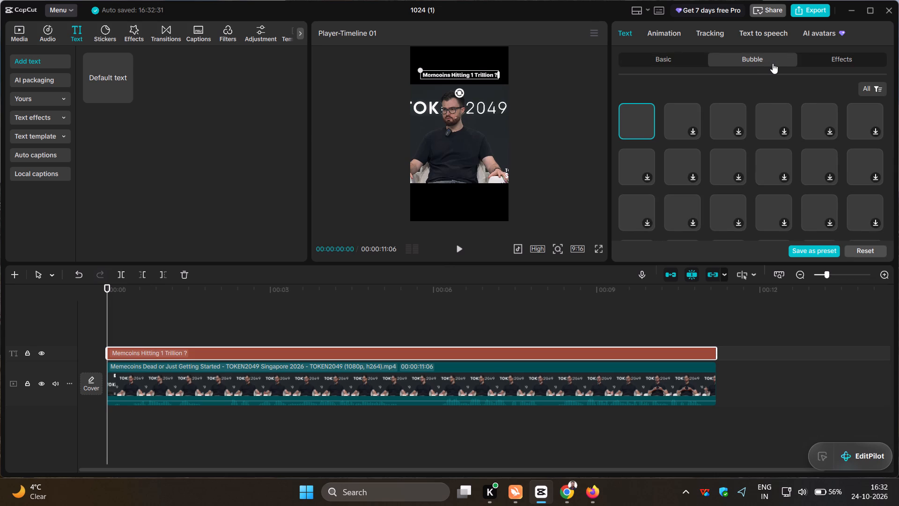
{"action": "left_click", "coordinate": [842, 61]}
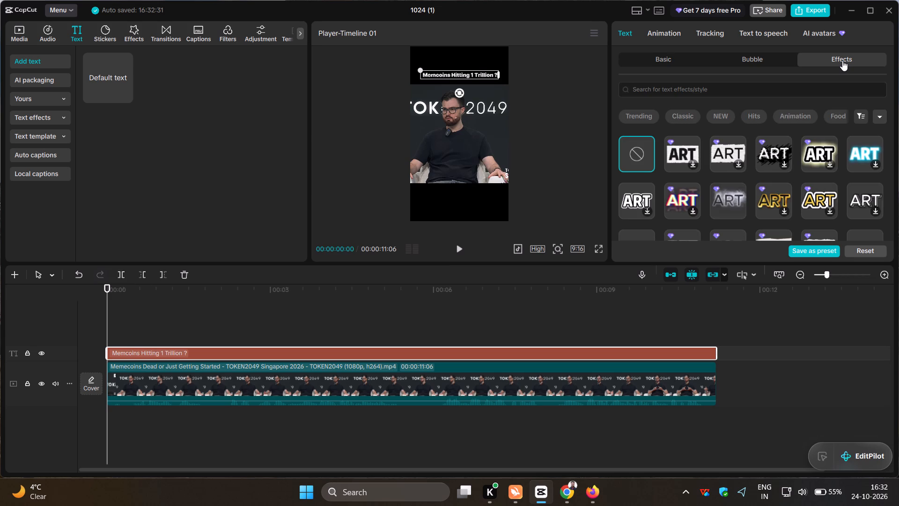
{"action": "scroll", "coordinate": [830, 199], "scroll_direction": "down", "scroll_amount": 6}
{"action": "scroll", "coordinate": [862, 177], "scroll_direction": "up", "scroll_amount": 1}
{"action": "scroll", "coordinate": [862, 177], "scroll_direction": "down", "scroll_amount": 10}
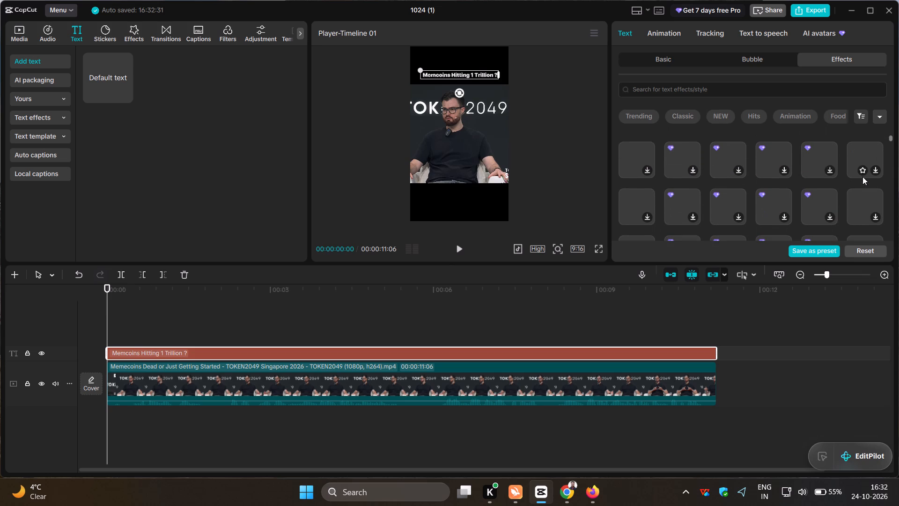
{"action": "scroll", "coordinate": [862, 177], "scroll_direction": "down", "scroll_amount": 9}
{"action": "scroll", "coordinate": [862, 177], "scroll_direction": "up", "scroll_amount": 13}
{"action": "scroll", "coordinate": [862, 177], "scroll_direction": "up", "scroll_amount": 12}
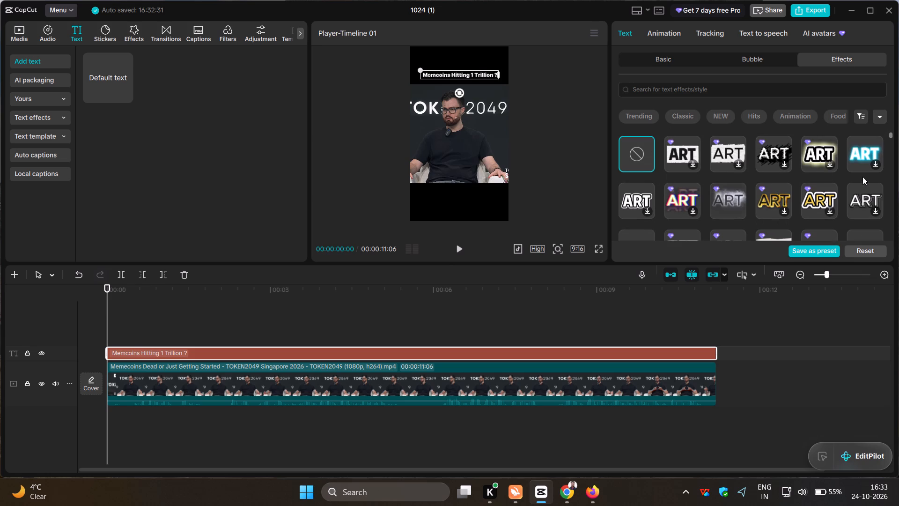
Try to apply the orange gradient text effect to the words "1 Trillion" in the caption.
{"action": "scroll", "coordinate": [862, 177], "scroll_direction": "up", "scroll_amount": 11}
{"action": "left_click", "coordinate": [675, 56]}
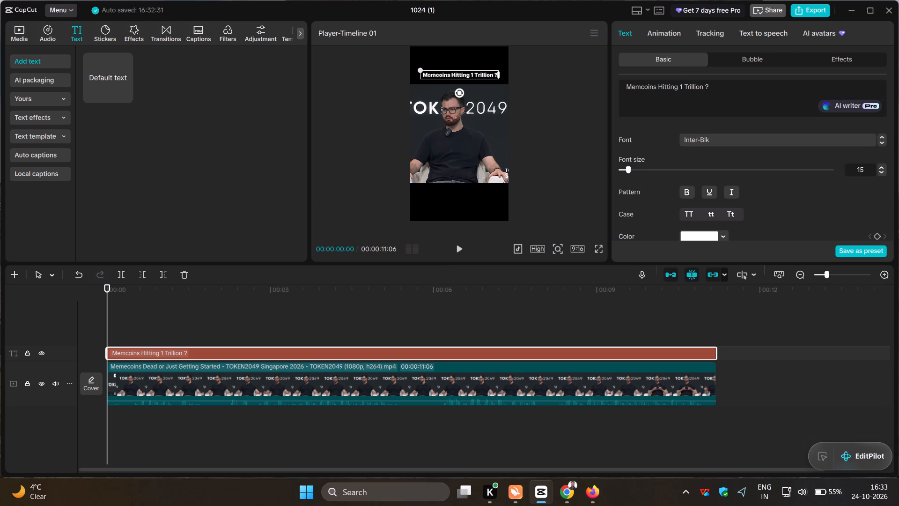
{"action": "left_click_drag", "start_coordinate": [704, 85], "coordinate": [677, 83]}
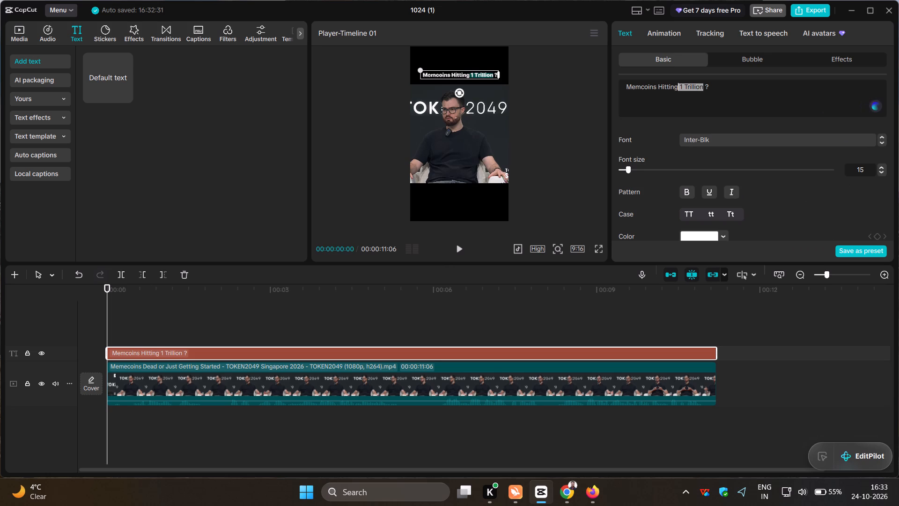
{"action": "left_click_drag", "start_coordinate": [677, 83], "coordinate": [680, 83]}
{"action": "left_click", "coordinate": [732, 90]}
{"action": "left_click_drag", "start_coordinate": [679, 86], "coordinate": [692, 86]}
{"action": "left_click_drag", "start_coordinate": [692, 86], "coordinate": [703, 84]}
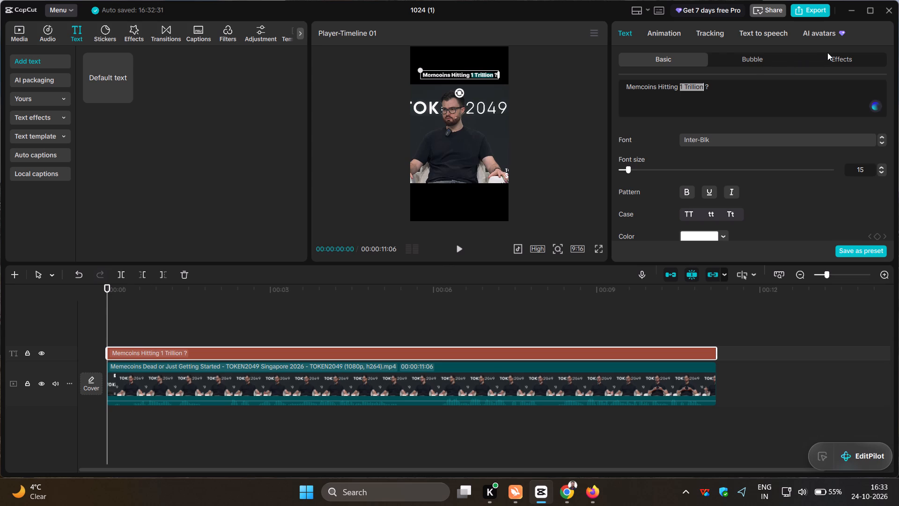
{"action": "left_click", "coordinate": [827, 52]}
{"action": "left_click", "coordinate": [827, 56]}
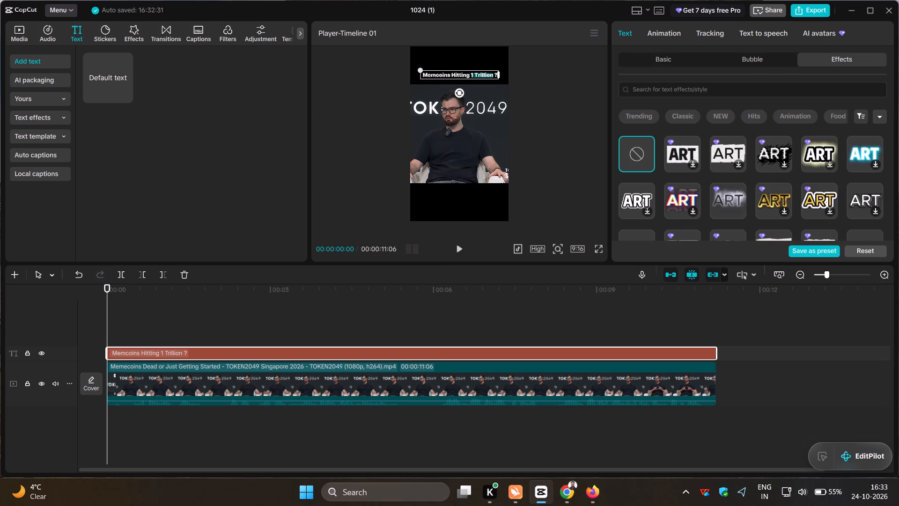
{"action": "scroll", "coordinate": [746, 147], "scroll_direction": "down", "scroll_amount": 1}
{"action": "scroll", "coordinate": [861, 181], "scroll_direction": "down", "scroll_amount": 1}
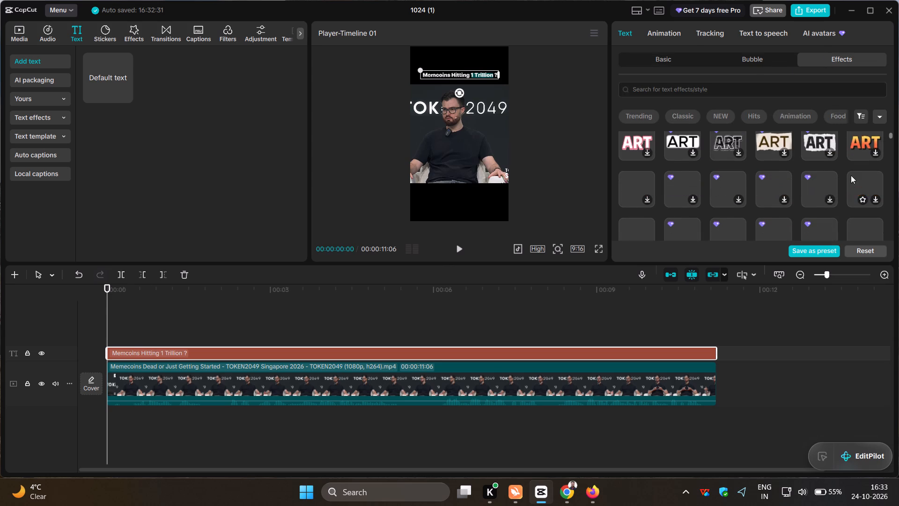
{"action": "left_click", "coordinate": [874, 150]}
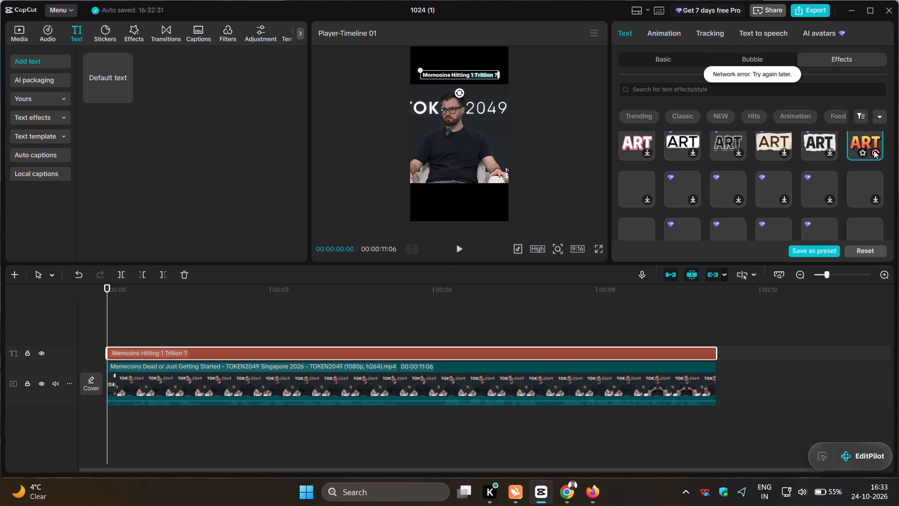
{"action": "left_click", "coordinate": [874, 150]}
Examine the other text effects, the bubbles and the in, out and loop animations available for the caption.
{"action": "scroll", "coordinate": [760, 166], "scroll_direction": "down", "scroll_amount": 3}
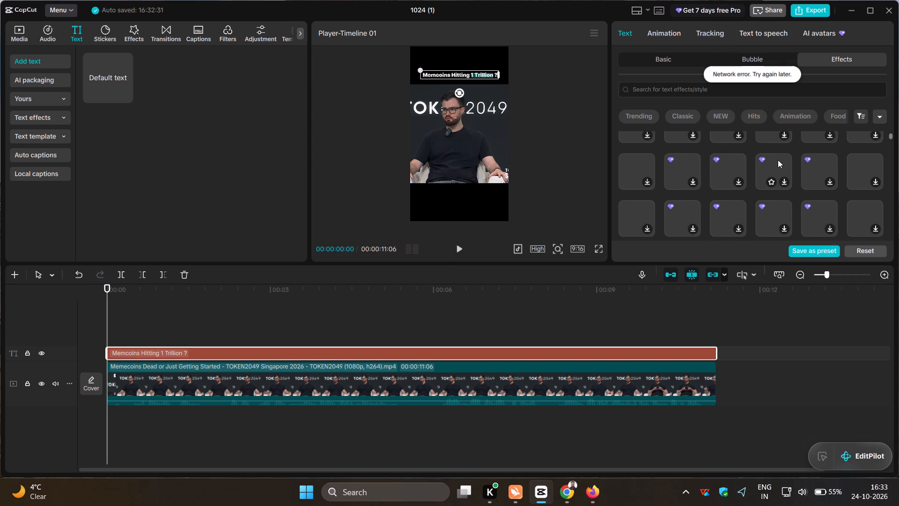
{"action": "scroll", "coordinate": [778, 160], "scroll_direction": "up", "scroll_amount": 11}
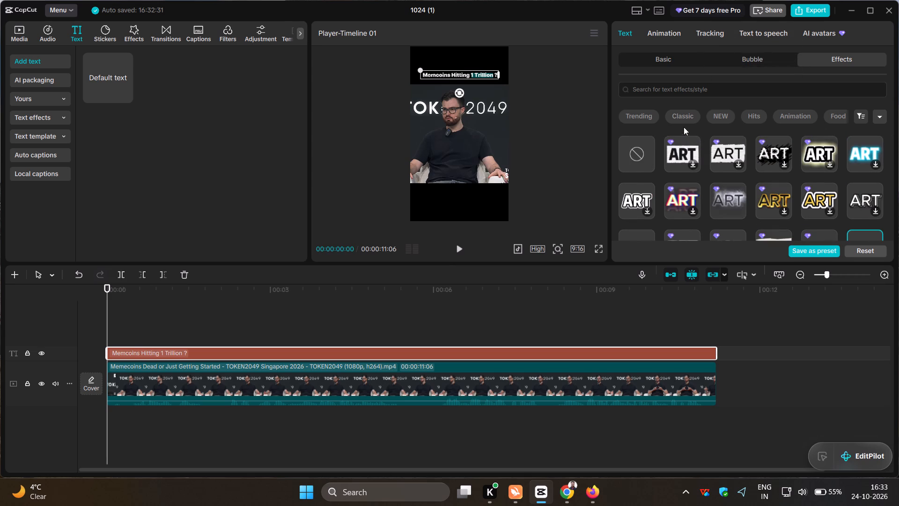
{"action": "left_click", "coordinate": [684, 117]}
{"action": "left_click", "coordinate": [635, 118]}
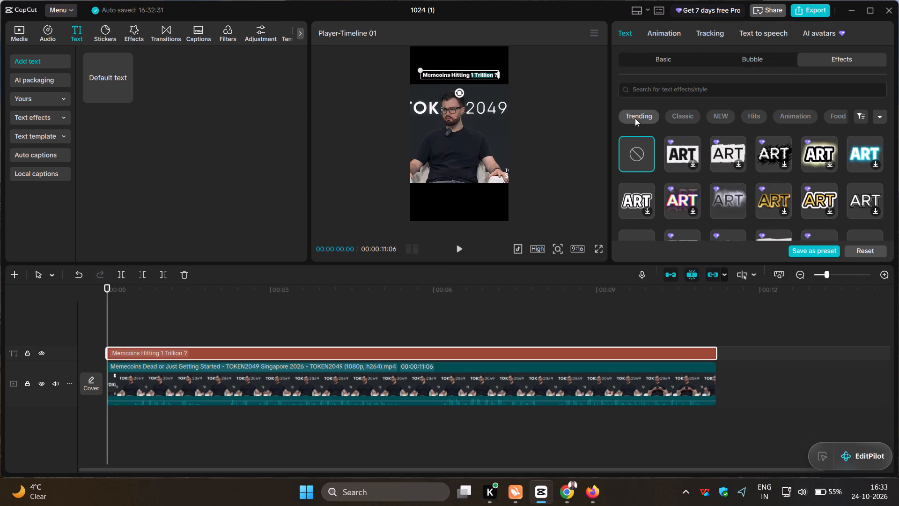
{"action": "left_click", "coordinate": [765, 59]}
{"action": "left_click", "coordinate": [675, 60]}
{"action": "left_click", "coordinate": [667, 32]}
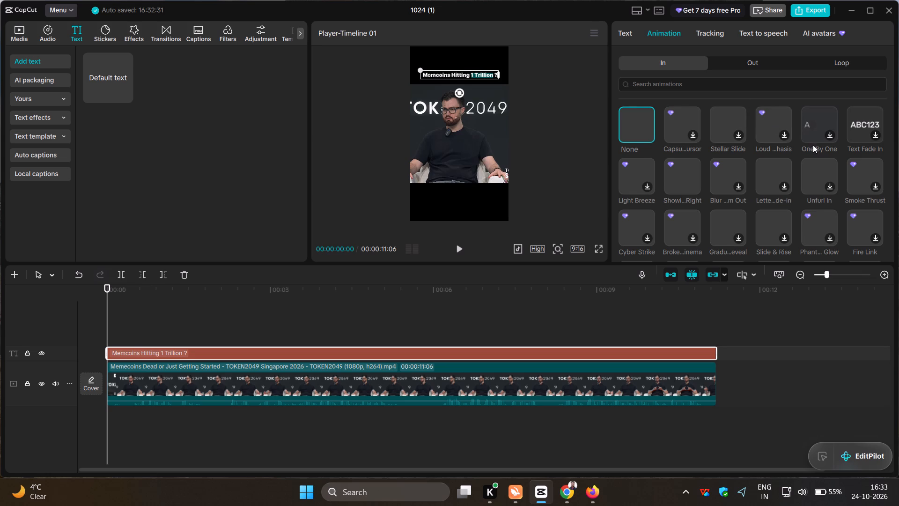
{"action": "left_click", "coordinate": [763, 60]}
{"action": "left_click", "coordinate": [844, 64]}
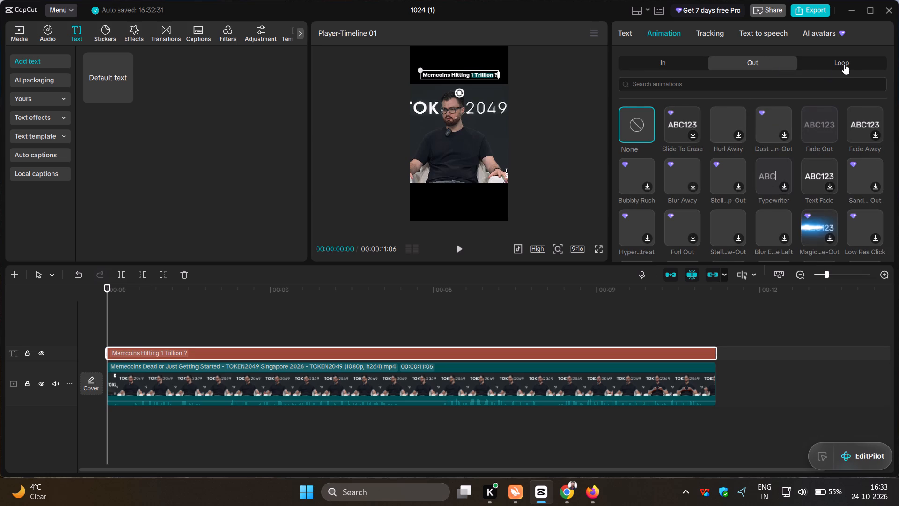
{"action": "left_click", "coordinate": [661, 61]}
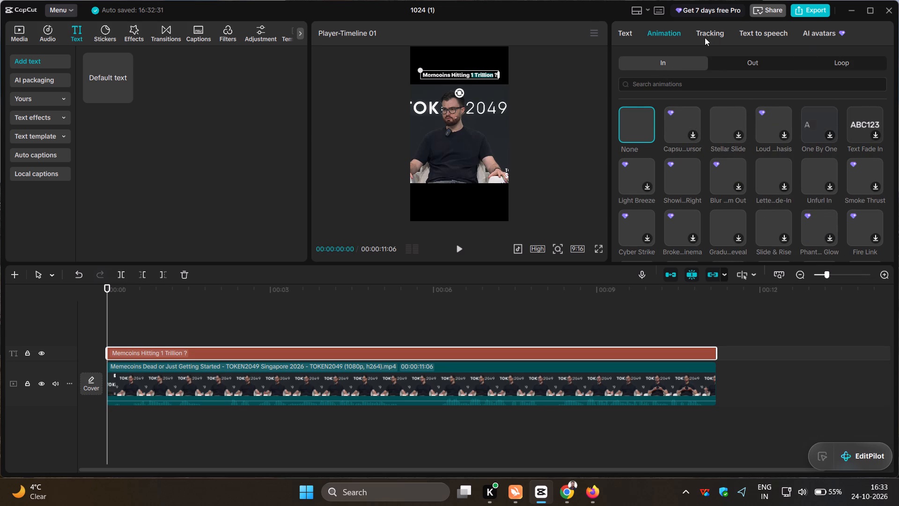
{"action": "left_click", "coordinate": [705, 37]}
{"action": "left_click", "coordinate": [620, 31]}
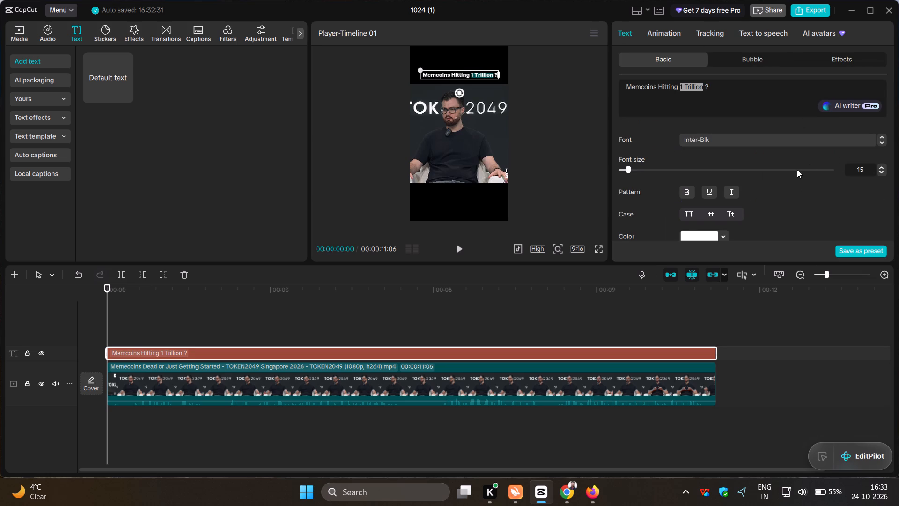
Apply the preset style with white letters and a pink glow to the caption.
{"action": "scroll", "coordinate": [797, 170], "scroll_direction": "down", "scroll_amount": 4}
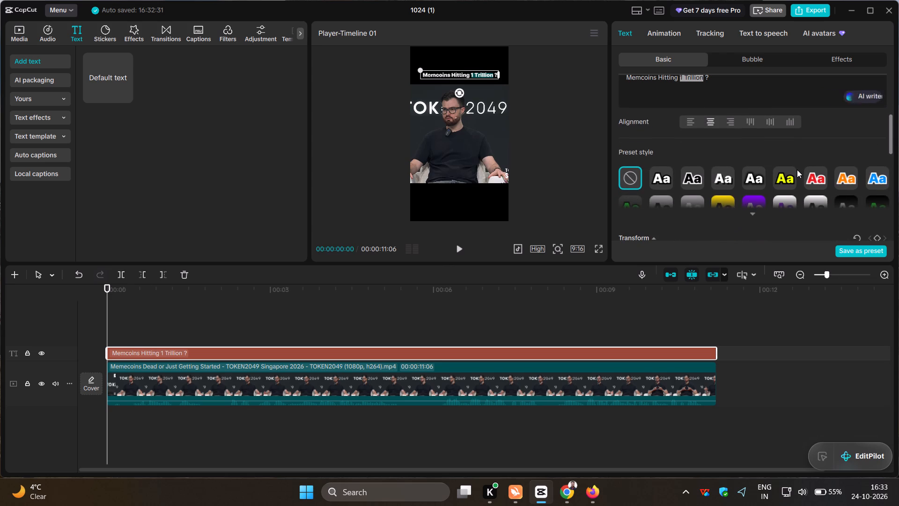
{"action": "scroll", "coordinate": [797, 170], "scroll_direction": "down", "scroll_amount": 1}
{"action": "scroll", "coordinate": [694, 147], "scroll_direction": "up", "scroll_amount": 1}
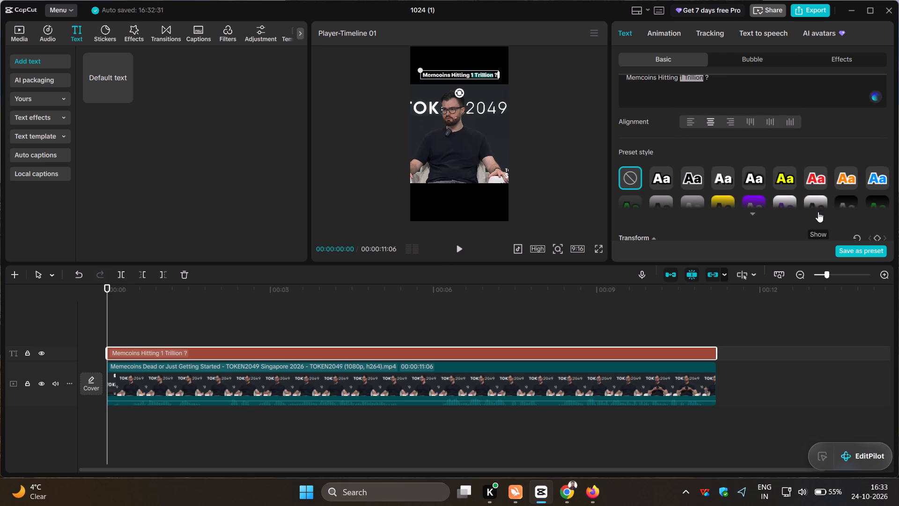
{"action": "left_click", "coordinate": [755, 212]}
{"action": "scroll", "coordinate": [765, 171], "scroll_direction": "down", "scroll_amount": 2}
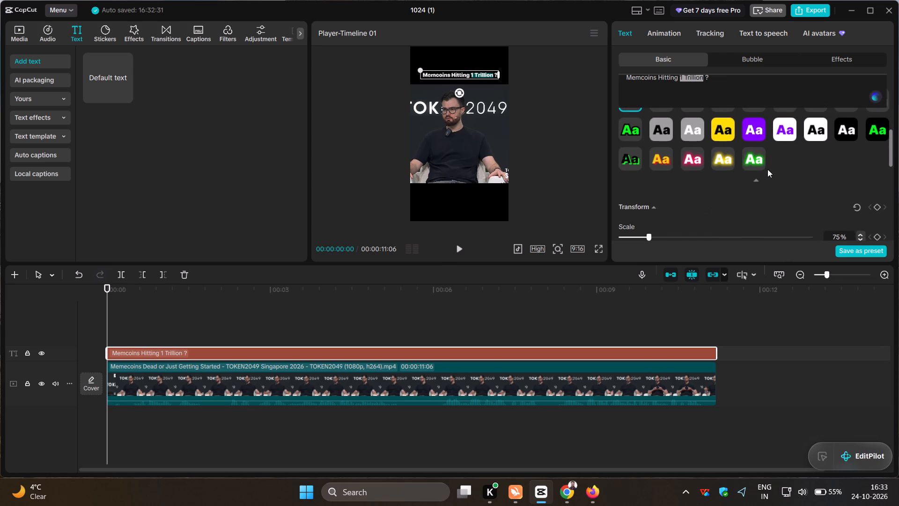
{"action": "scroll", "coordinate": [767, 169], "scroll_direction": "up", "scroll_amount": 1}
{"action": "left_click", "coordinate": [694, 200]}
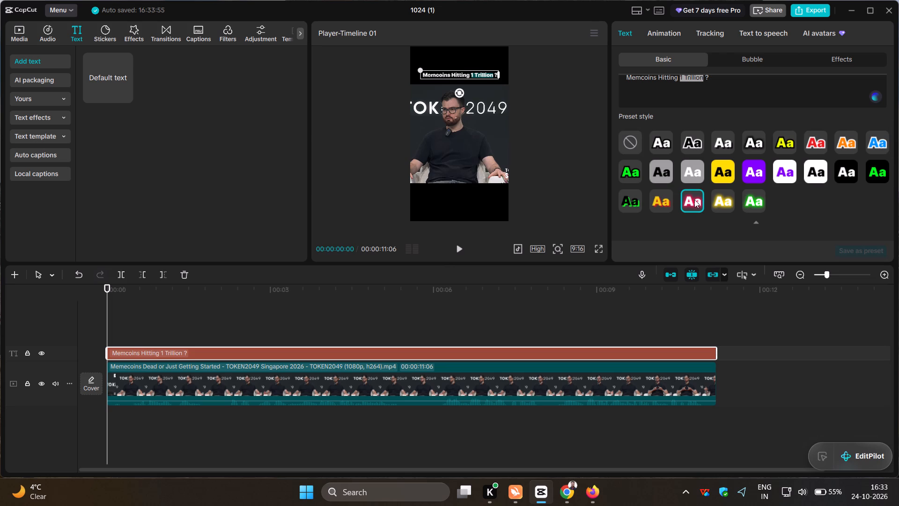
{"action": "left_click", "coordinate": [694, 200]}
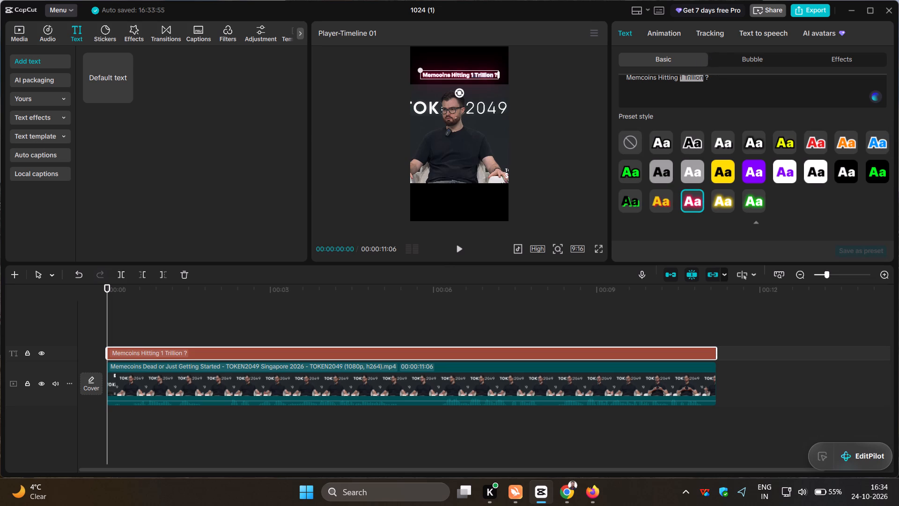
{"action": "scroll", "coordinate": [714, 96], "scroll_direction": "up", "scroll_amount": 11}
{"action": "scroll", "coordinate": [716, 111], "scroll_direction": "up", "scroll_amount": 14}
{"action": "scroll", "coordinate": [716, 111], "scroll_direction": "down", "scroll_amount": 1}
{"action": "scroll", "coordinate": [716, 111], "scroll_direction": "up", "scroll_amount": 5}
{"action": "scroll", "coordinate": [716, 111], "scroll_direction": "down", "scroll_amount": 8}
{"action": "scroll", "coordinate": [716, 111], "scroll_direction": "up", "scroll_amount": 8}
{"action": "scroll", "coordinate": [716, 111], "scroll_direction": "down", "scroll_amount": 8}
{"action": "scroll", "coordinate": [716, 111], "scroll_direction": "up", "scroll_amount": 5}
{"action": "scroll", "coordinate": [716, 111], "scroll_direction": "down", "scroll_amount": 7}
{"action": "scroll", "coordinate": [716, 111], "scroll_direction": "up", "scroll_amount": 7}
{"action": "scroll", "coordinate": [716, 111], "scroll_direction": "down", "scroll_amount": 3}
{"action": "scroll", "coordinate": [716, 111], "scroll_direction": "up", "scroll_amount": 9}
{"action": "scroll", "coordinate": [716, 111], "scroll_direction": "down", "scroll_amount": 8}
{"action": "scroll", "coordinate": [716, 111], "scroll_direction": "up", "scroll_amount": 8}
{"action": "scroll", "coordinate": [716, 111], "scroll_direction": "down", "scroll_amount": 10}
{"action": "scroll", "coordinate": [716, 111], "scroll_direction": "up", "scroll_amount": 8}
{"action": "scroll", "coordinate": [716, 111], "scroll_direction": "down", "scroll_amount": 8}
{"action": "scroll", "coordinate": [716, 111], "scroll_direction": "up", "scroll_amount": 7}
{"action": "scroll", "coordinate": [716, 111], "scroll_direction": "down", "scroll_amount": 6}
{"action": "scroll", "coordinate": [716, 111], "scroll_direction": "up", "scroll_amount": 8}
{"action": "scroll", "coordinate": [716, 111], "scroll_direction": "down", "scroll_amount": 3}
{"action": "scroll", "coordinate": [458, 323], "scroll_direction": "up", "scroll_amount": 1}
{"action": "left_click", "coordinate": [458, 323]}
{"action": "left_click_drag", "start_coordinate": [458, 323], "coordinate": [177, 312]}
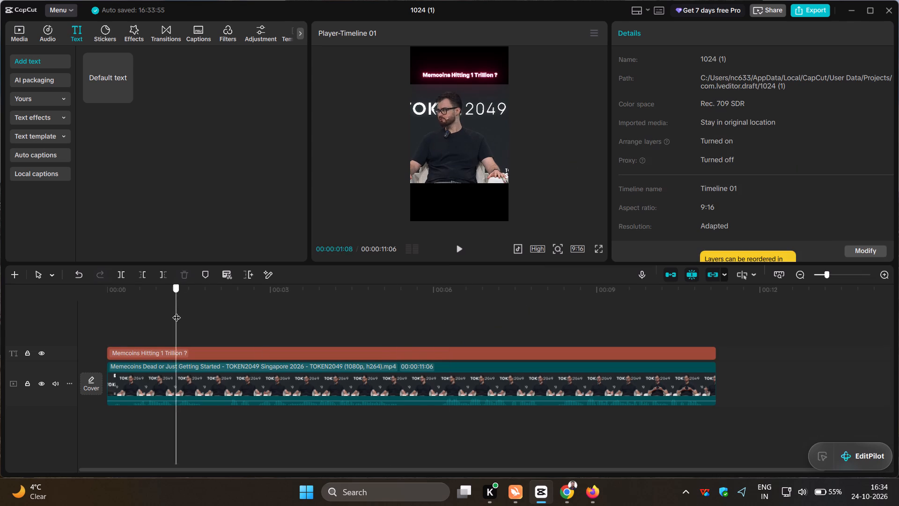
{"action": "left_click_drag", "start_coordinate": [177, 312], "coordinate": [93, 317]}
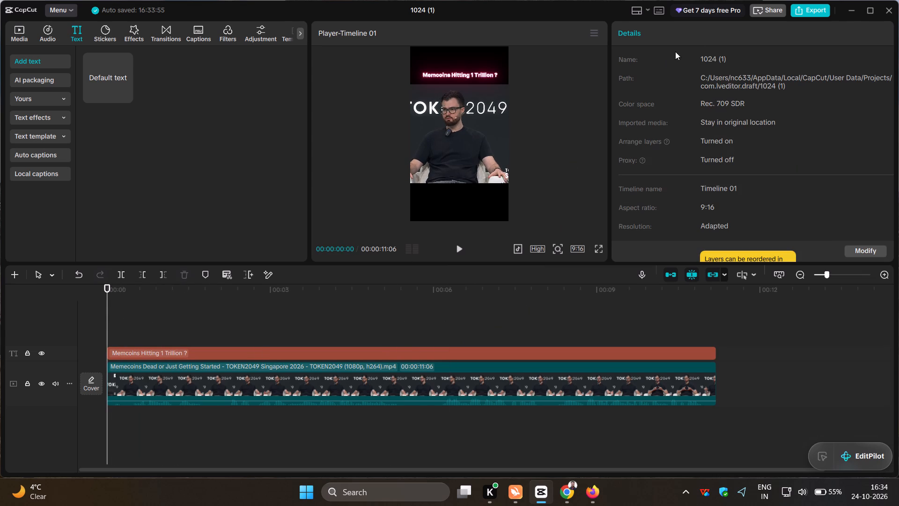
Delete "Memcoins Hitting" from the caption so that its text reads "1 Trillion ?".
{"action": "left_click", "coordinate": [169, 351]}
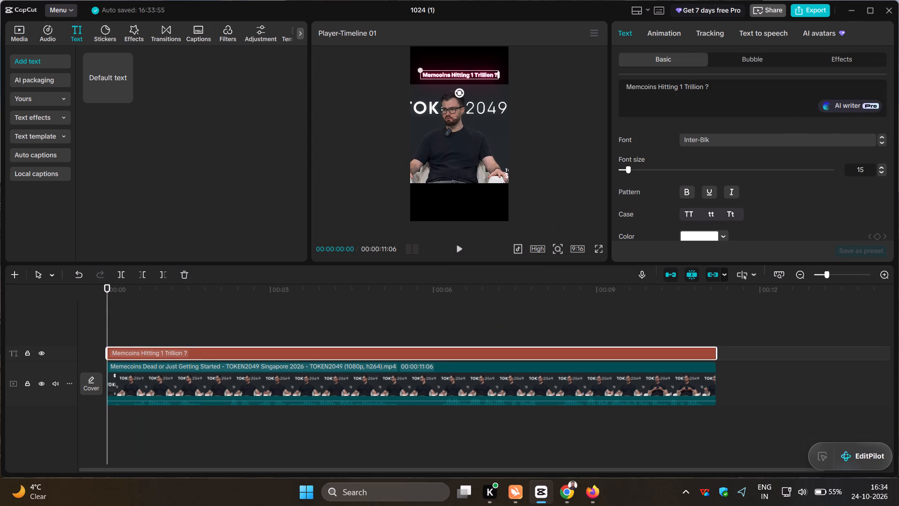
{"action": "left_click", "coordinate": [679, 84]}
{"action": "key", "text": "BackSpace"}
{"action": "key", "text": "BackSpace"}
{"action": "key", "text": "BackSpace"}
{"action": "key", "text": "BackSpace"}
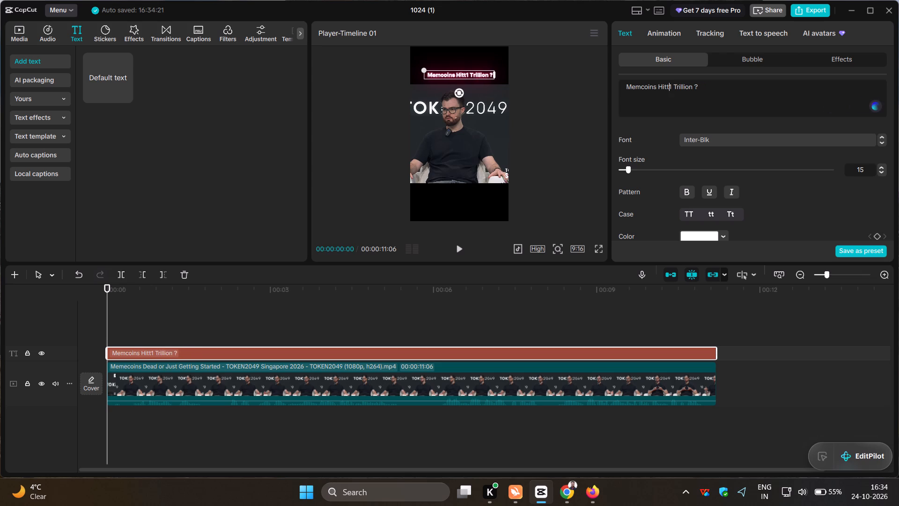
{"action": "key", "text": "BackSpace"}
{"action": "key", "text": "BackSpace"}
{"action": "key", "text": "BackSpace"}
{"action": "key", "text": "BackSpace"}
{"action": "key", "text": "BackSpace"}
{"action": "key", "text": "BackSpace"}
{"action": "key", "text": "BackSpace"}
{"action": "key", "text": "BackSpace"}
{"action": "key", "text": "BackSpace"}
{"action": "key", "text": "BackSpace"}
{"action": "key", "text": "BackSpace"}
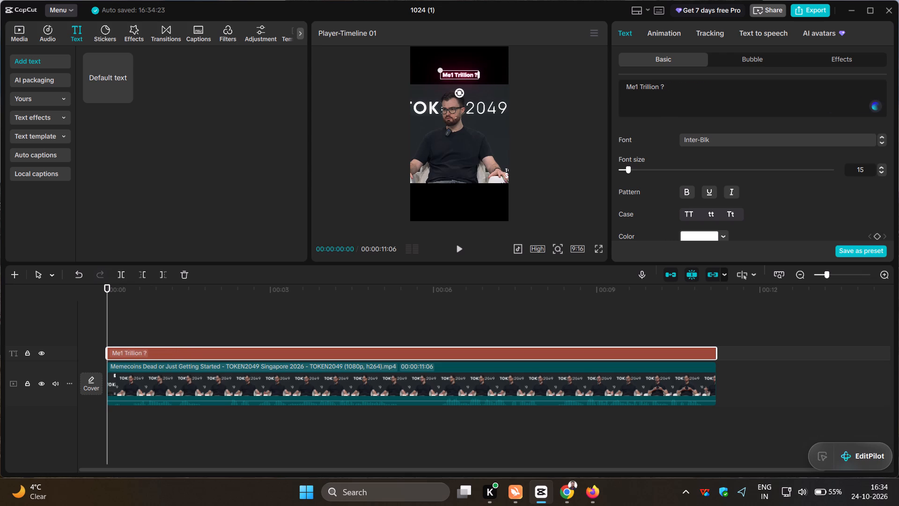
{"action": "key", "text": "BackSpace"}
{"action": "key", "text": "BackSpace"}
{"action": "key", "text": "BackSpace"}
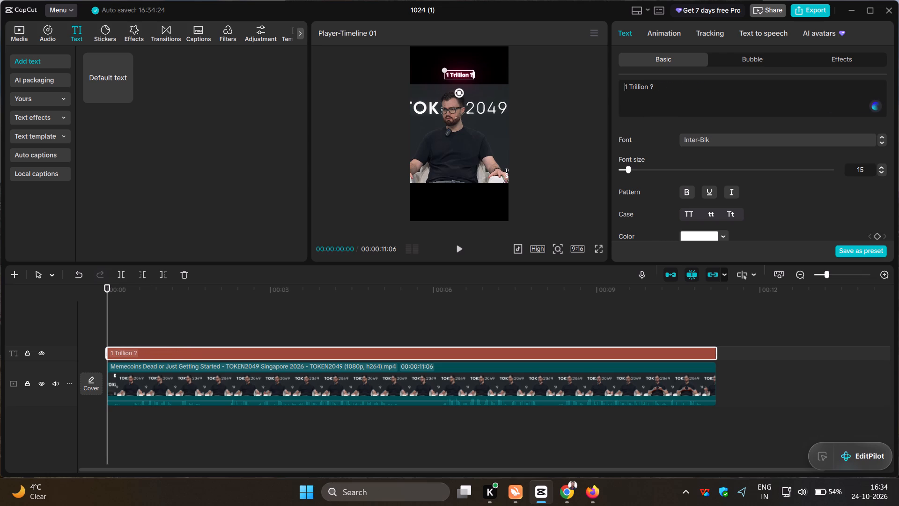
Move the "1 Trillion ?" caption to the right side of the black band above the video.
{"action": "left_click_drag", "start_coordinate": [463, 74], "coordinate": [464, 74]}
{"action": "left_click_drag", "start_coordinate": [464, 74], "coordinate": [489, 74]}
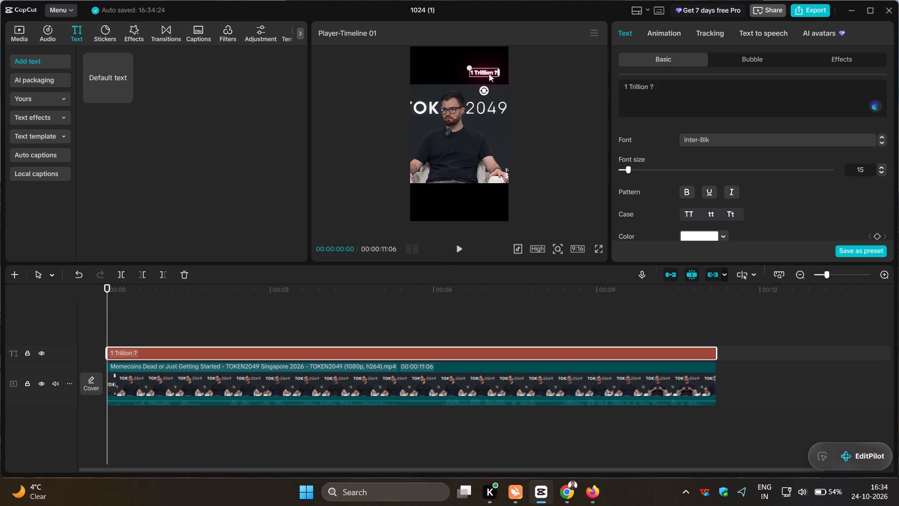
Nudge the "1 Trillion ?" caption slightly further right within the black band above the video.
{"action": "left_click_drag", "start_coordinate": [489, 74], "coordinate": [490, 74]}
Add a second default text above the "1 Trillion ?" caption and extend it to the end of the video clip.
{"action": "left_click", "coordinate": [125, 98]}
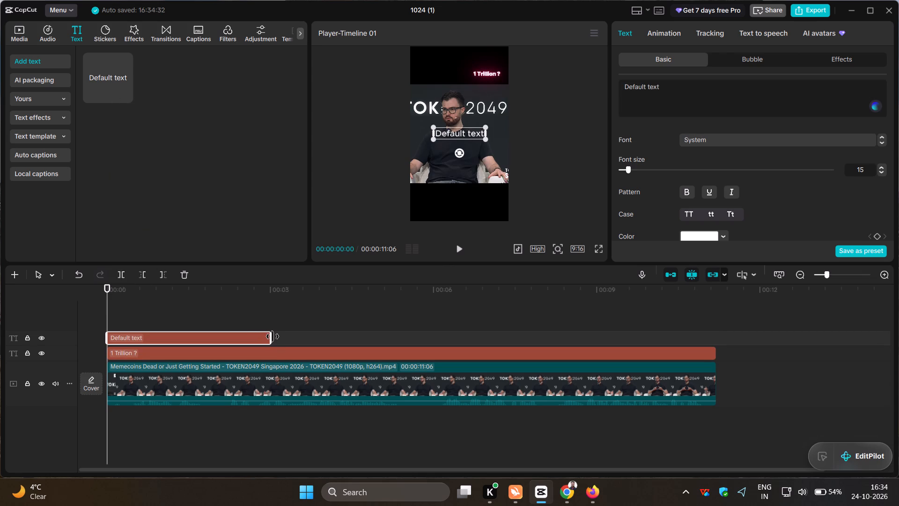
{"action": "left_click_drag", "start_coordinate": [273, 336], "coordinate": [717, 344]}
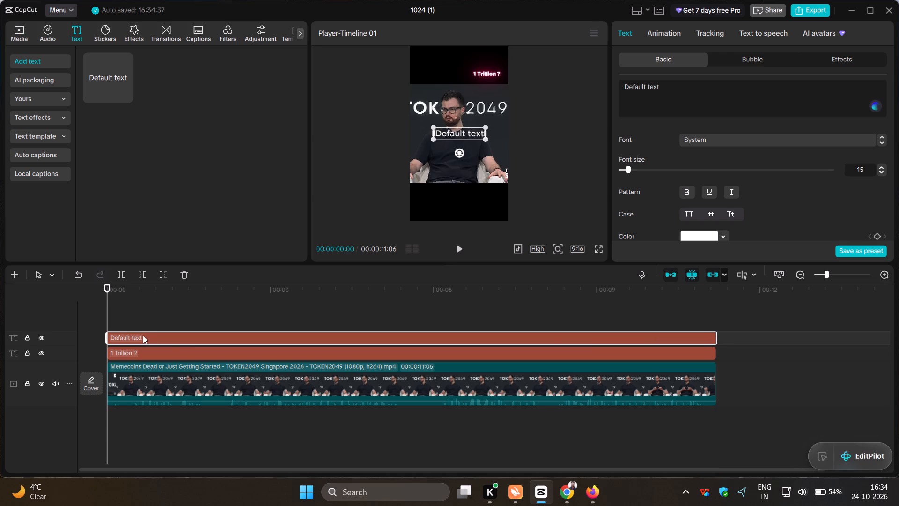
{"action": "left_click_drag", "start_coordinate": [149, 337], "coordinate": [109, 334]}
Replace the default text with "Memecoin Hittings", using title case.
{"action": "left_click_drag", "start_coordinate": [670, 93], "coordinate": [613, 81]}
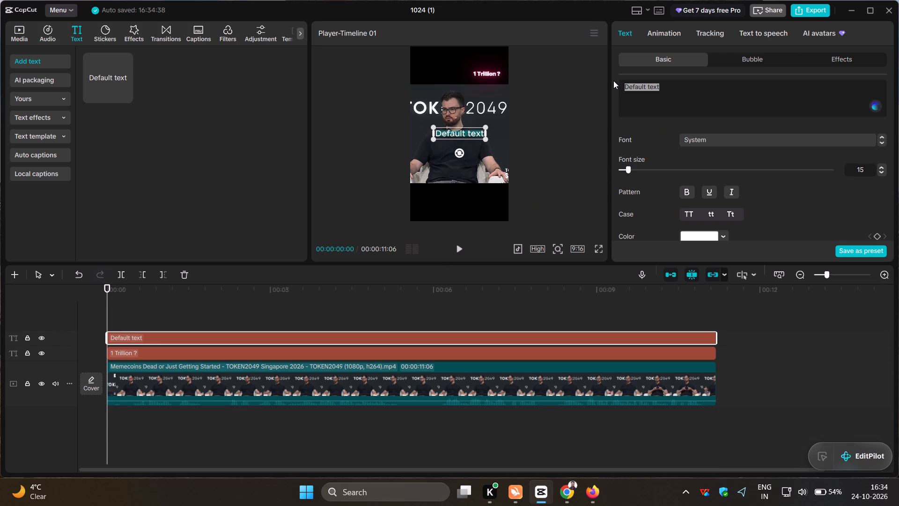
{"action": "key", "text": "space"}
{"action": "type", "text": "memecoi"}
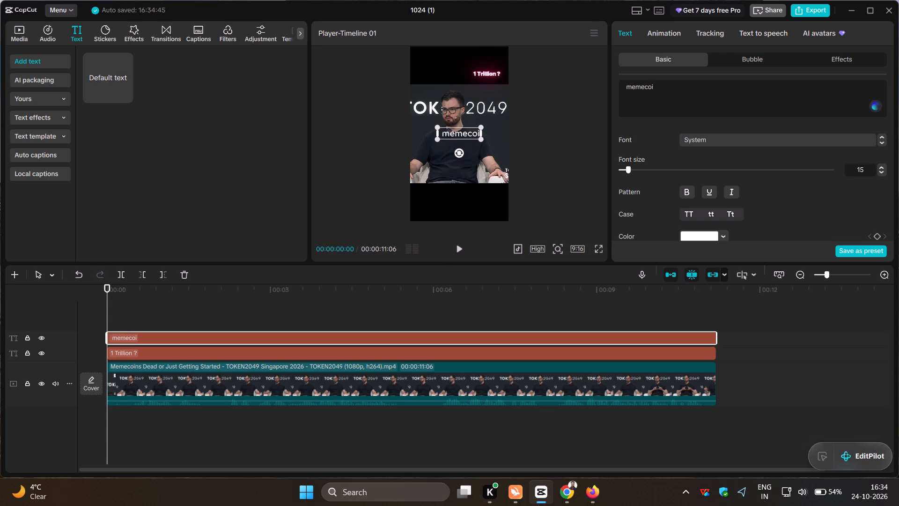
{"action": "key", "text": "n"}
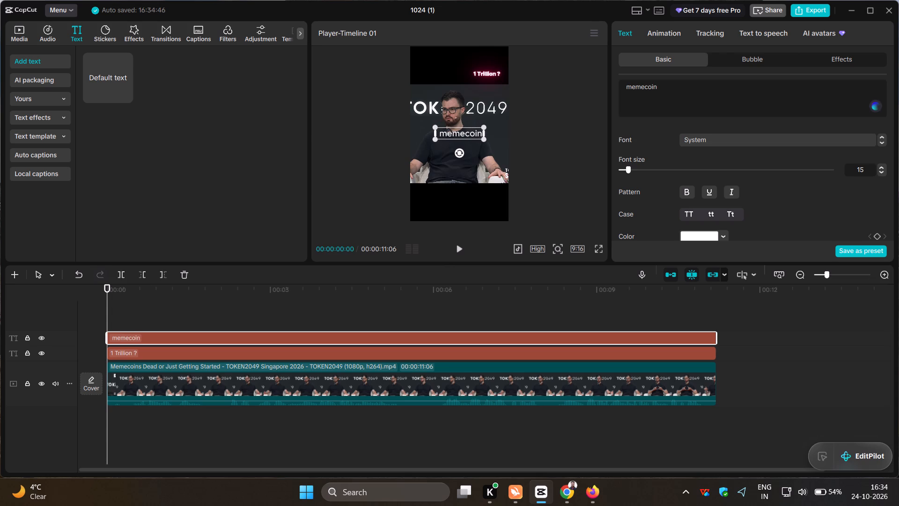
{"action": "key", "text": "space"}
{"action": "type", "text": "hittings"}
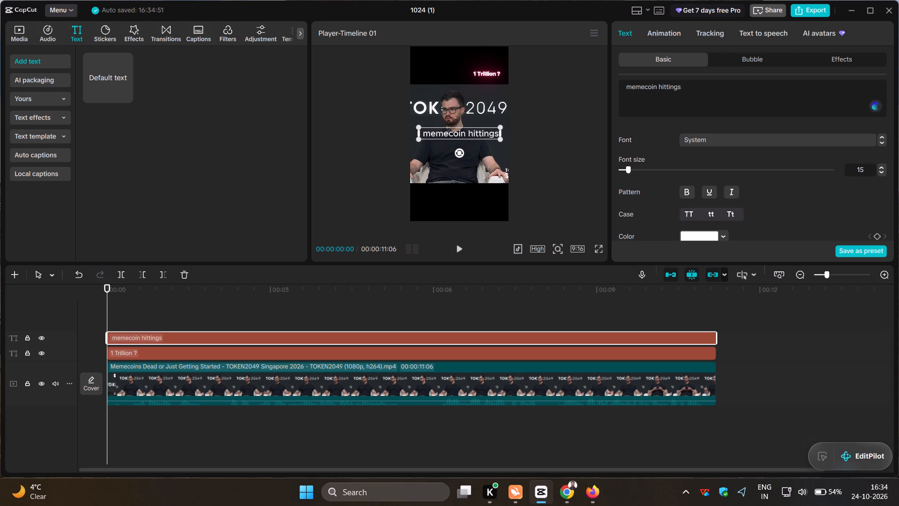
{"action": "scroll", "coordinate": [826, 156], "scroll_direction": "down", "scroll_amount": 1}
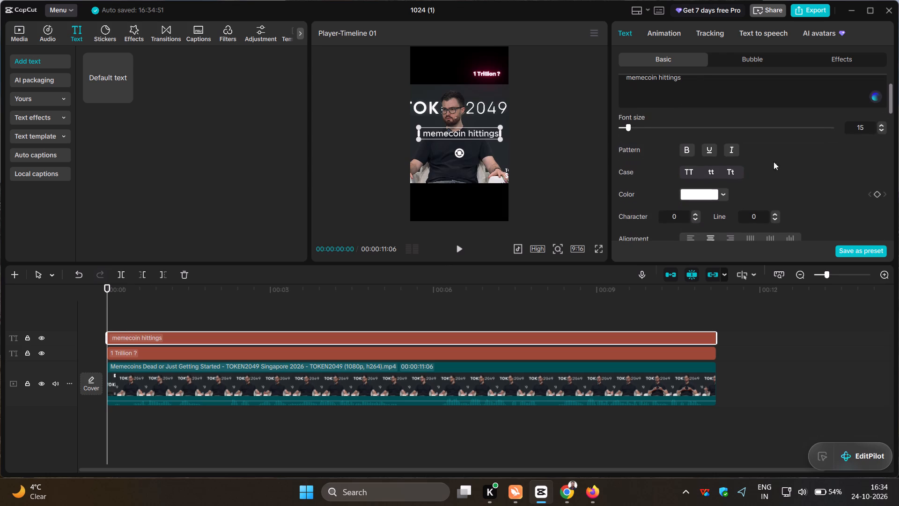
{"action": "left_click", "coordinate": [730, 171]}
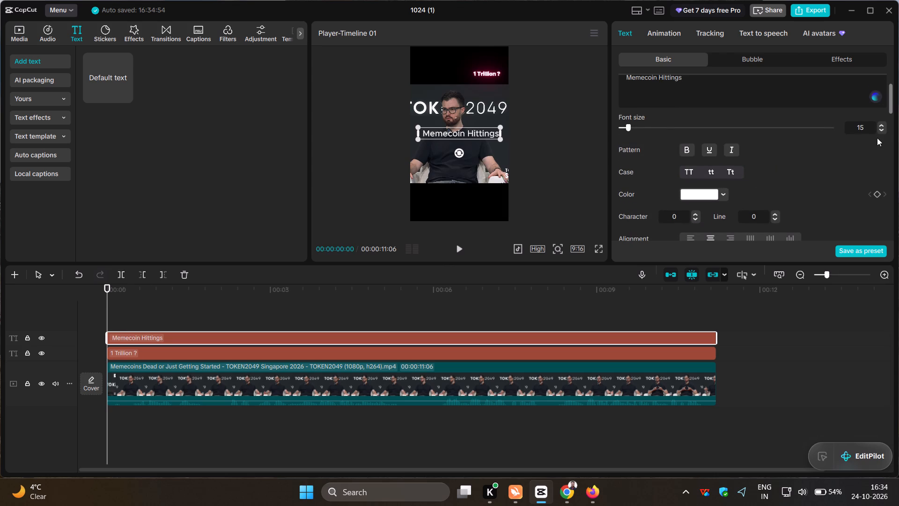
Change the font of the "Memecoin Hittings" caption to a heavy, bold sans-serif.
{"action": "scroll", "coordinate": [838, 149], "scroll_direction": "up", "scroll_amount": 1}
{"action": "left_click", "coordinate": [883, 144]}
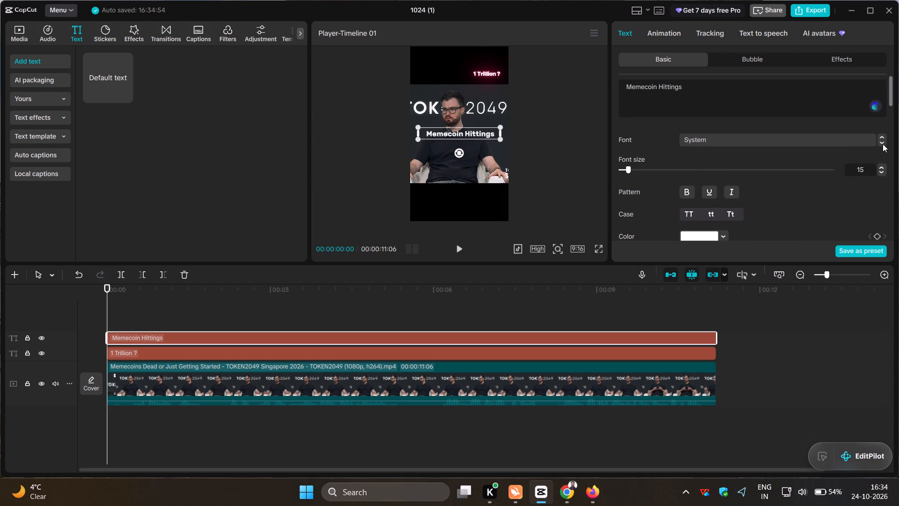
{"action": "left_click", "coordinate": [883, 144]}
{"action": "scroll", "coordinate": [755, 150], "scroll_direction": "down", "scroll_amount": 1}
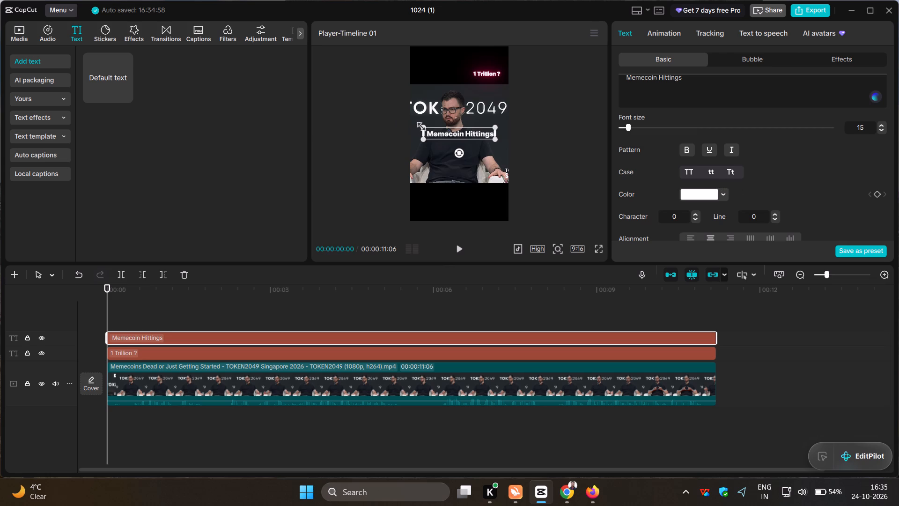
Shrink the "Memecoin Hittings" caption and place it in the black band, directly left of and level with "1 Trillion ?".
{"action": "left_click_drag", "start_coordinate": [419, 125], "coordinate": [424, 128]}
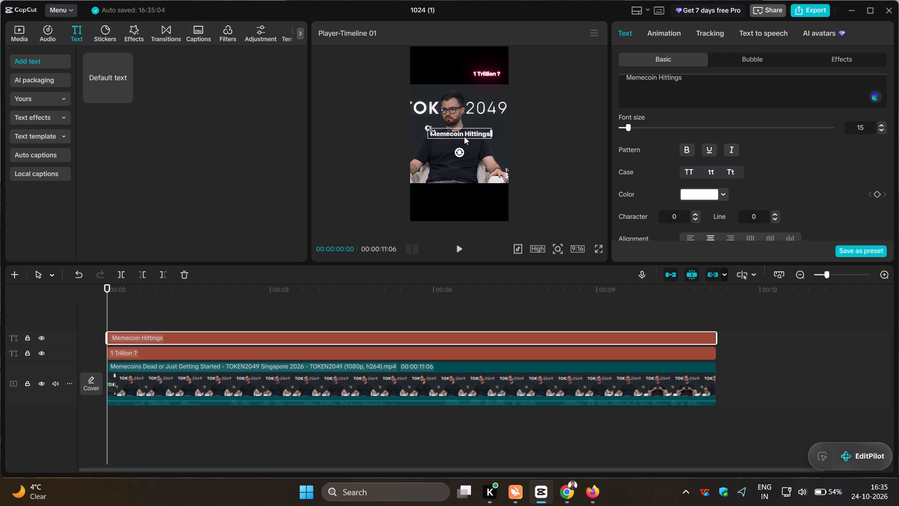
{"action": "left_click_drag", "start_coordinate": [464, 136], "coordinate": [447, 78]}
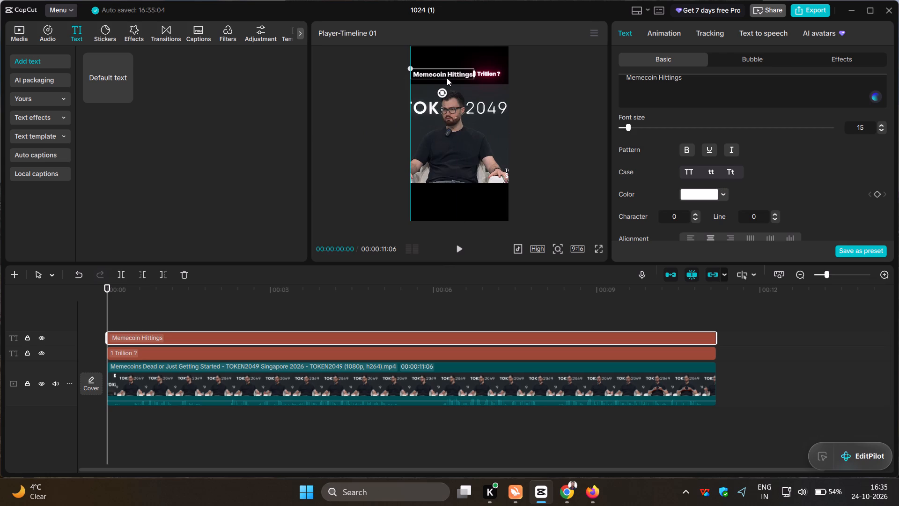
{"action": "left_click_drag", "start_coordinate": [447, 78], "coordinate": [447, 76]}
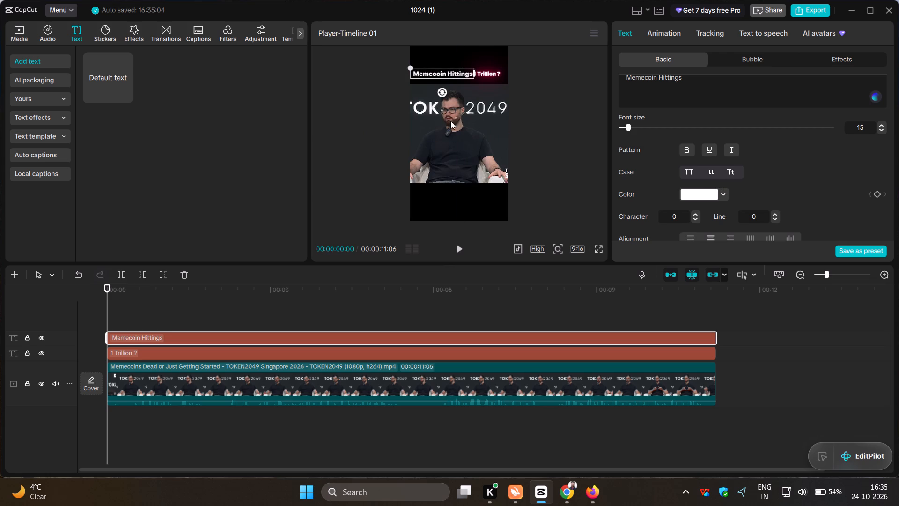
Review the two-part headline in full-screen preview and play the clip from start to end.
{"action": "left_click", "coordinate": [592, 246]}
{"action": "left_click", "coordinate": [601, 247]}
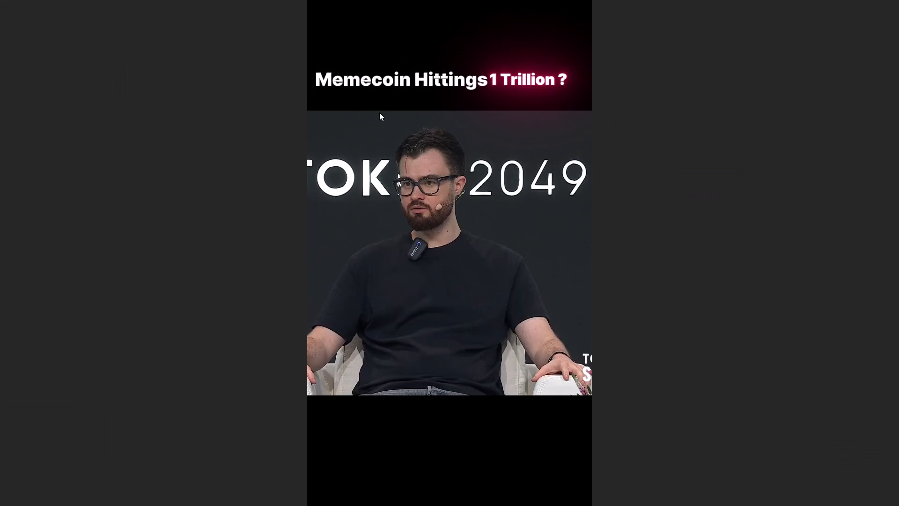
{"action": "left_click", "coordinate": [499, 205]}
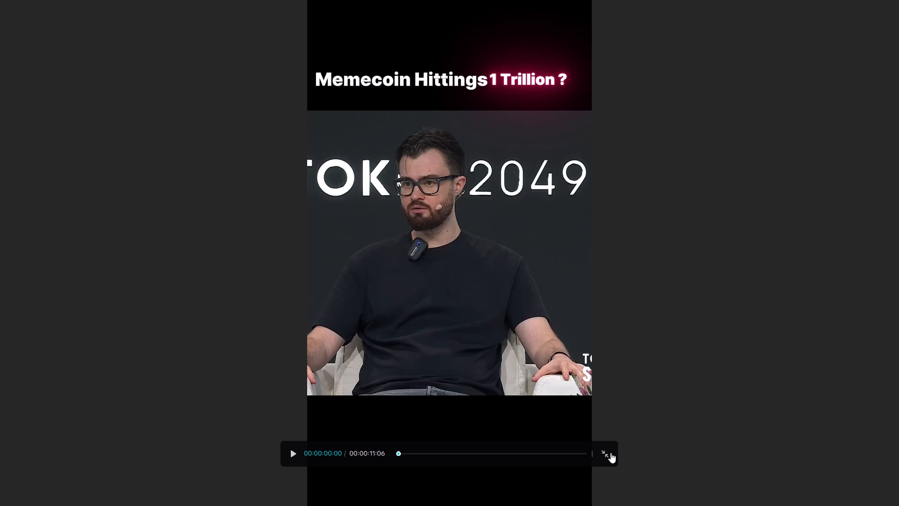
{"action": "left_click", "coordinate": [608, 458]}
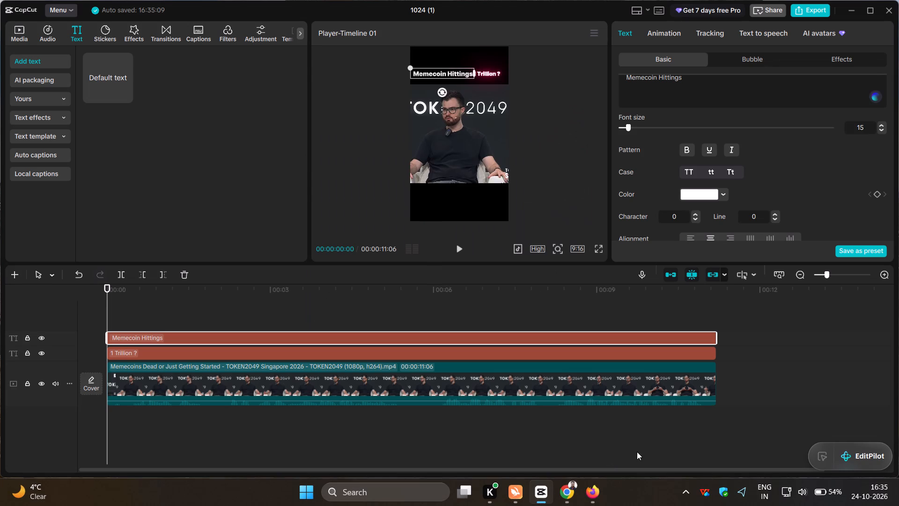
{"action": "left_click", "coordinate": [317, 309]}
{"action": "left_click_drag", "start_coordinate": [317, 309], "coordinate": [137, 322]}
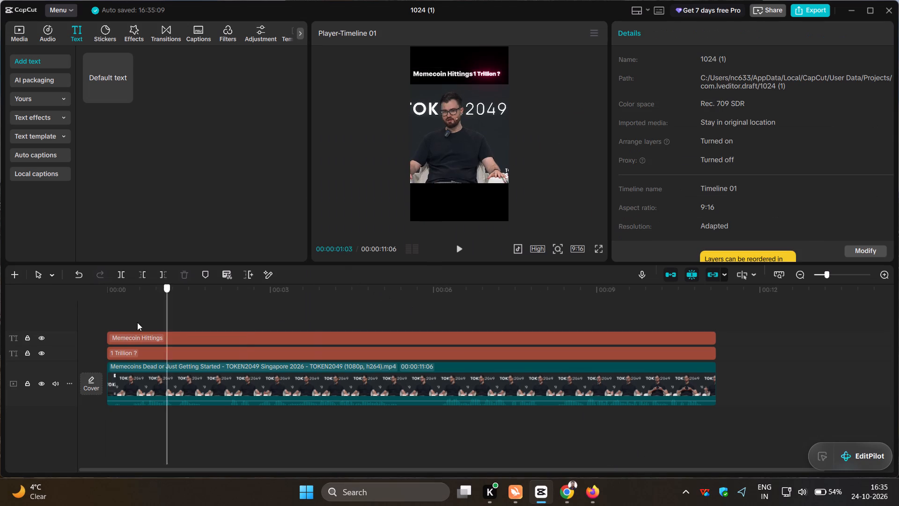
{"action": "left_click_drag", "start_coordinate": [137, 322], "coordinate": [88, 323]}
{"action": "left_click", "coordinate": [593, 249]}
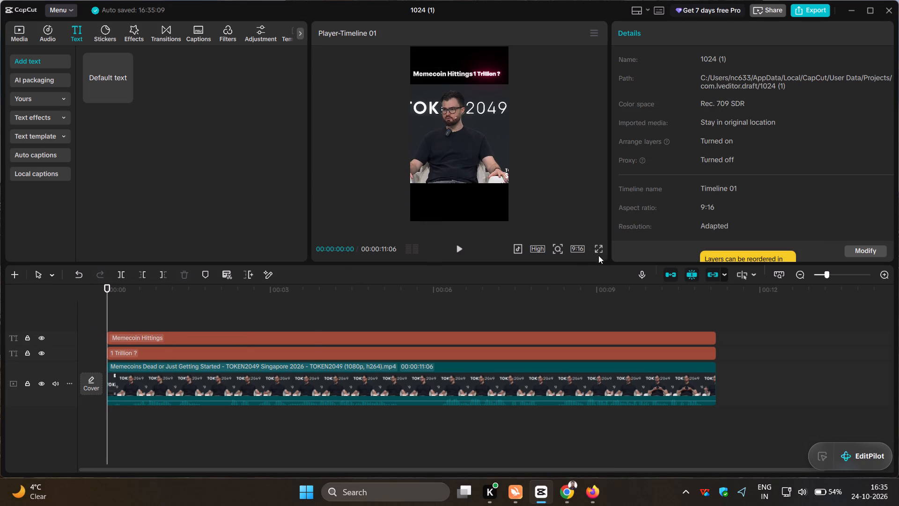
{"action": "left_click", "coordinate": [598, 255]}
{"action": "left_click", "coordinate": [599, 246]}
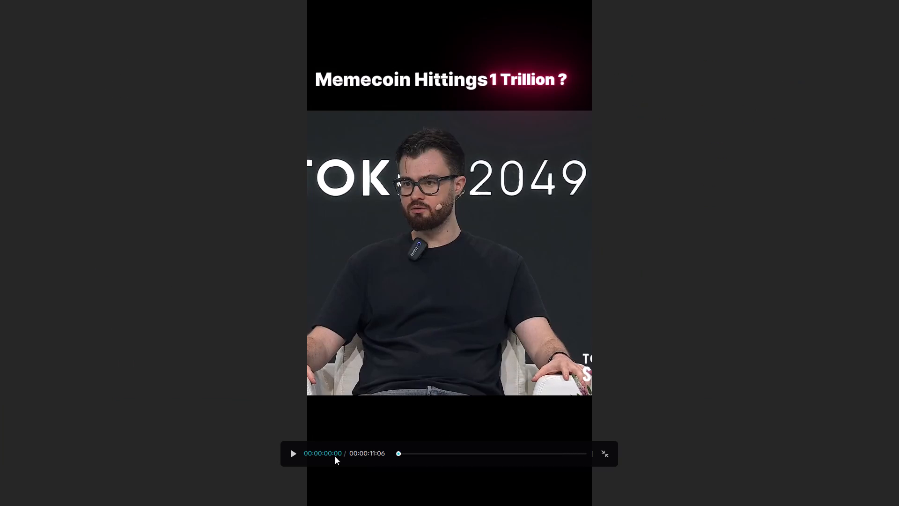
{"action": "left_click", "coordinate": [287, 453]}
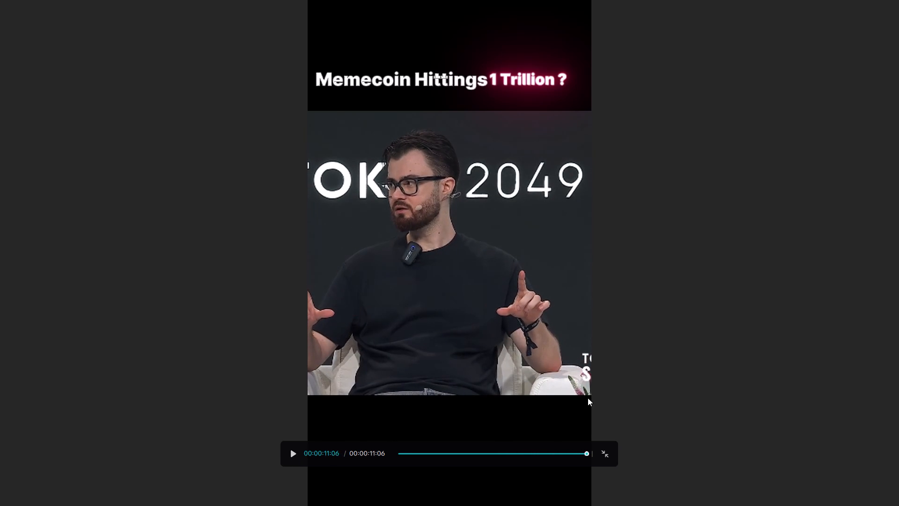
{"action": "left_click", "coordinate": [605, 454]}
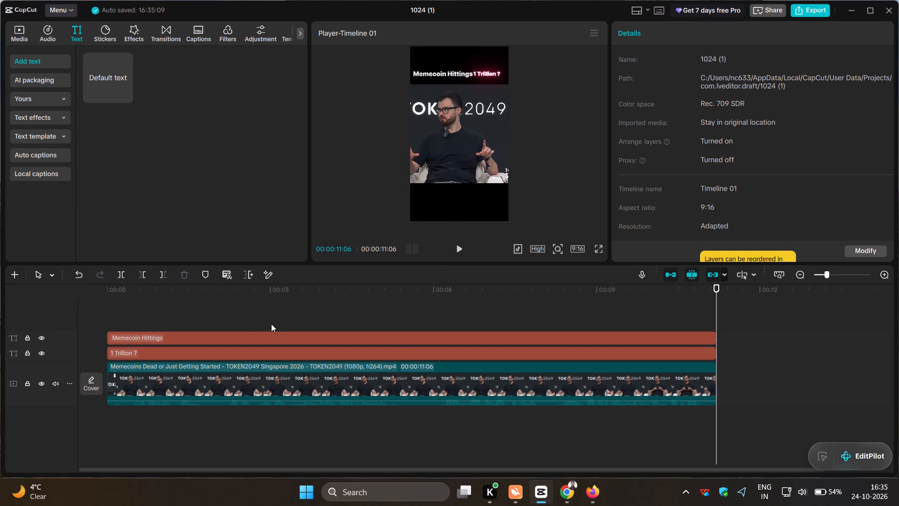
{"action": "left_click", "coordinate": [130, 315]}
{"action": "left_click_drag", "start_coordinate": [130, 315], "coordinate": [94, 310]}
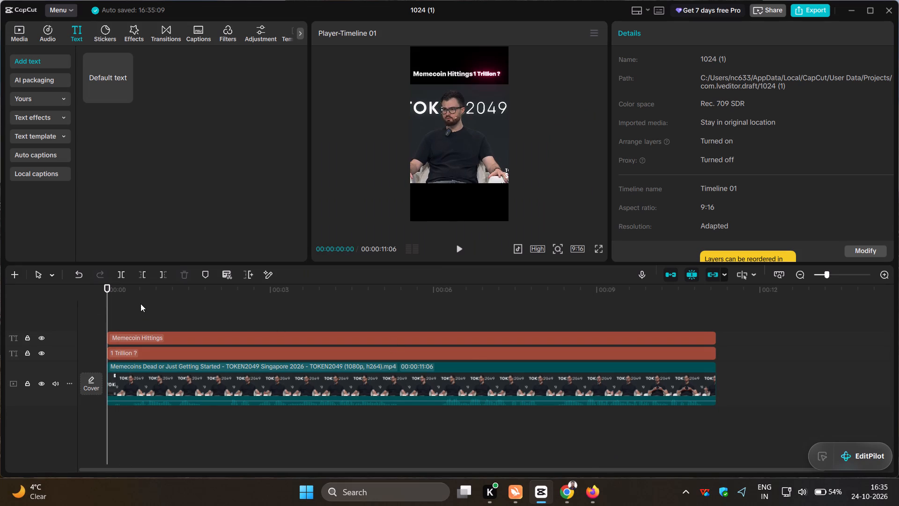
{"action": "scroll", "coordinate": [724, 92], "scroll_direction": "down", "scroll_amount": 5}
{"action": "scroll", "coordinate": [724, 92], "scroll_direction": "up", "scroll_amount": 5}
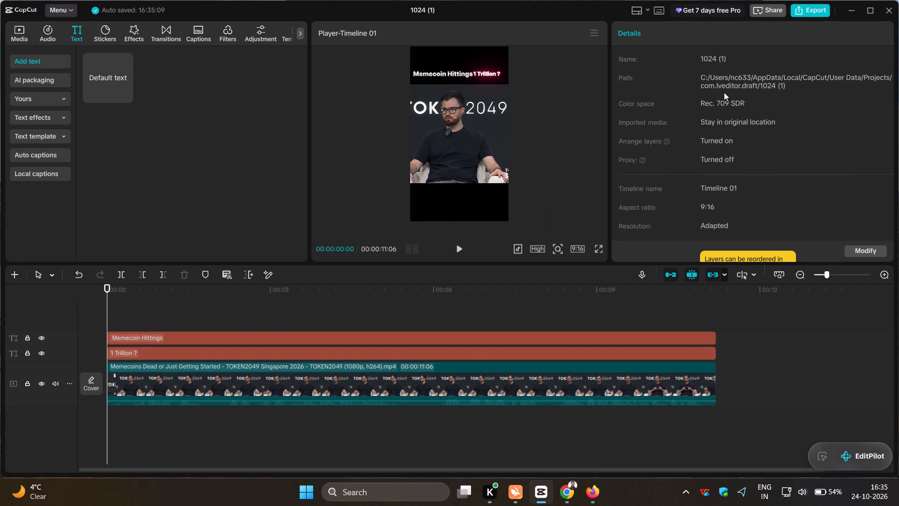
Make the "1 Trillion ?" caption bold and check the headline in full-screen preview.
{"action": "left_click", "coordinate": [144, 356]}
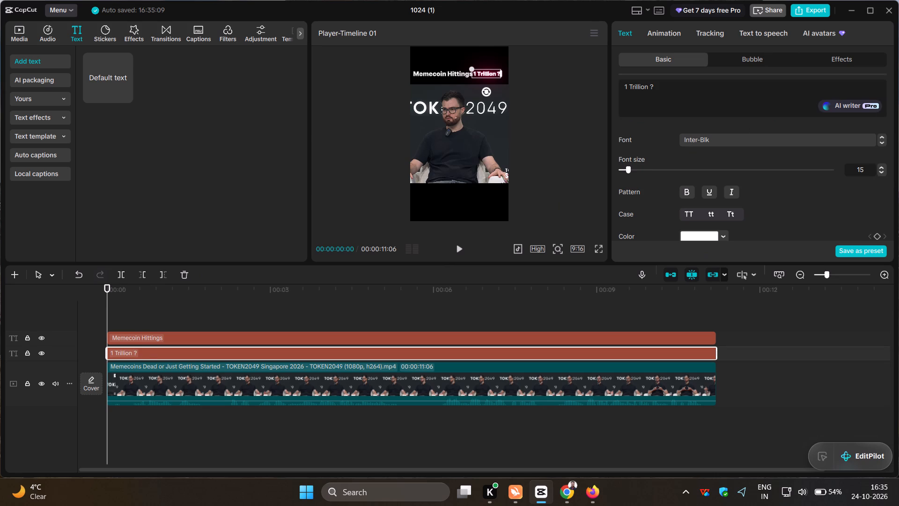
{"action": "scroll", "coordinate": [793, 166], "scroll_direction": "down", "scroll_amount": 3}
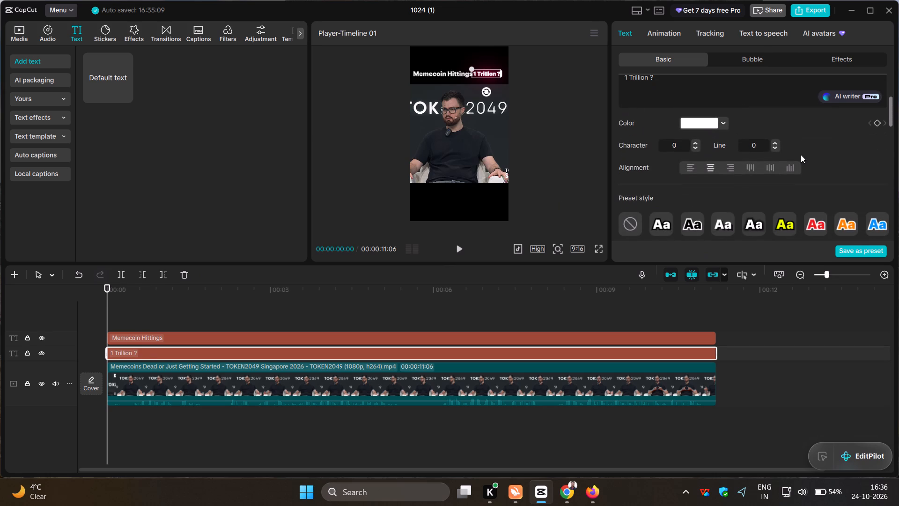
{"action": "scroll", "coordinate": [801, 155], "scroll_direction": "up", "scroll_amount": 1}
{"action": "scroll", "coordinate": [743, 141], "scroll_direction": "up", "scroll_amount": 2}
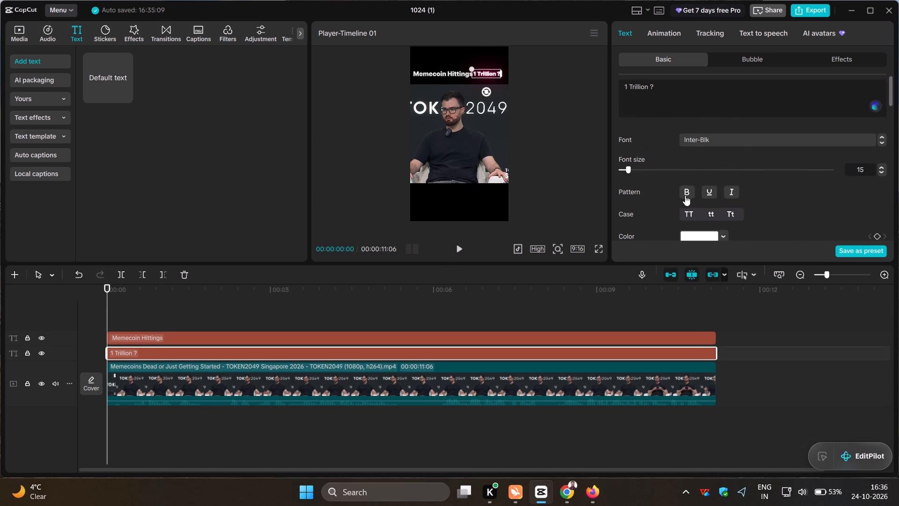
{"action": "left_click", "coordinate": [685, 195]}
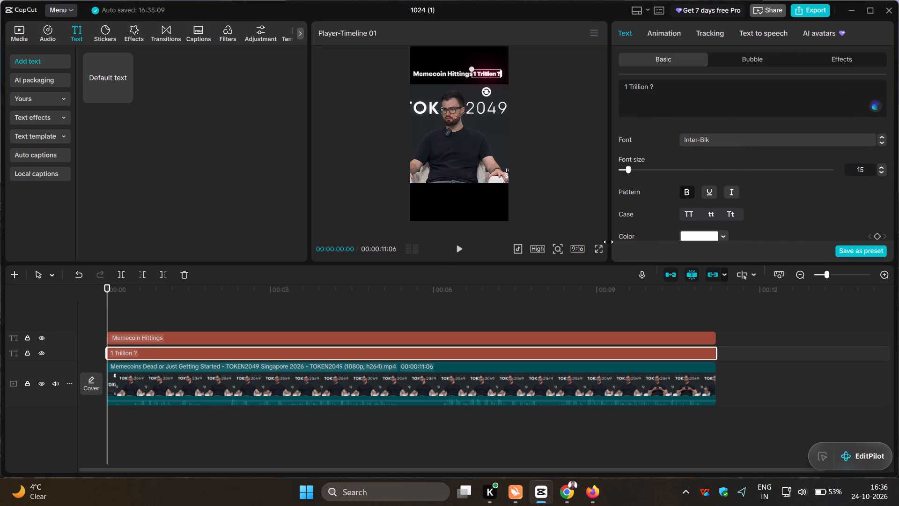
{"action": "left_click", "coordinate": [599, 249]}
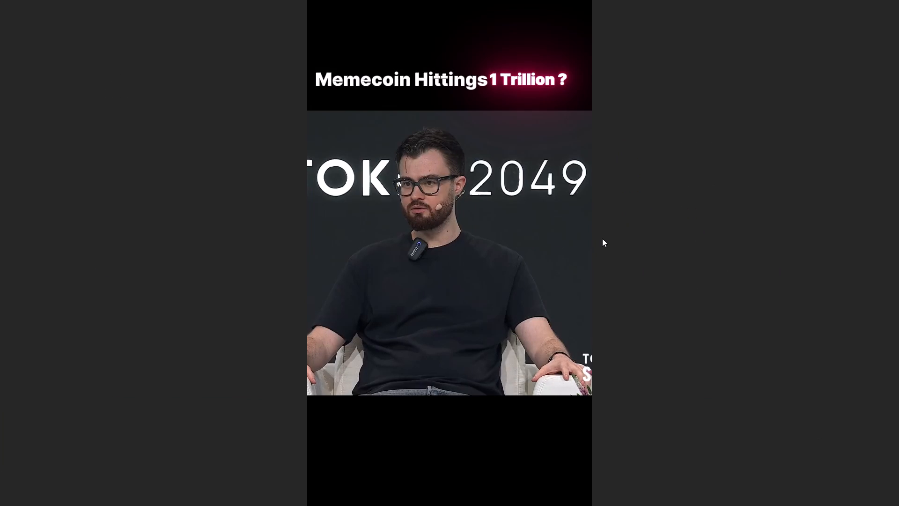
{"action": "left_click", "coordinate": [573, 273]}
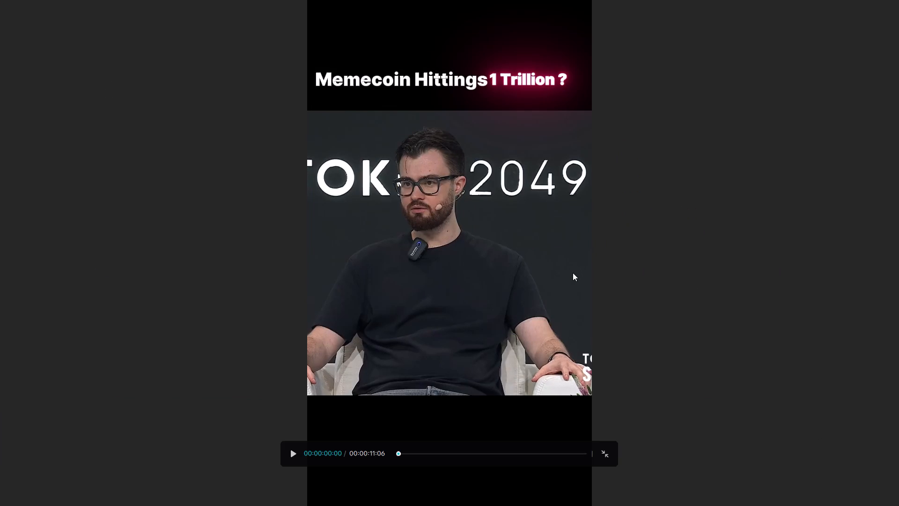
{"action": "left_click", "coordinate": [610, 454]}
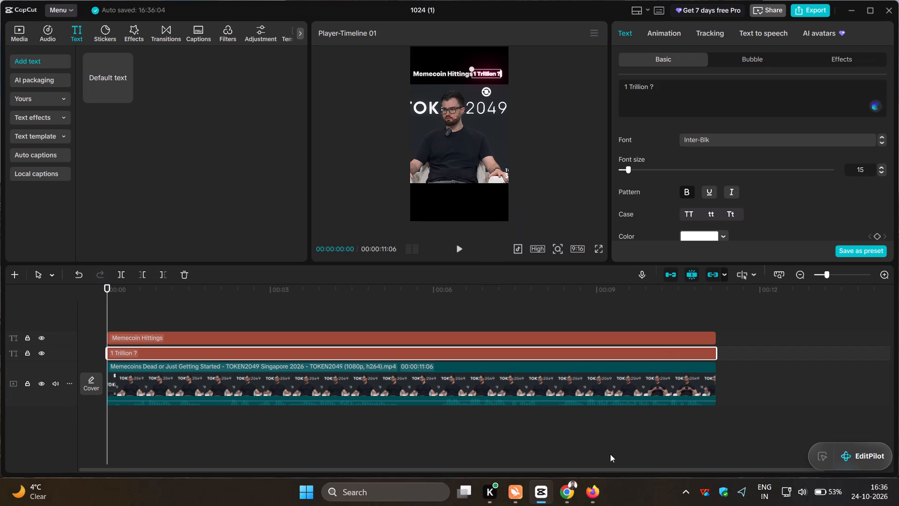
Apply the preset style with white letters and a yellow glow to the "1 Trillion ?" caption.
{"action": "scroll", "coordinate": [814, 158], "scroll_direction": "down", "scroll_amount": 2}
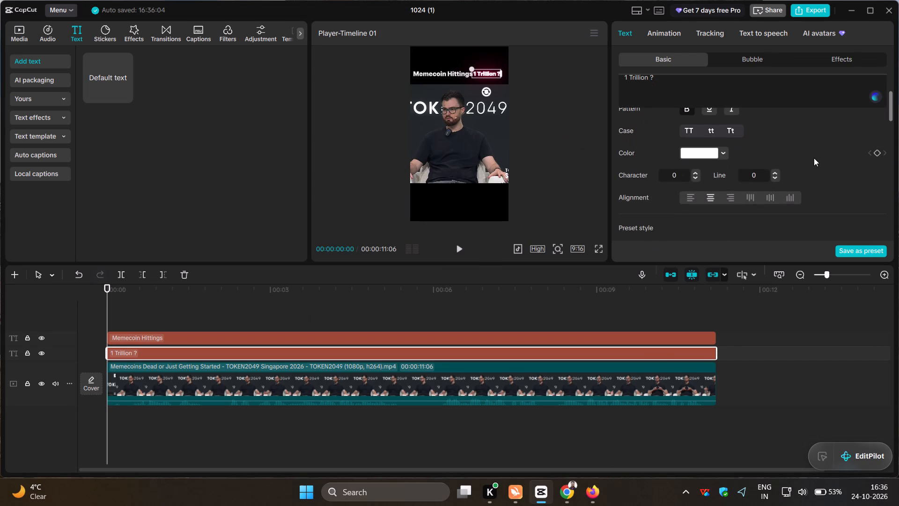
{"action": "scroll", "coordinate": [750, 163], "scroll_direction": "down", "scroll_amount": 2}
{"action": "scroll", "coordinate": [786, 145], "scroll_direction": "down", "scroll_amount": 3}
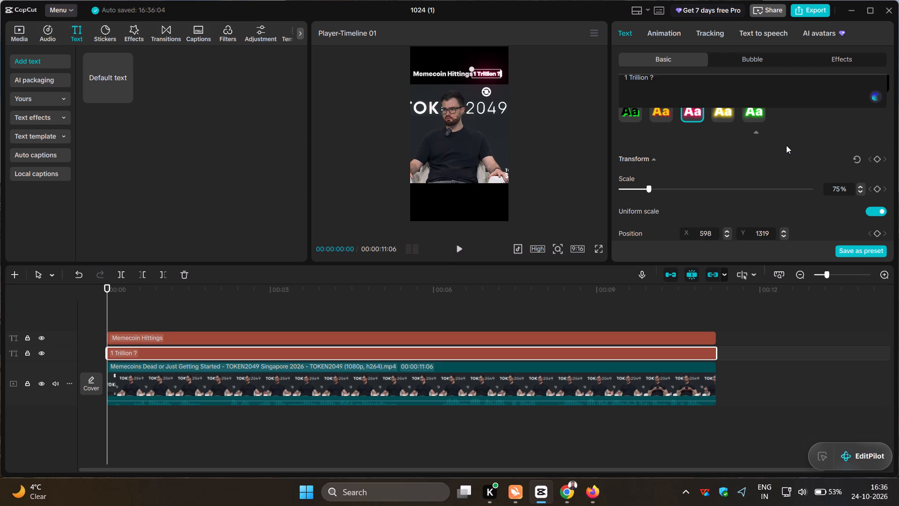
{"action": "scroll", "coordinate": [786, 145], "scroll_direction": "up", "scroll_amount": 1}
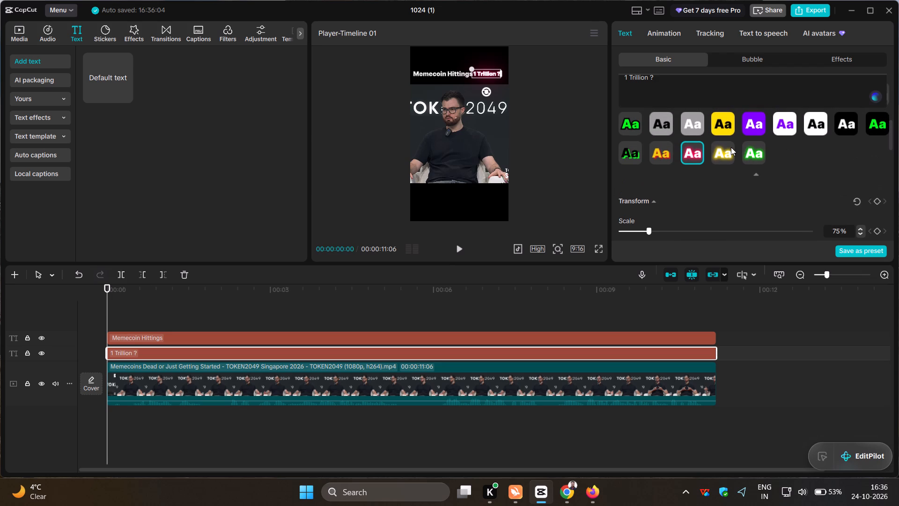
{"action": "left_click", "coordinate": [724, 152]}
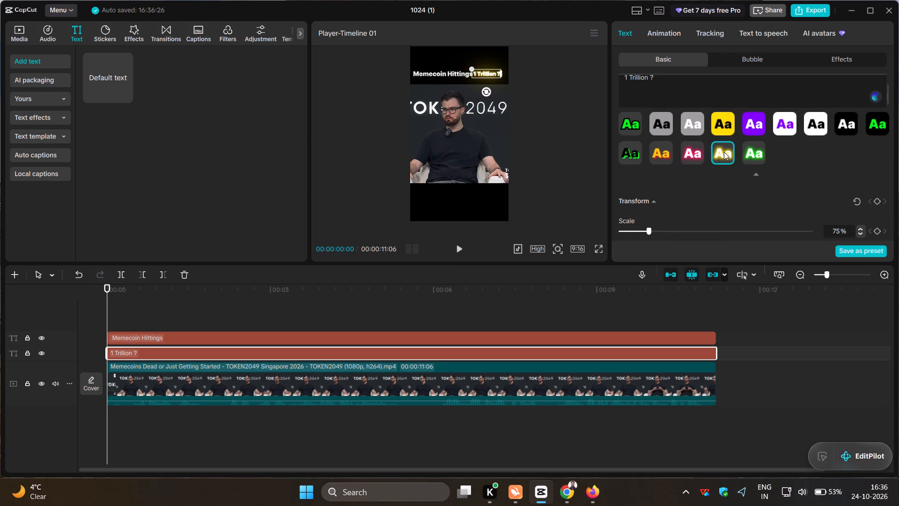
Check the yellow-glow headline in full-screen preview.
{"action": "left_click", "coordinate": [599, 247]}
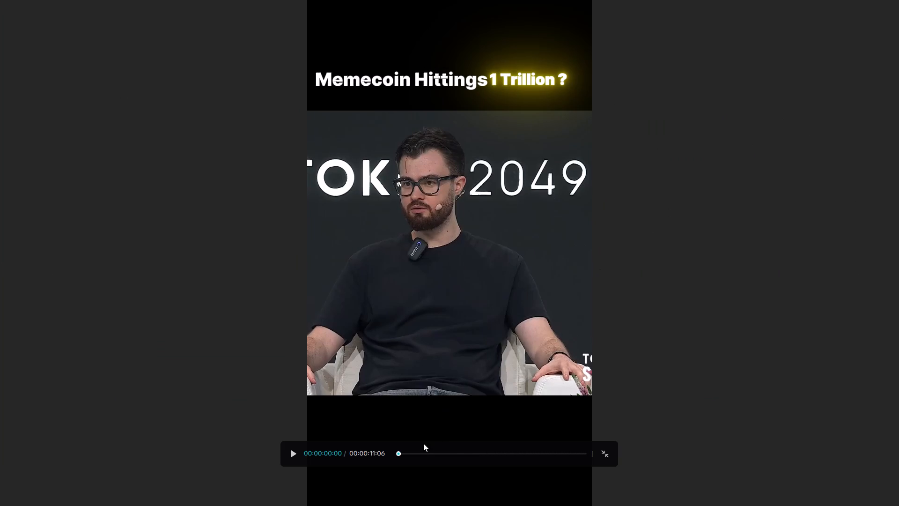
{"action": "left_click", "coordinate": [604, 454]}
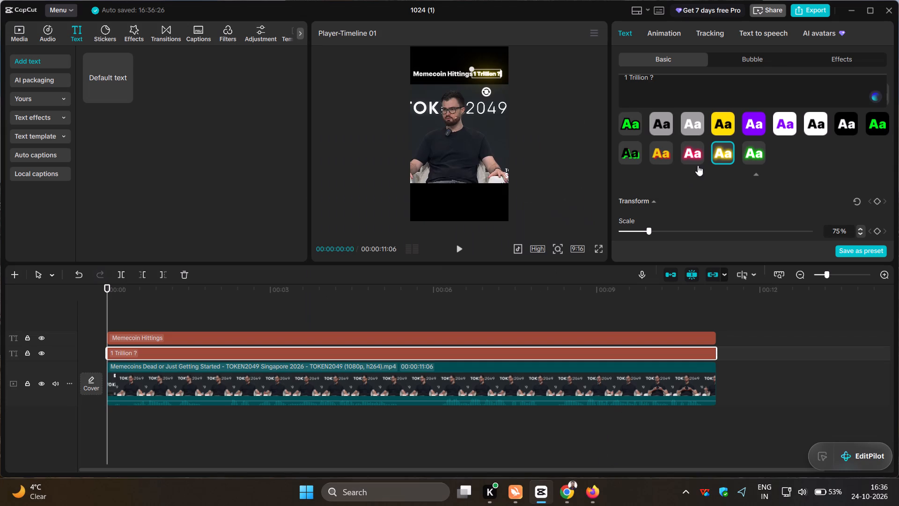
Apply the preset style with white letters and a pink-red glow to the "1 Trillion ?" caption and check it in full-screen preview.
{"action": "left_click", "coordinate": [696, 152]}
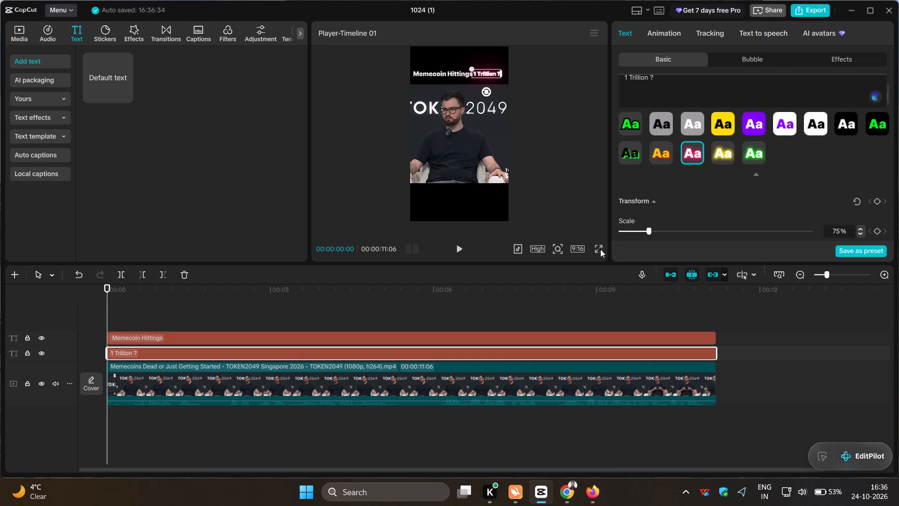
{"action": "left_click", "coordinate": [600, 249]}
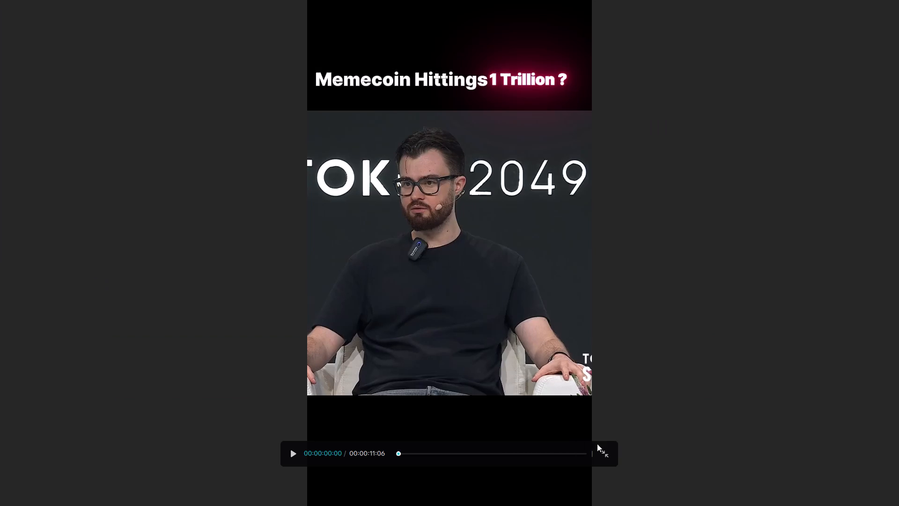
{"action": "left_click", "coordinate": [602, 449]}
Set the "1 Trillion ?" caption's glow intensity to 47 and its glow range to 46.
{"action": "scroll", "coordinate": [775, 171], "scroll_direction": "up", "scroll_amount": 2}
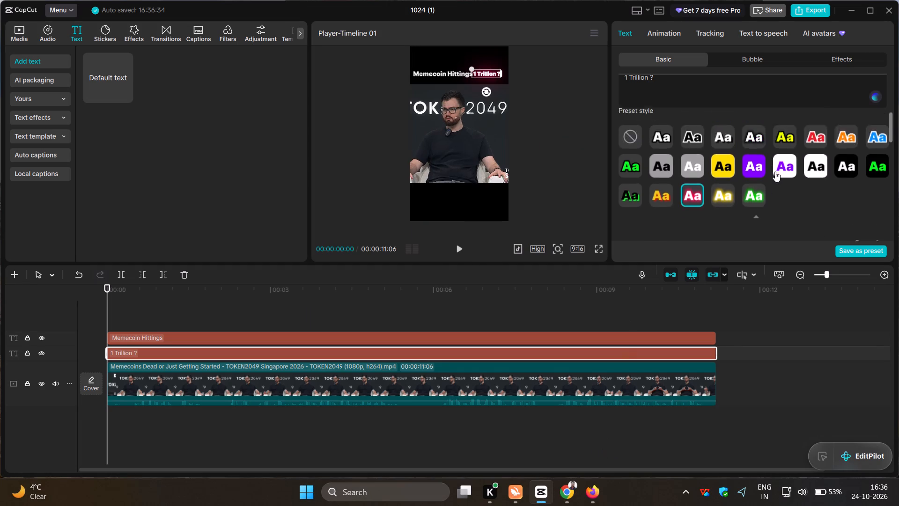
{"action": "scroll", "coordinate": [775, 171], "scroll_direction": "up", "scroll_amount": 6}
{"action": "scroll", "coordinate": [775, 171], "scroll_direction": "down", "scroll_amount": 8}
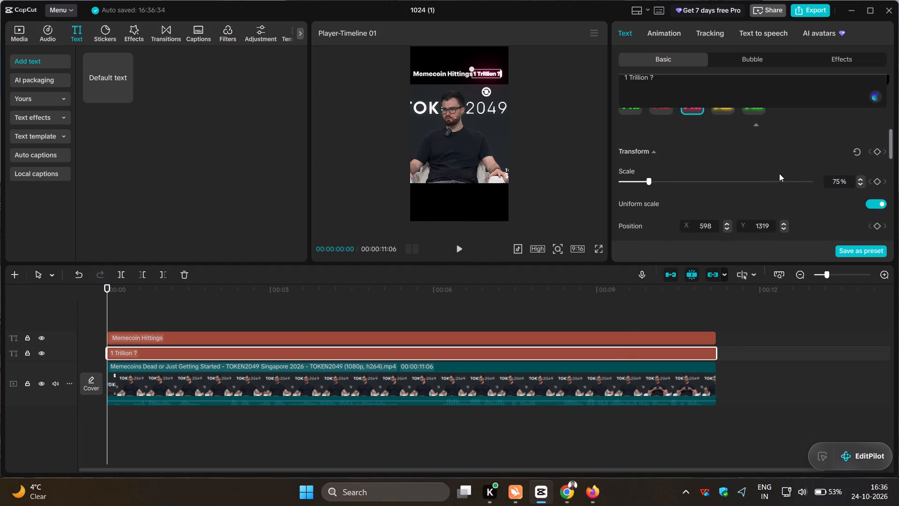
{"action": "scroll", "coordinate": [779, 173], "scroll_direction": "down", "scroll_amount": 3}
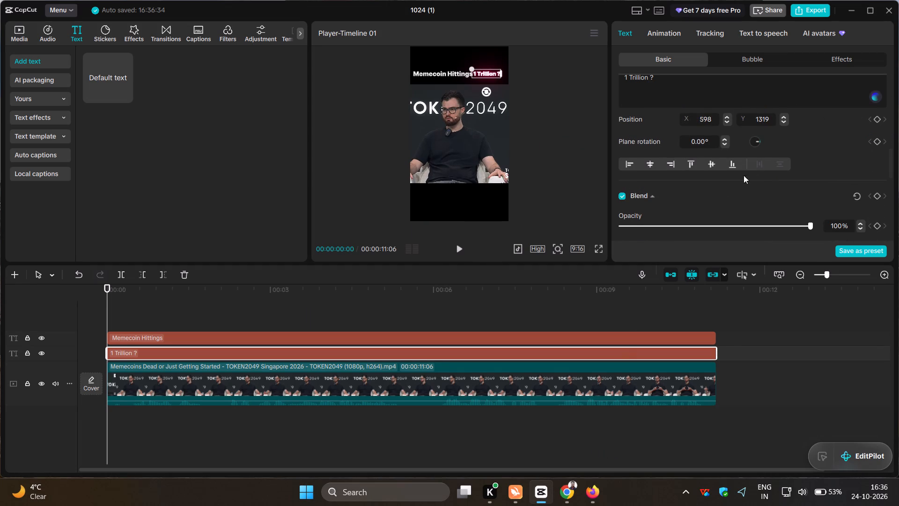
{"action": "scroll", "coordinate": [693, 188], "scroll_direction": "down", "scroll_amount": 5}
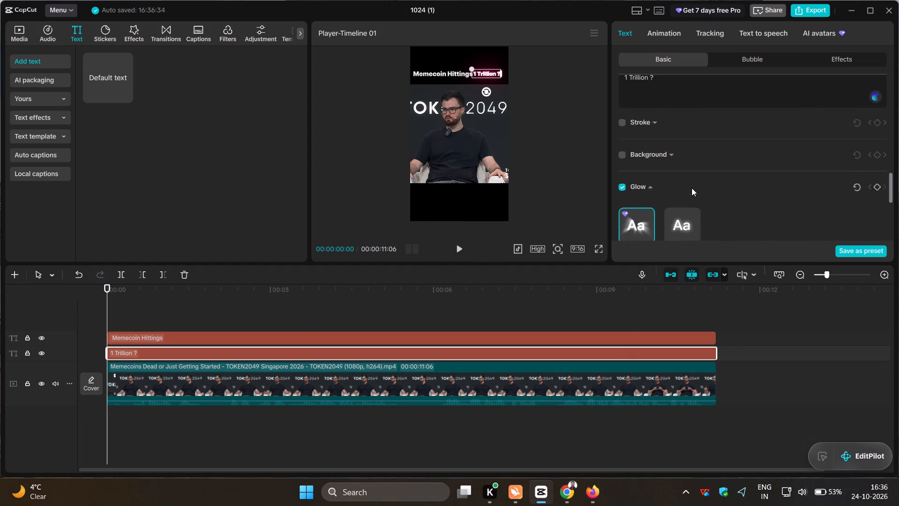
{"action": "scroll", "coordinate": [692, 188], "scroll_direction": "down", "scroll_amount": 2}
{"action": "scroll", "coordinate": [692, 188], "scroll_direction": "up", "scroll_amount": 1}
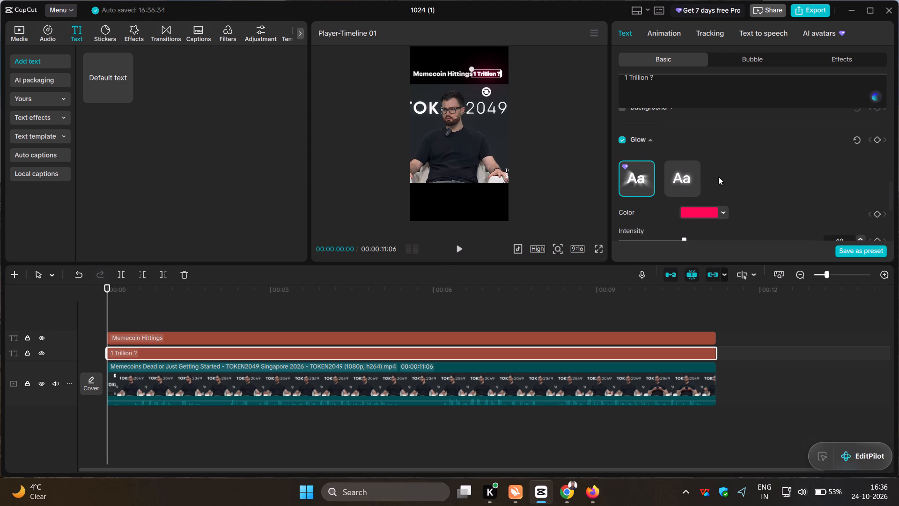
{"action": "scroll", "coordinate": [729, 173], "scroll_direction": "down", "scroll_amount": 3}
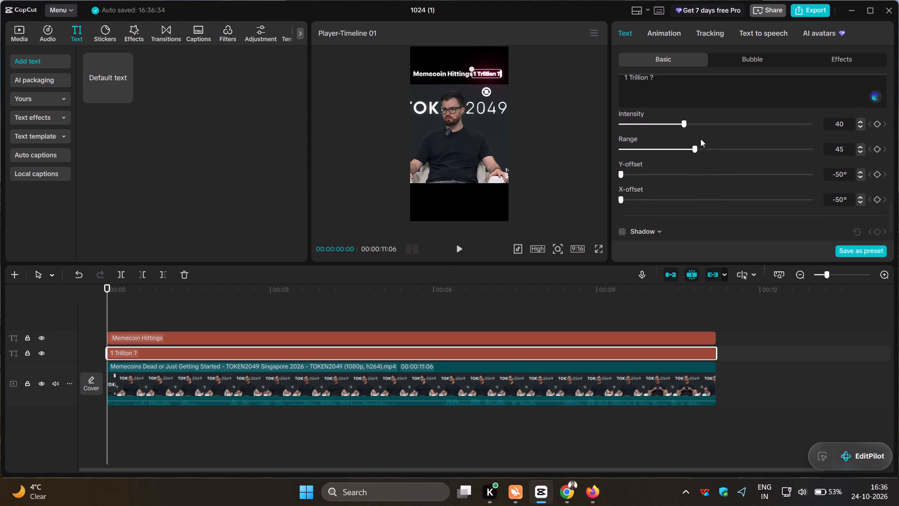
{"action": "left_click_drag", "start_coordinate": [683, 124], "coordinate": [722, 126]}
{"action": "left_click_drag", "start_coordinate": [722, 126], "coordinate": [693, 137]}
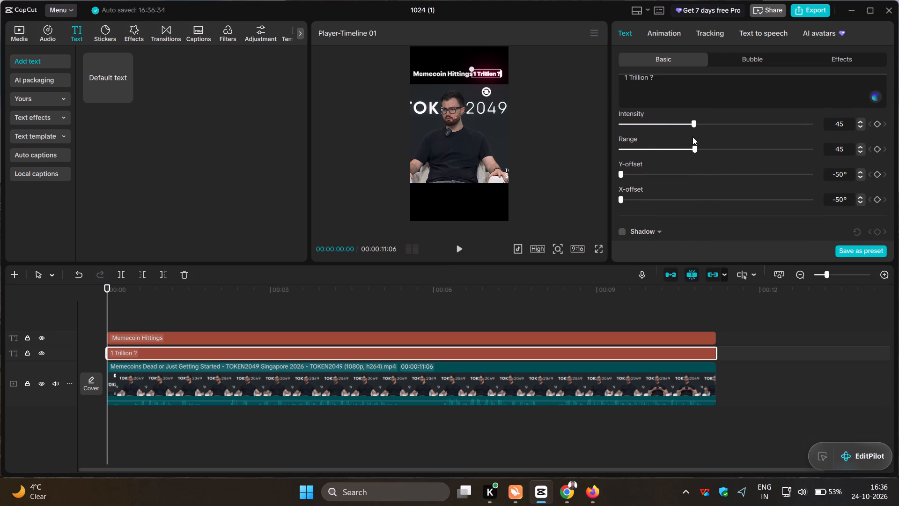
{"action": "left_click_drag", "start_coordinate": [693, 137], "coordinate": [697, 137]}
{"action": "left_click_drag", "start_coordinate": [694, 149], "coordinate": [703, 149]}
{"action": "left_click_drag", "start_coordinate": [703, 149], "coordinate": [670, 152]}
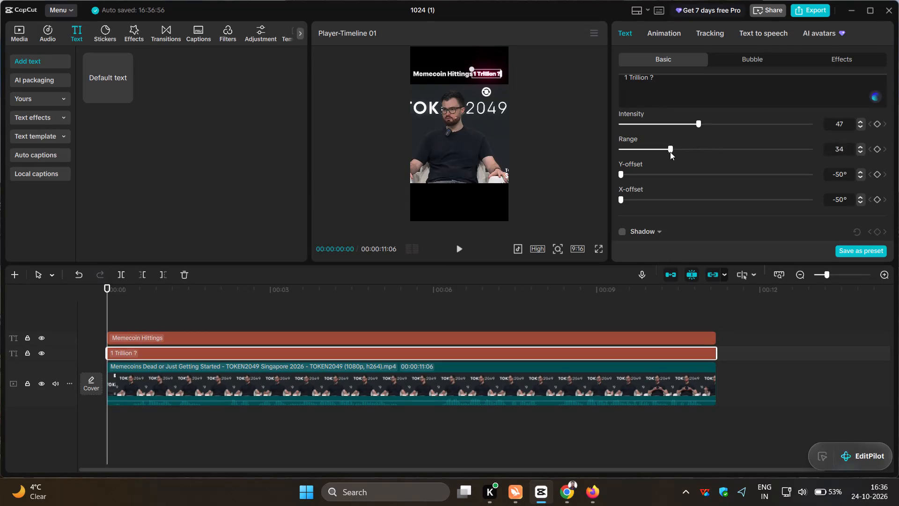
{"action": "left_click_drag", "start_coordinate": [670, 152], "coordinate": [748, 153]}
{"action": "left_click_drag", "start_coordinate": [748, 153], "coordinate": [696, 163]}
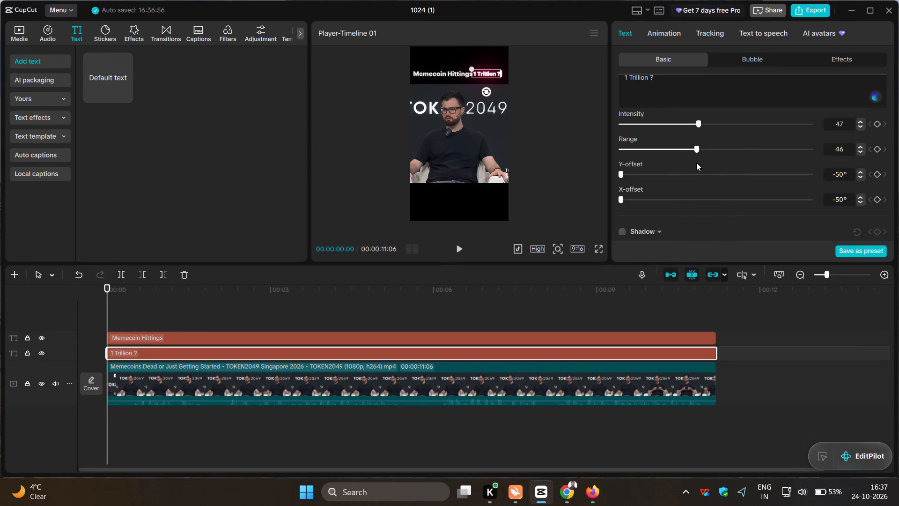
{"action": "left_click_drag", "start_coordinate": [696, 163], "coordinate": [697, 163]}
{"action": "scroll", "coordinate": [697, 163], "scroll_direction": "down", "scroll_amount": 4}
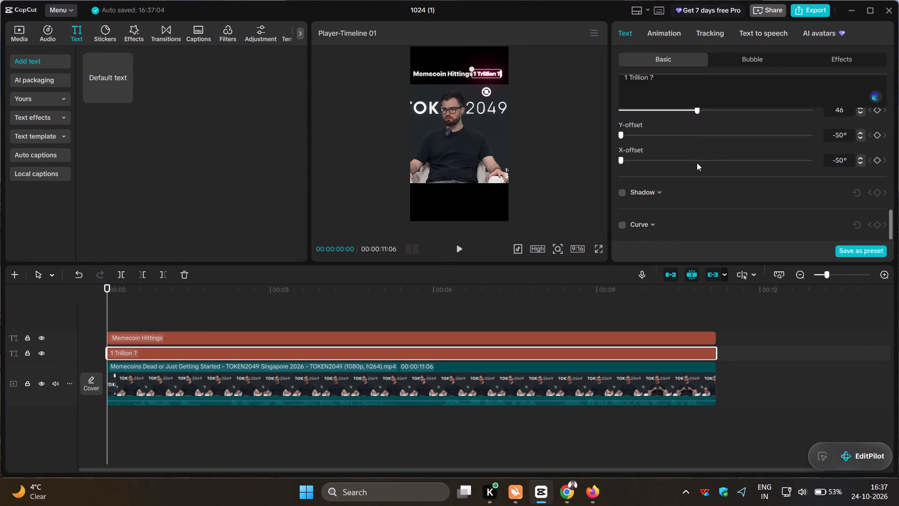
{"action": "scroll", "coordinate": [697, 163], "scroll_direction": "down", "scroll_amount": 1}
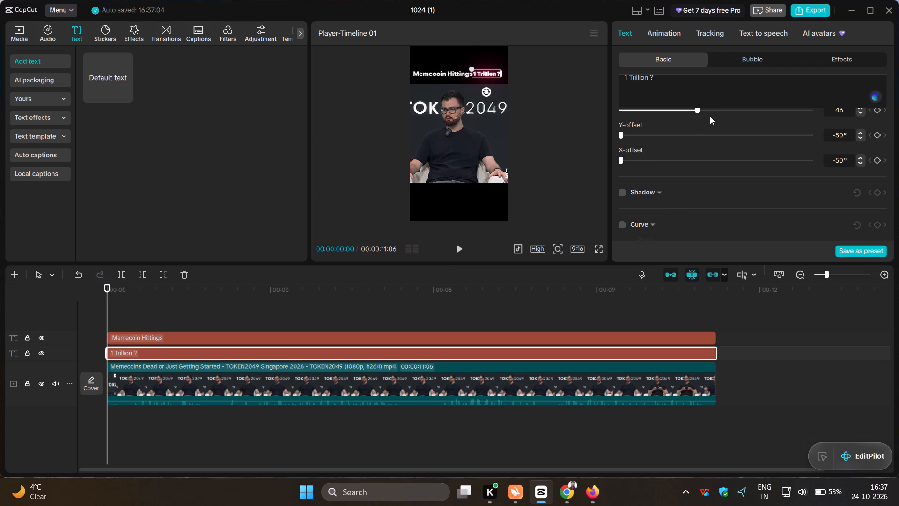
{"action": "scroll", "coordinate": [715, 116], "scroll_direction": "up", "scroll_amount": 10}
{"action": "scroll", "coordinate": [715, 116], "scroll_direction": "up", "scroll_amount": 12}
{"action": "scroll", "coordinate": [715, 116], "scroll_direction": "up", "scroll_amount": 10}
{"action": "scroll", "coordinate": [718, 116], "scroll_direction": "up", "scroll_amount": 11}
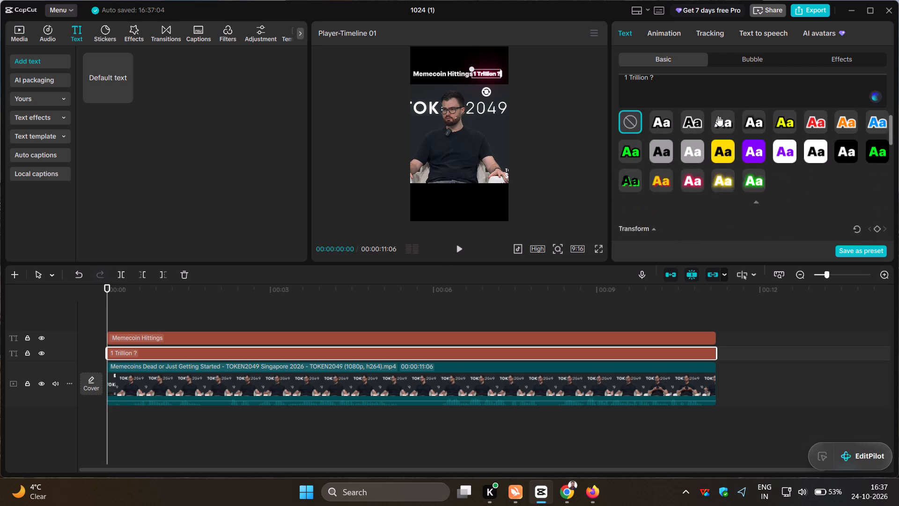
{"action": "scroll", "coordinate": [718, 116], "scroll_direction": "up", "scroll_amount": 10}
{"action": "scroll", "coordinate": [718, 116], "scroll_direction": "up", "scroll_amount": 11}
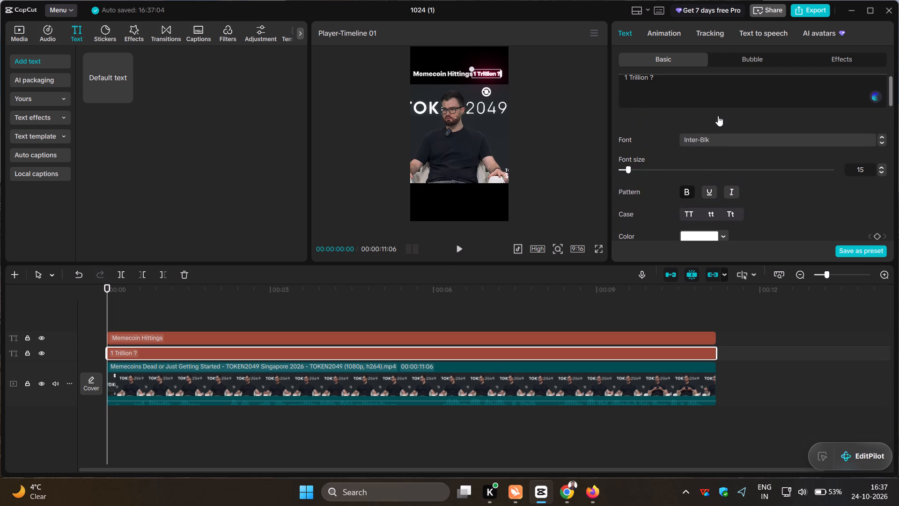
Play the clip in full-screen preview to review the headline with its adjusted pink-red glow.
{"action": "left_click", "coordinate": [587, 208]}
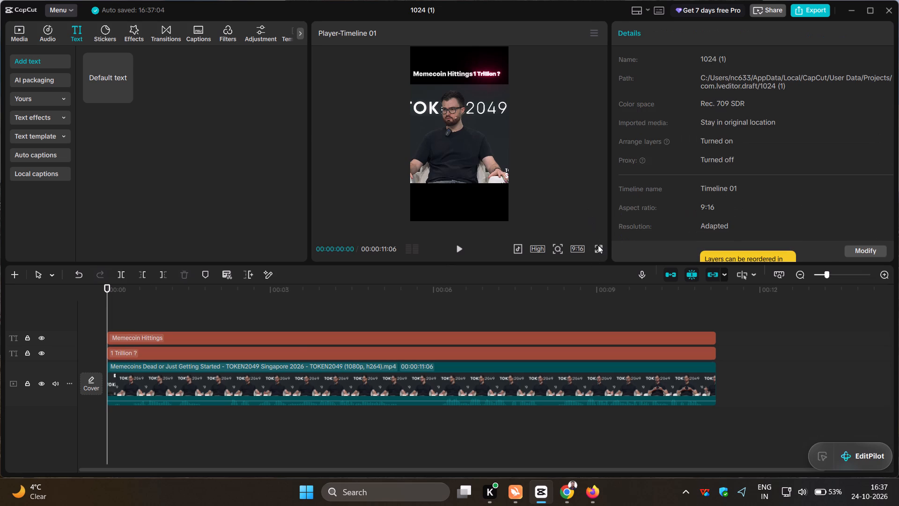
{"action": "left_click", "coordinate": [598, 246]}
{"action": "left_click", "coordinate": [294, 454]}
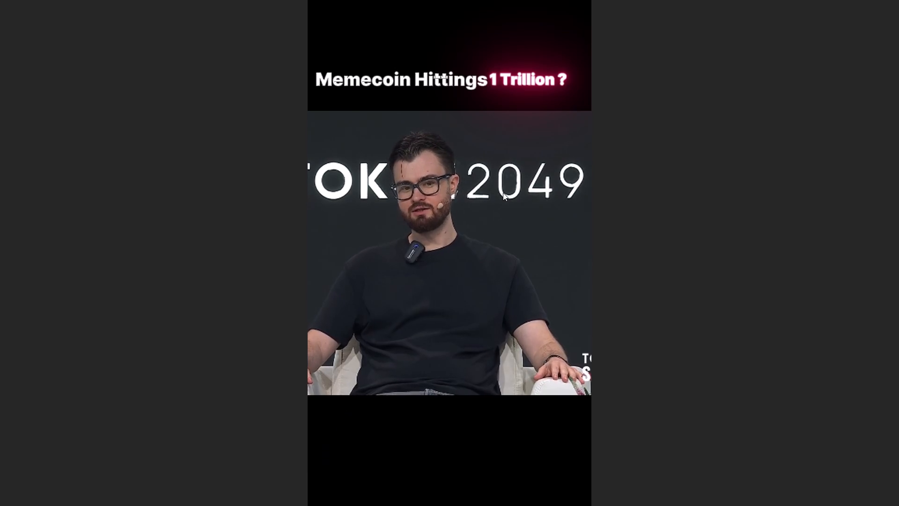
{"action": "left_click", "coordinate": [524, 210]}
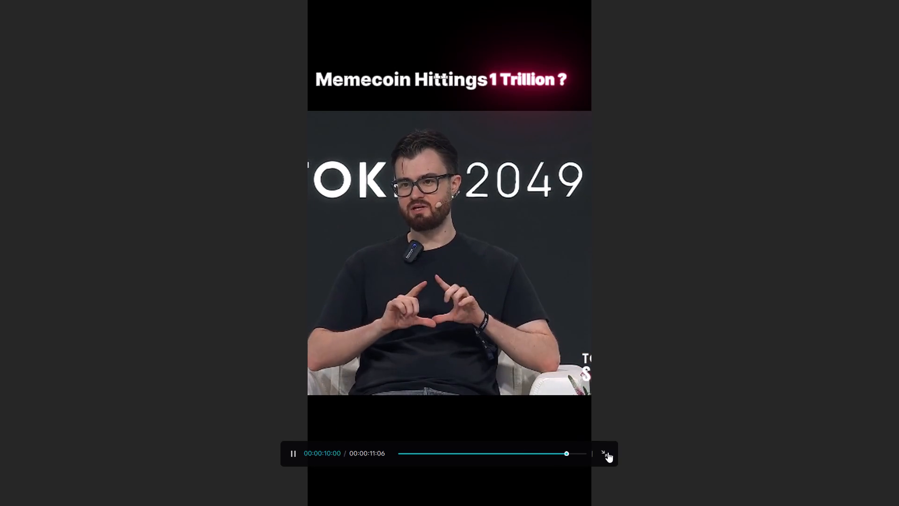
{"action": "left_click", "coordinate": [608, 452]}
In the "1 Trillion ?" caption, remove the space after the 1, add one before it, and check the headline in full-screen preview.
{"action": "left_click", "coordinate": [133, 350]}
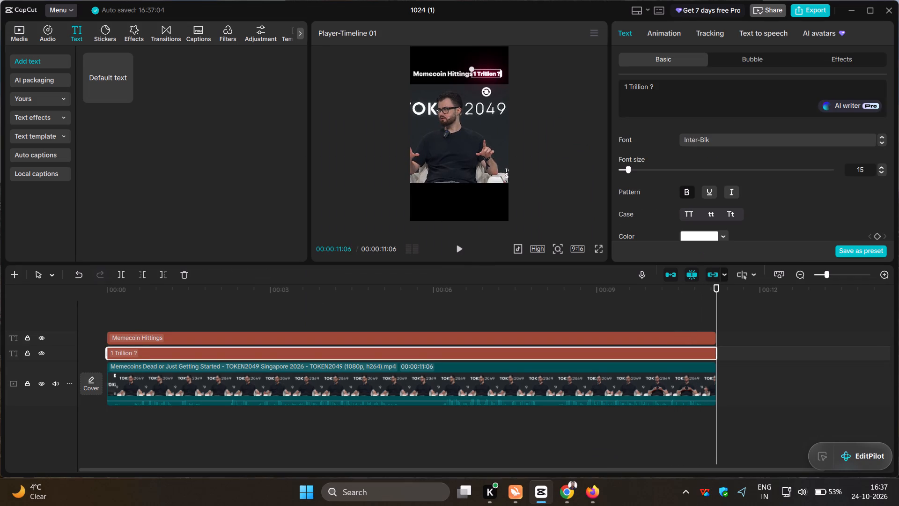
{"action": "left_click", "coordinate": [630, 88]}
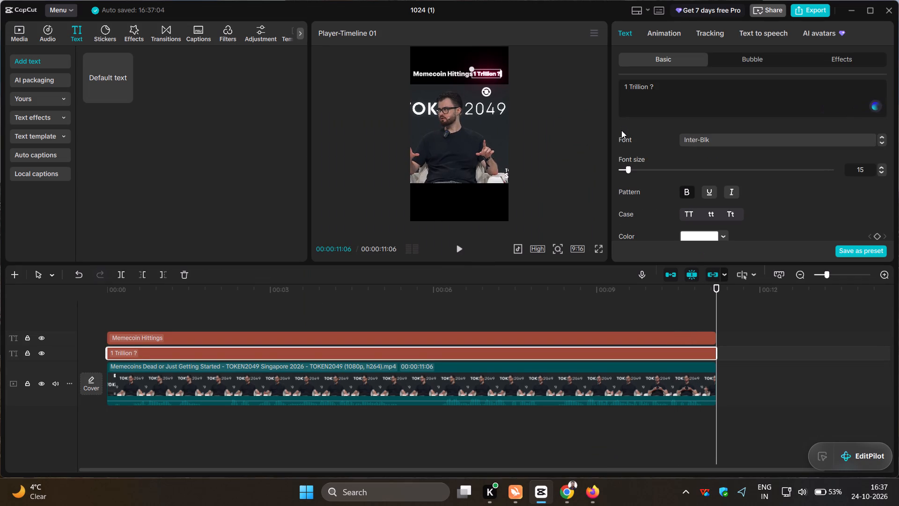
{"action": "key", "text": "BackSpace"}
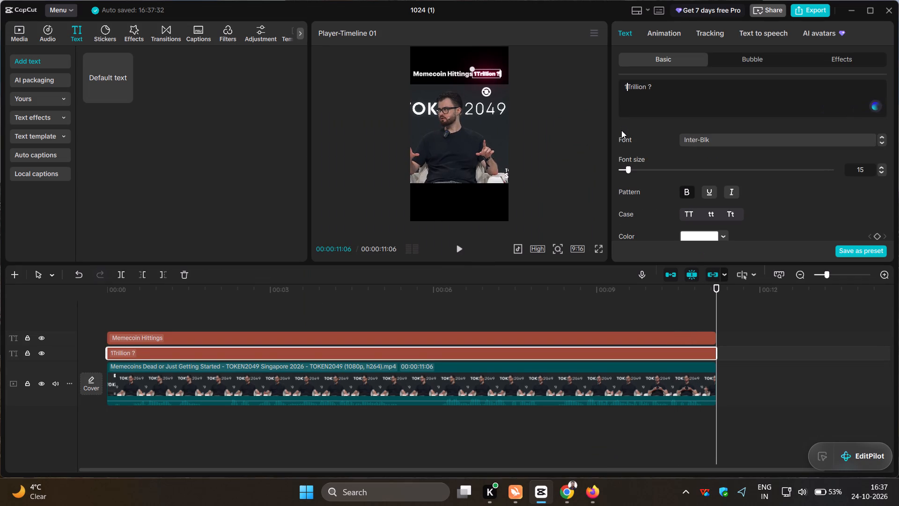
{"action": "key", "text": "Left"}
{"action": "key", "text": "space"}
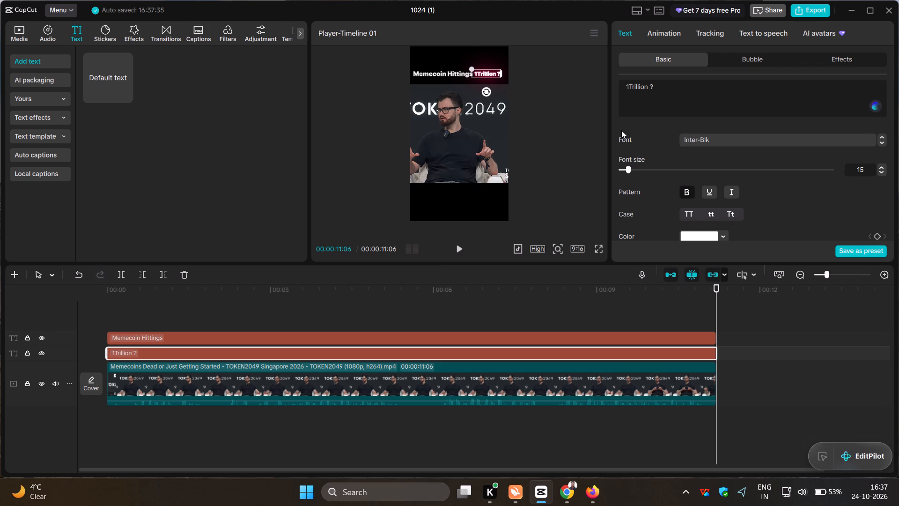
{"action": "left_click", "coordinate": [598, 250]}
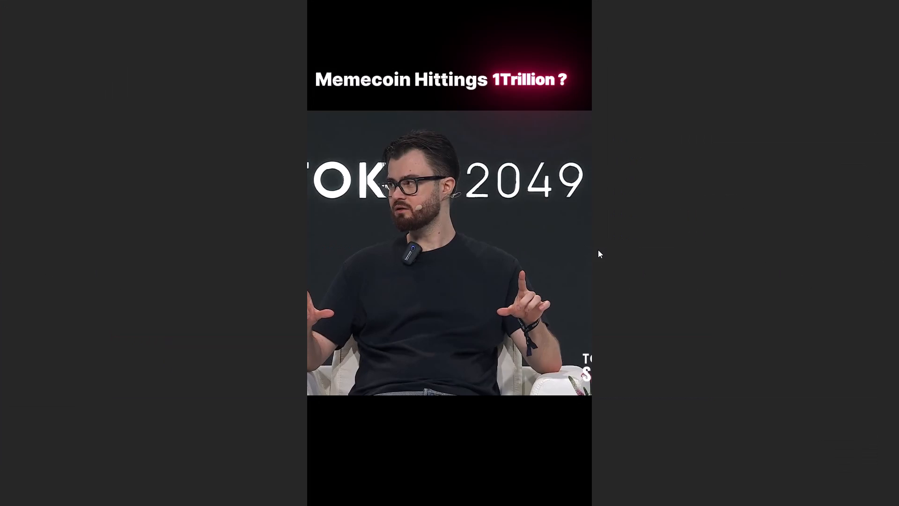
{"action": "left_click", "coordinate": [582, 281]}
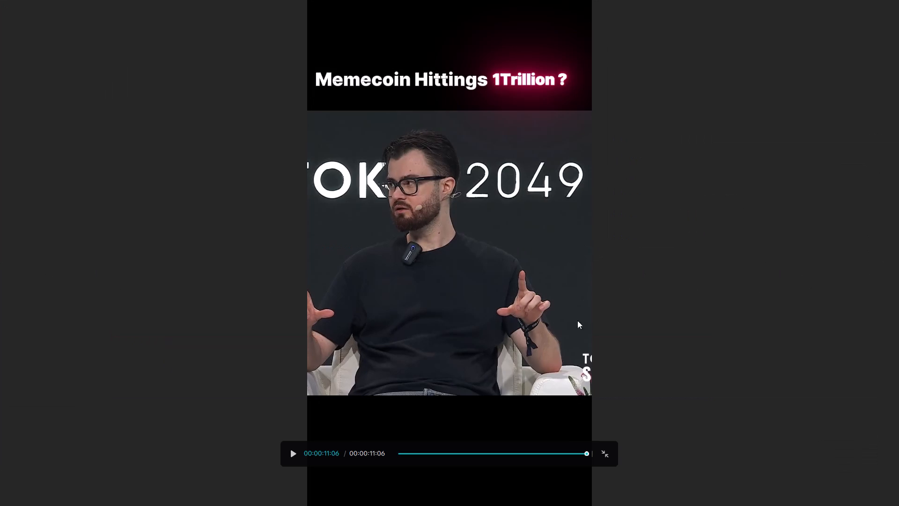
{"action": "left_click", "coordinate": [609, 451]}
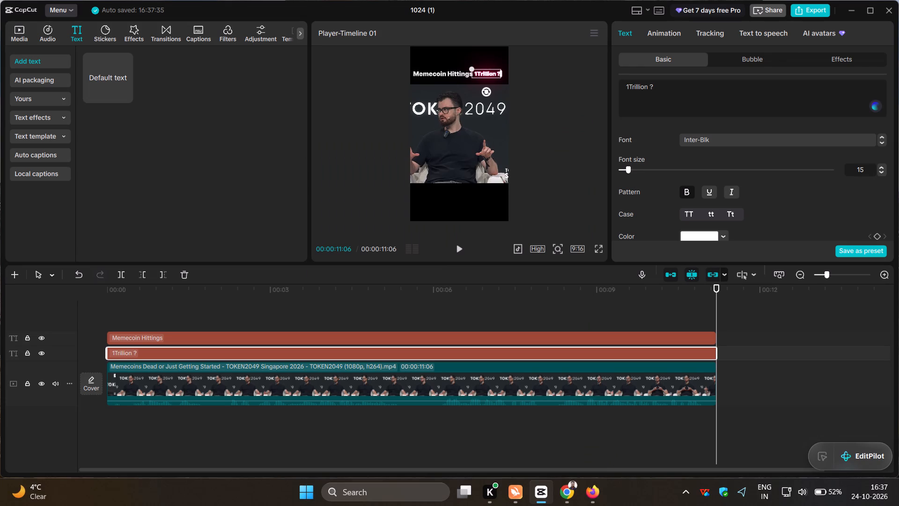
{"action": "left_click", "coordinate": [630, 87]}
{"action": "key", "text": "space"}
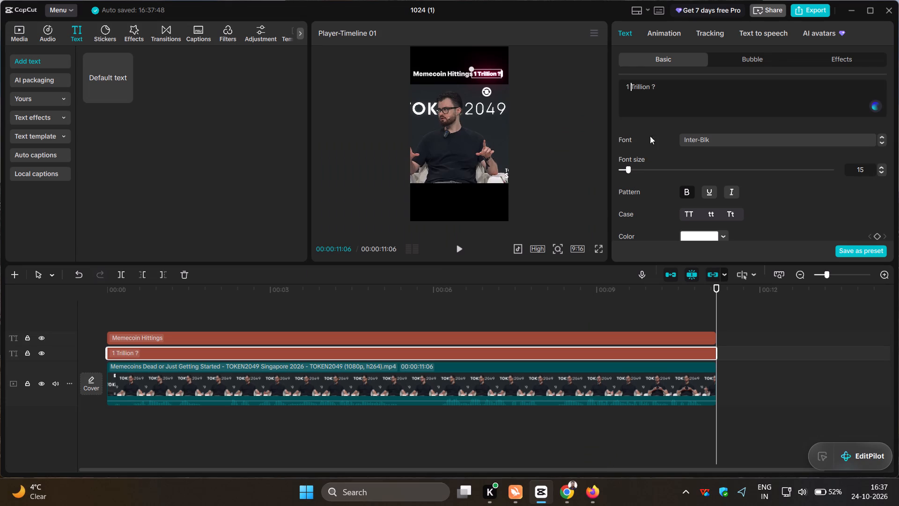
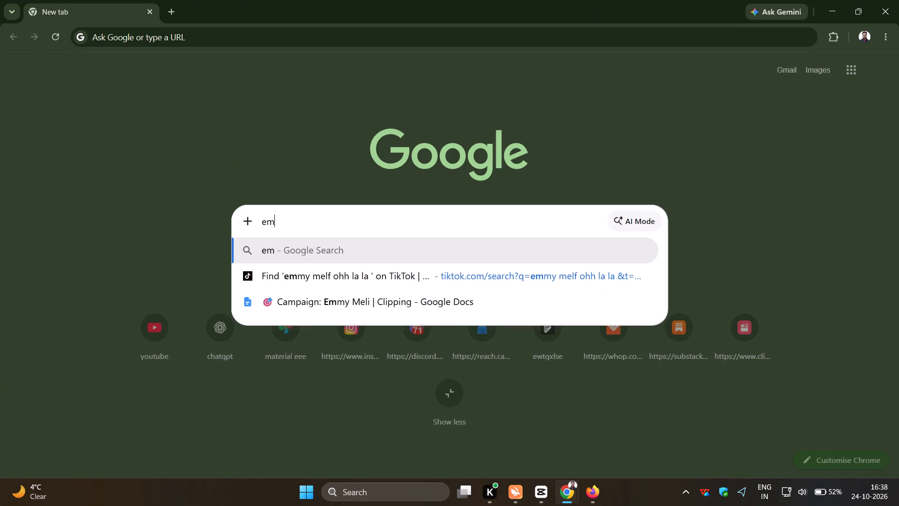
Search Google for "emoji keyboard" and open the Emoji Keyboard Online site at emojikeyboard.io.
{"action": "type", "text": "oji"}
{"action": "key", "text": "space"}
{"action": "key", "text": "k"}
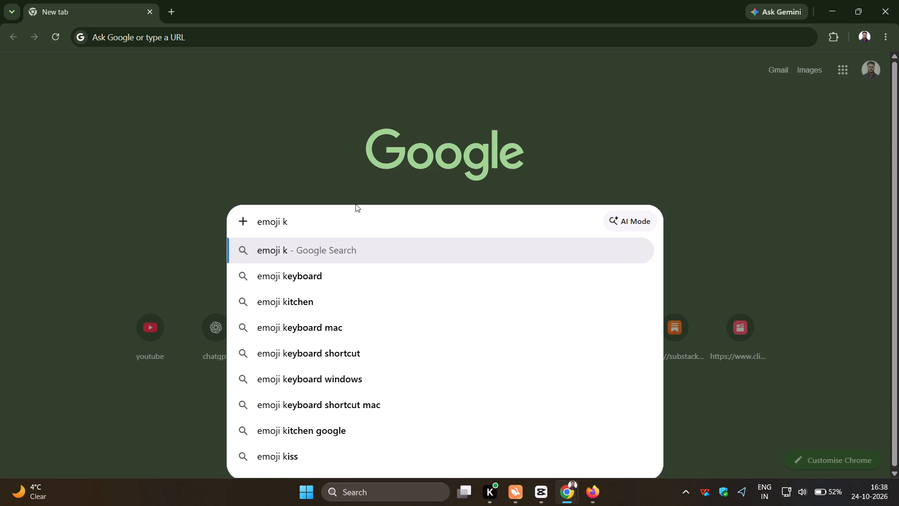
{"action": "left_click", "coordinate": [335, 275]}
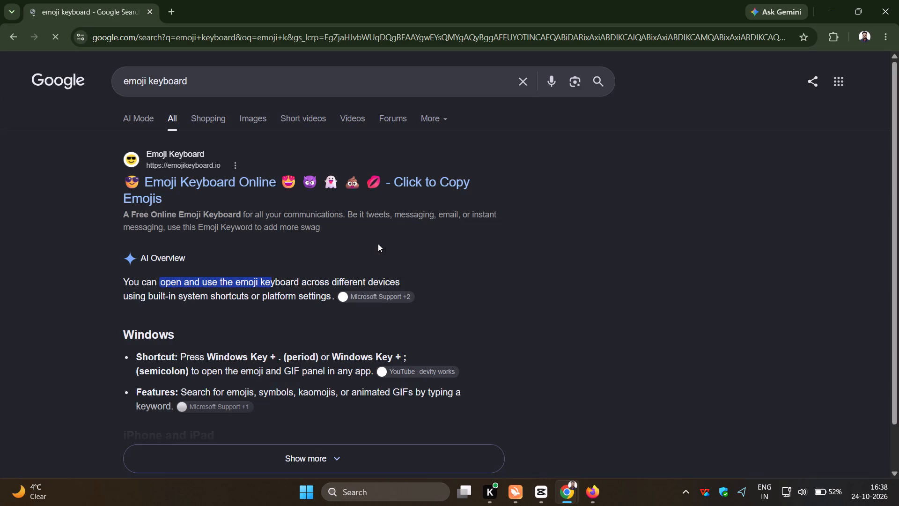
{"action": "left_click", "coordinate": [204, 179]}
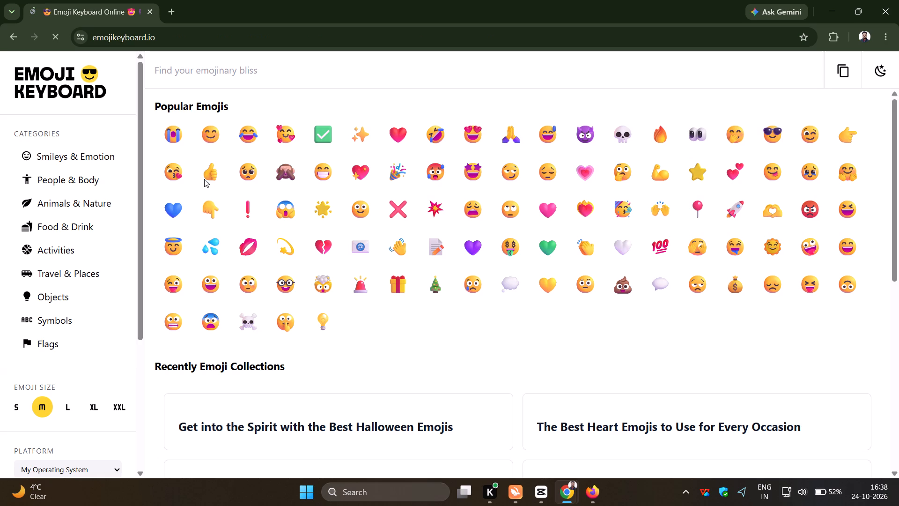
Try to search the emoji keyboard site for "money".
{"action": "left_click", "coordinate": [254, 75]}
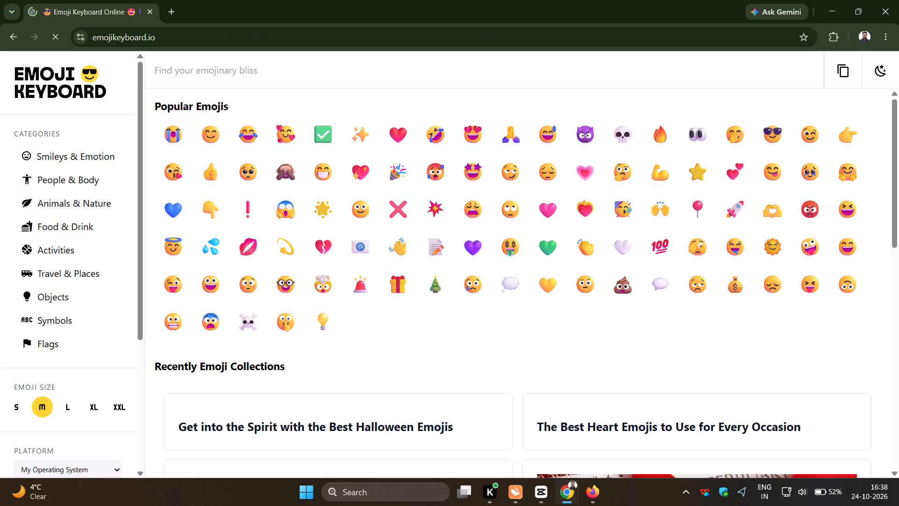
{"action": "double_click", "coordinate": [254, 75]}
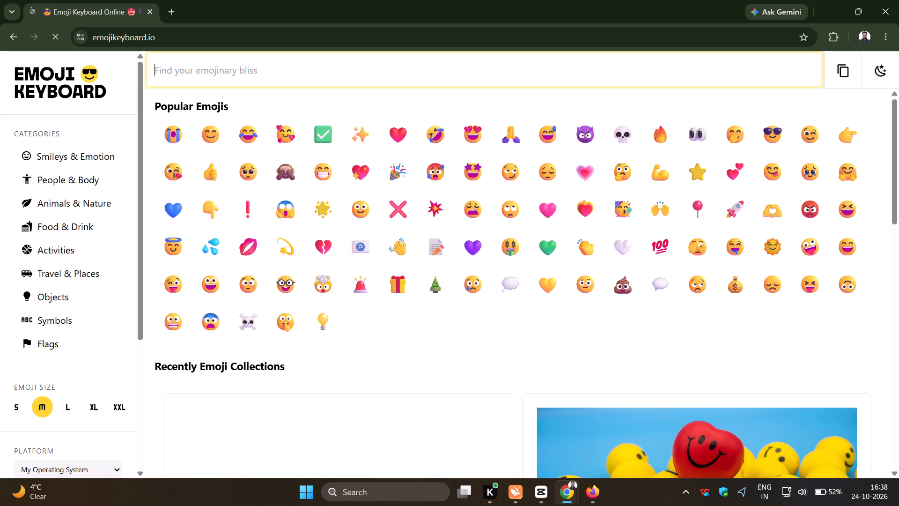
{"action": "type", "text": "money"}
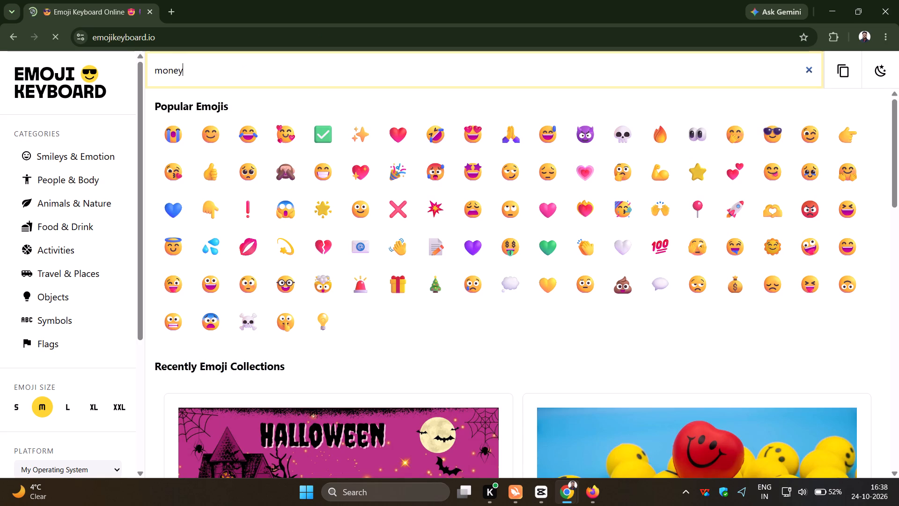
{"action": "key", "text": "Return"}
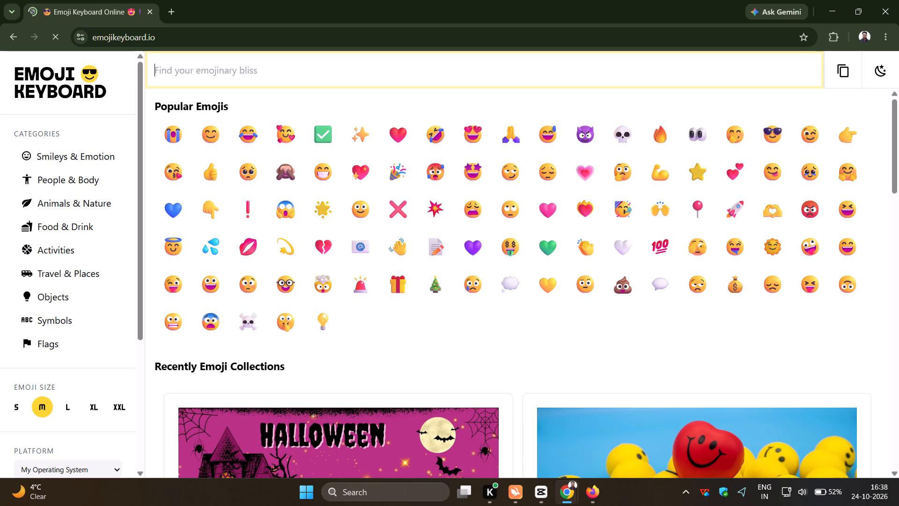
Browse the site's popular emojis and emoji collections for a suitable emoji, and check the options offered on an emoji.
{"action": "scroll", "coordinate": [65, 197], "scroll_direction": "down", "scroll_amount": 7}
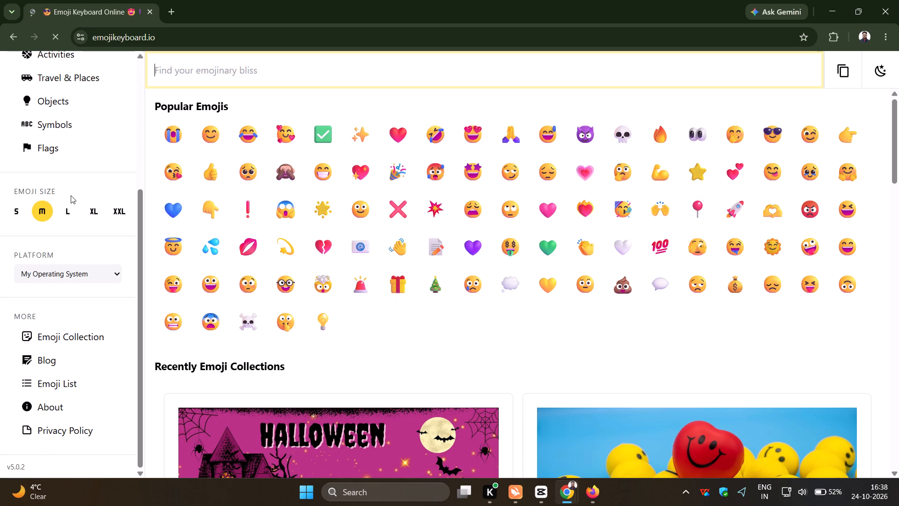
{"action": "scroll", "coordinate": [71, 195], "scroll_direction": "down", "scroll_amount": 2}
{"action": "scroll", "coordinate": [609, 188], "scroll_direction": "down", "scroll_amount": 6}
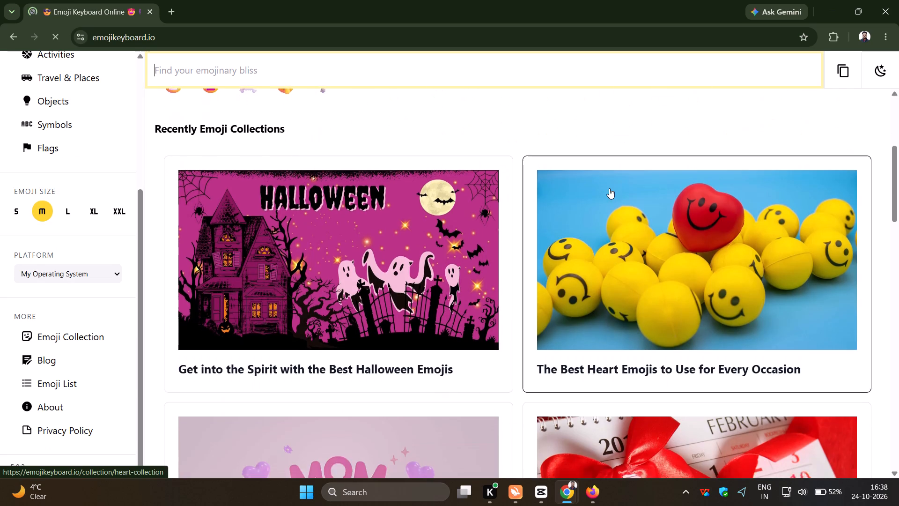
{"action": "scroll", "coordinate": [609, 188], "scroll_direction": "down", "scroll_amount": 11}
{"action": "scroll", "coordinate": [597, 188], "scroll_direction": "down", "scroll_amount": 11}
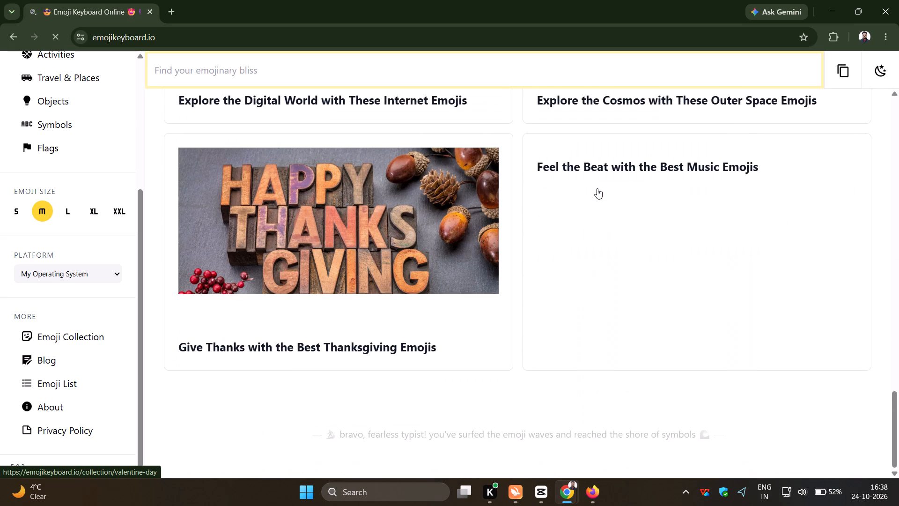
{"action": "scroll", "coordinate": [597, 188], "scroll_direction": "down", "scroll_amount": 10}
{"action": "scroll", "coordinate": [597, 188], "scroll_direction": "up", "scroll_amount": 14}
{"action": "scroll", "coordinate": [597, 188], "scroll_direction": "up", "scroll_amount": 14}
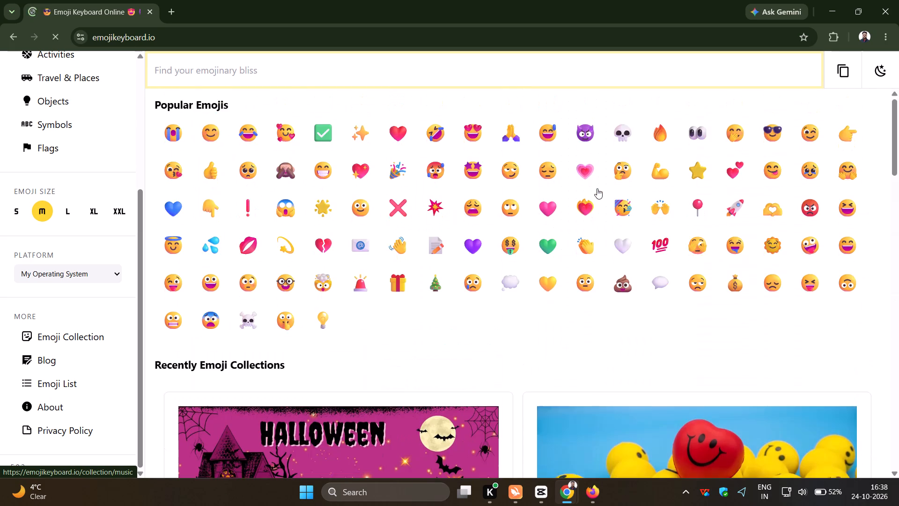
{"action": "scroll", "coordinate": [597, 188], "scroll_direction": "up", "scroll_amount": 8}
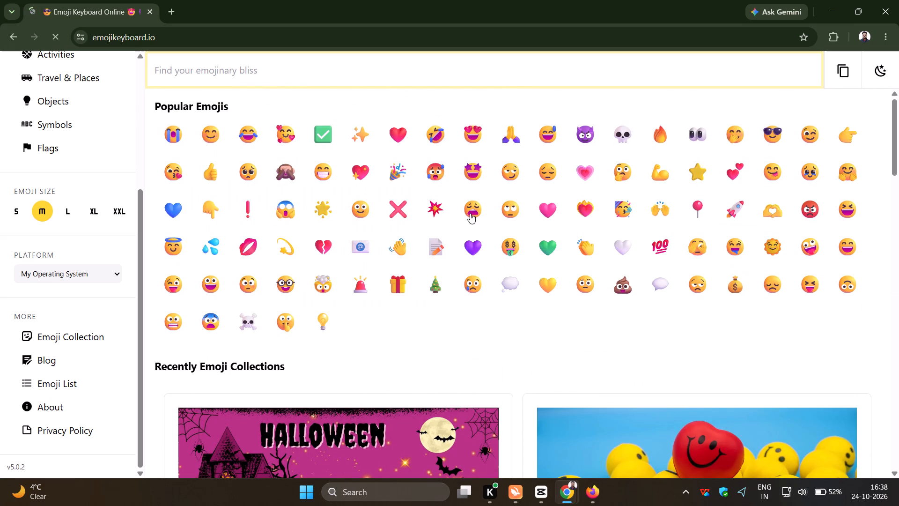
{"action": "right_click", "coordinate": [470, 213]}
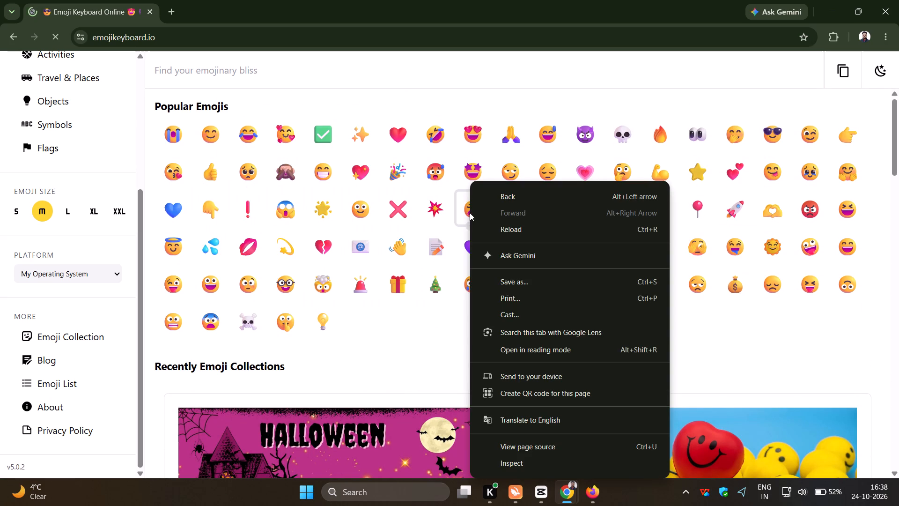
{"action": "left_click", "coordinate": [406, 336]}
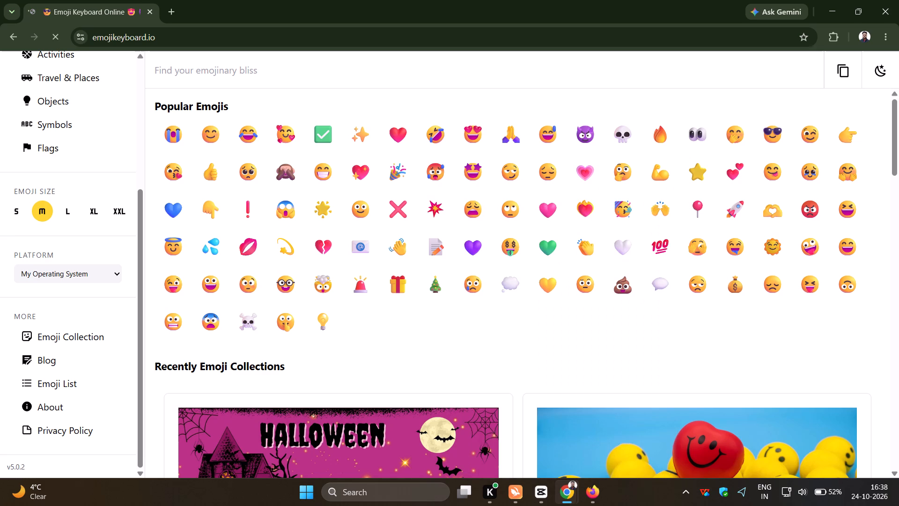
Search the emoji keyboard site for "money" and check the options offered on the flying money emoji.
{"action": "triple_click", "coordinate": [243, 65]}
{"action": "triple_click", "coordinate": [243, 65]}
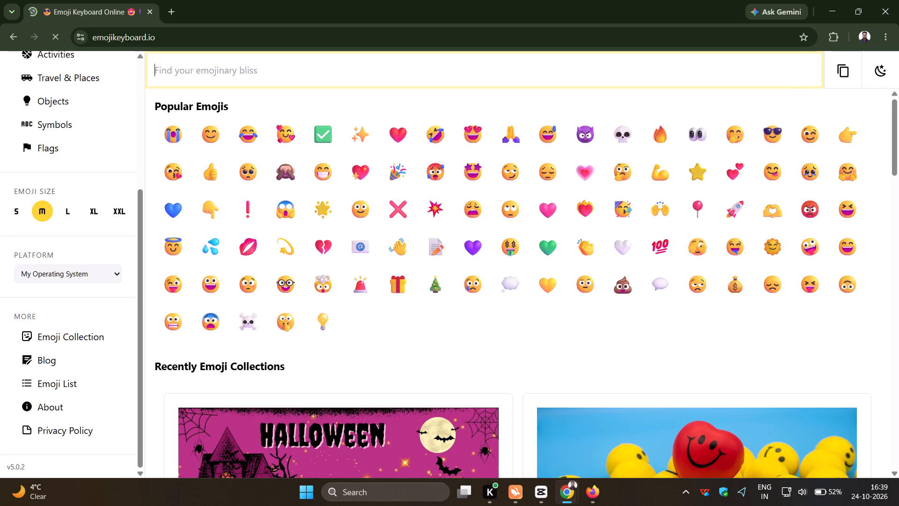
{"action": "key", "text": "m"}
{"action": "key", "text": "o"}
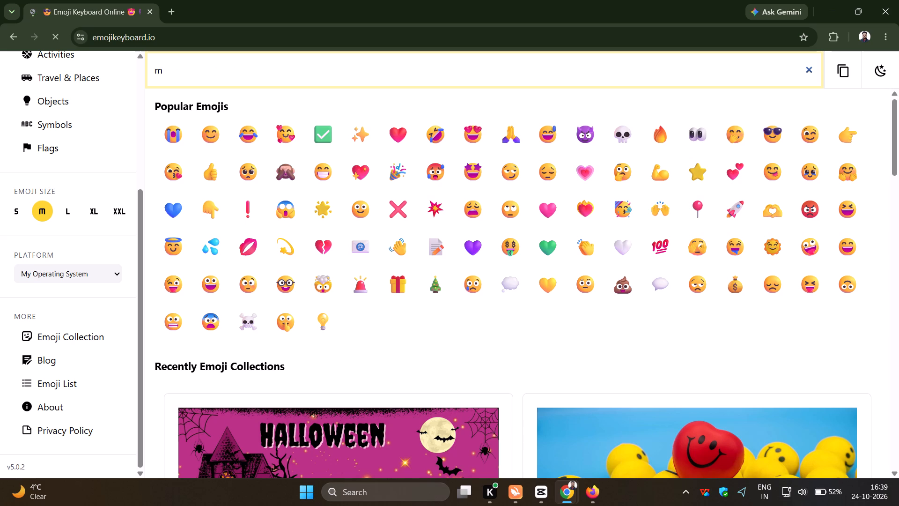
{"action": "type", "text": "ney"}
{"action": "key", "text": "Return"}
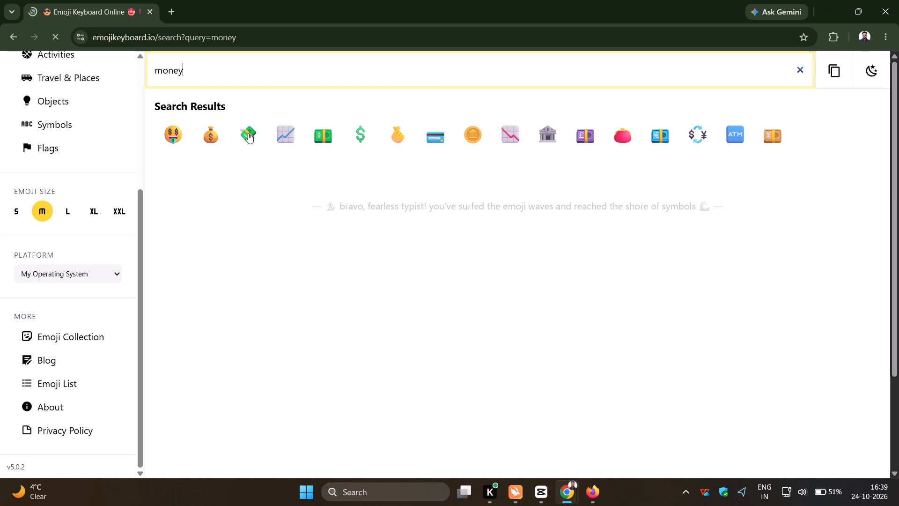
{"action": "right_click", "coordinate": [248, 132]}
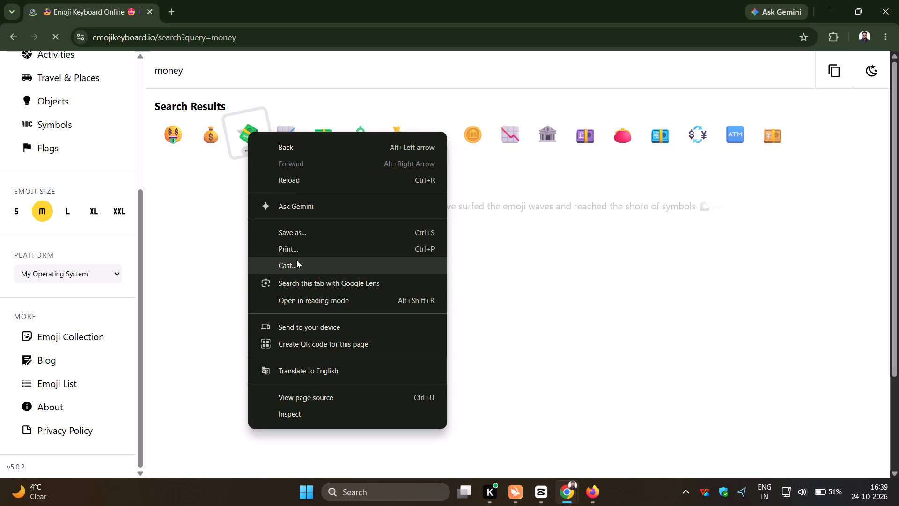
Close the emoji keyboard site and switch to ChatGPT's Money Emoji Keyboard chat for the money emojis.
{"action": "left_click", "coordinate": [226, 241]}
{"action": "left_click", "coordinate": [170, 10]}
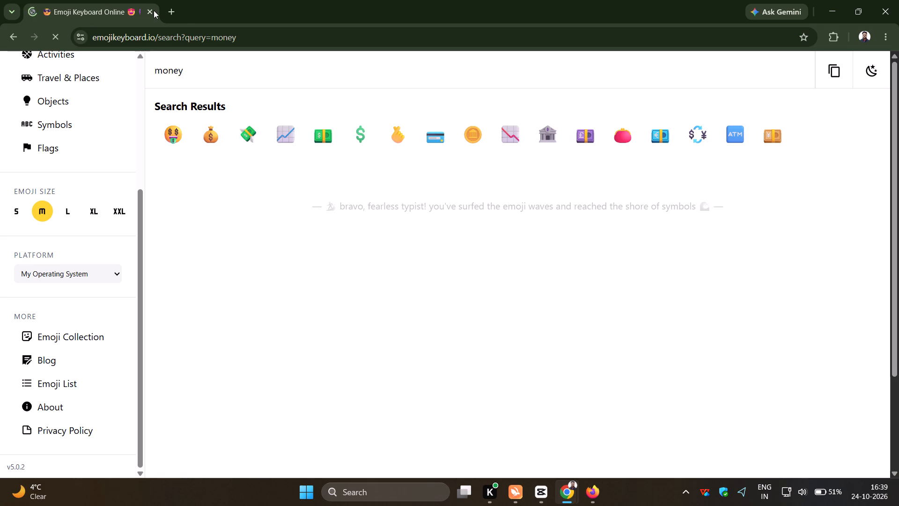
{"action": "left_click", "coordinate": [153, 10]}
{"action": "left_click", "coordinate": [242, 334]}
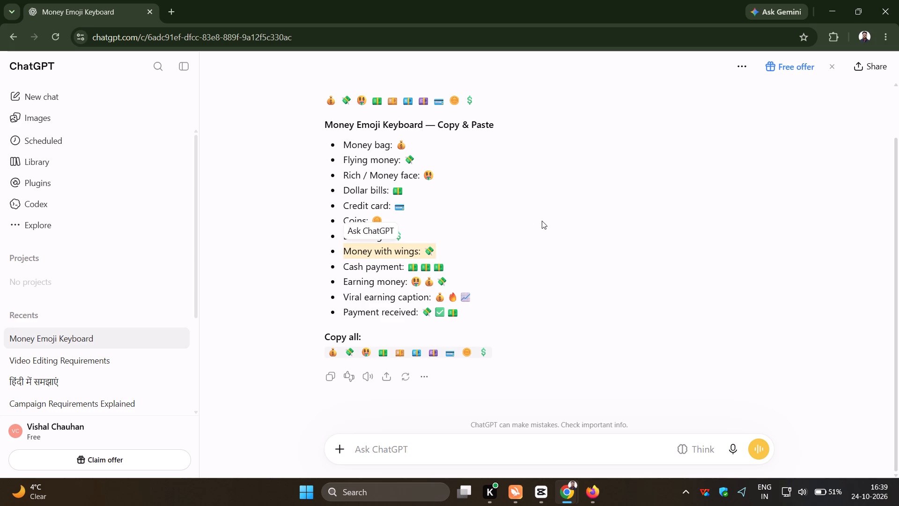
{"action": "left_click", "coordinate": [542, 221]}
{"action": "scroll", "coordinate": [542, 221], "scroll_direction": "down", "scroll_amount": 4}
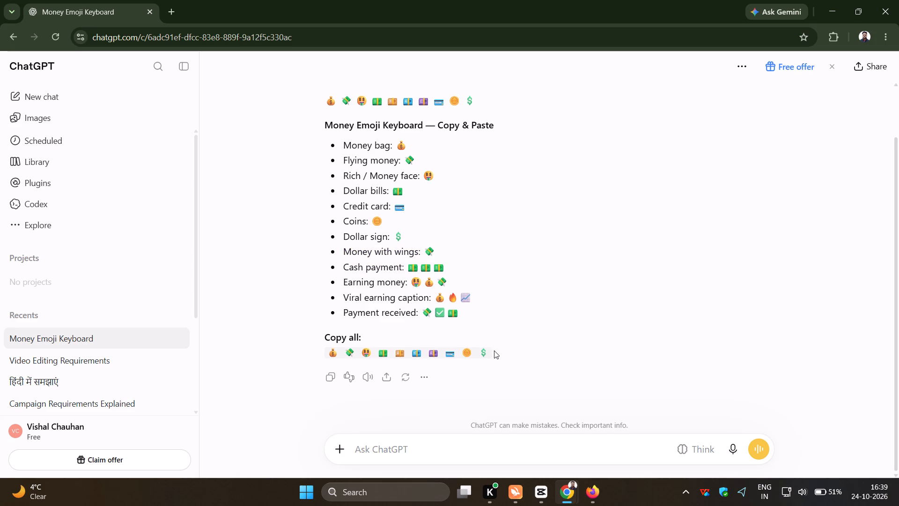
{"action": "left_click_drag", "start_coordinate": [494, 352], "coordinate": [394, 350]}
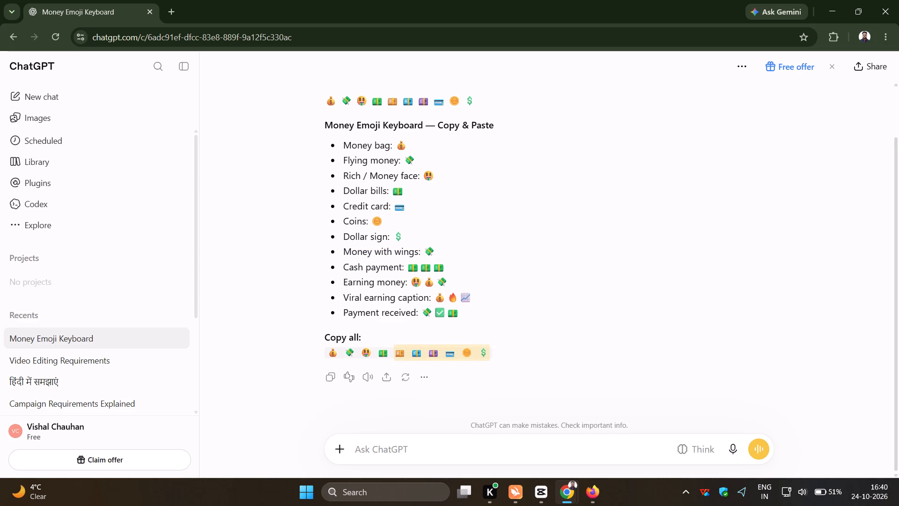
{"action": "left_click_drag", "start_coordinate": [394, 350], "coordinate": [344, 356]}
{"action": "right_click", "coordinate": [351, 353]}
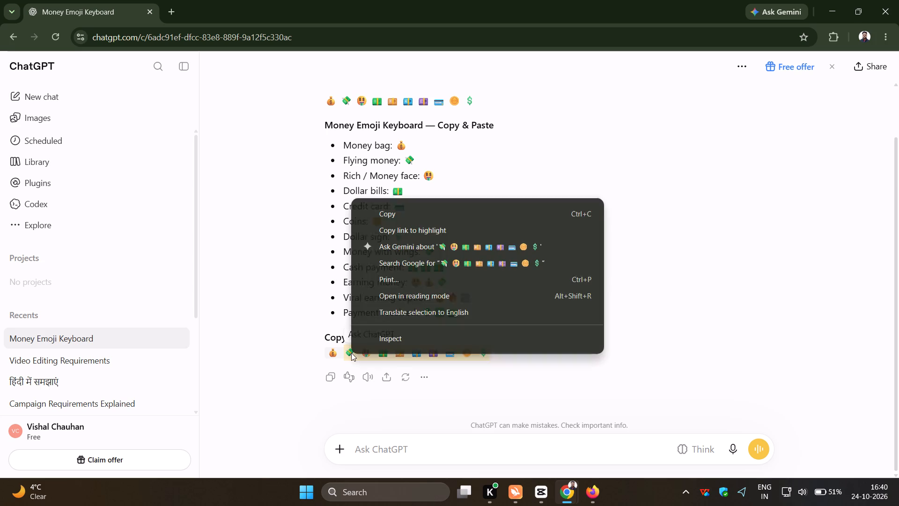
{"action": "left_click", "coordinate": [396, 213]}
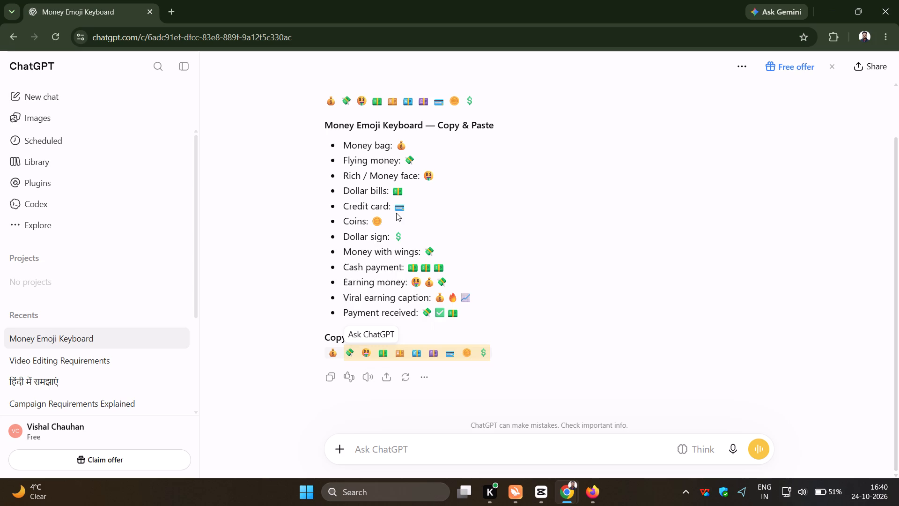
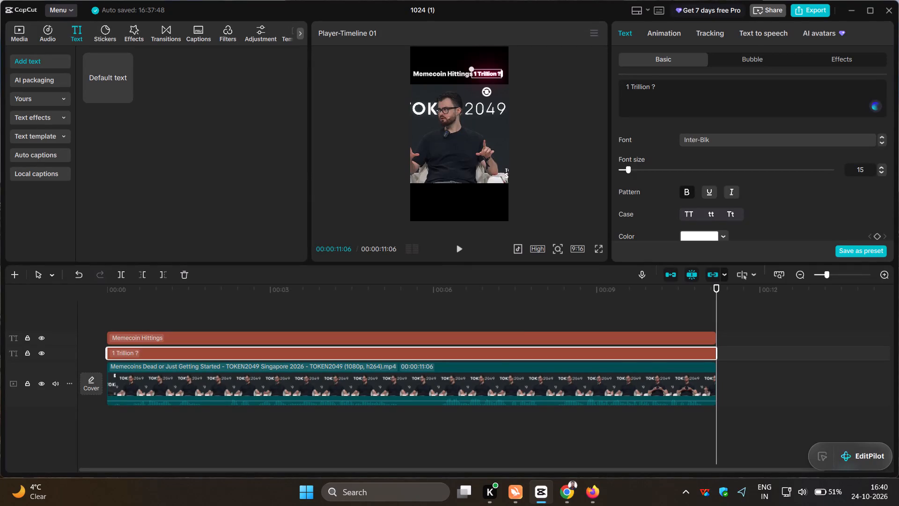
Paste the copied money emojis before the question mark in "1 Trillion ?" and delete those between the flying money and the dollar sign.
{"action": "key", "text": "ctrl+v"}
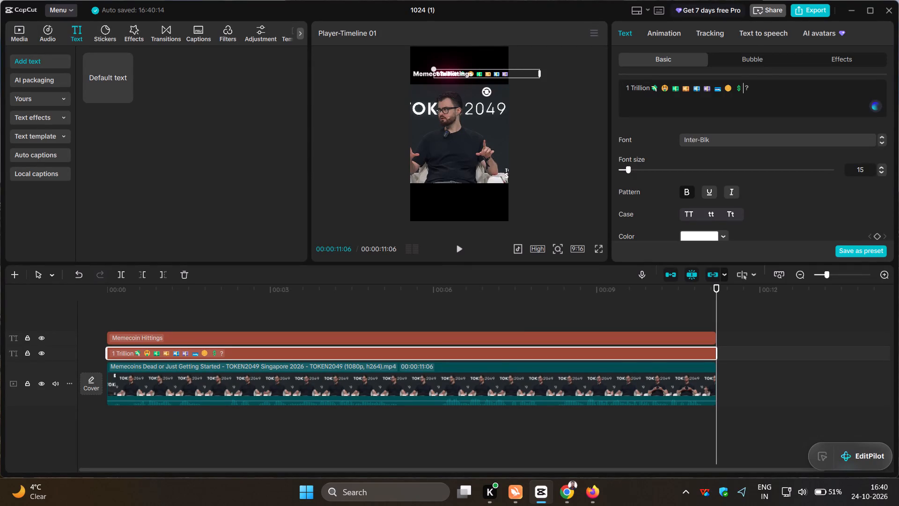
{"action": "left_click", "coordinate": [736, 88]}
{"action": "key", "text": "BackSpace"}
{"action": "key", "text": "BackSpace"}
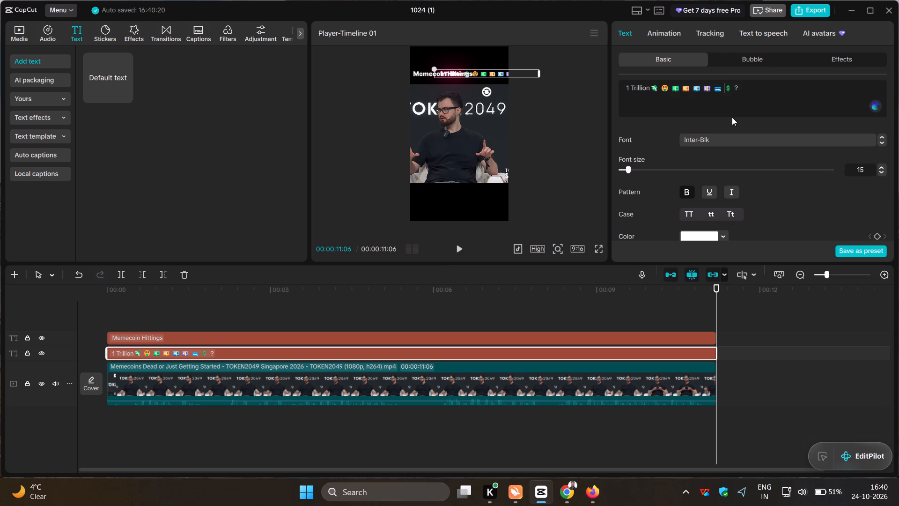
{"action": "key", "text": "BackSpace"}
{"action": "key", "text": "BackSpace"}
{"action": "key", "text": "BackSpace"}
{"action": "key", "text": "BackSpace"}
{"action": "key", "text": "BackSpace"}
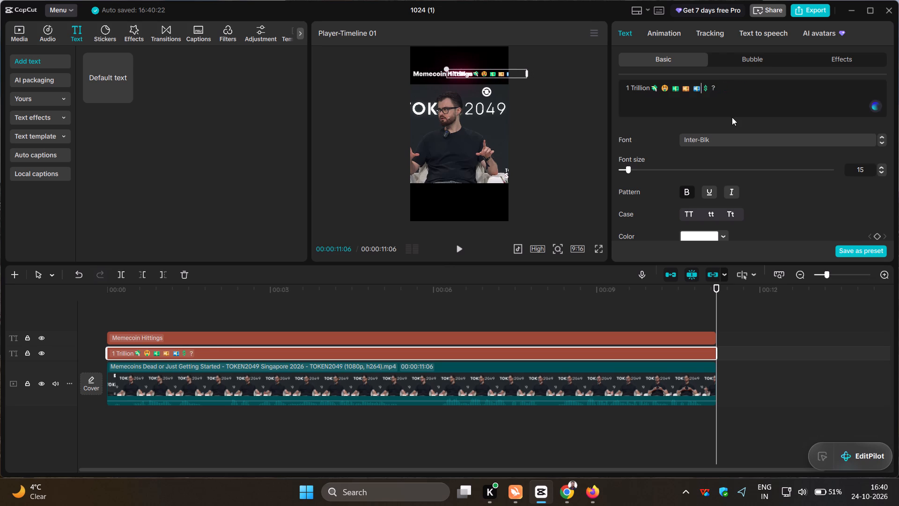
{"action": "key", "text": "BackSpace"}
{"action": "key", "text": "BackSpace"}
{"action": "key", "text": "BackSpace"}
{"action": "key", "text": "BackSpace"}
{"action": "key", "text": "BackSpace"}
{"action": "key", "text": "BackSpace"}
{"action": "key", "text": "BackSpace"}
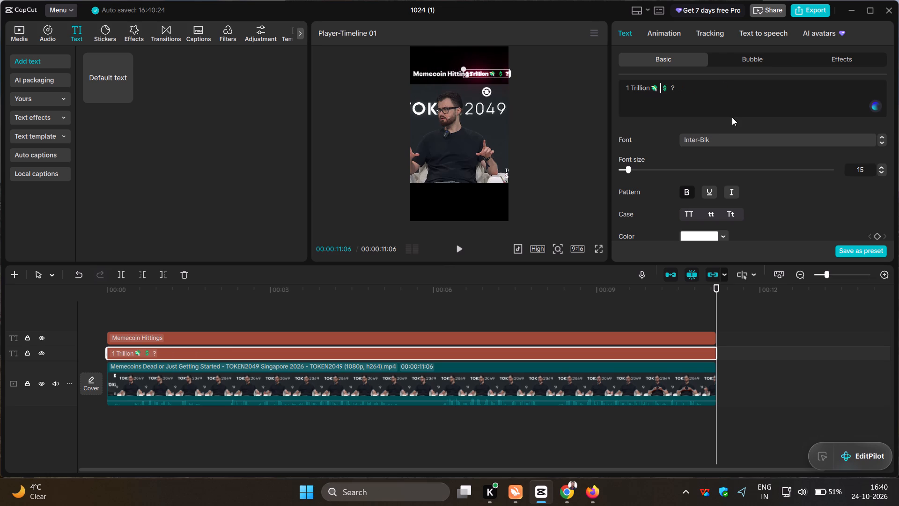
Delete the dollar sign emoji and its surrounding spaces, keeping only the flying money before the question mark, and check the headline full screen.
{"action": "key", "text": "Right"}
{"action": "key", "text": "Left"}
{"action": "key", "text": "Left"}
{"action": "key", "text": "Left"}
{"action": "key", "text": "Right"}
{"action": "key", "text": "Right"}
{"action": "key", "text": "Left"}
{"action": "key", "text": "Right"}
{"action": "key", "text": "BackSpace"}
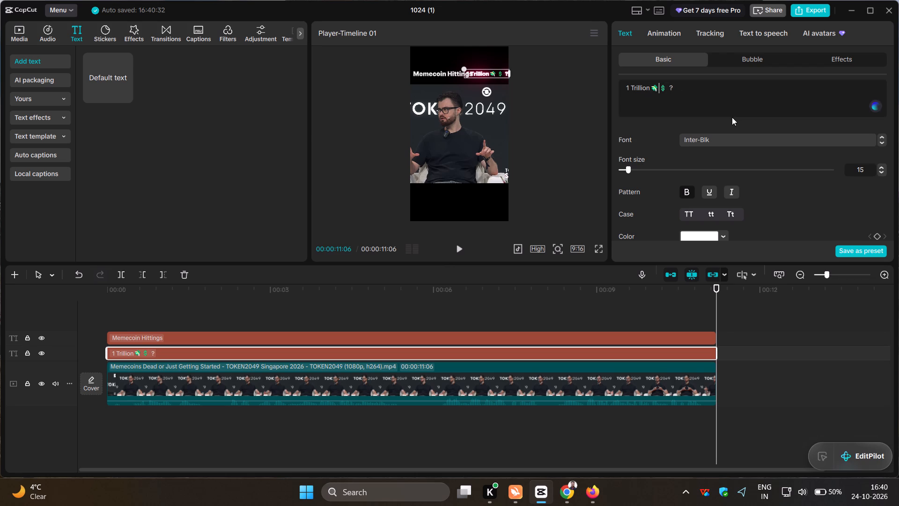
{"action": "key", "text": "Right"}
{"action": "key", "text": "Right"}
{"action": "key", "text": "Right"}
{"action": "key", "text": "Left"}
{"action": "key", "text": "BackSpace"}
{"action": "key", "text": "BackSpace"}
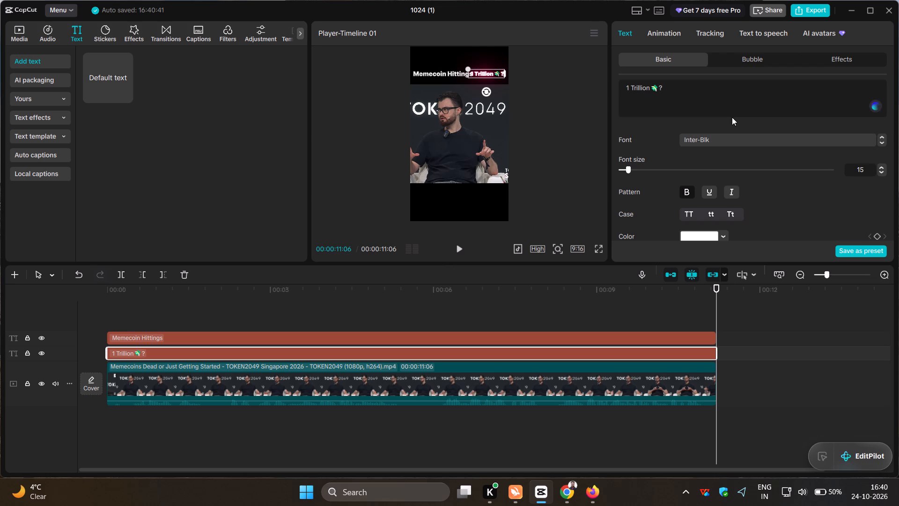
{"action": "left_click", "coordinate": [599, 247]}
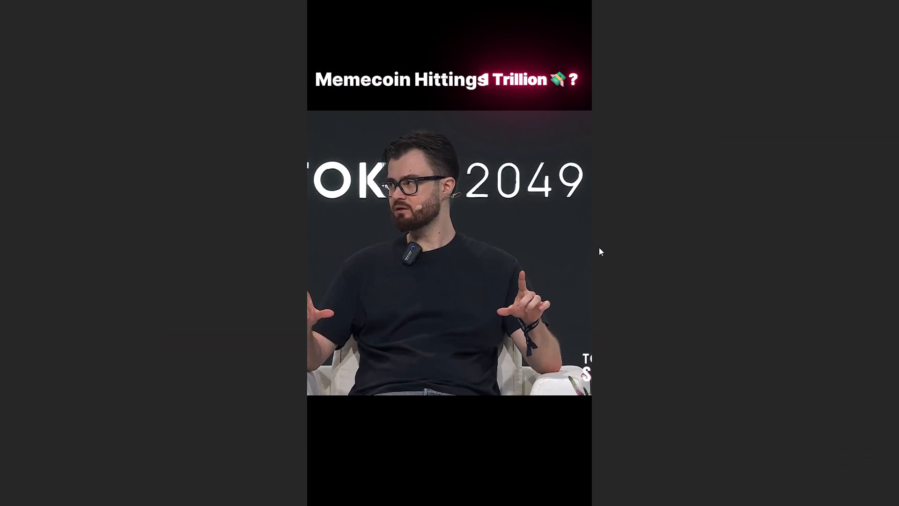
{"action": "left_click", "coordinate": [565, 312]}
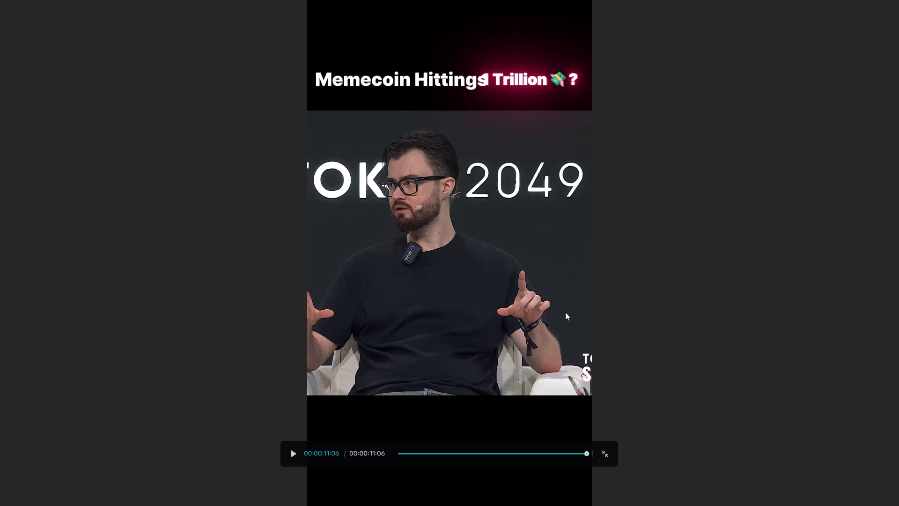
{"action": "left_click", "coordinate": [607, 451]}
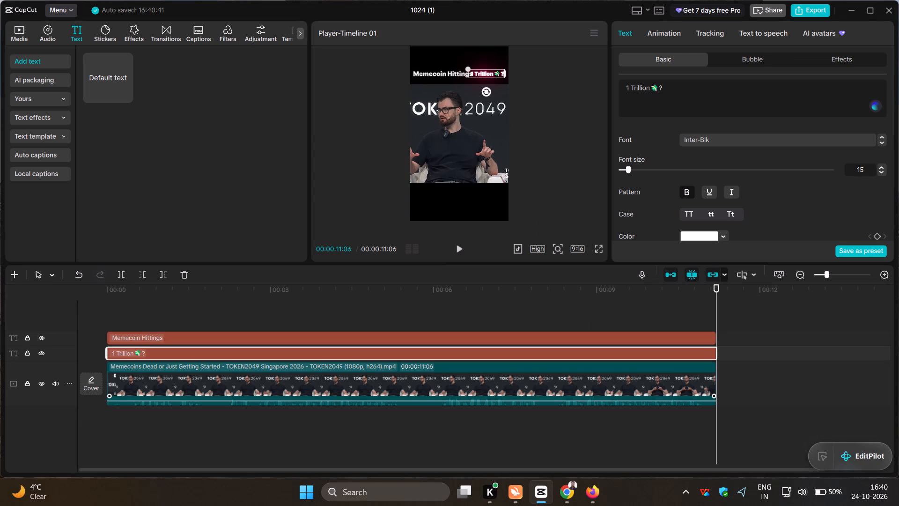
Remove the flying money emoji and the spaces so the text reads "1Trillion?", and check the headline full screen.
{"action": "left_click", "coordinate": [631, 88]}
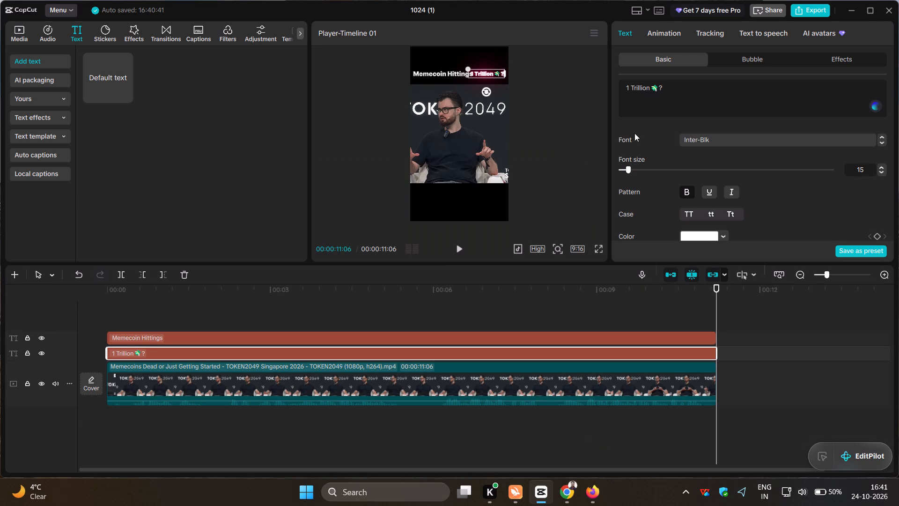
{"action": "key", "text": "BackSpace"}
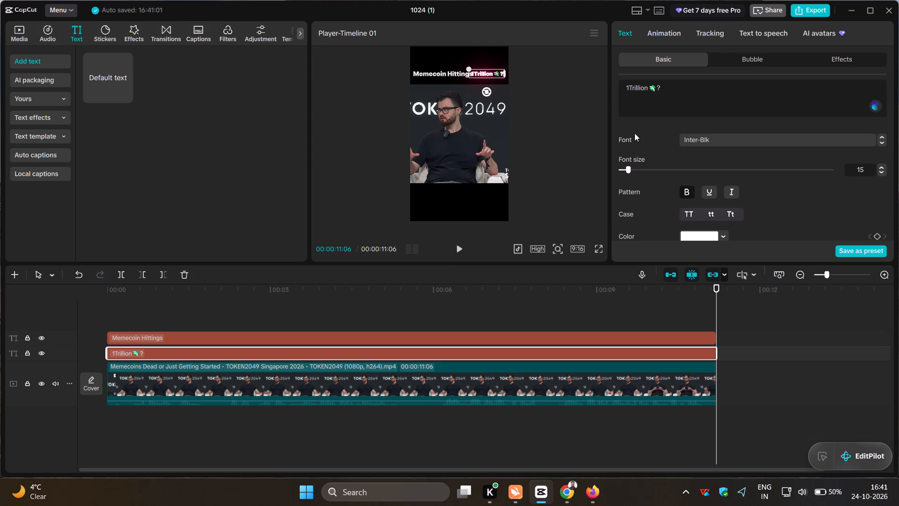
{"action": "key", "text": "Right"}
{"action": "key", "text": "Right"}
{"action": "key", "text": "Right"}
{"action": "key", "text": "Right"}
{"action": "key", "text": "Right"}
{"action": "key", "text": "Right"}
{"action": "key", "text": "Right"}
{"action": "key", "text": "Right"}
{"action": "key", "text": "Right"}
{"action": "key", "text": "Right"}
{"action": "key", "text": "Right"}
{"action": "key", "text": "Left"}
{"action": "key", "text": "BackSpace"}
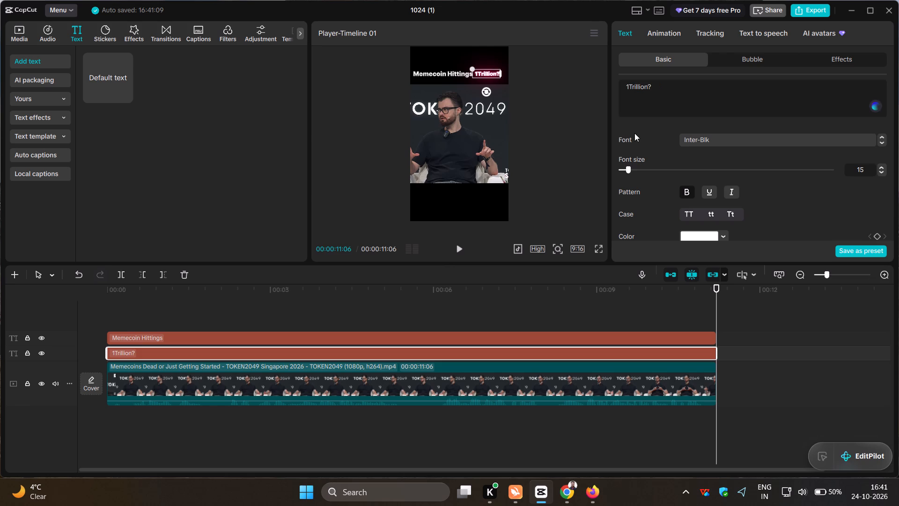
{"action": "left_click", "coordinate": [602, 250]}
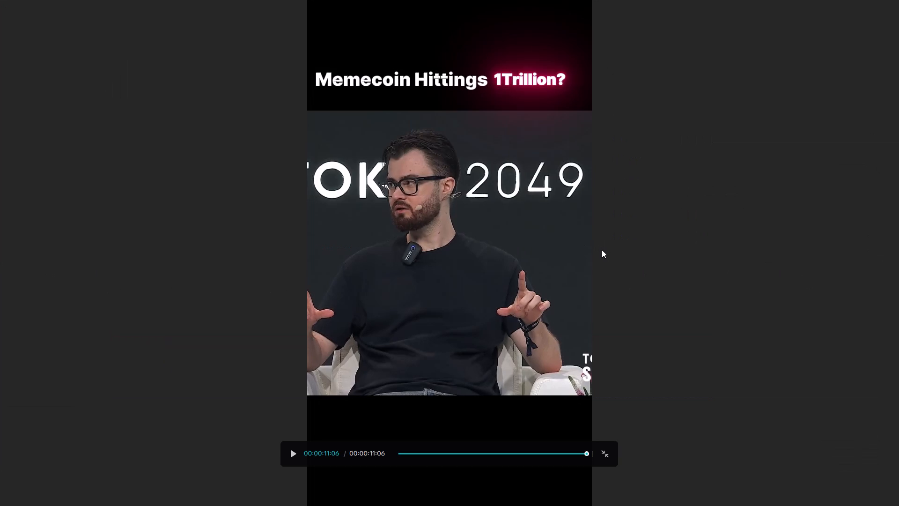
{"action": "left_click", "coordinate": [604, 453]}
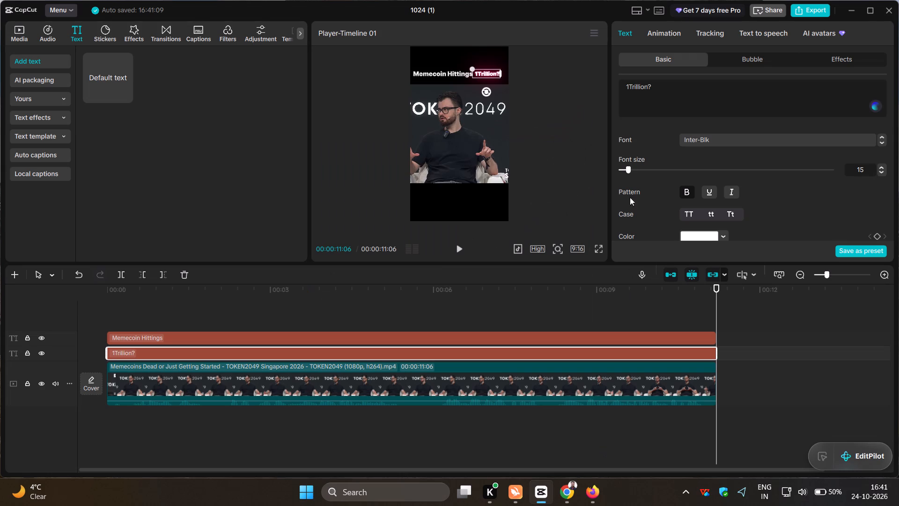
Insert a space after the 1 so the text reads "1 Trillion?", and check the headline full screen.
{"action": "left_click", "coordinate": [630, 84]}
{"action": "key", "text": "space"}
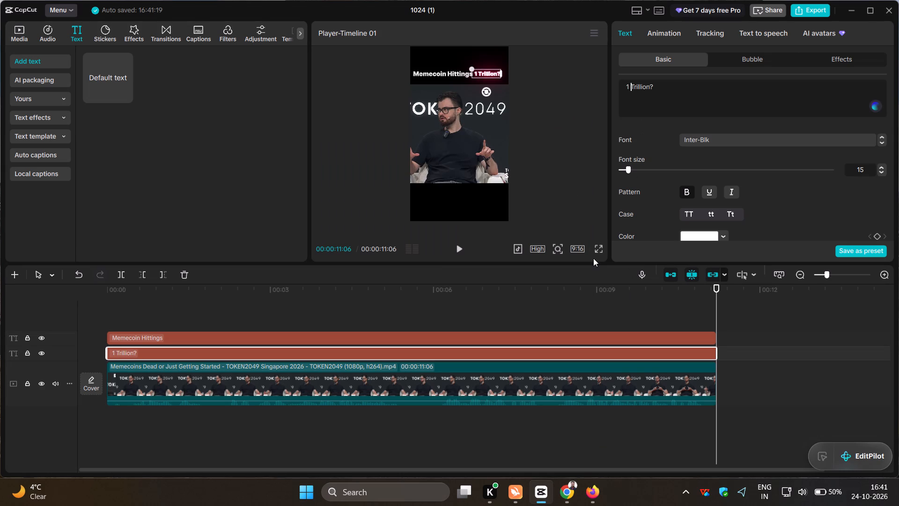
{"action": "left_click", "coordinate": [598, 250]}
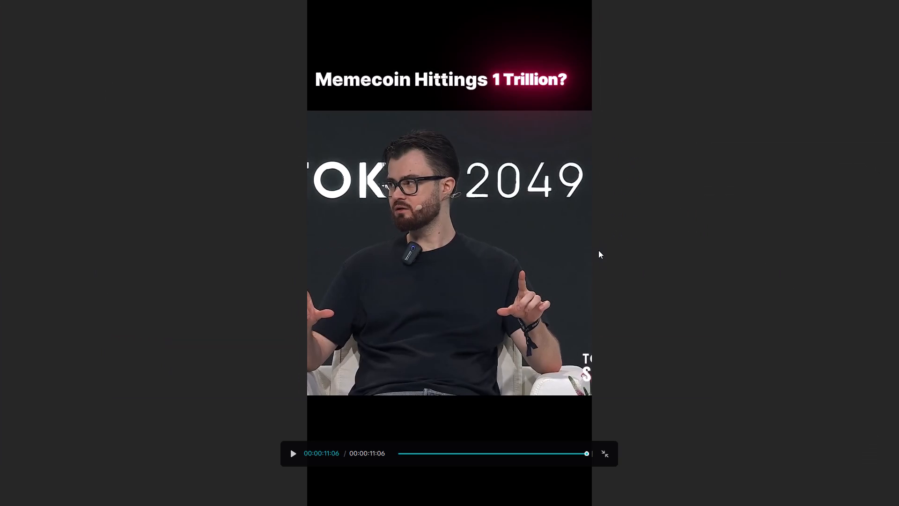
{"action": "left_click", "coordinate": [601, 450]}
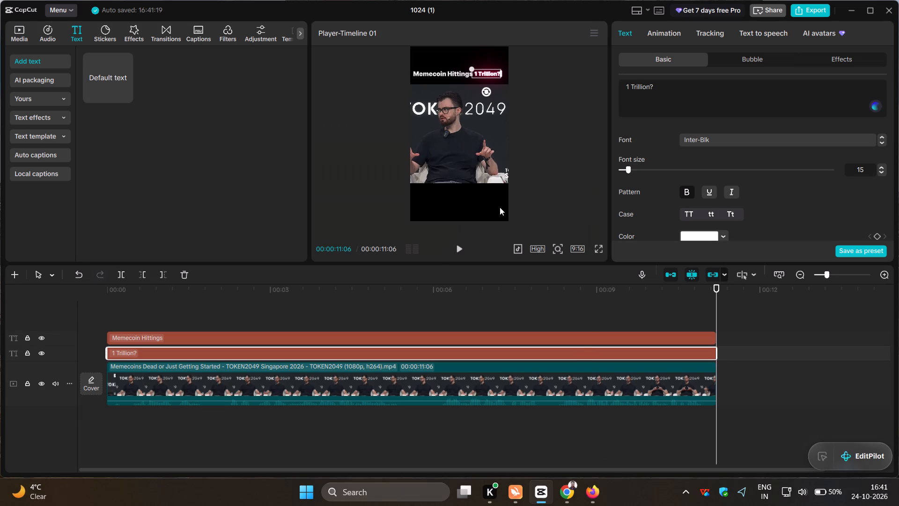
Play the edited clip from the beginning to review it.
{"action": "left_click", "coordinate": [302, 306]}
{"action": "double_click", "coordinate": [302, 305]}
{"action": "left_click_drag", "start_coordinate": [302, 305], "coordinate": [155, 308]}
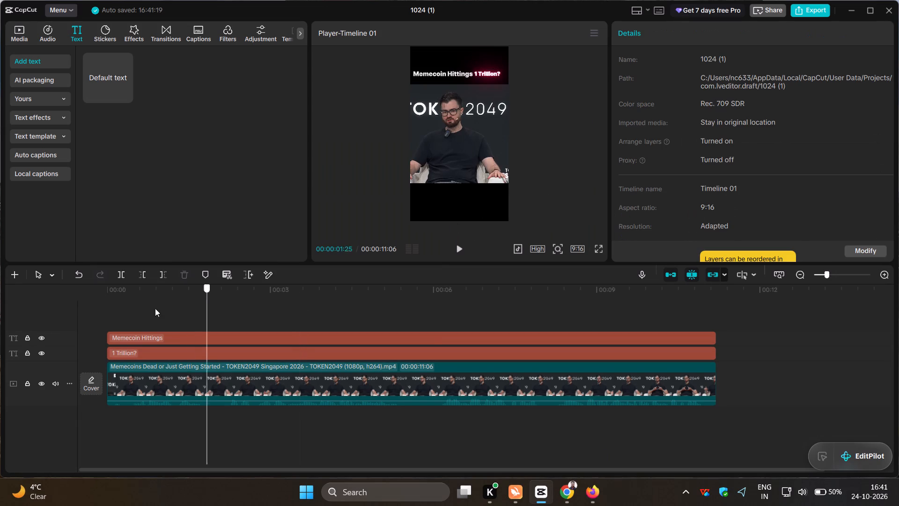
{"action": "left_click_drag", "start_coordinate": [155, 308], "coordinate": [104, 313]}
{"action": "left_click", "coordinate": [457, 251]}
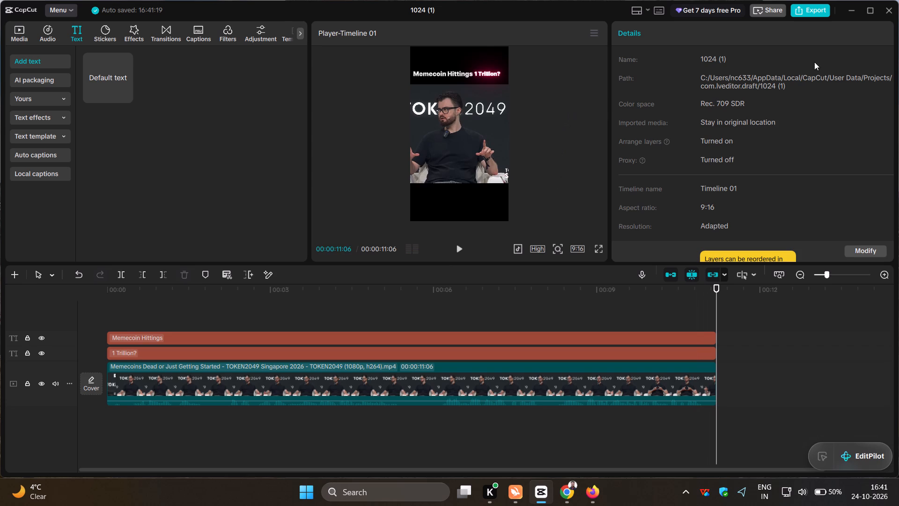
Export the clip with the frame rate set to 60fps, reviewing the remaining export options.
{"action": "left_click", "coordinate": [811, 19]}
{"action": "left_click", "coordinate": [811, 8]}
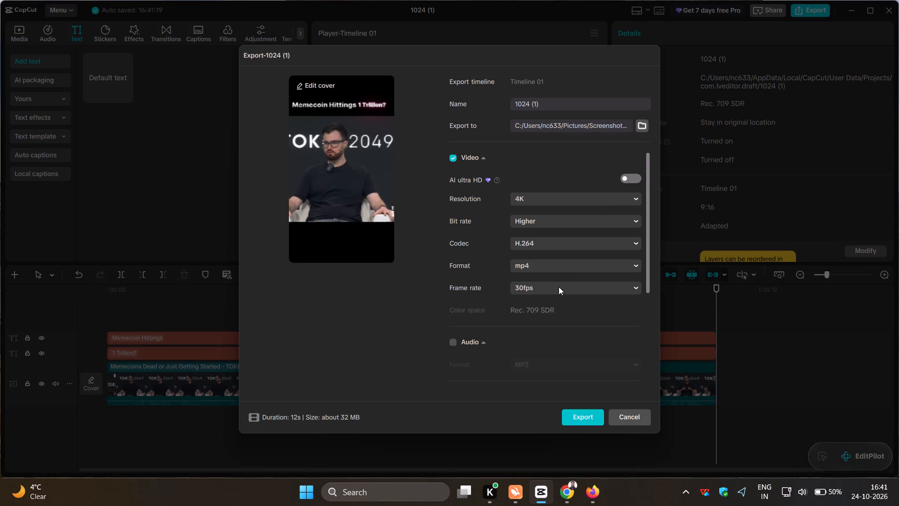
{"action": "left_click", "coordinate": [559, 287]}
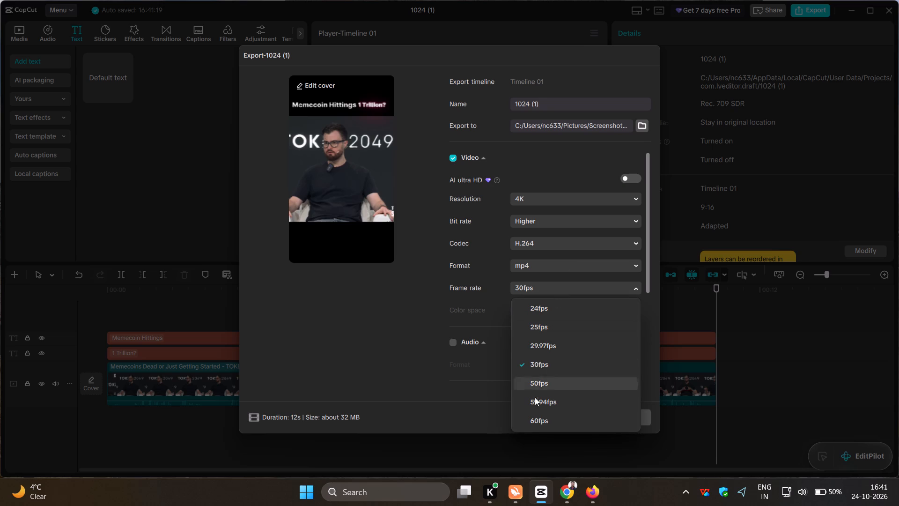
{"action": "left_click", "coordinate": [537, 418]}
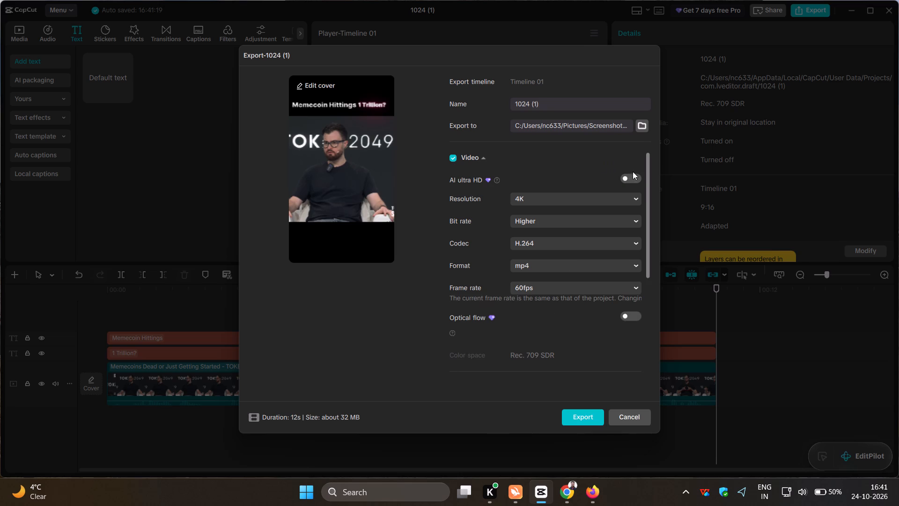
{"action": "scroll", "coordinate": [646, 188], "scroll_direction": "down", "scroll_amount": 20}
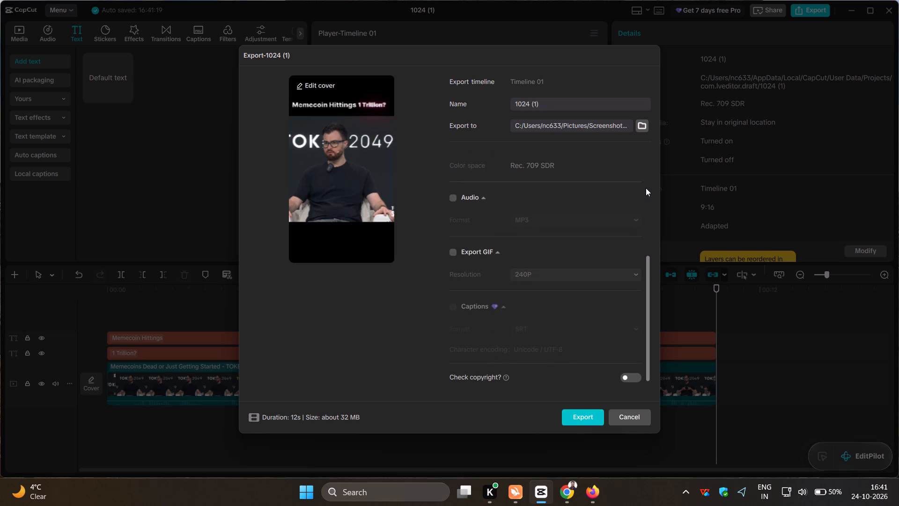
{"action": "scroll", "coordinate": [646, 188], "scroll_direction": "up", "scroll_amount": 15}
{"action": "scroll", "coordinate": [646, 188], "scroll_direction": "down", "scroll_amount": 14}
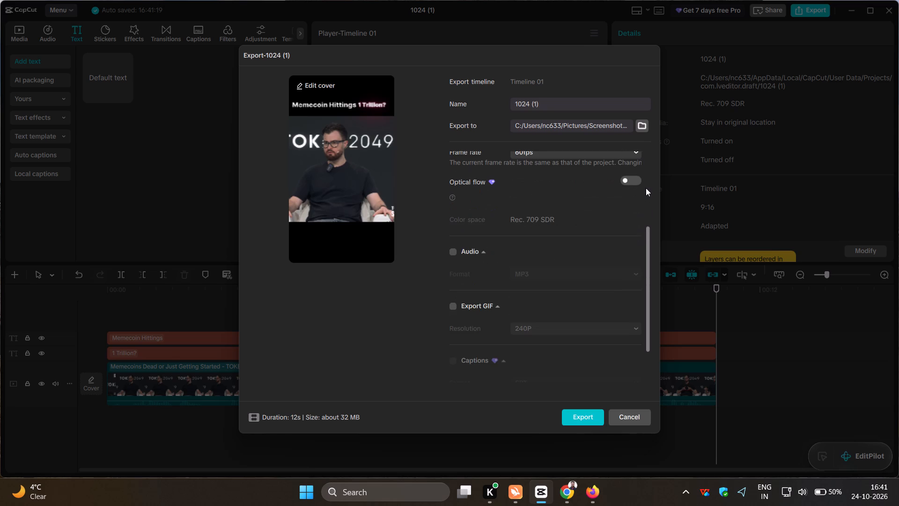
{"action": "scroll", "coordinate": [646, 188], "scroll_direction": "down", "scroll_amount": 3}
{"action": "scroll", "coordinate": [642, 252], "scroll_direction": "down", "scroll_amount": 3}
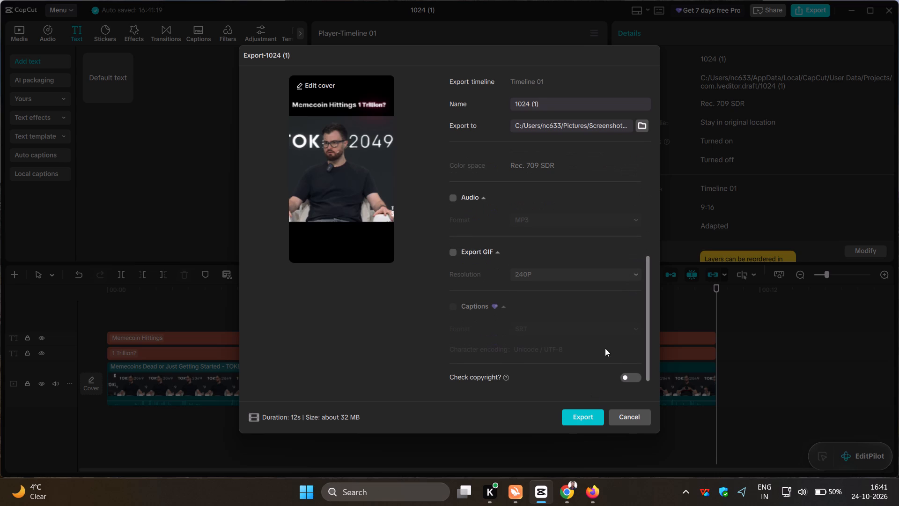
{"action": "left_click", "coordinate": [587, 413]}
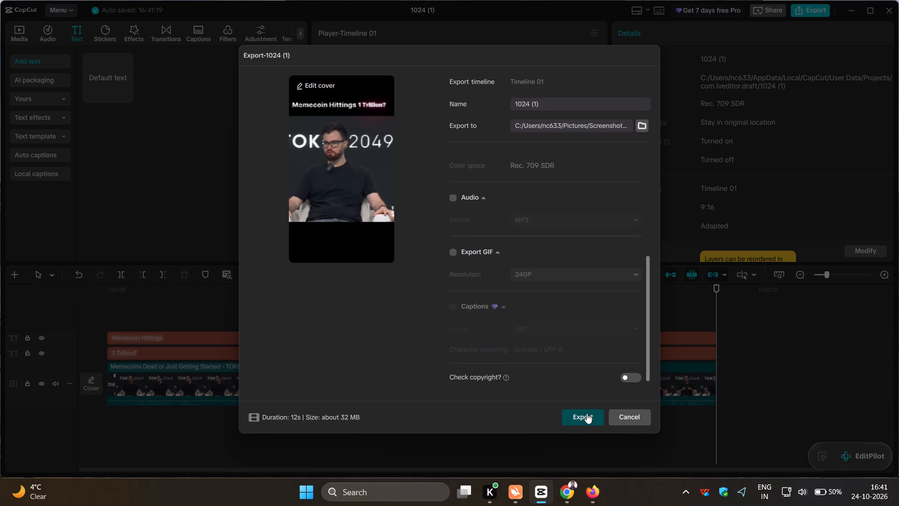
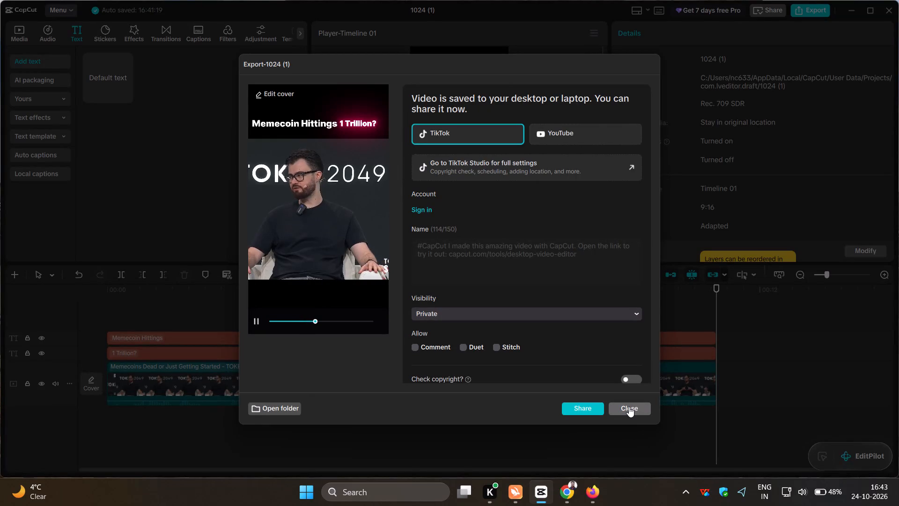
Leave the finished export and delete the old headline clip so the timeline is empty.
{"action": "left_click", "coordinate": [629, 407]}
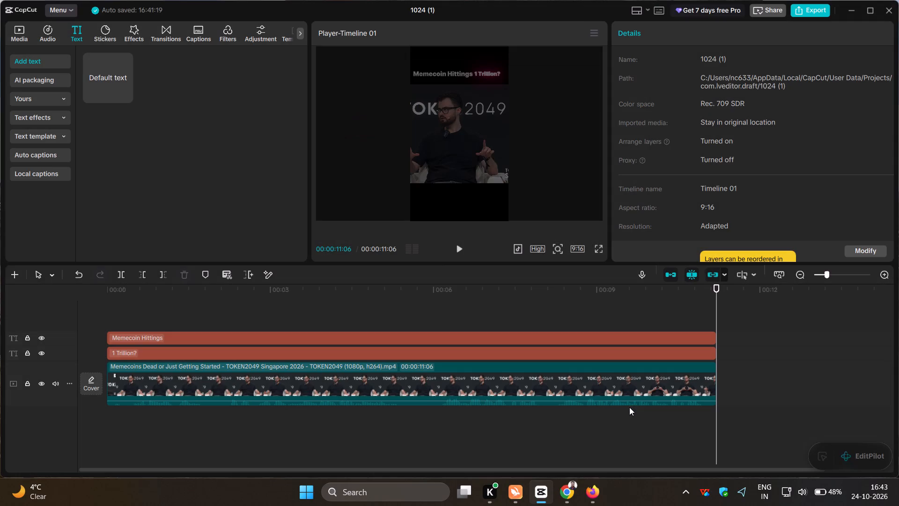
{"action": "left_click", "coordinate": [135, 382]}
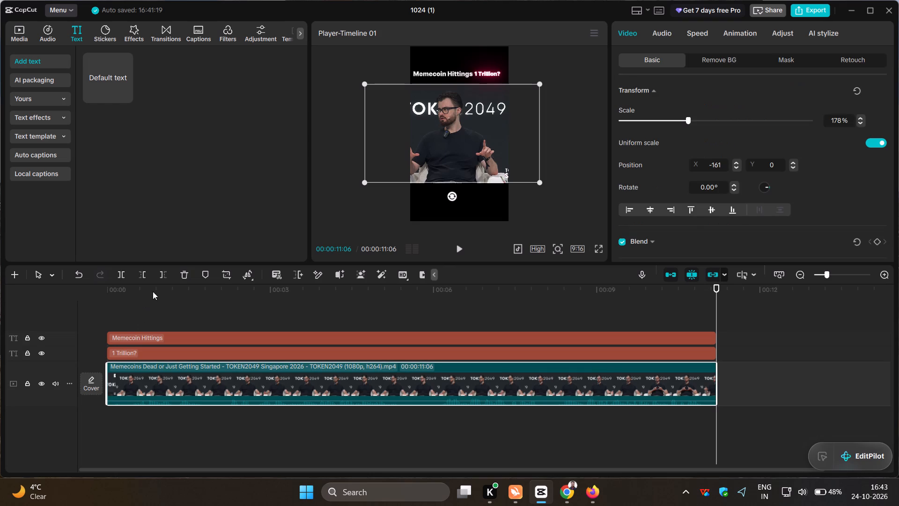
{"action": "left_click", "coordinate": [183, 272]}
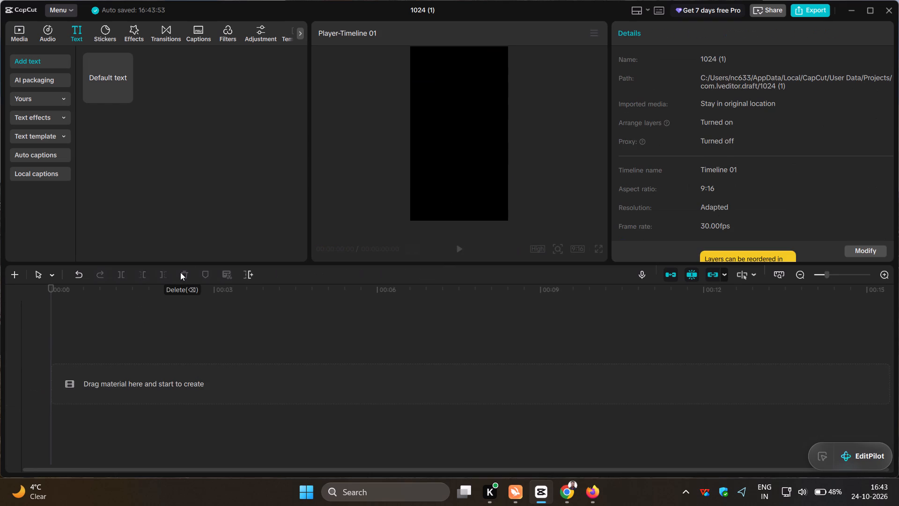
Add the full Memecoins TOKEN2049 video from the imported media to the empty timeline.
{"action": "left_click", "coordinate": [28, 29]}
{"action": "left_click", "coordinate": [143, 128]}
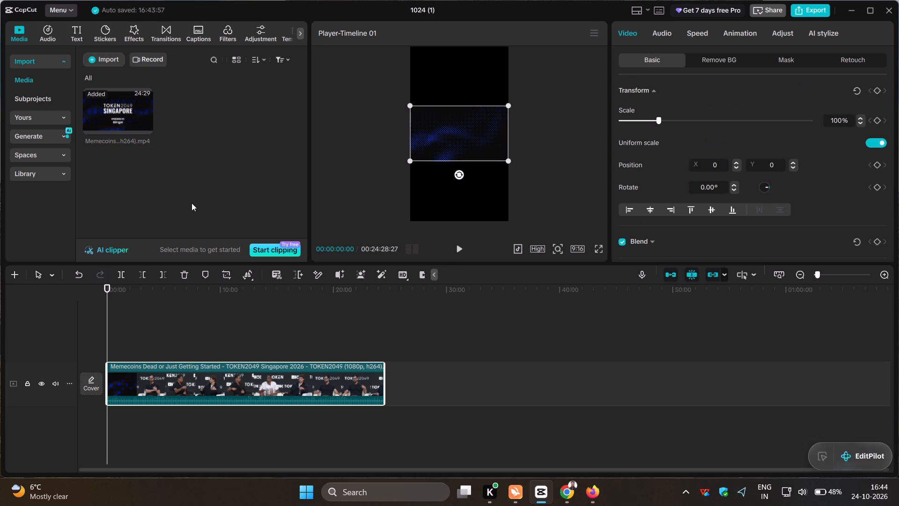
Split the video at 00:09:51:24, where the shot shows the bearded panelist with glasses.
{"action": "left_click", "coordinate": [775, 275]}
{"action": "left_click", "coordinate": [158, 341]}
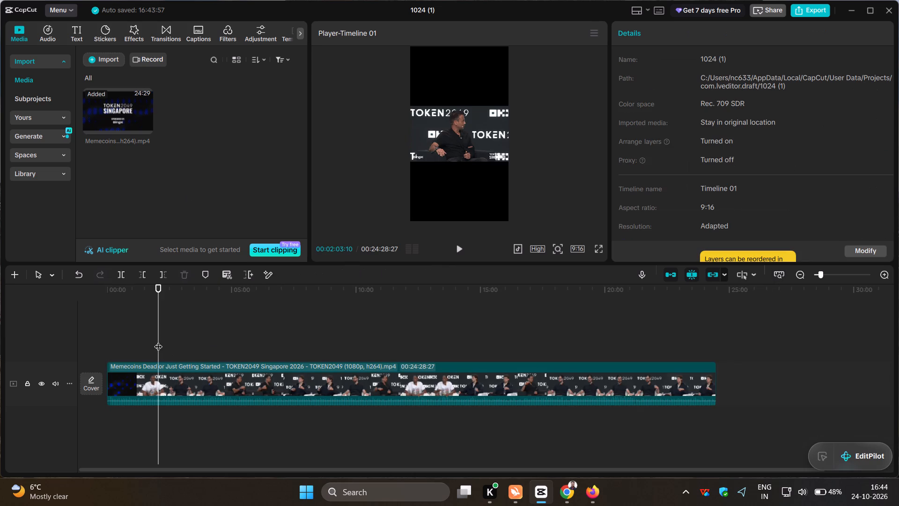
{"action": "left_click_drag", "start_coordinate": [158, 341], "coordinate": [368, 342]}
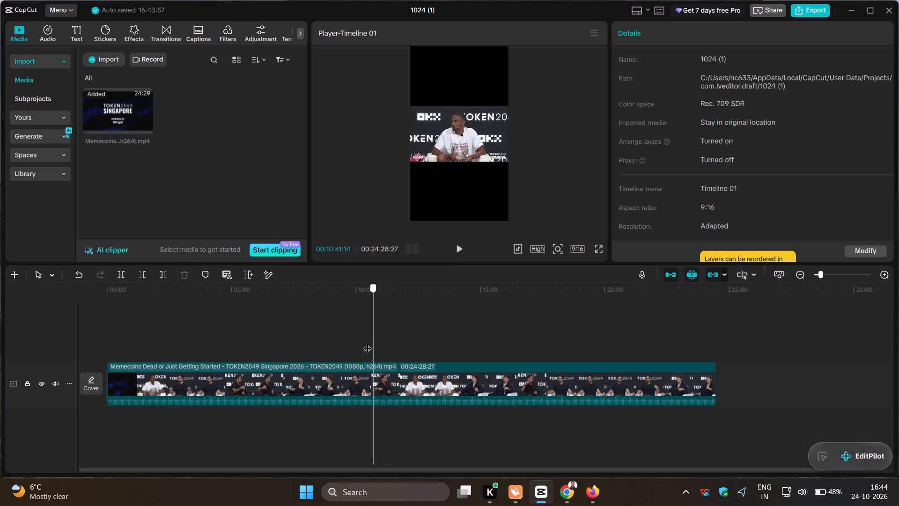
{"action": "left_click_drag", "start_coordinate": [368, 342], "coordinate": [354, 343]}
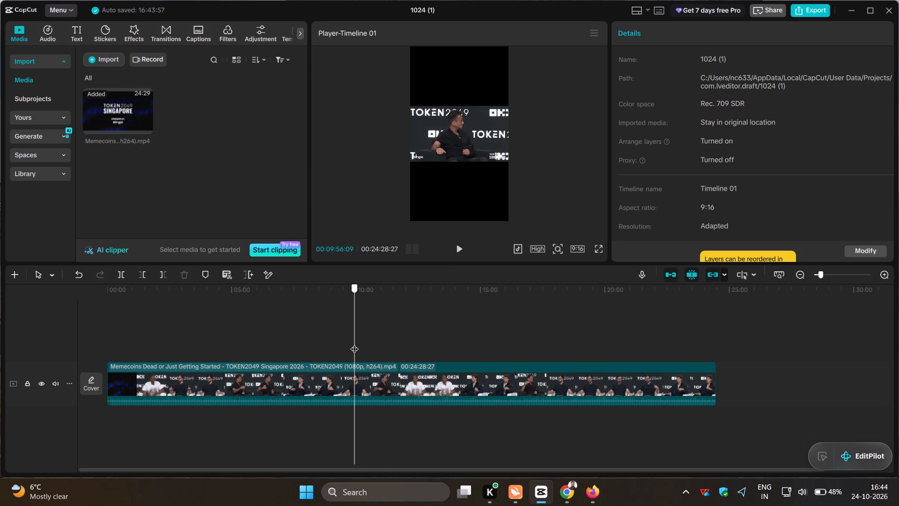
{"action": "left_click_drag", "start_coordinate": [354, 343], "coordinate": [354, 343]}
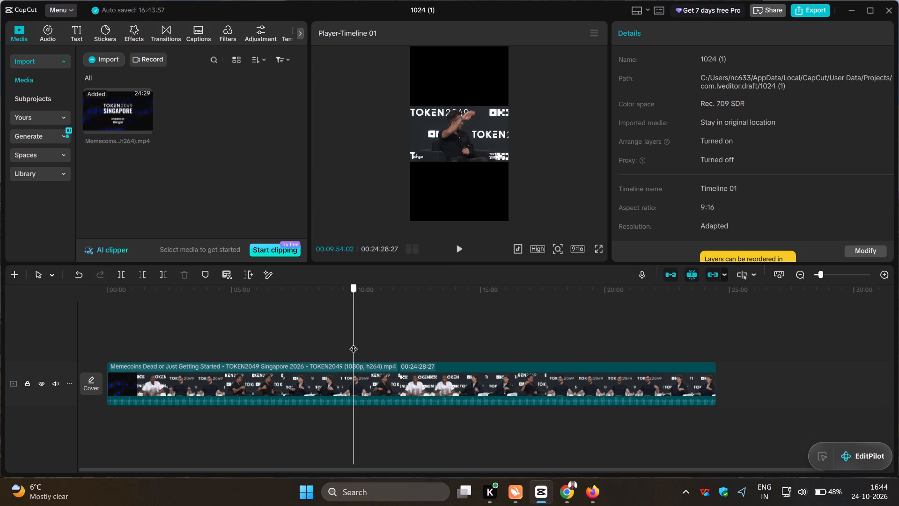
{"action": "left_click_drag", "start_coordinate": [354, 343], "coordinate": [353, 343]}
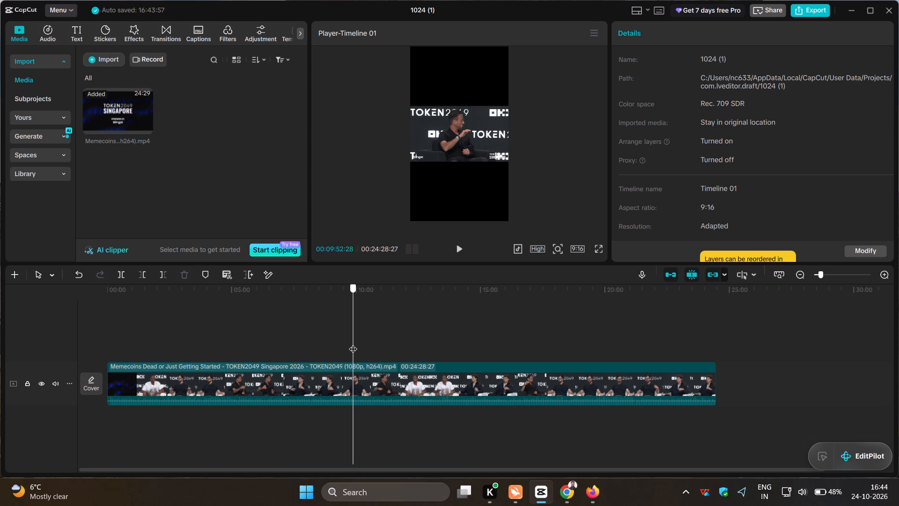
{"action": "left_click_drag", "start_coordinate": [353, 343], "coordinate": [353, 343]}
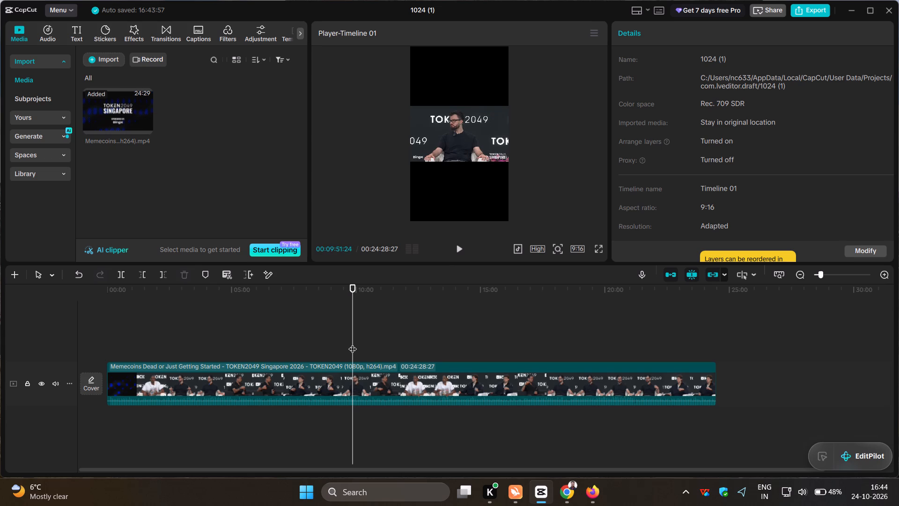
{"action": "left_click", "coordinate": [125, 273]}
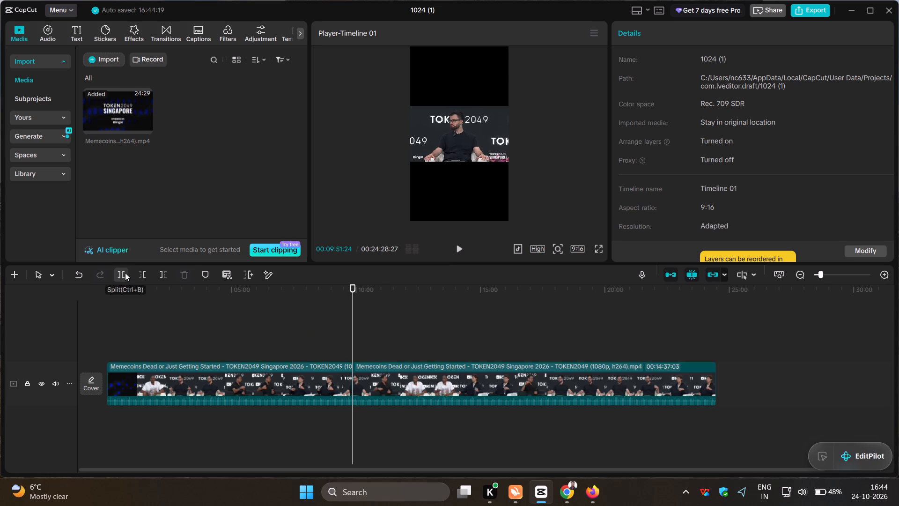
Split the video again at 00:10:05:10 to isolate a short segment.
{"action": "left_click_drag", "start_coordinate": [353, 334], "coordinate": [357, 334]}
{"action": "left_click_drag", "start_coordinate": [357, 334], "coordinate": [358, 334]}
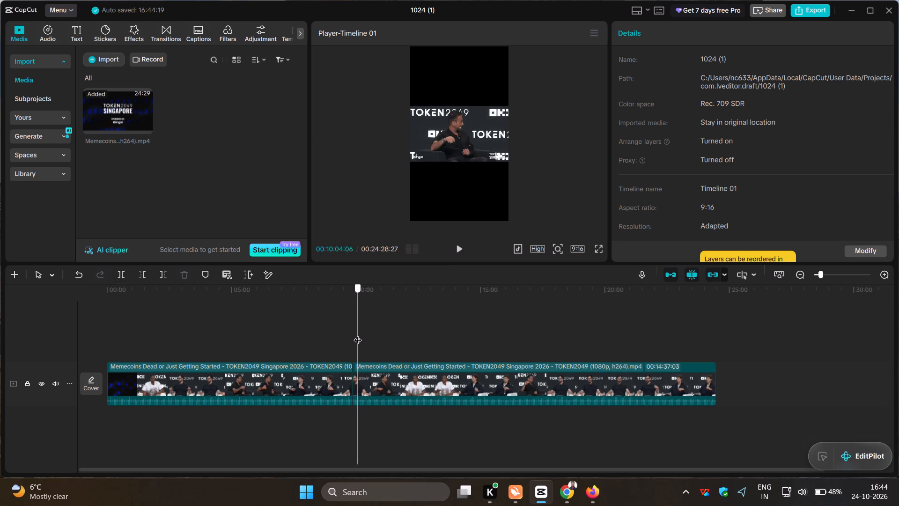
{"action": "left_click_drag", "start_coordinate": [358, 334], "coordinate": [358, 334]}
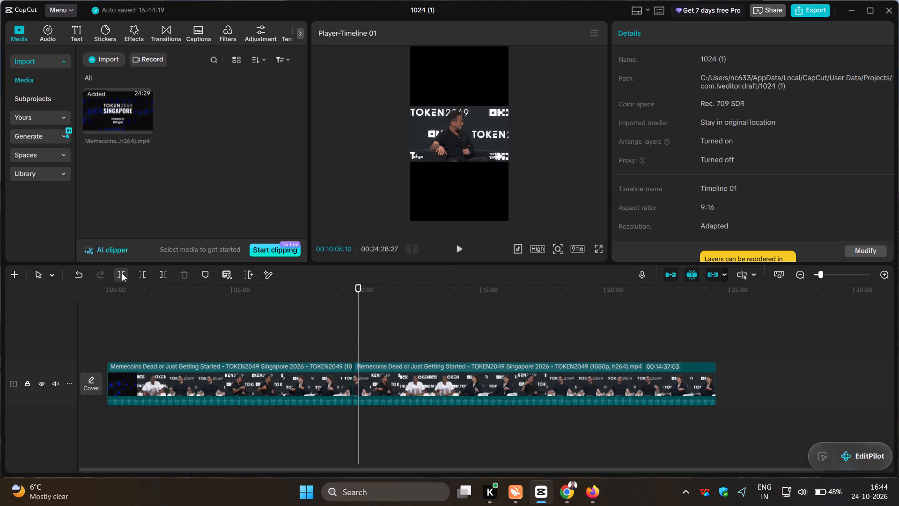
{"action": "left_click", "coordinate": [122, 273]}
Delete the long segment before the first split.
{"action": "left_click", "coordinate": [248, 388]}
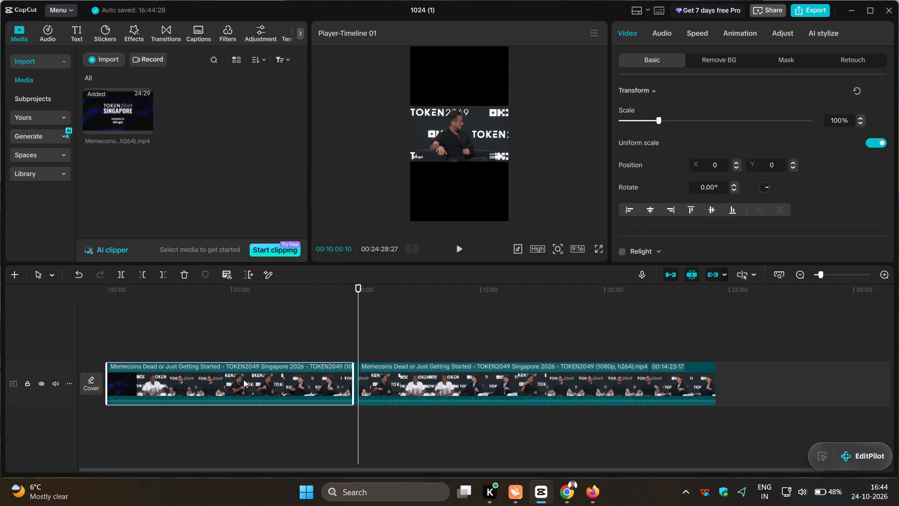
{"action": "left_click", "coordinate": [188, 275]}
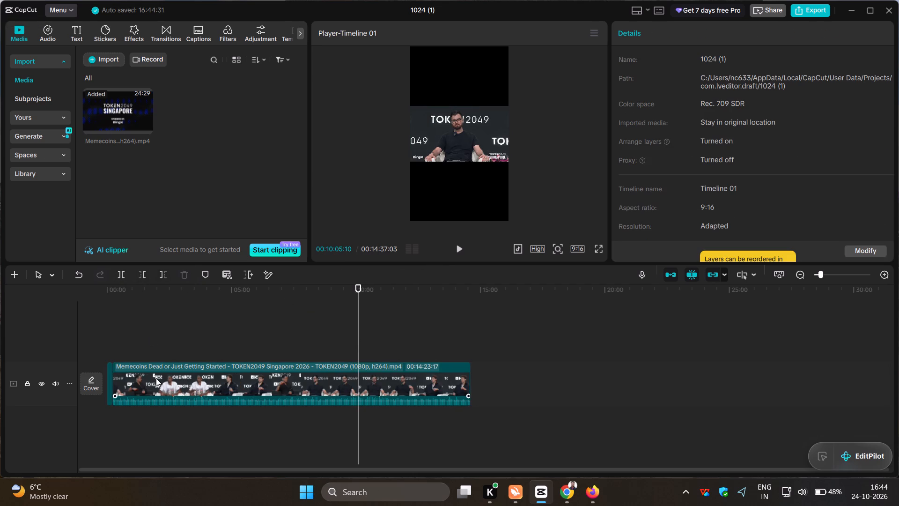
Return the playhead to the start of the short segment and change the project's aspect ratio to 16:9.
{"action": "left_click", "coordinate": [156, 378]}
{"action": "left_click", "coordinate": [133, 346]}
{"action": "left_click_drag", "start_coordinate": [133, 346], "coordinate": [68, 346]}
{"action": "left_click", "coordinate": [774, 277]}
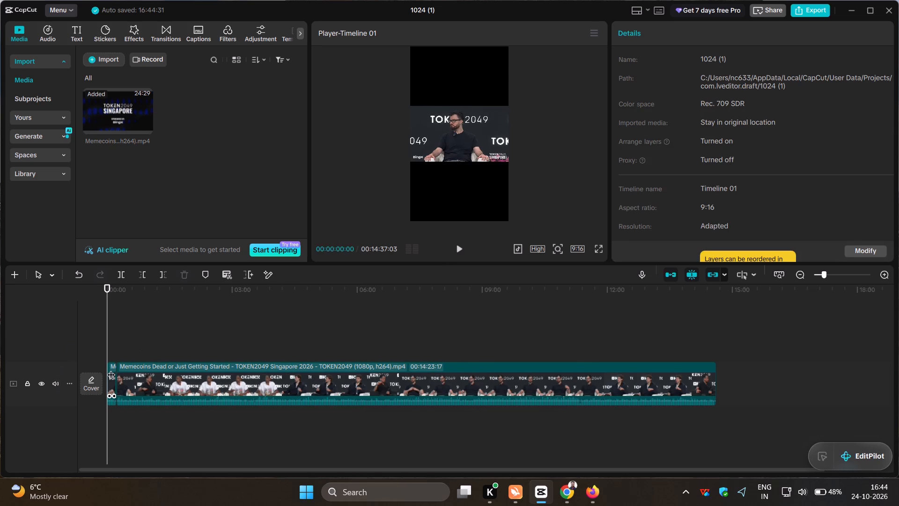
{"action": "left_click", "coordinate": [111, 369]}
{"action": "left_click", "coordinate": [780, 273]}
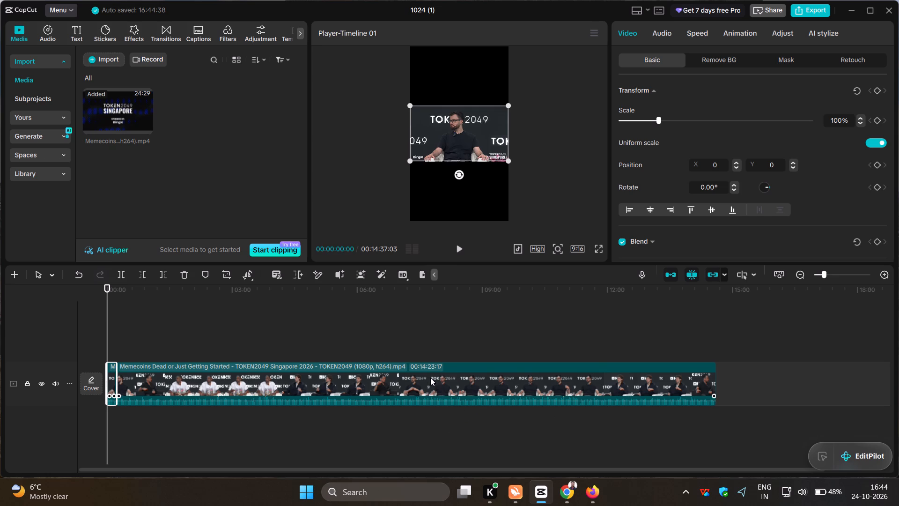
{"action": "left_click", "coordinate": [147, 335]}
{"action": "left_click_drag", "start_coordinate": [147, 335], "coordinate": [70, 342]}
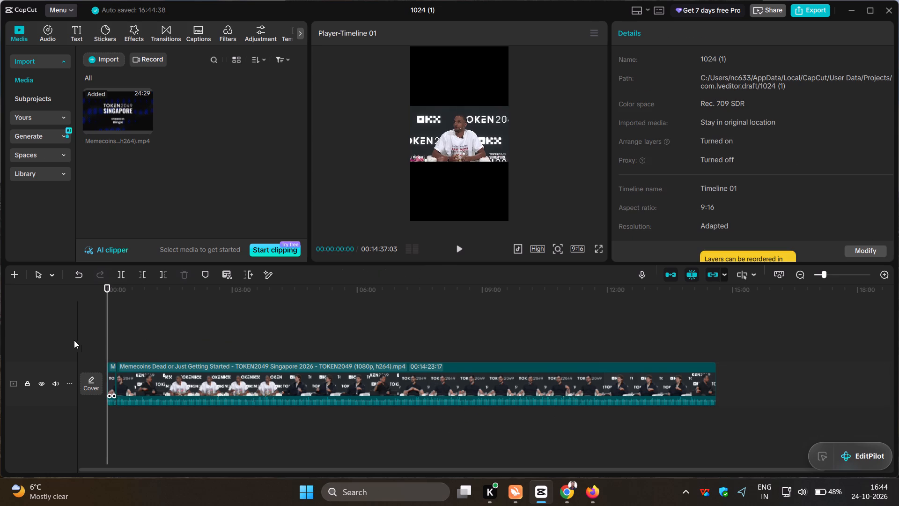
{"action": "left_click", "coordinate": [580, 250]}
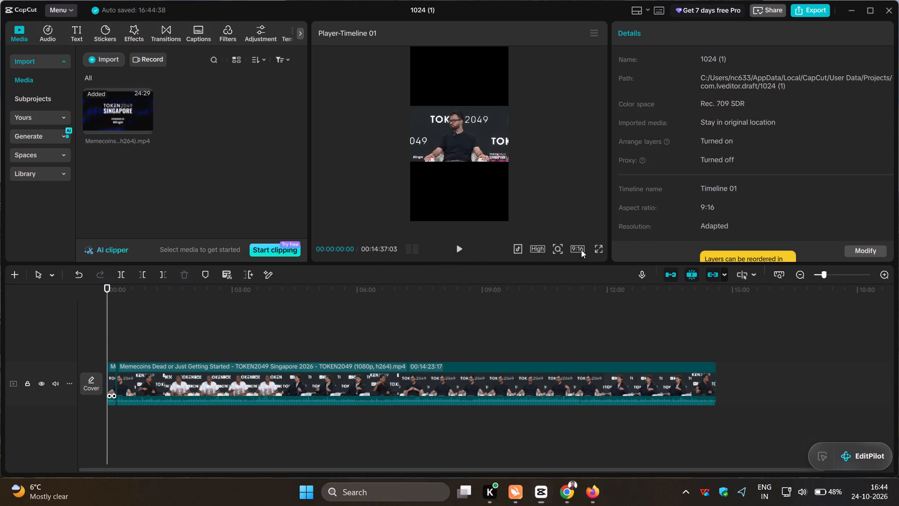
{"action": "left_click", "coordinate": [607, 294]}
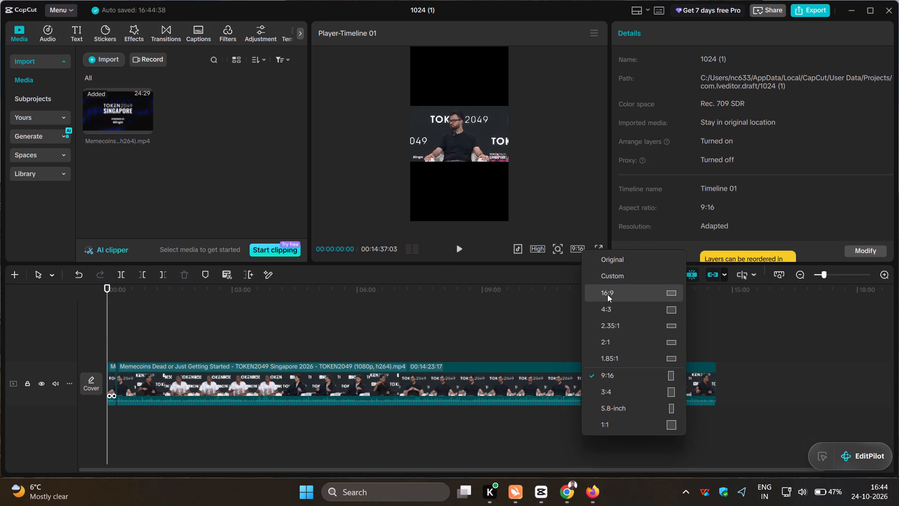
Play the short opening segment past its end, and delete the long segment that follows it.
{"action": "left_click", "coordinate": [462, 249]}
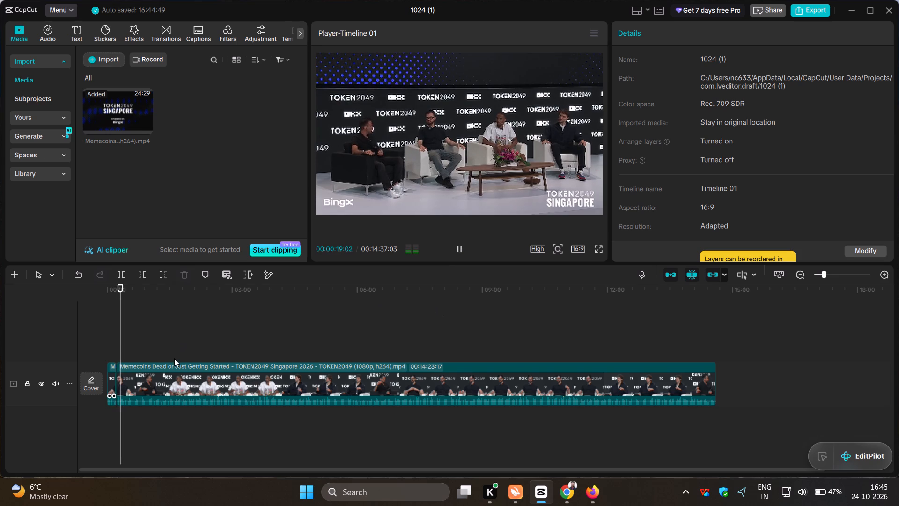
{"action": "left_click", "coordinate": [167, 369]}
{"action": "left_click", "coordinate": [187, 274]}
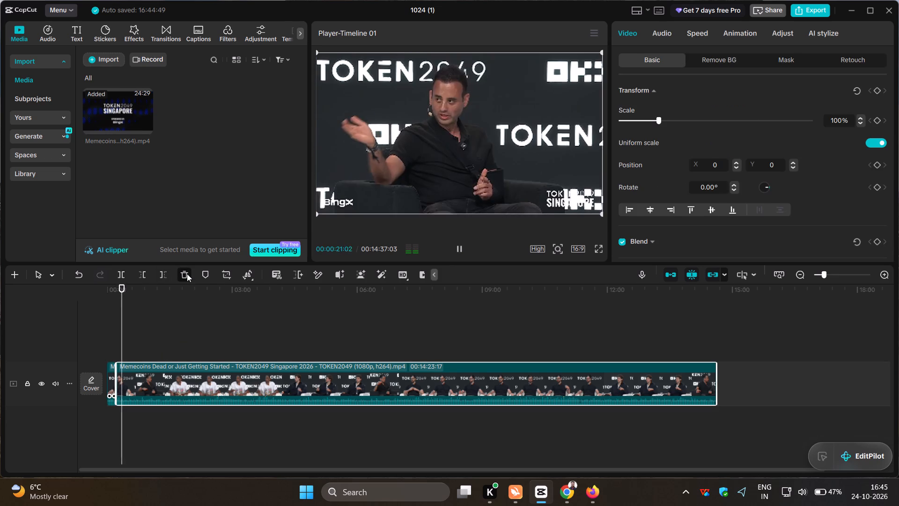
Play the remaining short clip from the beginning to the end to review it.
{"action": "left_click_drag", "start_coordinate": [116, 326], "coordinate": [81, 334]}
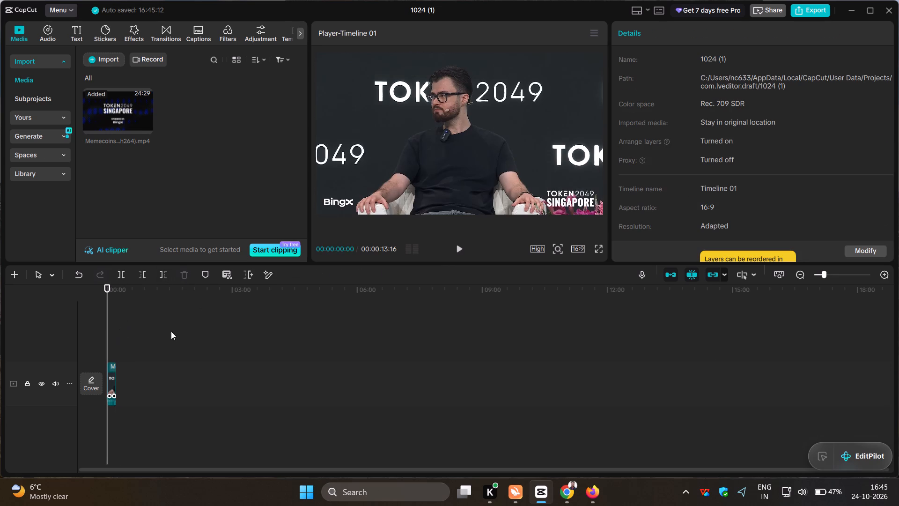
{"action": "left_click", "coordinate": [774, 273]}
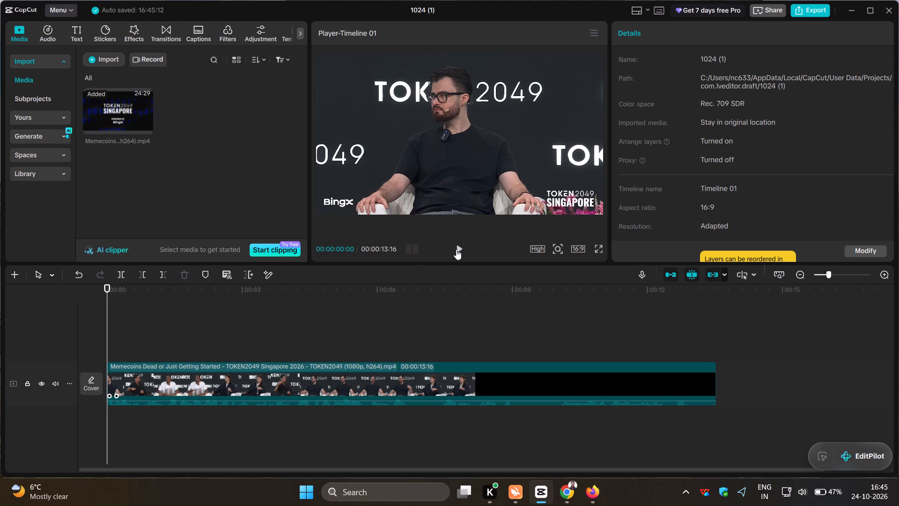
{"action": "left_click", "coordinate": [453, 249]}
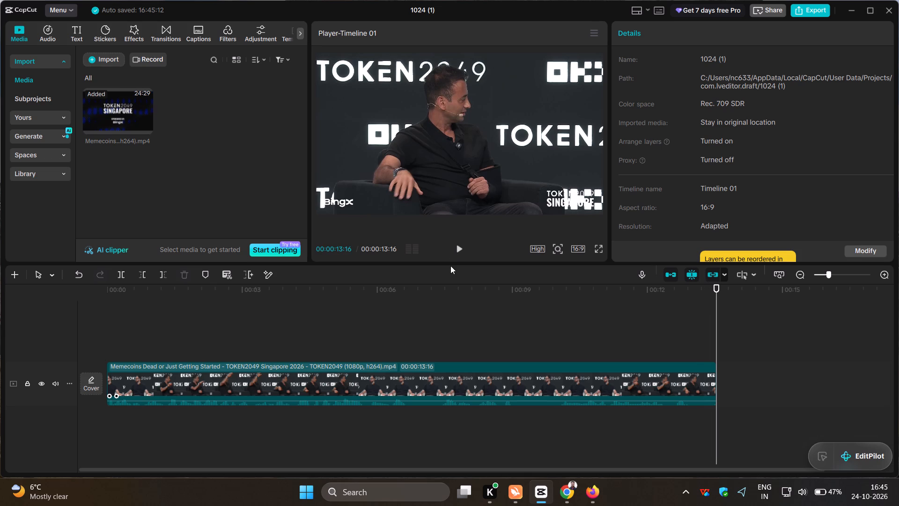
Split the short clip near its beginning at 00:00:00:16.
{"action": "left_click", "coordinate": [281, 290]}
{"action": "left_click_drag", "start_coordinate": [281, 290], "coordinate": [118, 315]}
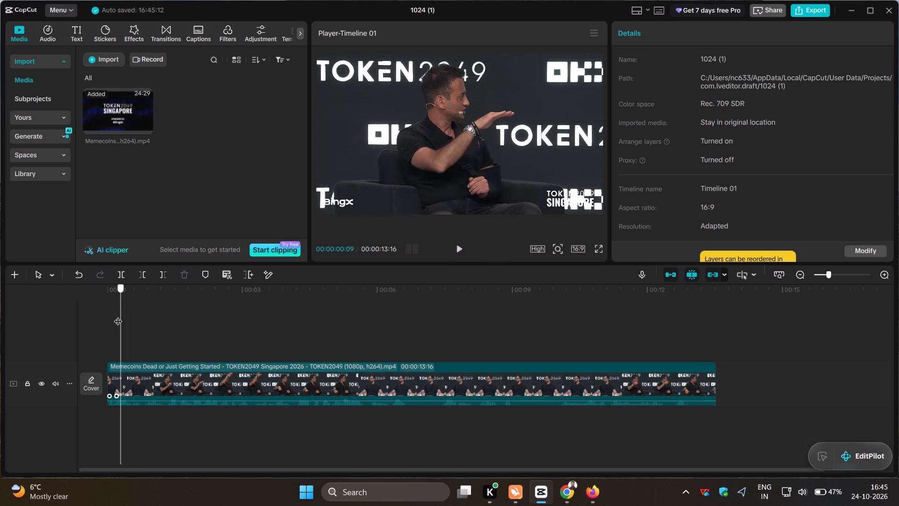
{"action": "left_click_drag", "start_coordinate": [118, 315], "coordinate": [117, 316]}
{"action": "left_click_drag", "start_coordinate": [117, 316], "coordinate": [109, 316]}
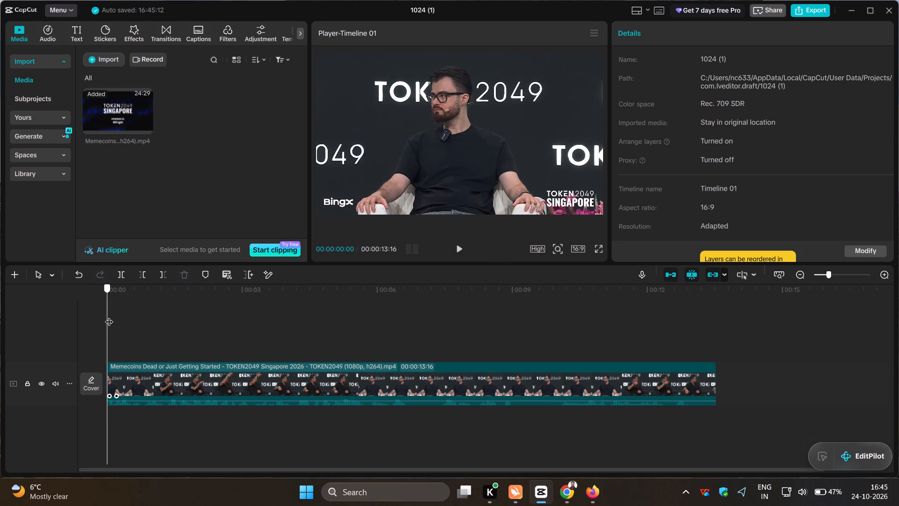
{"action": "left_click_drag", "start_coordinate": [109, 316], "coordinate": [132, 323]}
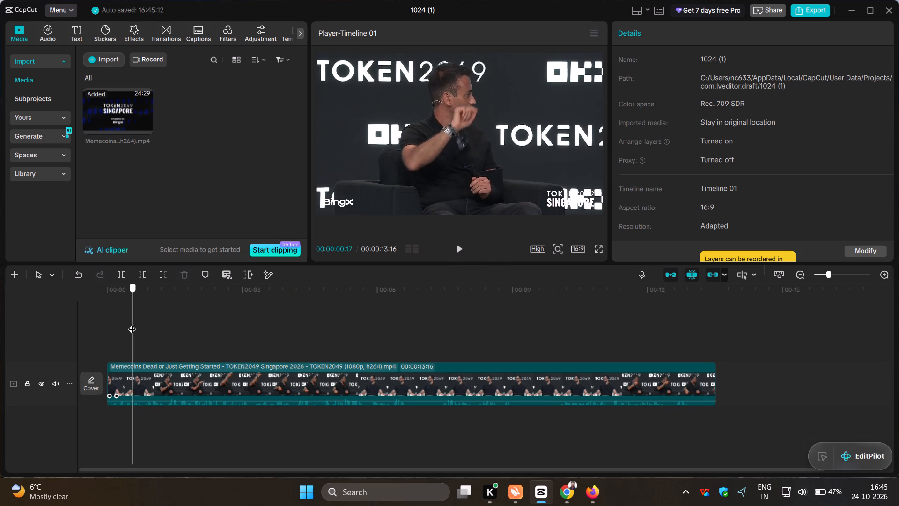
{"action": "left_click_drag", "start_coordinate": [132, 323], "coordinate": [131, 323]}
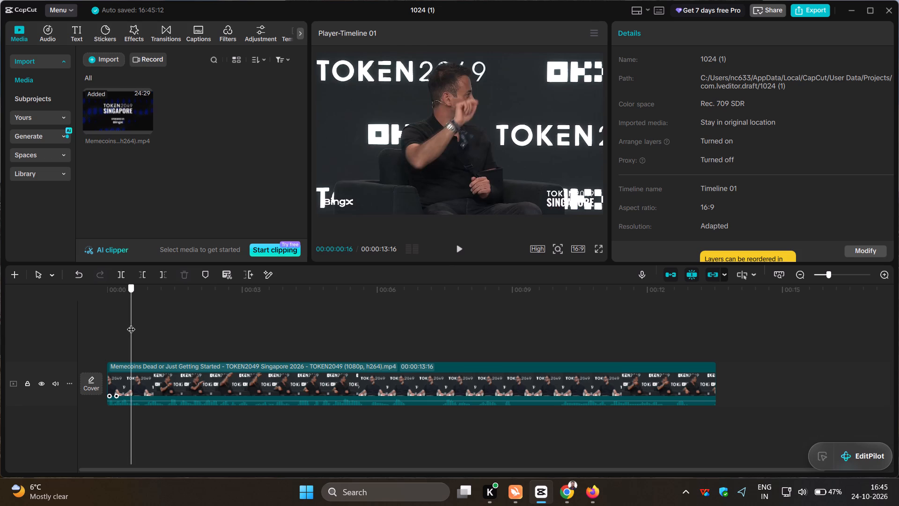
{"action": "left_click_drag", "start_coordinate": [131, 323], "coordinate": [131, 323]}
{"action": "left_click", "coordinate": [121, 275]}
Split the clip at 00:00:05:01, where the shot changes from the gesturing speaker to the man in glasses.
{"action": "left_click_drag", "start_coordinate": [131, 317], "coordinate": [134, 317]}
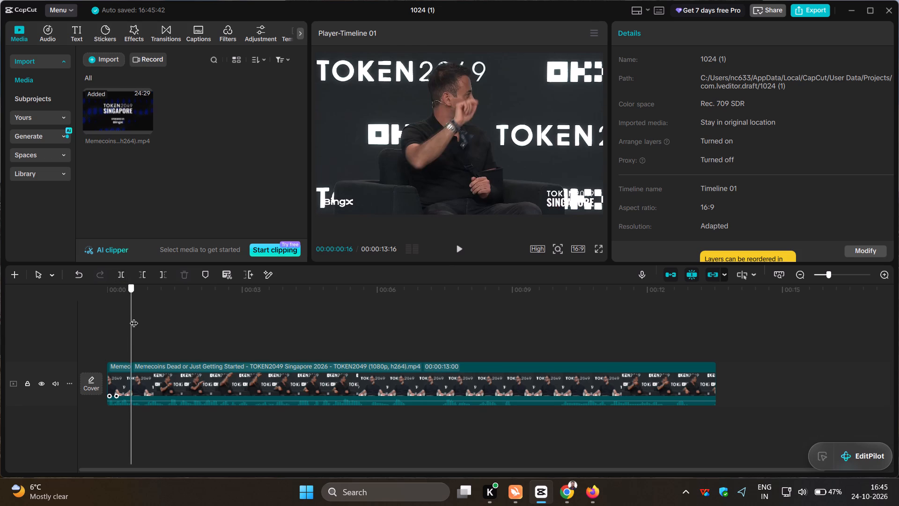
{"action": "left_click_drag", "start_coordinate": [134, 317], "coordinate": [213, 332]}
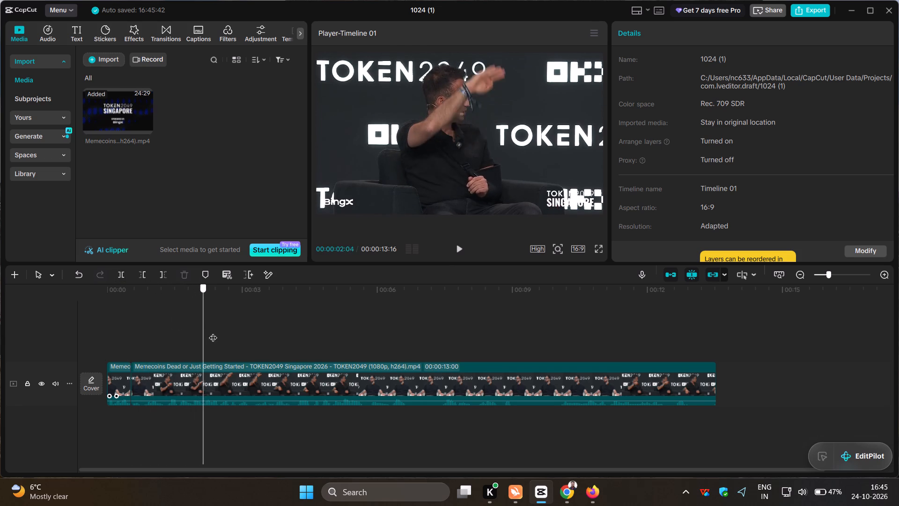
{"action": "left_click_drag", "start_coordinate": [213, 332], "coordinate": [282, 340]}
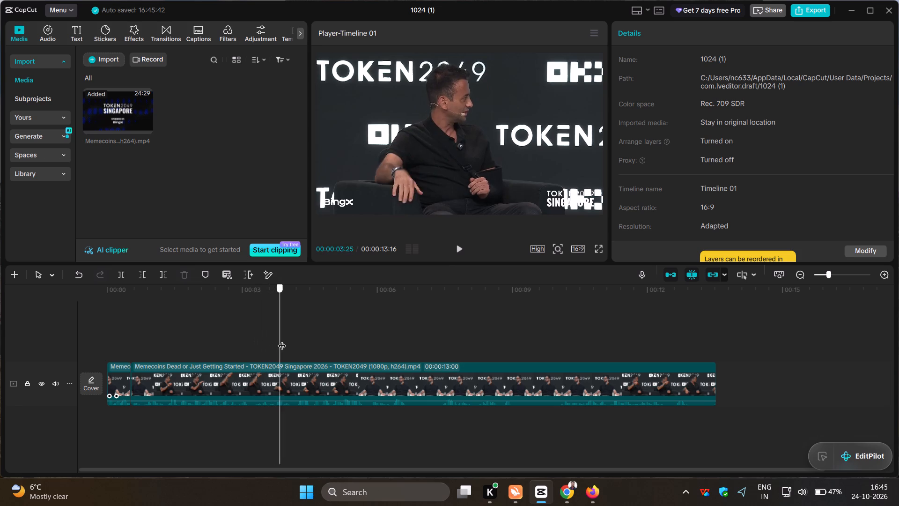
{"action": "left_click_drag", "start_coordinate": [282, 340], "coordinate": [356, 344]}
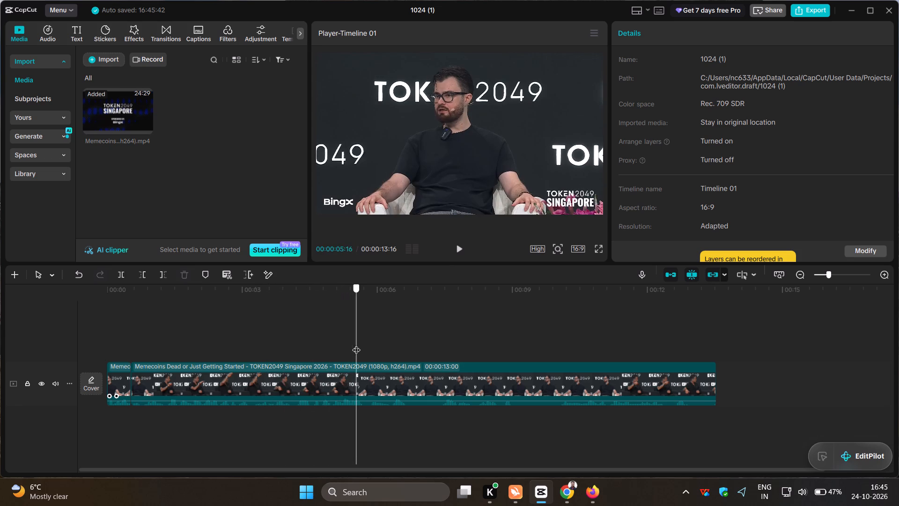
{"action": "left_click_drag", "start_coordinate": [356, 344], "coordinate": [331, 345]}
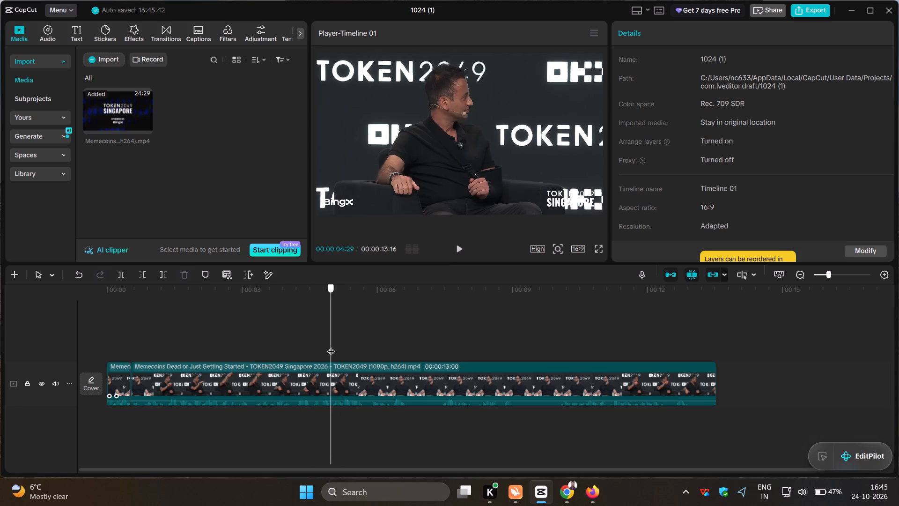
{"action": "left_click_drag", "start_coordinate": [331, 345], "coordinate": [333, 345]}
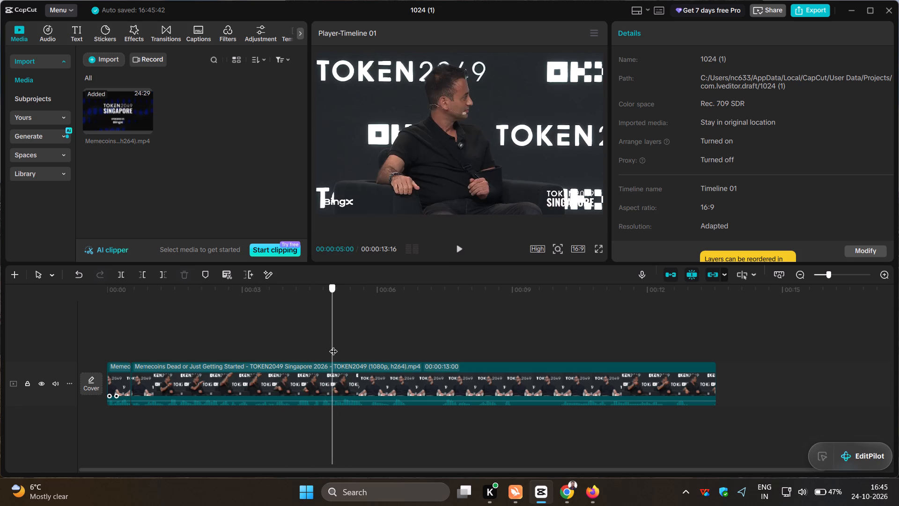
{"action": "left_click_drag", "start_coordinate": [333, 345], "coordinate": [334, 345]}
{"action": "left_click", "coordinate": [118, 275]}
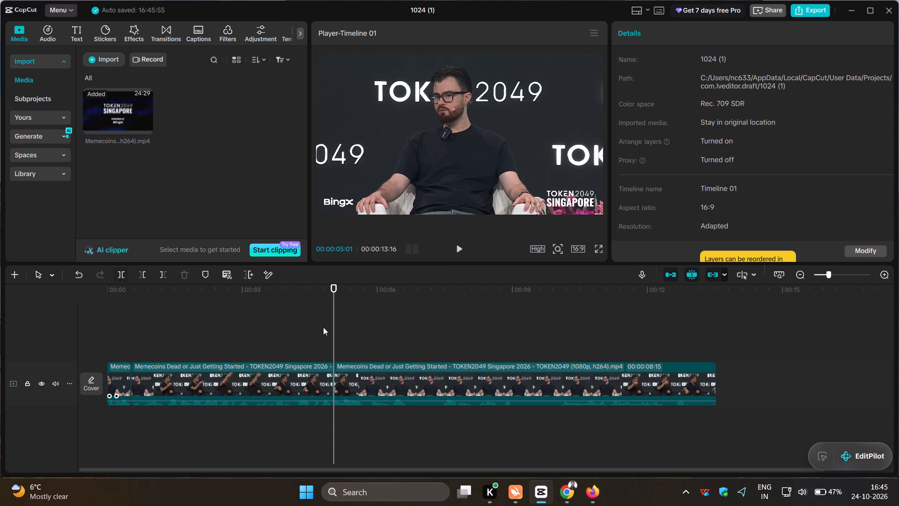
Split the remaining long segment at 00:00:10:23, where the shot cuts back to the speaker on the dark sofa.
{"action": "left_click_drag", "start_coordinate": [335, 330], "coordinate": [349, 334]}
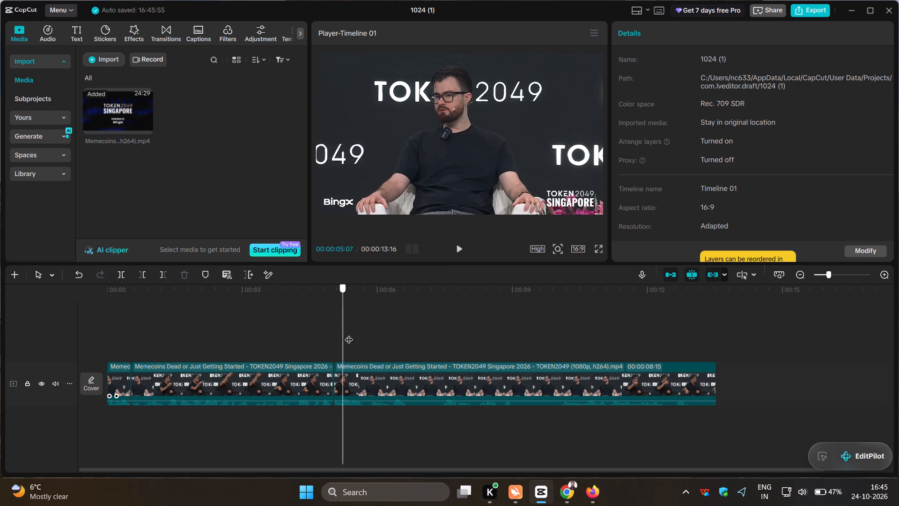
{"action": "left_click_drag", "start_coordinate": [349, 334], "coordinate": [482, 346]}
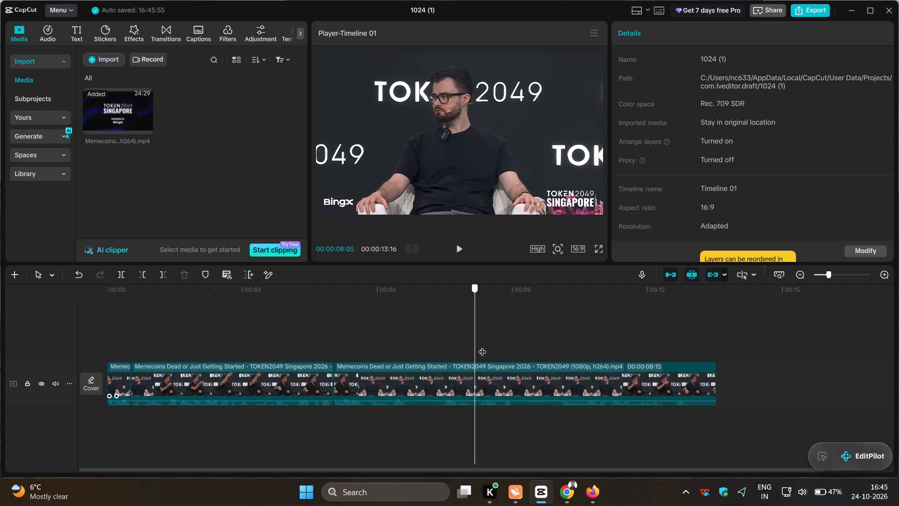
{"action": "left_click_drag", "start_coordinate": [482, 346], "coordinate": [553, 343]}
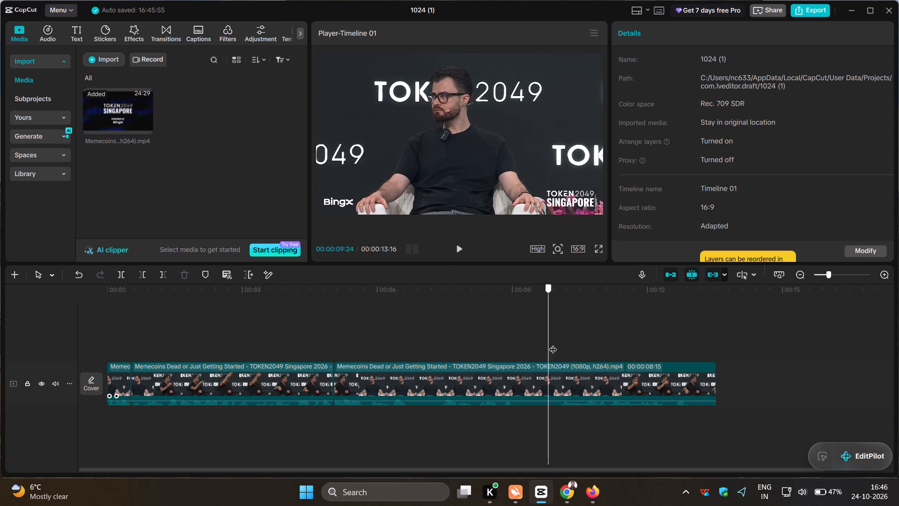
{"action": "left_click_drag", "start_coordinate": [553, 343], "coordinate": [585, 340]}
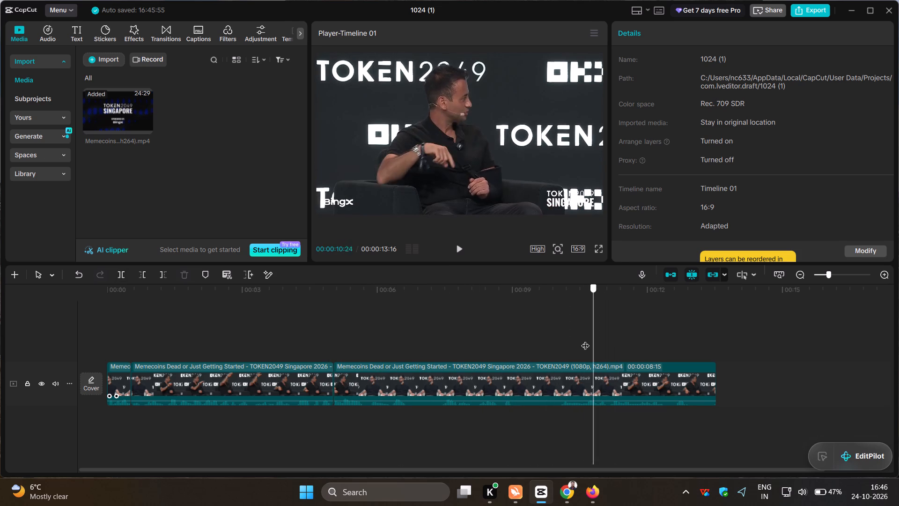
{"action": "left_click_drag", "start_coordinate": [585, 340], "coordinate": [590, 341]}
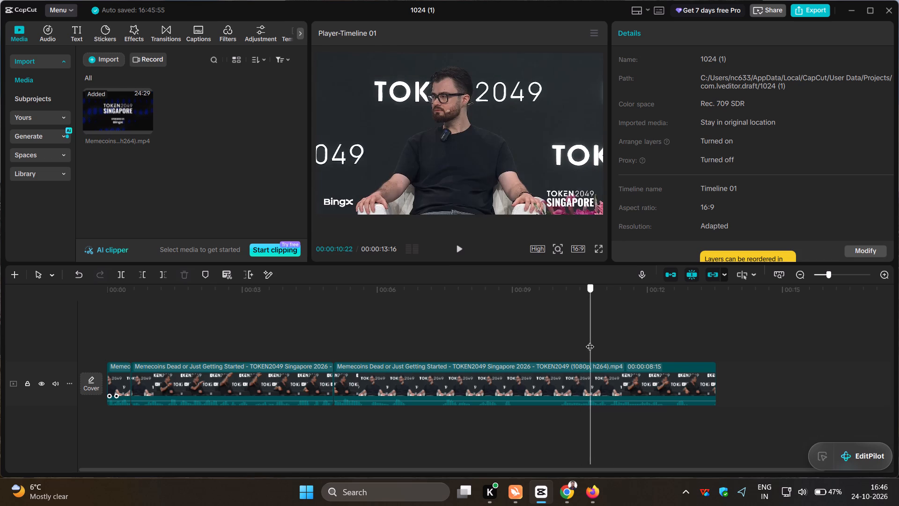
{"action": "left_click_drag", "start_coordinate": [590, 341], "coordinate": [591, 341]}
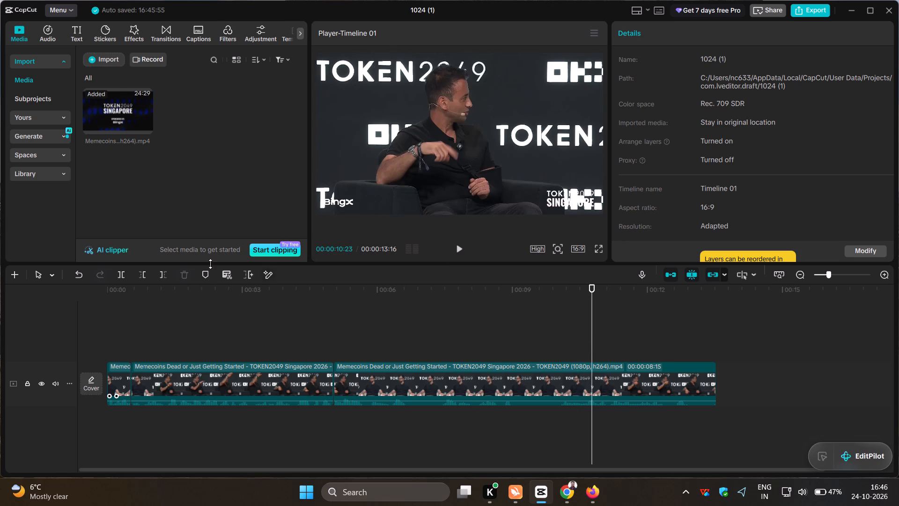
{"action": "left_click", "coordinate": [118, 279]}
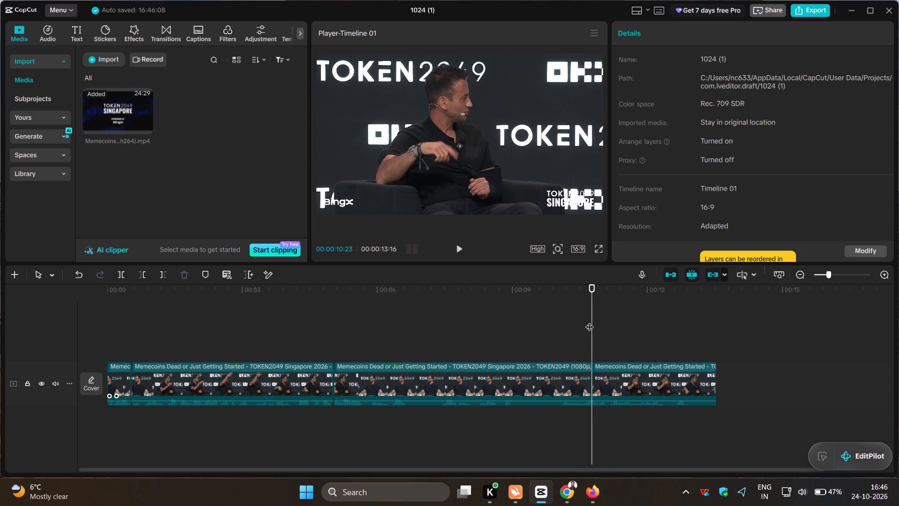
Check the last segment through to its end, and change the project's aspect ratio to 9:16 from the start of the timeline.
{"action": "left_click_drag", "start_coordinate": [591, 323], "coordinate": [590, 324]}
{"action": "left_click_drag", "start_coordinate": [590, 324], "coordinate": [657, 328]}
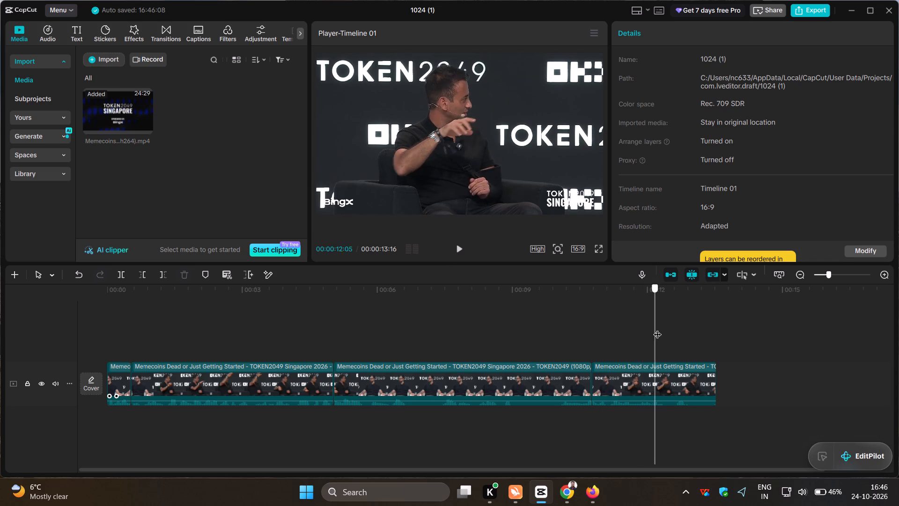
{"action": "left_click_drag", "start_coordinate": [657, 328], "coordinate": [703, 335]}
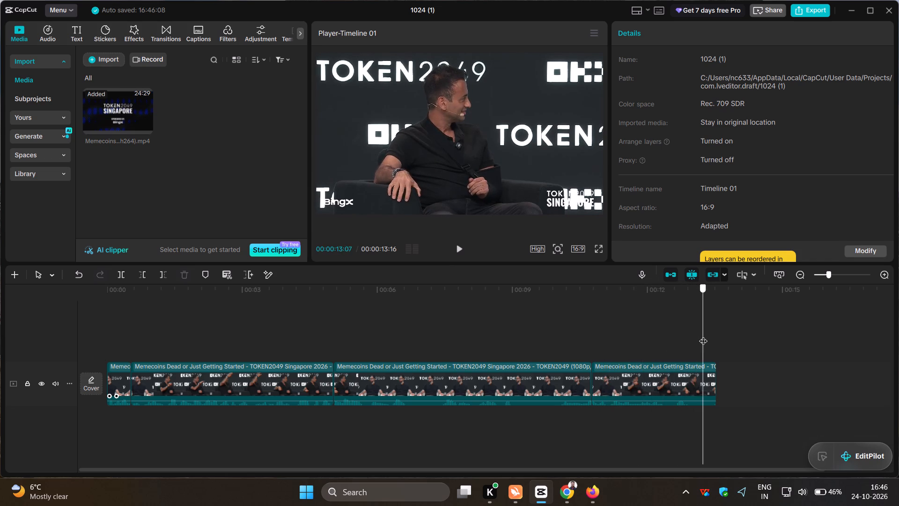
{"action": "left_click_drag", "start_coordinate": [703, 335], "coordinate": [718, 338]}
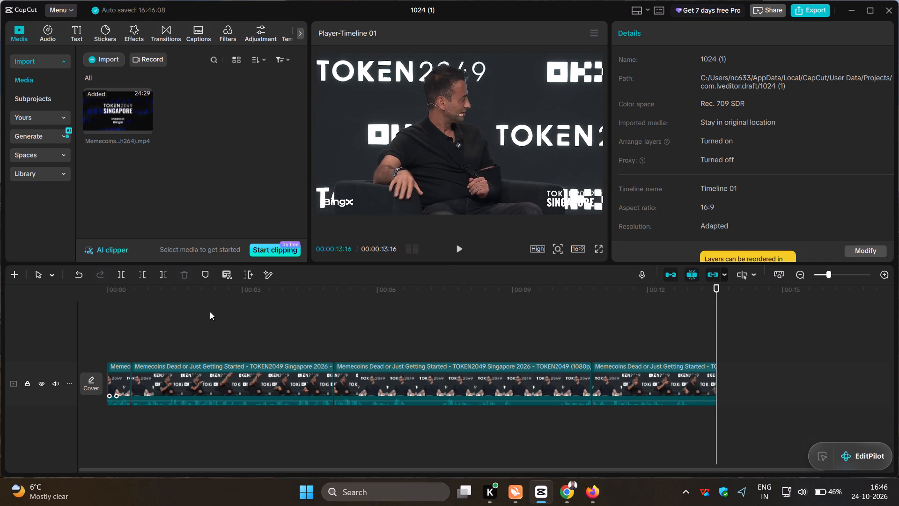
{"action": "left_click", "coordinate": [122, 329]}
{"action": "left_click_drag", "start_coordinate": [122, 329], "coordinate": [90, 333]}
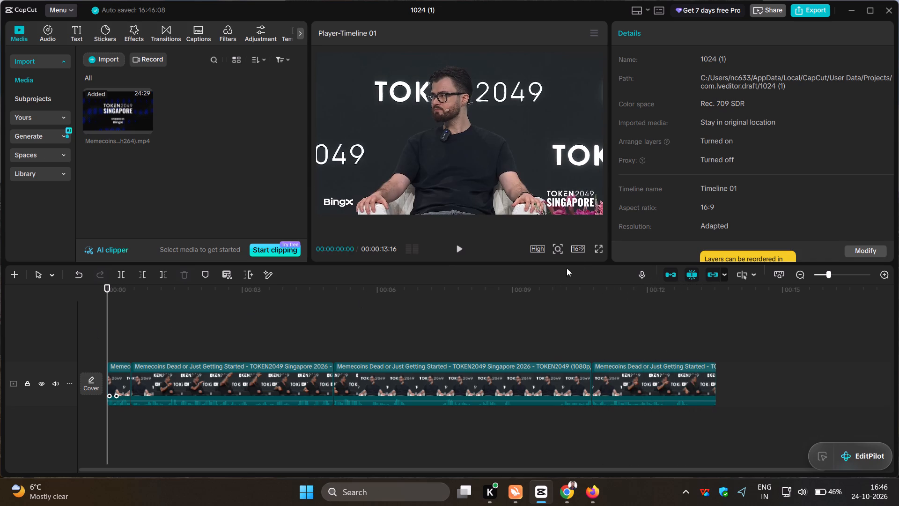
{"action": "left_click", "coordinate": [579, 250]}
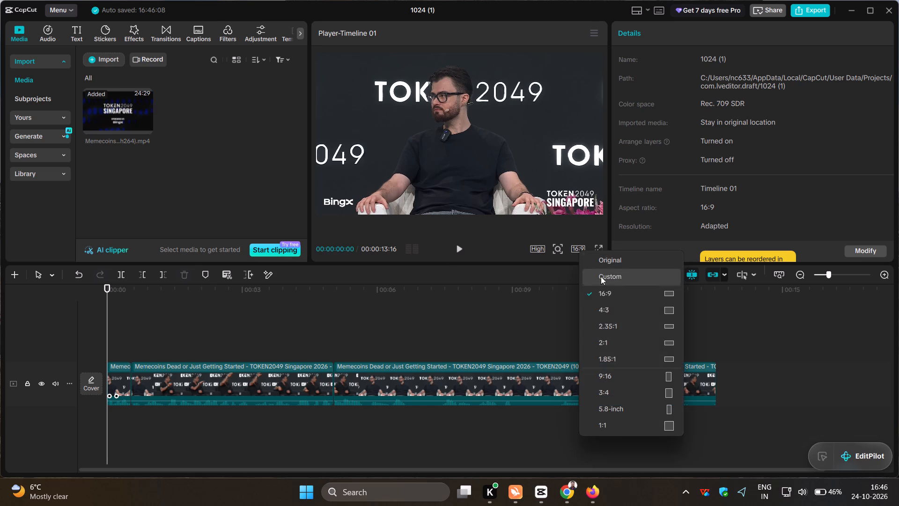
{"action": "left_click", "coordinate": [620, 374]}
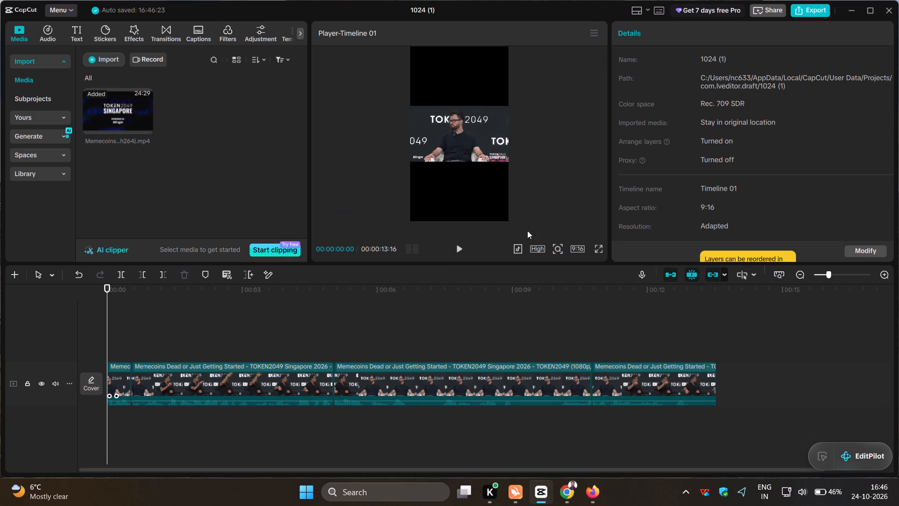
Enlarge the first segment to about 188%, keep it centred at position 0, 0, and check the framing in full screen.
{"action": "left_click", "coordinate": [123, 373]}
{"action": "left_click_drag", "start_coordinate": [407, 159], "coordinate": [406, 168]}
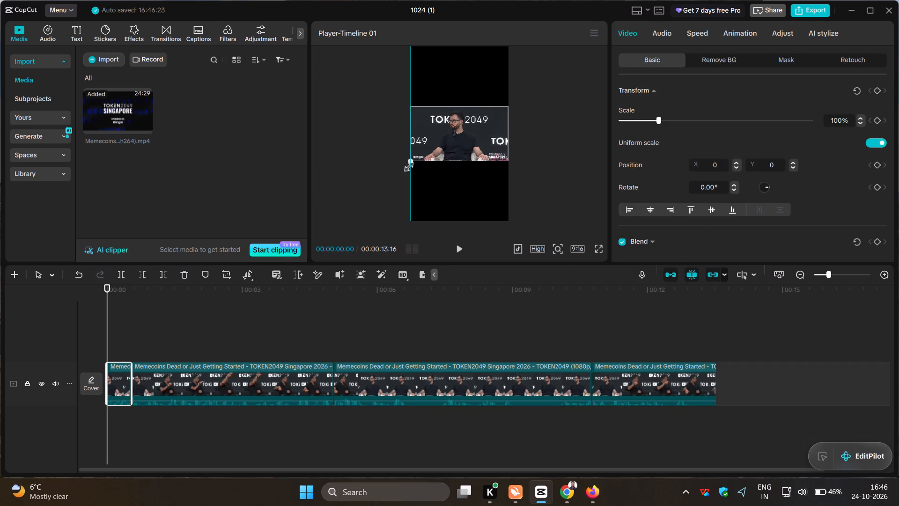
{"action": "left_click_drag", "start_coordinate": [406, 168], "coordinate": [354, 275]}
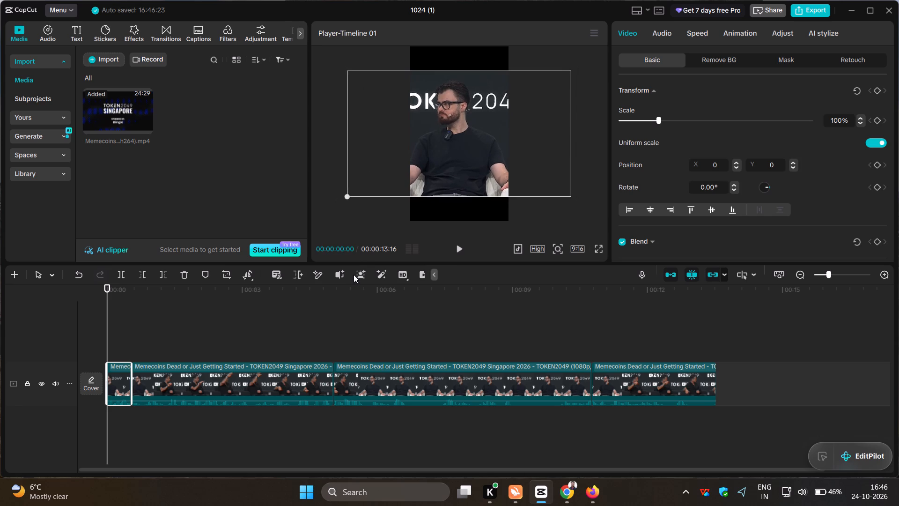
{"action": "left_click_drag", "start_coordinate": [354, 275], "coordinate": [371, 264]}
{"action": "left_click_drag", "start_coordinate": [448, 164], "coordinate": [444, 164]}
{"action": "left_click_drag", "start_coordinate": [557, 188], "coordinate": [541, 188]}
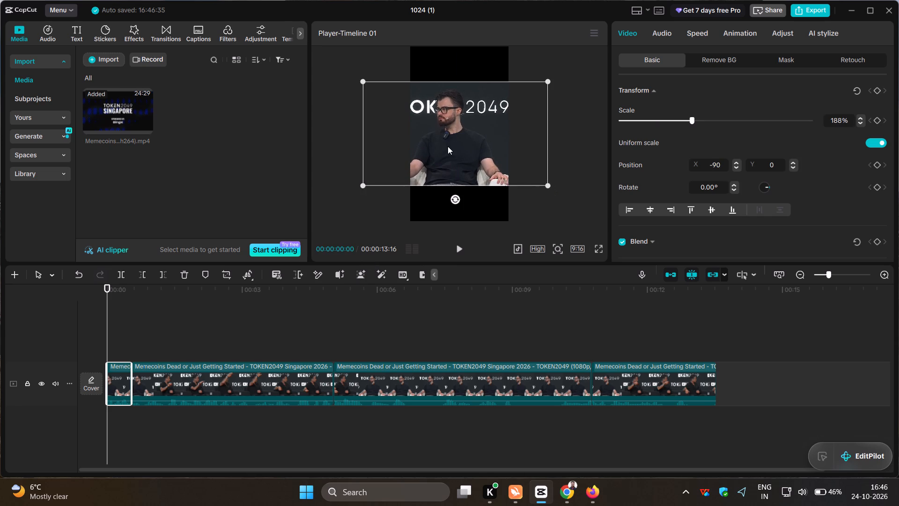
{"action": "left_click_drag", "start_coordinate": [448, 146], "coordinate": [453, 148]}
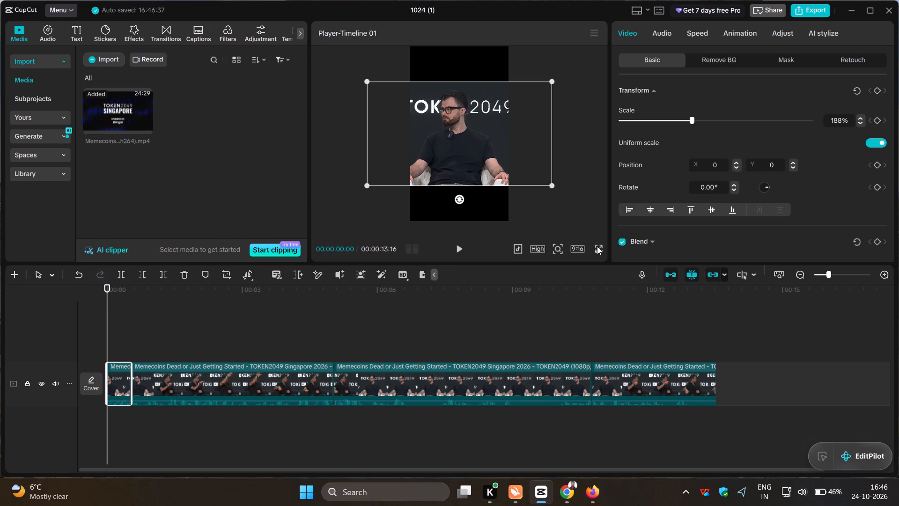
{"action": "left_click", "coordinate": [597, 246]}
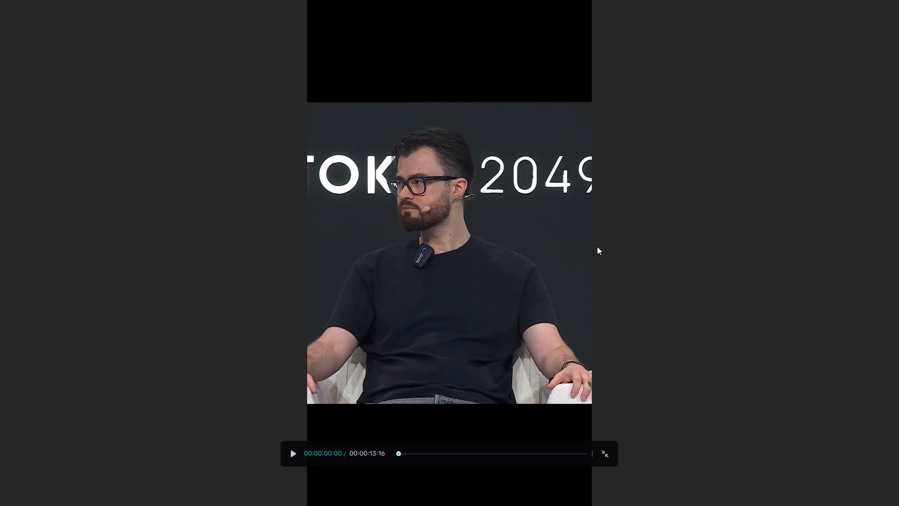
{"action": "left_click", "coordinate": [604, 449]}
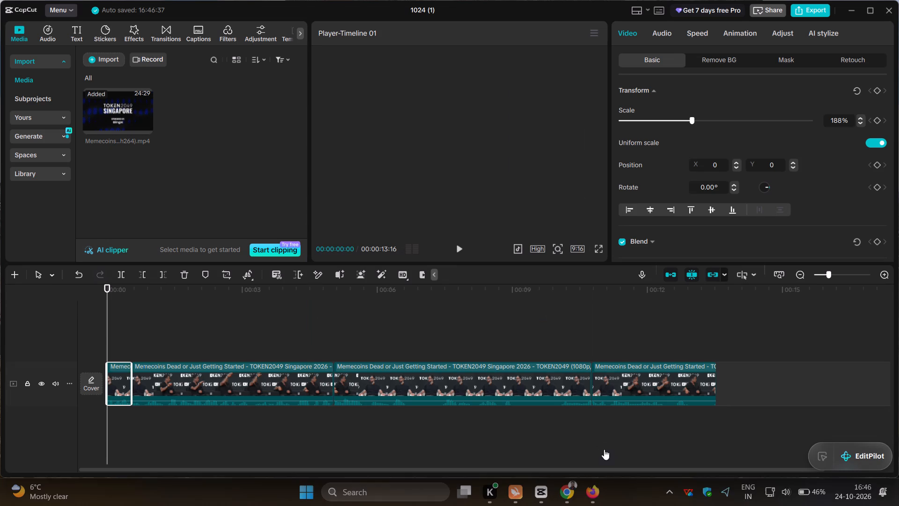
Enlarge the second segment to about 210% and shift it down to a Y position of about -135.
{"action": "left_click", "coordinate": [161, 339]}
{"action": "left_click", "coordinate": [165, 359]}
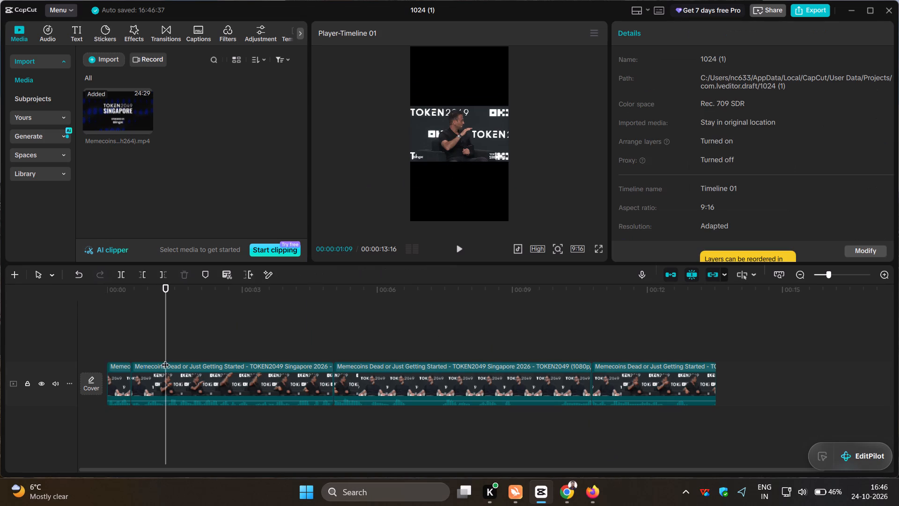
{"action": "left_click", "coordinate": [166, 372]}
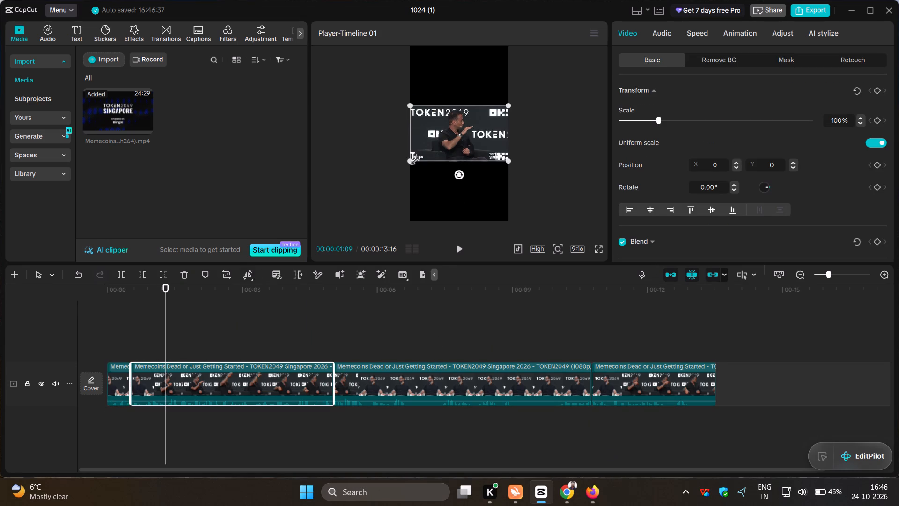
{"action": "left_click_drag", "start_coordinate": [413, 158], "coordinate": [343, 201]}
{"action": "left_click_drag", "start_coordinate": [456, 144], "coordinate": [453, 150]}
Scrub back and forth across the cut between the first and second segments to compare their framing.
{"action": "left_click", "coordinate": [162, 329]}
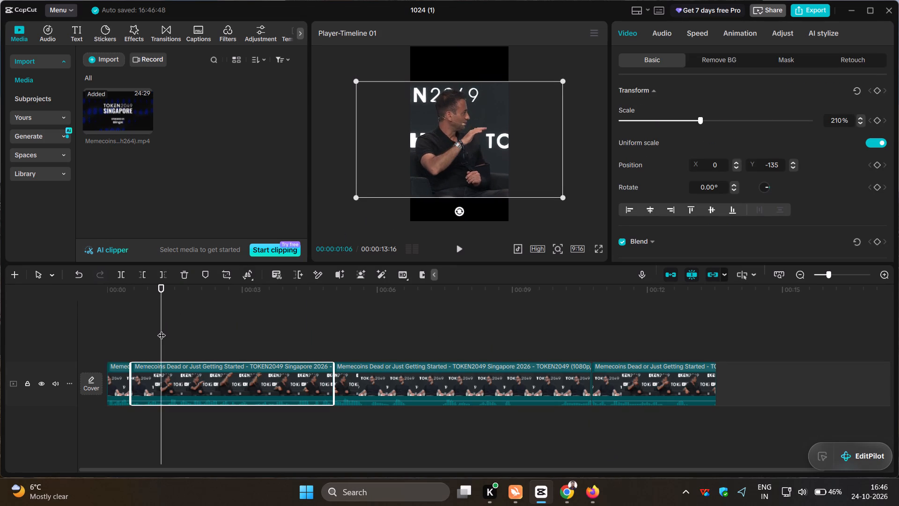
{"action": "left_click_drag", "start_coordinate": [162, 329], "coordinate": [123, 329]}
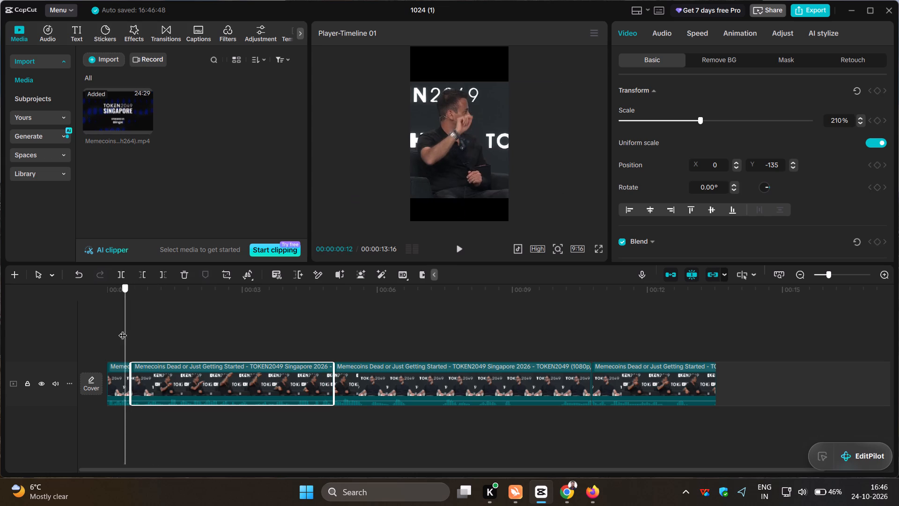
{"action": "left_click_drag", "start_coordinate": [123, 329], "coordinate": [125, 329]}
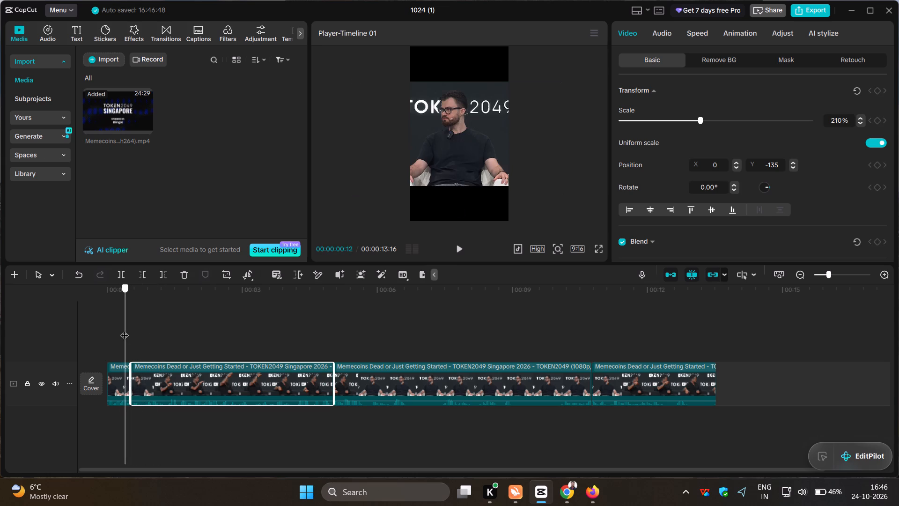
{"action": "left_click_drag", "start_coordinate": [125, 329], "coordinate": [129, 329]}
{"action": "left_click", "coordinate": [129, 329]}
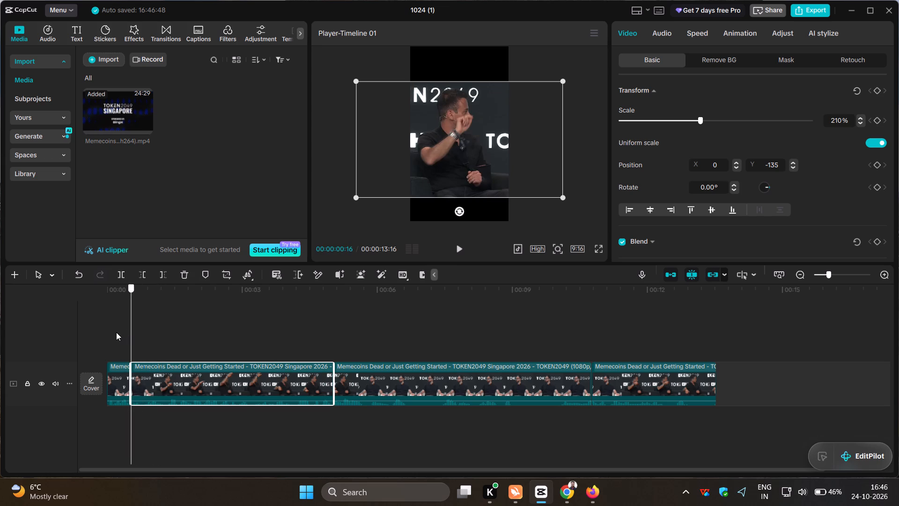
{"action": "left_click", "coordinate": [116, 332]}
{"action": "left_click_drag", "start_coordinate": [116, 332], "coordinate": [122, 334]}
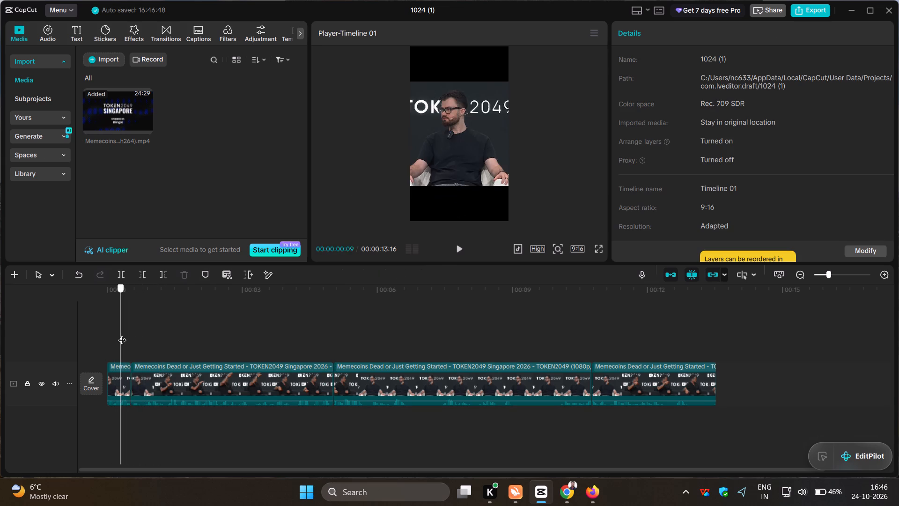
{"action": "left_click_drag", "start_coordinate": [122, 334], "coordinate": [127, 335]}
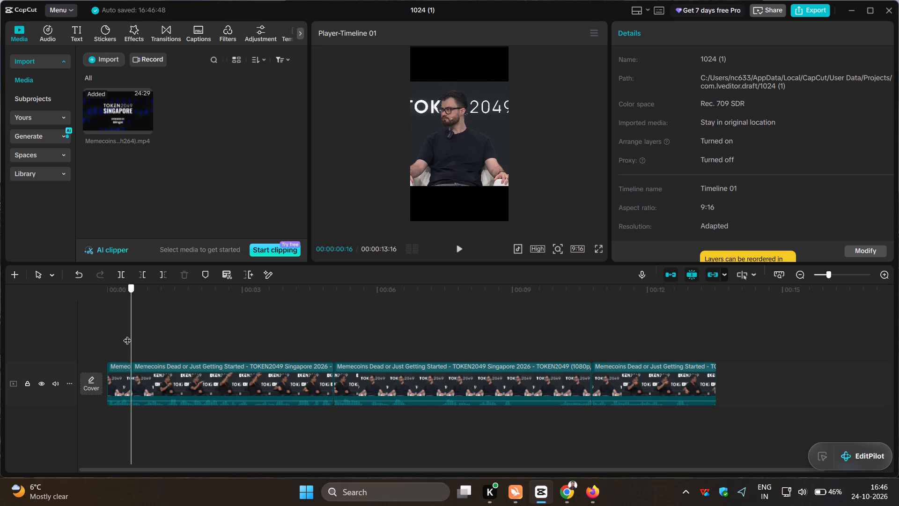
{"action": "left_click_drag", "start_coordinate": [127, 335], "coordinate": [126, 335]}
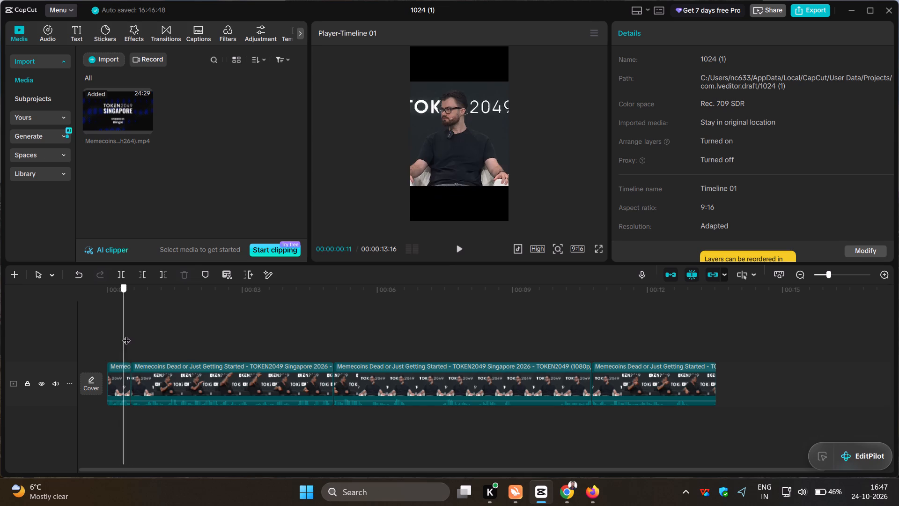
Enlarge the third segment, with the speaker in the white armchair, to about 190% and shift it to X position about 167.
{"action": "left_click_drag", "start_coordinate": [126, 335], "coordinate": [192, 347]}
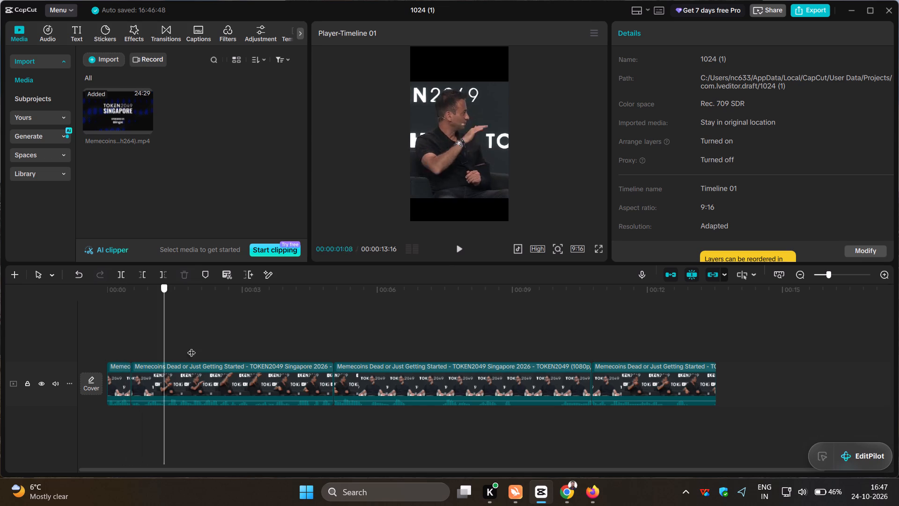
{"action": "left_click_drag", "start_coordinate": [192, 347], "coordinate": [330, 367]}
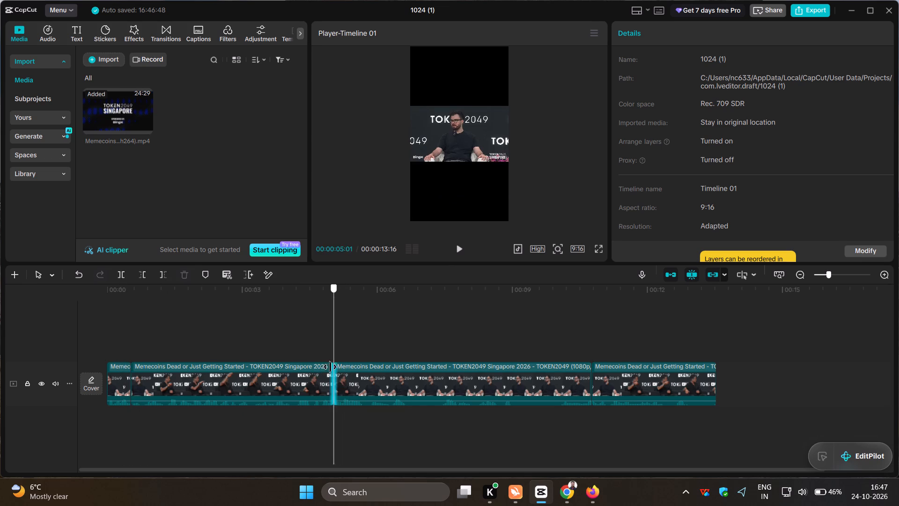
{"action": "left_click_drag", "start_coordinate": [330, 367], "coordinate": [363, 365]}
{"action": "left_click", "coordinate": [367, 371]}
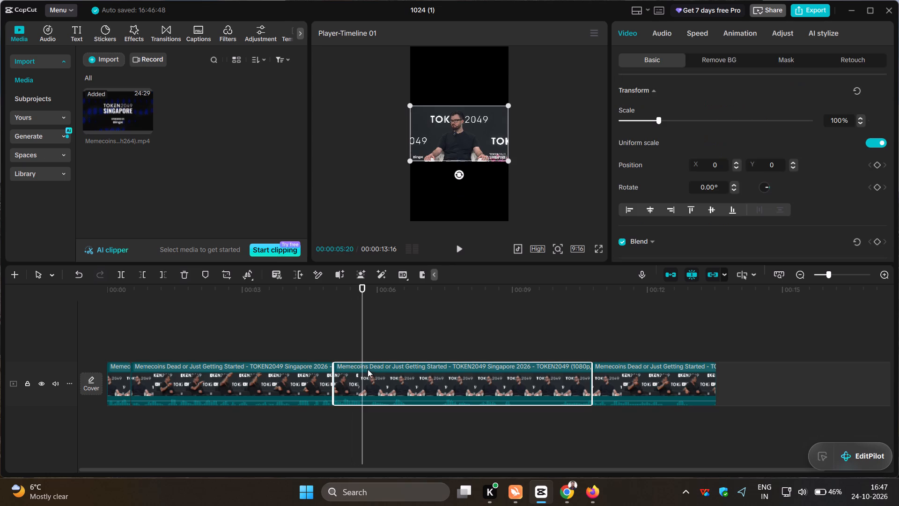
{"action": "left_click_drag", "start_coordinate": [406, 161], "coordinate": [350, 209]}
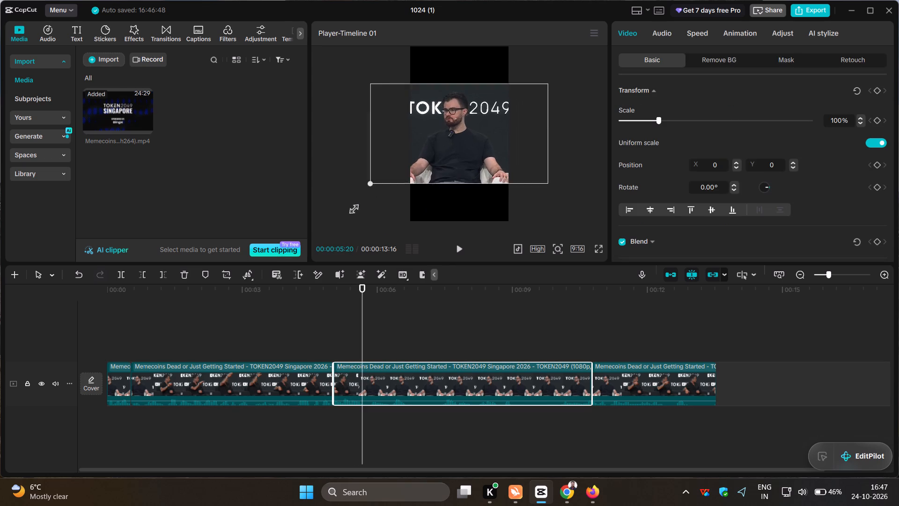
{"action": "left_click_drag", "start_coordinate": [350, 209], "coordinate": [343, 220]}
{"action": "left_click_drag", "start_coordinate": [466, 177], "coordinate": [473, 179]}
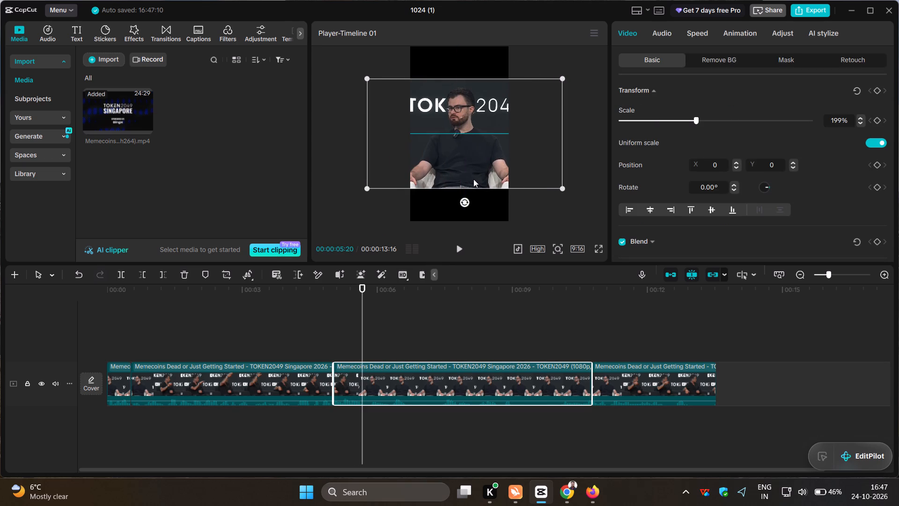
{"action": "left_click_drag", "start_coordinate": [473, 179], "coordinate": [474, 179]}
{"action": "left_click_drag", "start_coordinate": [560, 186], "coordinate": [552, 186]}
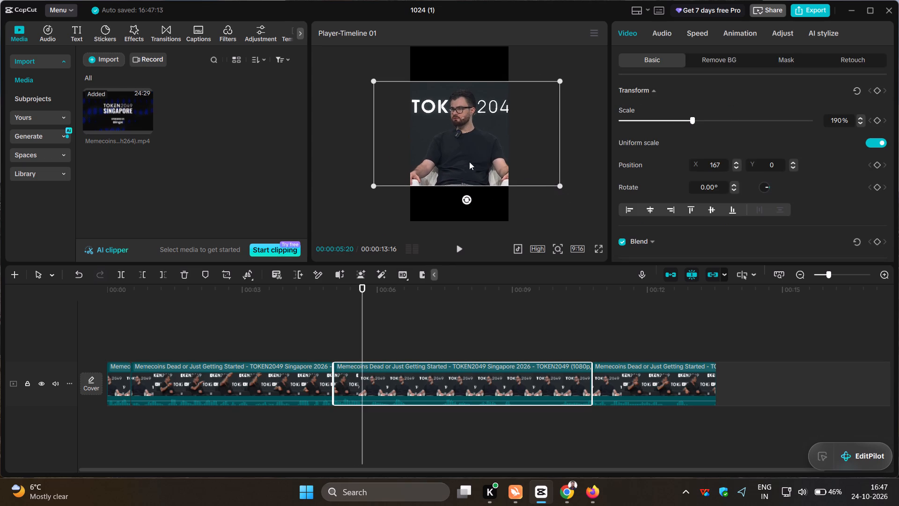
{"action": "left_click_drag", "start_coordinate": [458, 160], "coordinate": [447, 160]}
{"action": "left_click_drag", "start_coordinate": [456, 167], "coordinate": [449, 167]}
{"action": "left_click_drag", "start_coordinate": [449, 167], "coordinate": [446, 167]}
Compare the framing across the cut between the second and third segments, and check the third segment toward its end.
{"action": "left_click", "coordinate": [318, 335]}
{"action": "left_click_drag", "start_coordinate": [318, 335], "coordinate": [328, 342]}
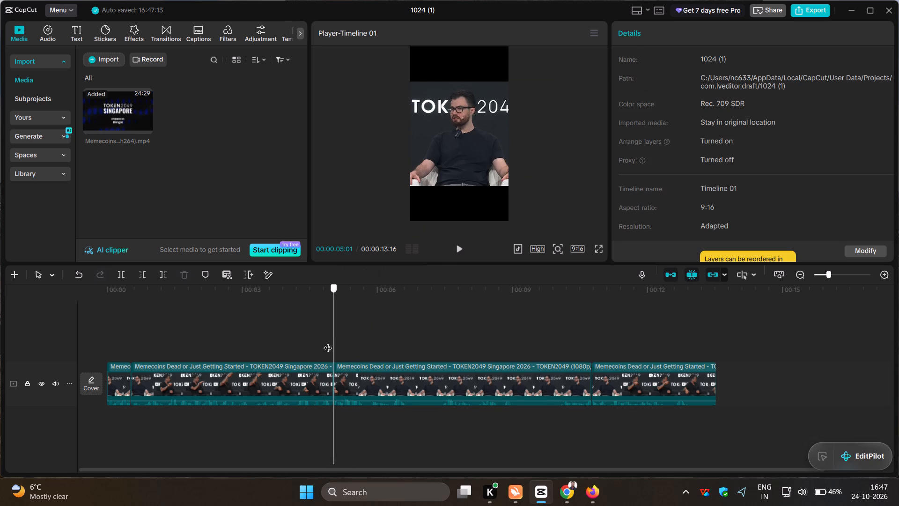
{"action": "left_click_drag", "start_coordinate": [328, 342], "coordinate": [314, 342]}
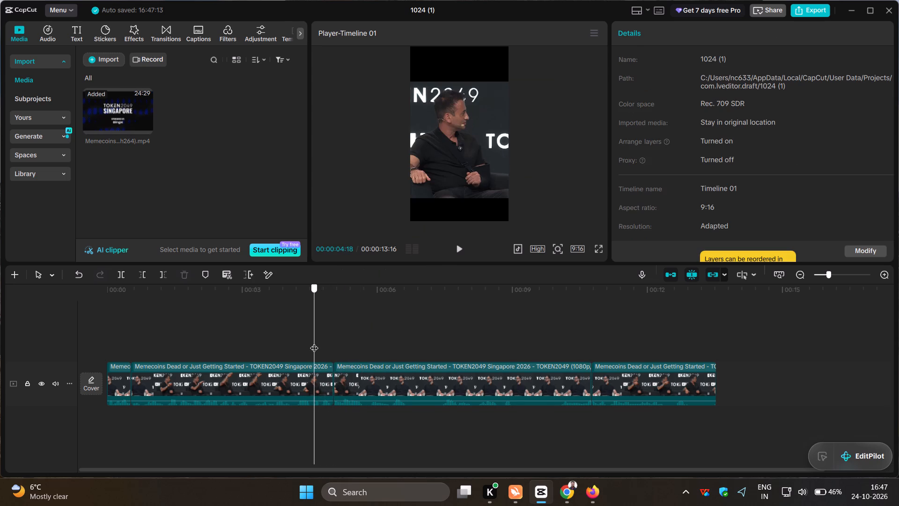
{"action": "left_click_drag", "start_coordinate": [314, 342], "coordinate": [315, 342]}
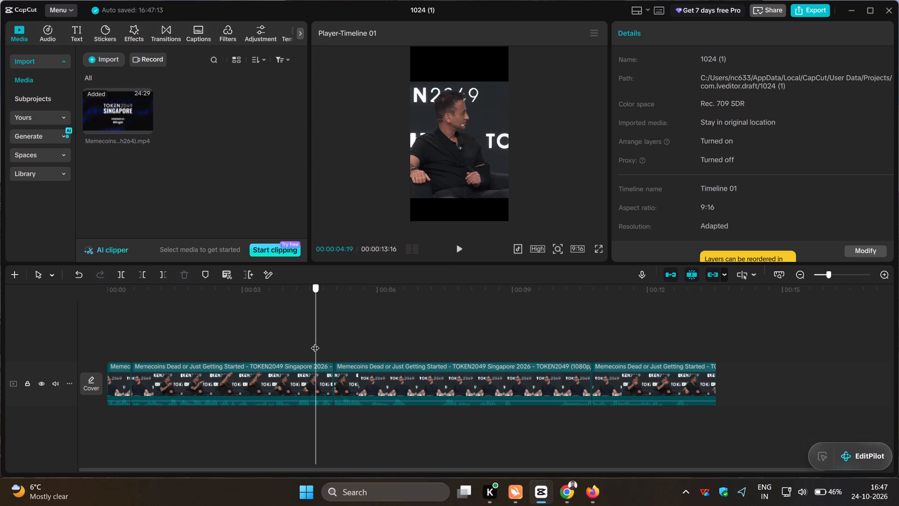
{"action": "left_click_drag", "start_coordinate": [315, 342], "coordinate": [321, 342]}
{"action": "left_click_drag", "start_coordinate": [321, 342], "coordinate": [528, 358]}
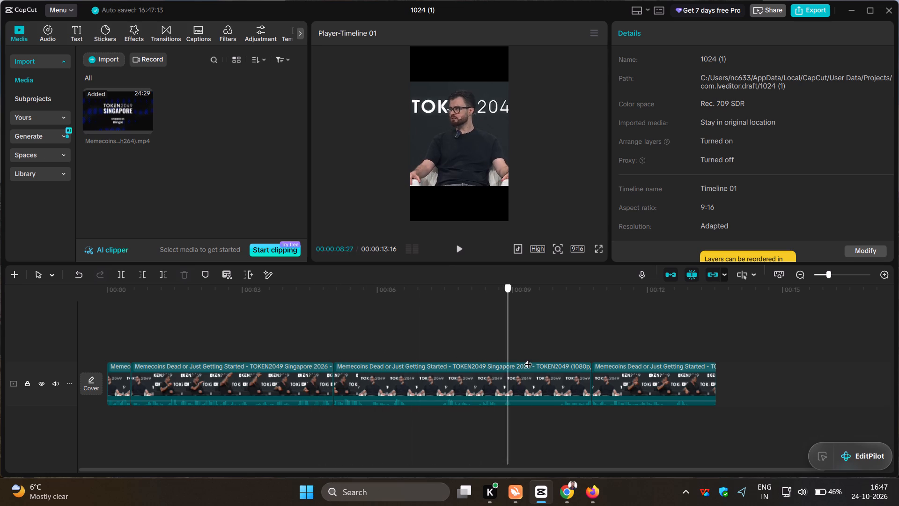
{"action": "left_click_drag", "start_coordinate": [528, 358], "coordinate": [569, 360]}
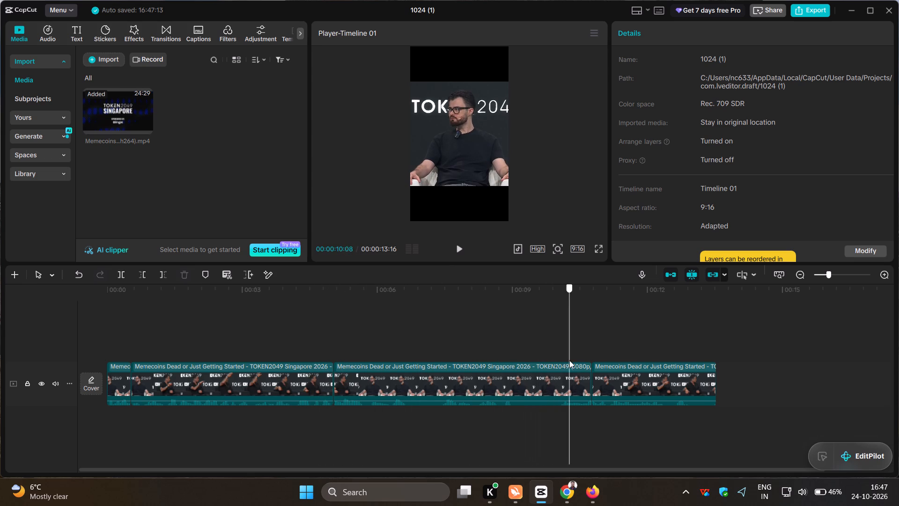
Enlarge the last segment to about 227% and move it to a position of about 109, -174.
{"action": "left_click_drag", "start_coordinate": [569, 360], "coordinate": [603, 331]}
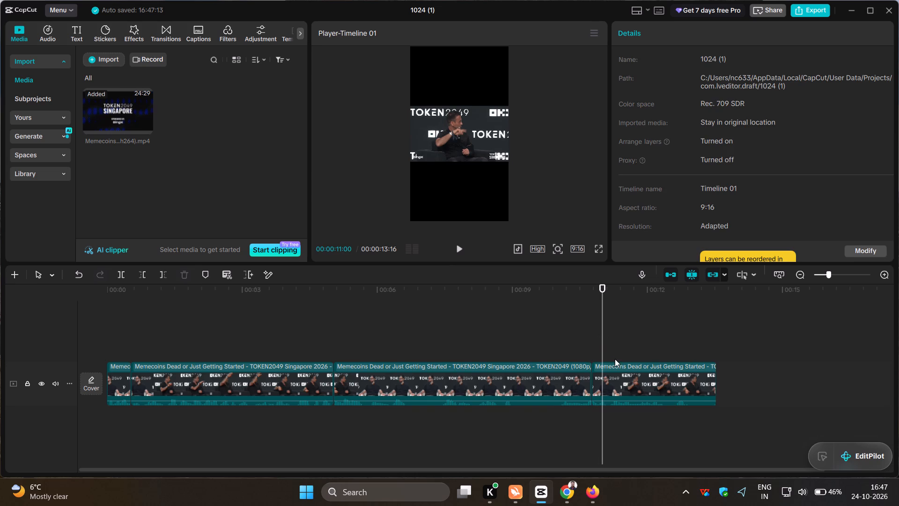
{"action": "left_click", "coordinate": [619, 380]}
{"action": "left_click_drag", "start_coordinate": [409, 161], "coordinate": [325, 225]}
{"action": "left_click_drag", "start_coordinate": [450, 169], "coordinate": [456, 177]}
Compare the last segment's framing with the third segment at their cut and with the second segment's sofa shot.
{"action": "left_click", "coordinate": [562, 329]}
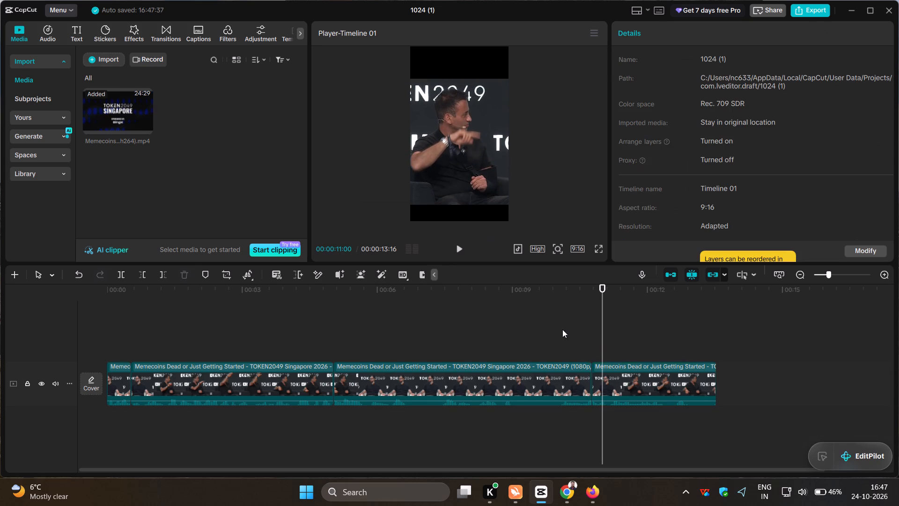
{"action": "left_click_drag", "start_coordinate": [562, 330], "coordinate": [596, 339]}
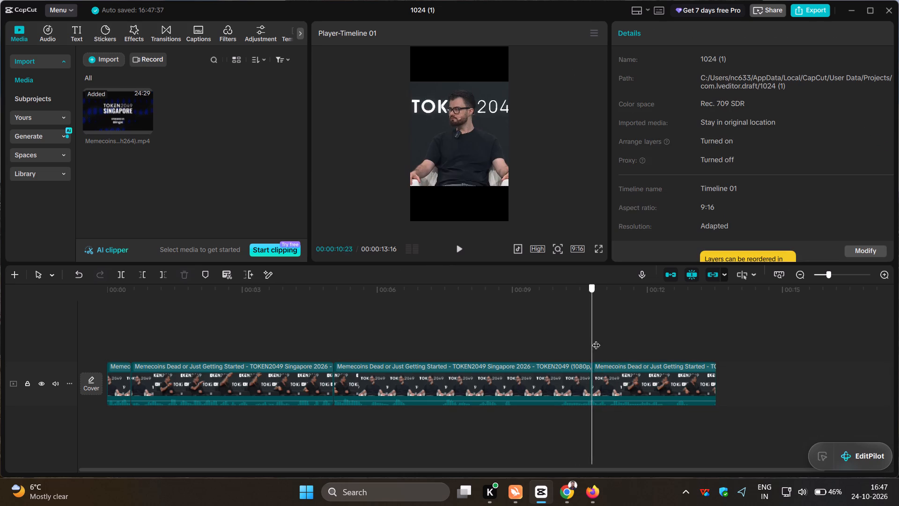
{"action": "left_click_drag", "start_coordinate": [596, 339], "coordinate": [594, 341]}
{"action": "left_click_drag", "start_coordinate": [594, 341], "coordinate": [590, 341]}
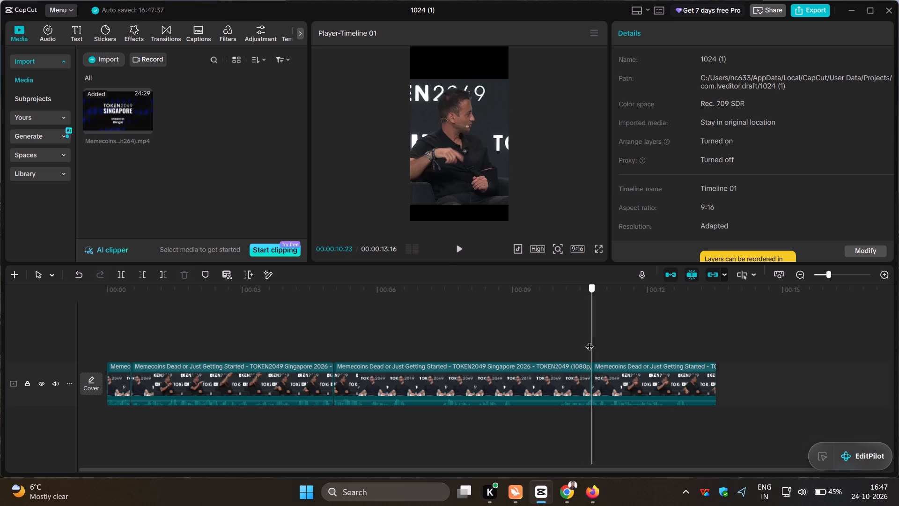
{"action": "left_click_drag", "start_coordinate": [590, 341], "coordinate": [609, 342]}
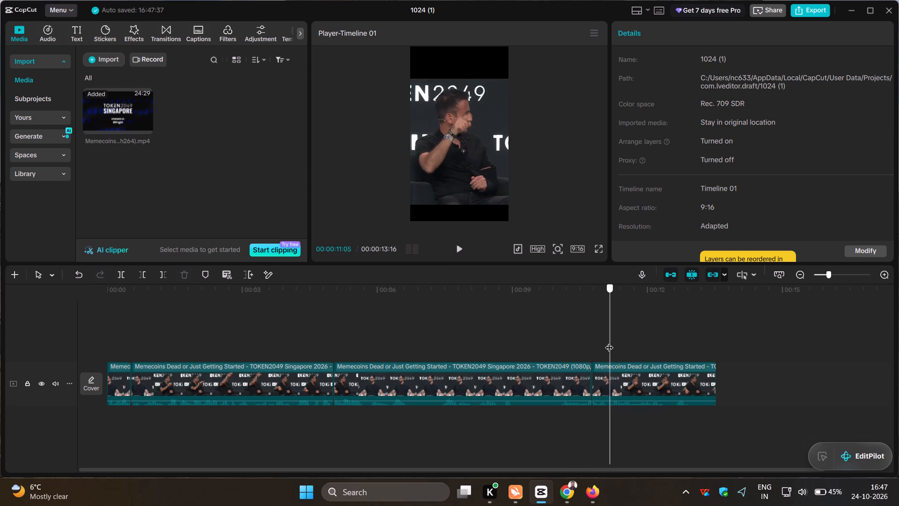
{"action": "left_click_drag", "start_coordinate": [609, 342], "coordinate": [197, 394]}
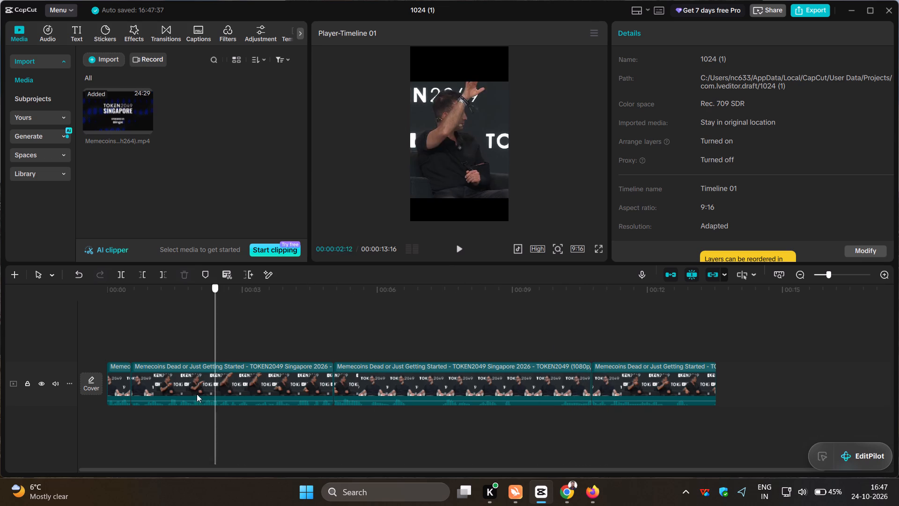
{"action": "left_click_drag", "start_coordinate": [197, 394], "coordinate": [534, 401]}
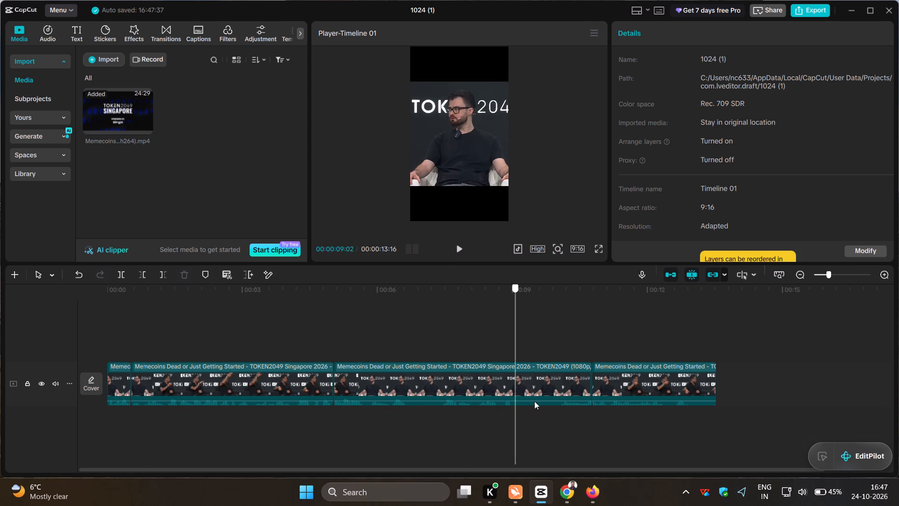
{"action": "left_click_drag", "start_coordinate": [534, 401], "coordinate": [580, 395]}
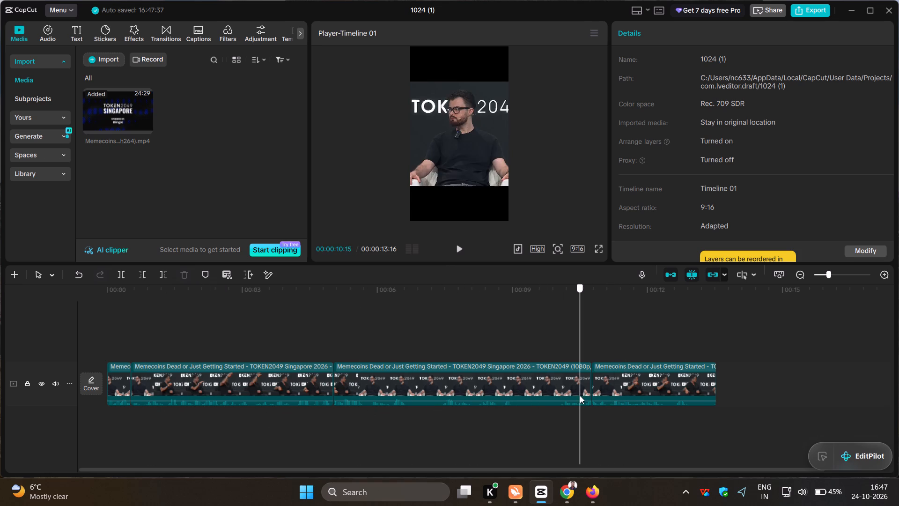
{"action": "left_click_drag", "start_coordinate": [580, 395], "coordinate": [627, 402]}
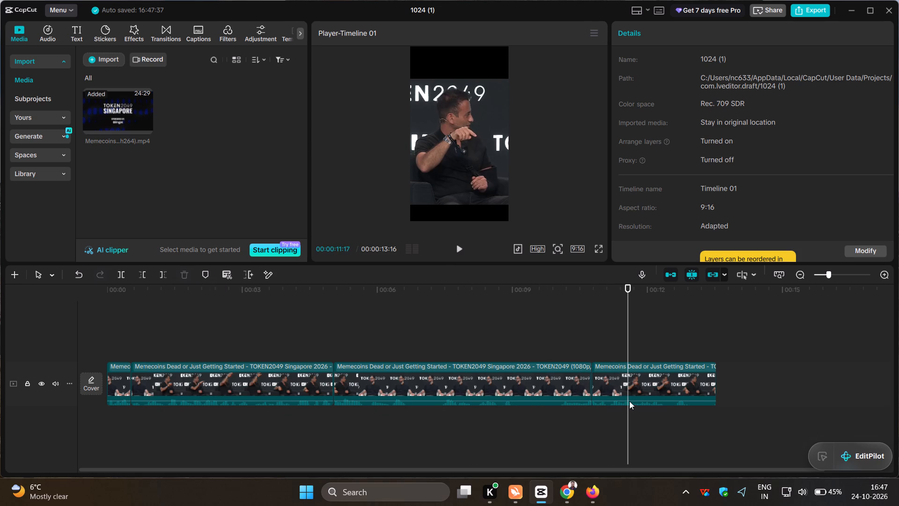
Reduce the last segment's scale to about 204% and centre it at position 0, 0.
{"action": "left_click", "coordinate": [457, 173]}
{"action": "left_click_drag", "start_coordinate": [576, 206], "coordinate": [569, 206]}
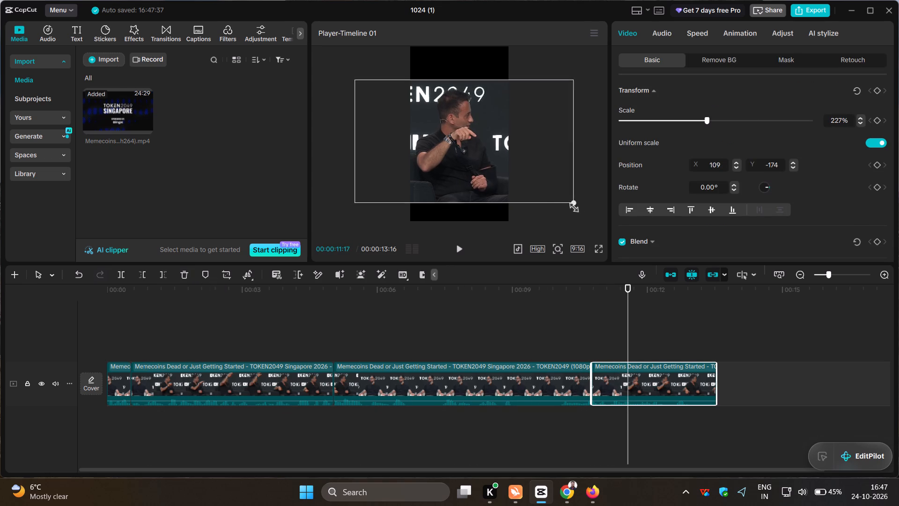
{"action": "left_click_drag", "start_coordinate": [569, 206], "coordinate": [553, 206]}
{"action": "left_click_drag", "start_coordinate": [460, 172], "coordinate": [462, 161]}
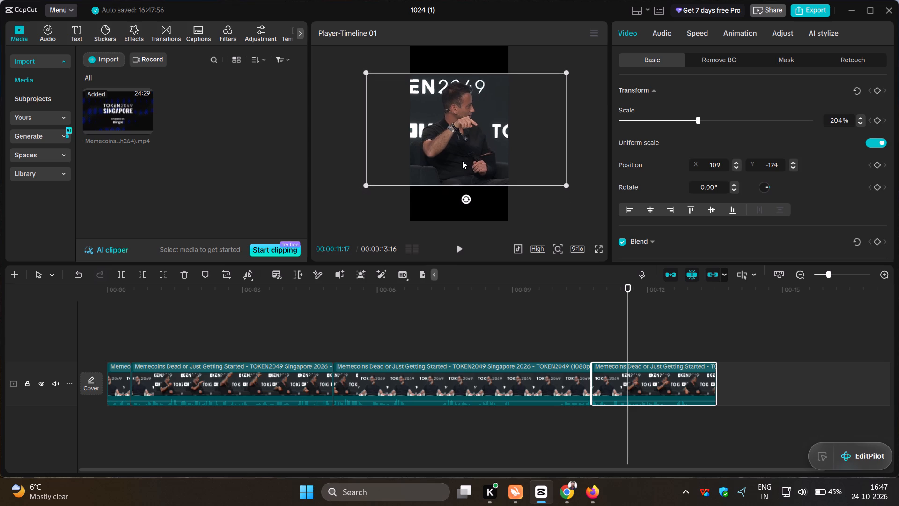
{"action": "left_click_drag", "start_coordinate": [462, 161], "coordinate": [457, 166]}
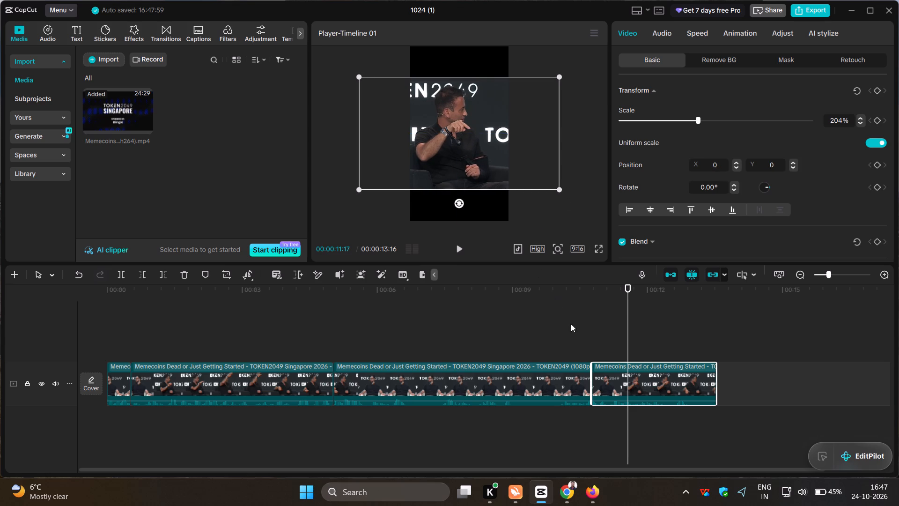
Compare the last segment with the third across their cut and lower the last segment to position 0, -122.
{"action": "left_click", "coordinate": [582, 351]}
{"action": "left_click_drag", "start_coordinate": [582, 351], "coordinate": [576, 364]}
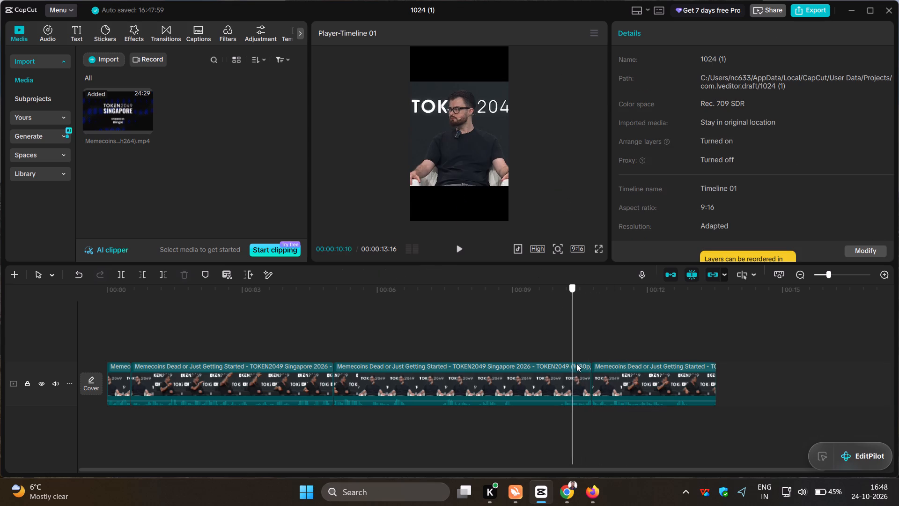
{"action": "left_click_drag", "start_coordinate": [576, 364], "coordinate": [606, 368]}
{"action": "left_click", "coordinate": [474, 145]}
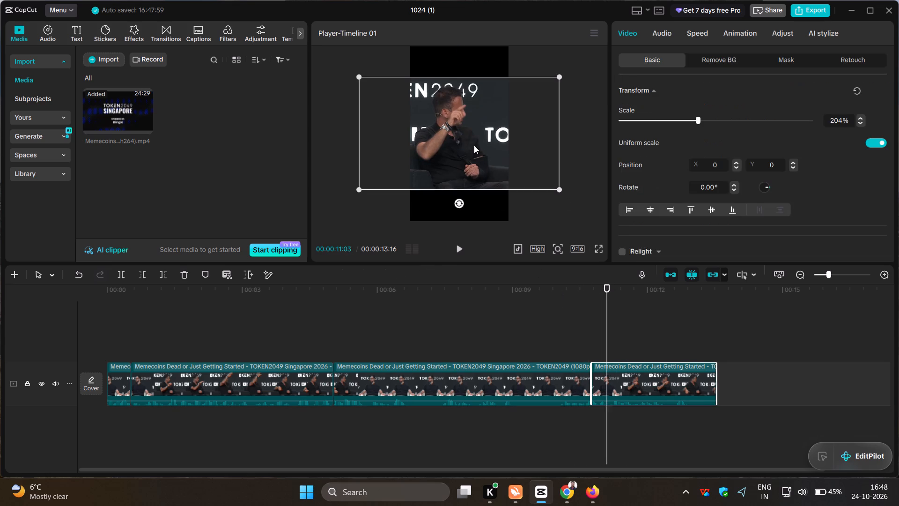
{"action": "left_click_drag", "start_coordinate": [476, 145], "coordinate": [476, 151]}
Compare the last segment's framing with the third segment and shift it to a position of about -71, 0.
{"action": "left_click", "coordinate": [585, 339]}
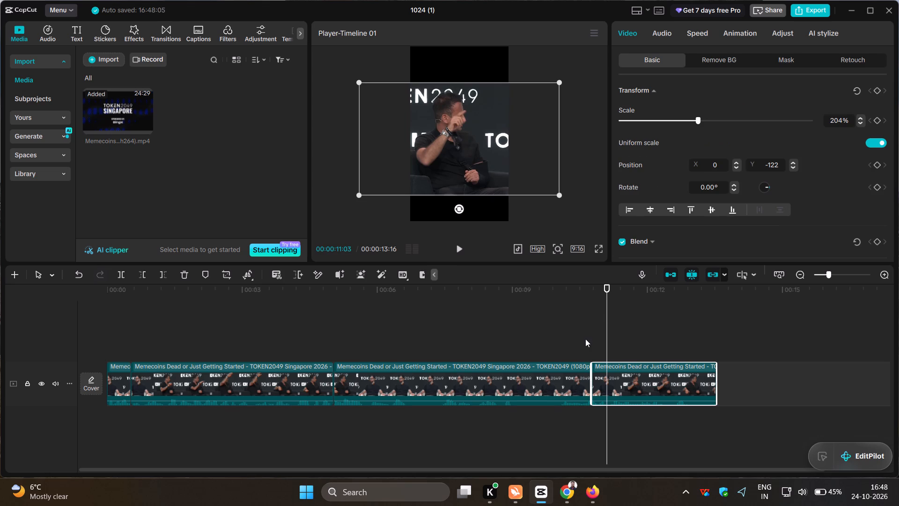
{"action": "left_click_drag", "start_coordinate": [585, 339], "coordinate": [575, 353]}
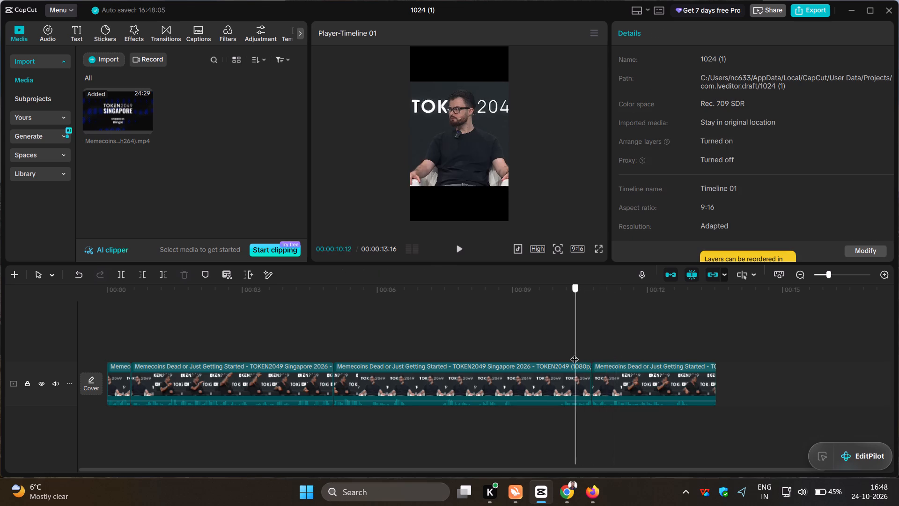
{"action": "left_click_drag", "start_coordinate": [575, 353], "coordinate": [626, 358]}
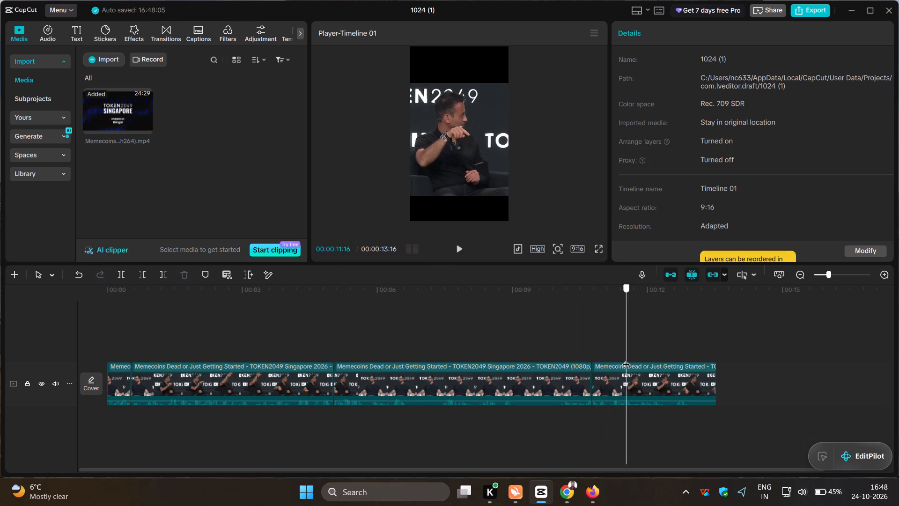
{"action": "left_click_drag", "start_coordinate": [626, 358], "coordinate": [619, 359]}
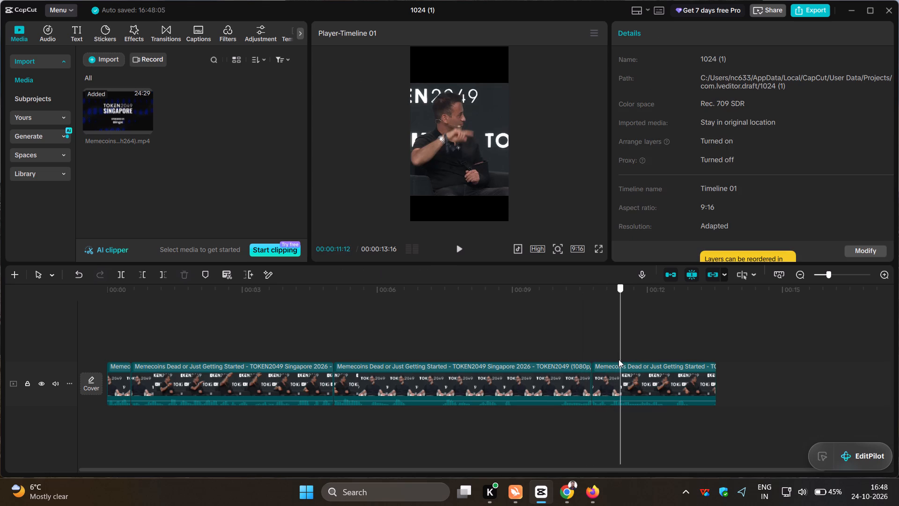
{"action": "left_click_drag", "start_coordinate": [619, 359], "coordinate": [627, 362]}
{"action": "double_click", "coordinate": [482, 174]}
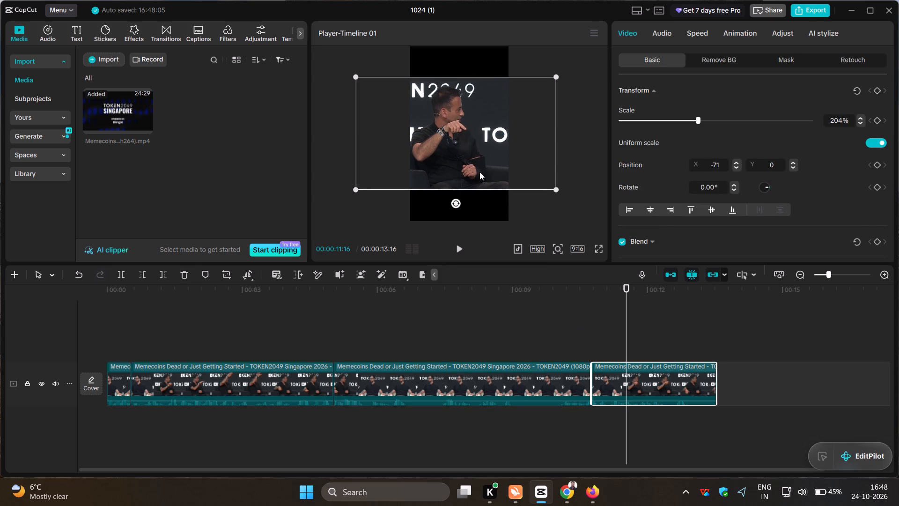
Compare the framing with the second and third segments, and lower the last segment below vertical centre, slightly left of horizontal centre.
{"action": "left_click", "coordinate": [593, 335]}
{"action": "left_click_drag", "start_coordinate": [593, 335], "coordinate": [607, 351]}
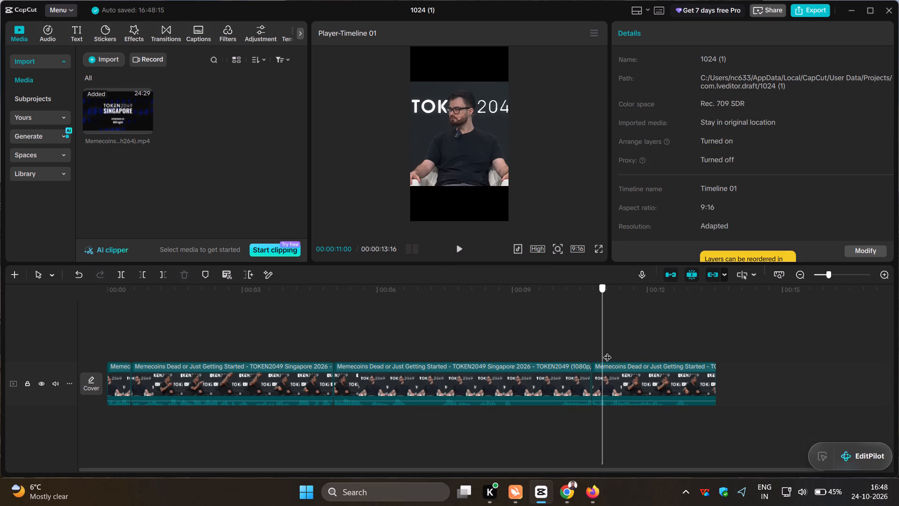
{"action": "left_click_drag", "start_coordinate": [607, 351], "coordinate": [185, 350]}
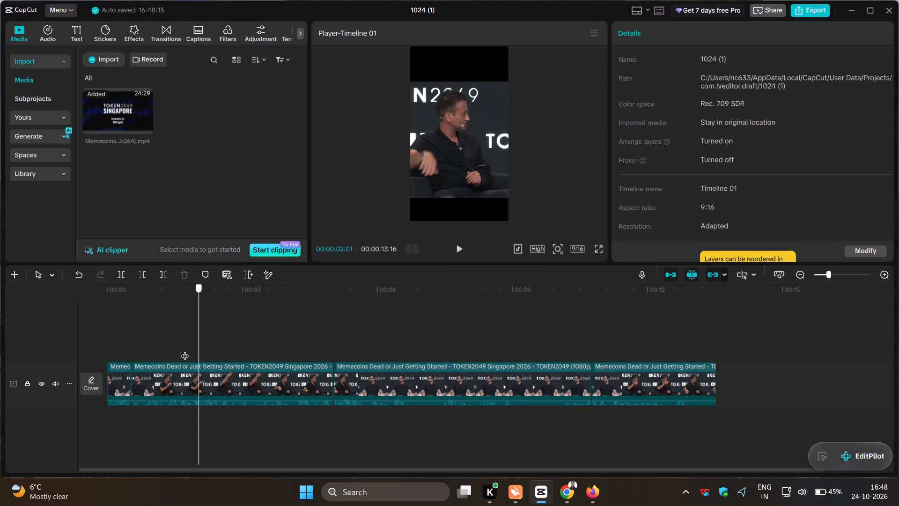
{"action": "left_click_drag", "start_coordinate": [185, 350], "coordinate": [575, 365]}
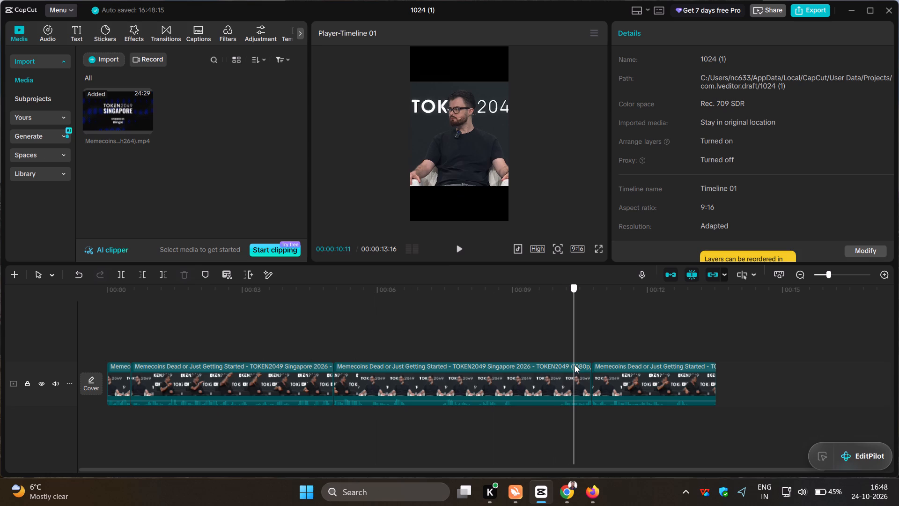
{"action": "left_click_drag", "start_coordinate": [575, 365], "coordinate": [578, 372]}
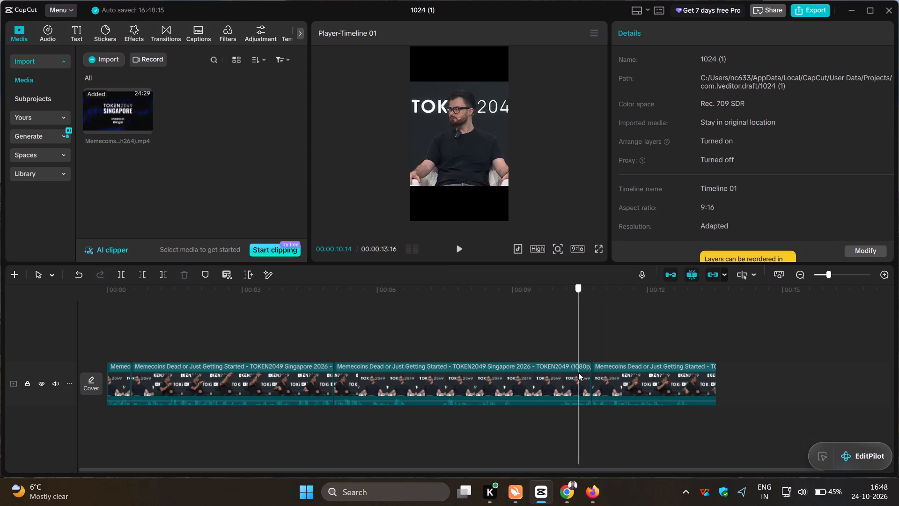
{"action": "left_click_drag", "start_coordinate": [578, 372], "coordinate": [616, 375]}
{"action": "left_click", "coordinate": [469, 141]}
{"action": "left_click_drag", "start_coordinate": [469, 141], "coordinate": [470, 147]}
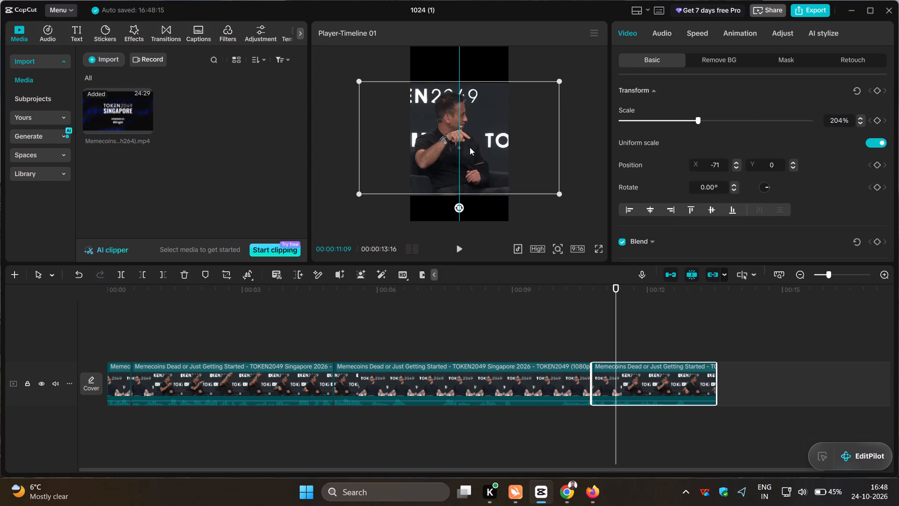
{"action": "left_click_drag", "start_coordinate": [470, 147], "coordinate": [469, 147]}
Check the last segment's framing from its cut with the third segment to the clip's end, including in full-screen preview.
{"action": "left_click", "coordinate": [584, 310]}
{"action": "left_click_drag", "start_coordinate": [584, 310], "coordinate": [577, 321]}
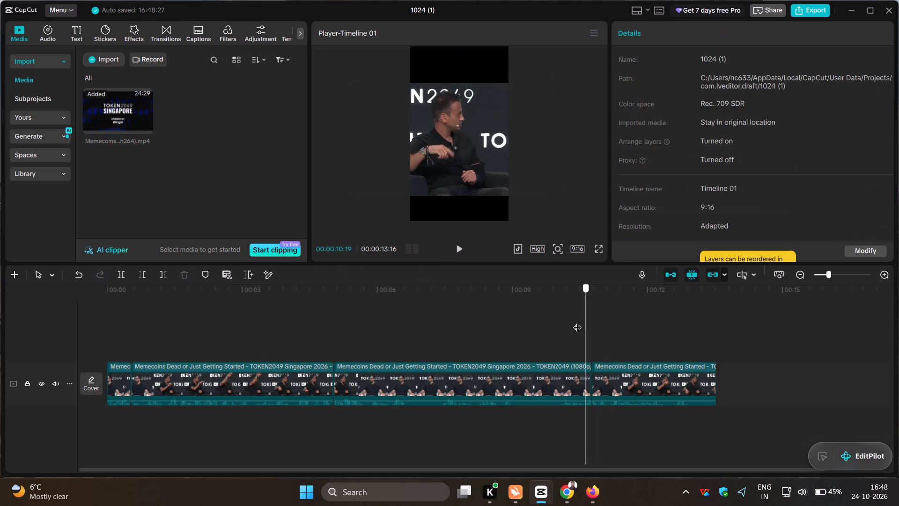
{"action": "left_click_drag", "start_coordinate": [577, 321], "coordinate": [603, 341]}
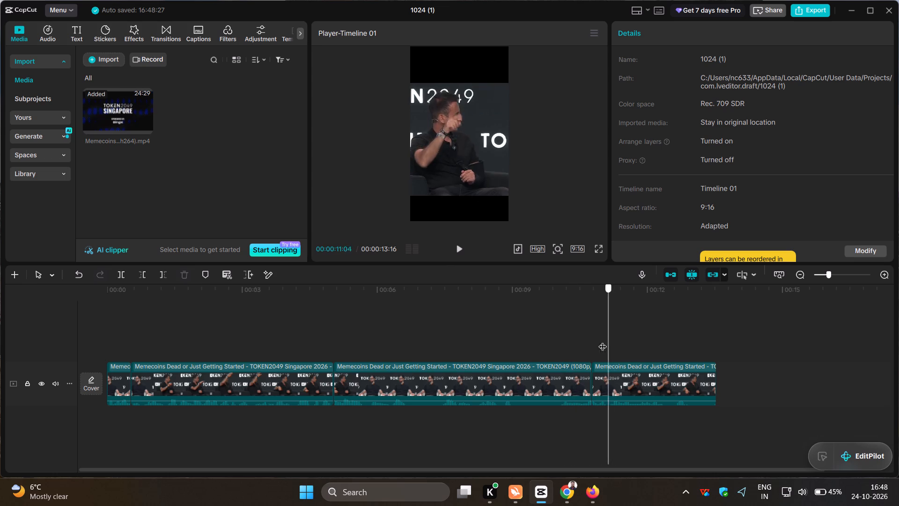
{"action": "left_click_drag", "start_coordinate": [603, 341], "coordinate": [736, 350]}
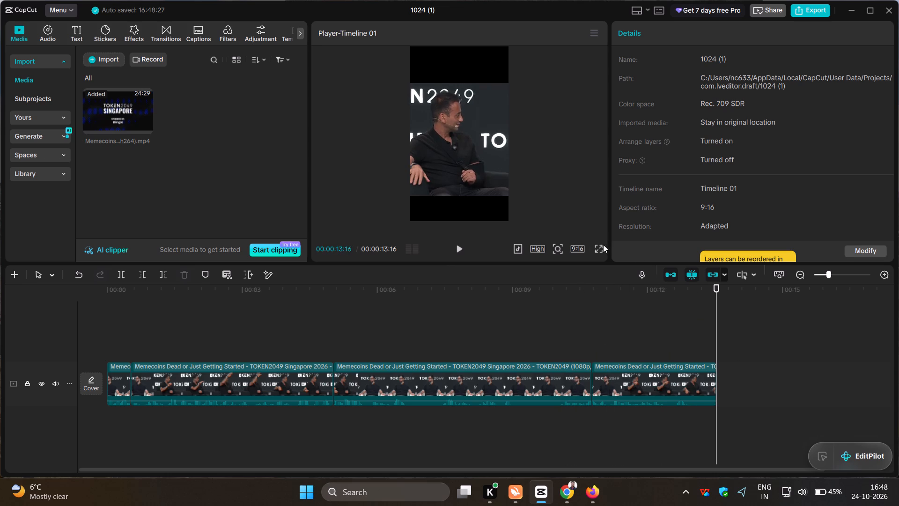
{"action": "left_click", "coordinate": [602, 247]}
{"action": "left_click", "coordinate": [290, 454]}
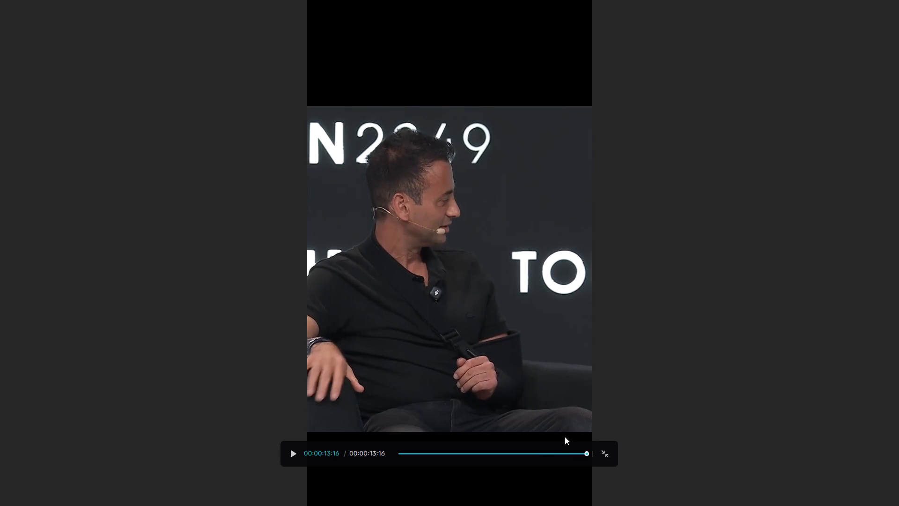
{"action": "left_click", "coordinate": [607, 454]}
Add three default text layers at the start of the timeline.
{"action": "left_click", "coordinate": [217, 316]}
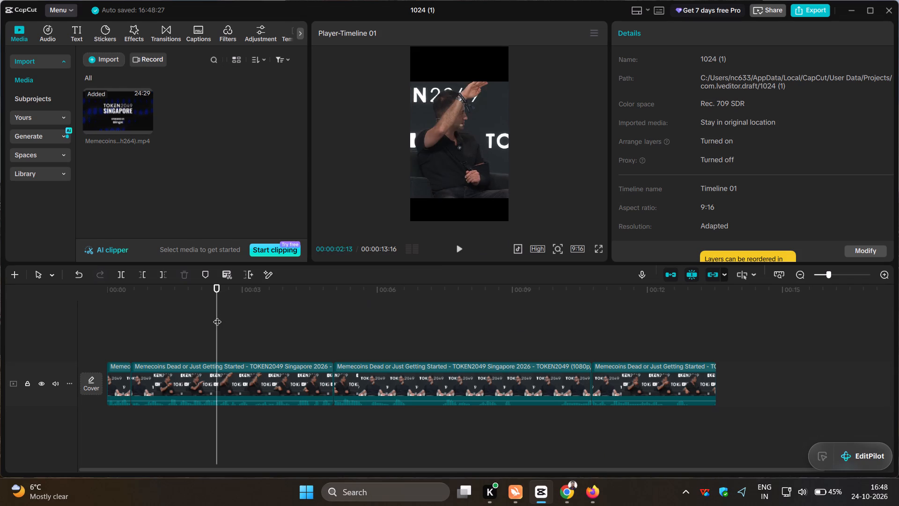
{"action": "left_click_drag", "start_coordinate": [217, 316], "coordinate": [54, 314]}
{"action": "left_click", "coordinate": [81, 27]}
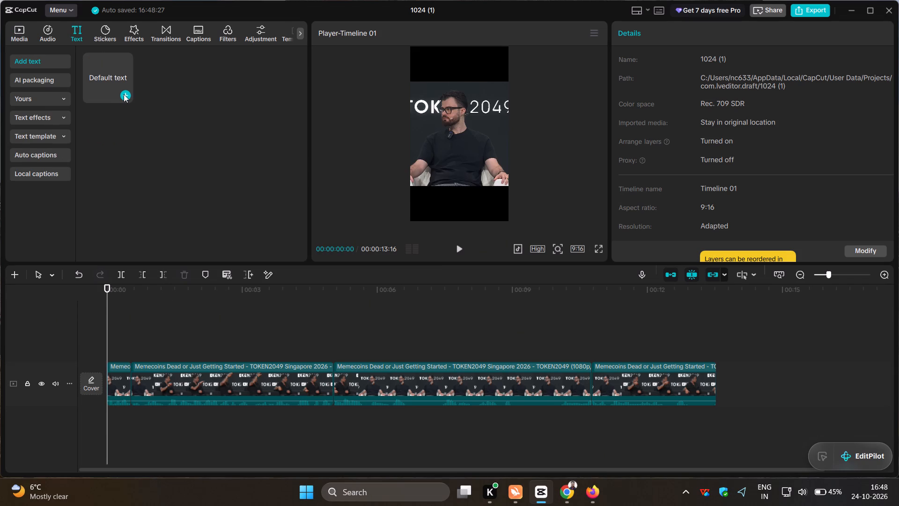
{"action": "left_click", "coordinate": [124, 94]}
{"action": "left_click", "coordinate": [124, 94]}
{"action": "left_click", "coordinate": [124, 94]}
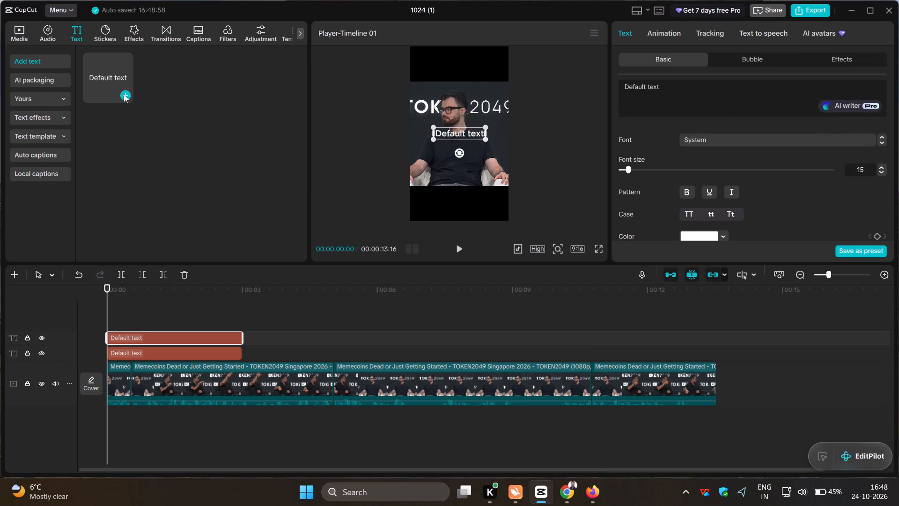
Extend all three text layers to the end of the clip at 00:00:13:16.
{"action": "left_click_drag", "start_coordinate": [243, 337], "coordinate": [288, 336]}
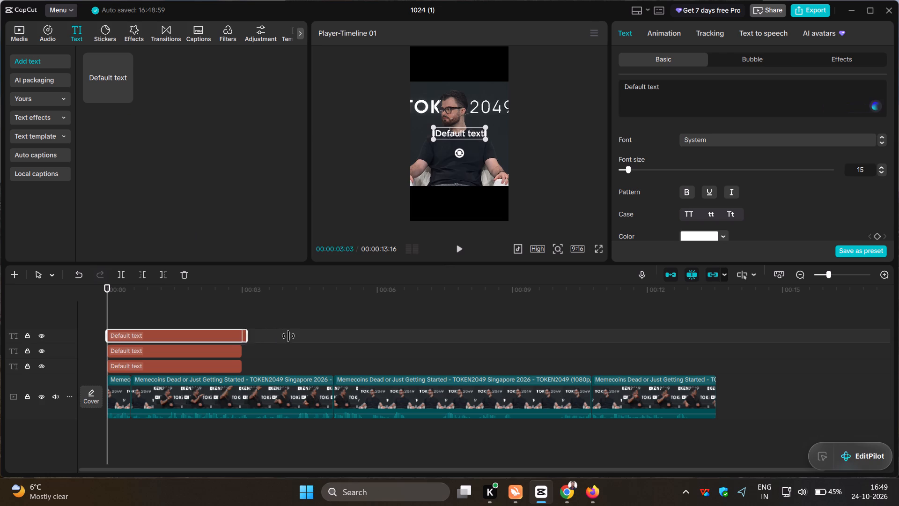
{"action": "left_click_drag", "start_coordinate": [288, 336], "coordinate": [714, 357]}
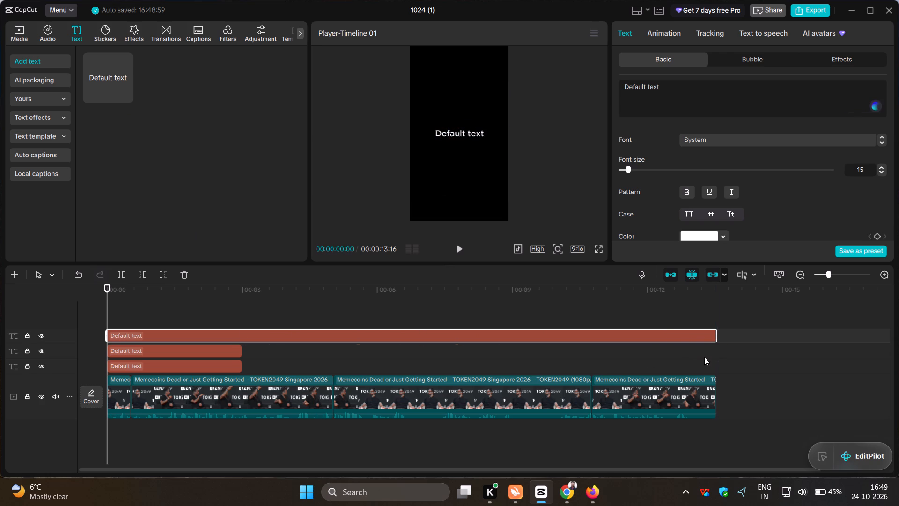
{"action": "left_click", "coordinate": [215, 347]}
{"action": "left_click_drag", "start_coordinate": [243, 354], "coordinate": [380, 353]}
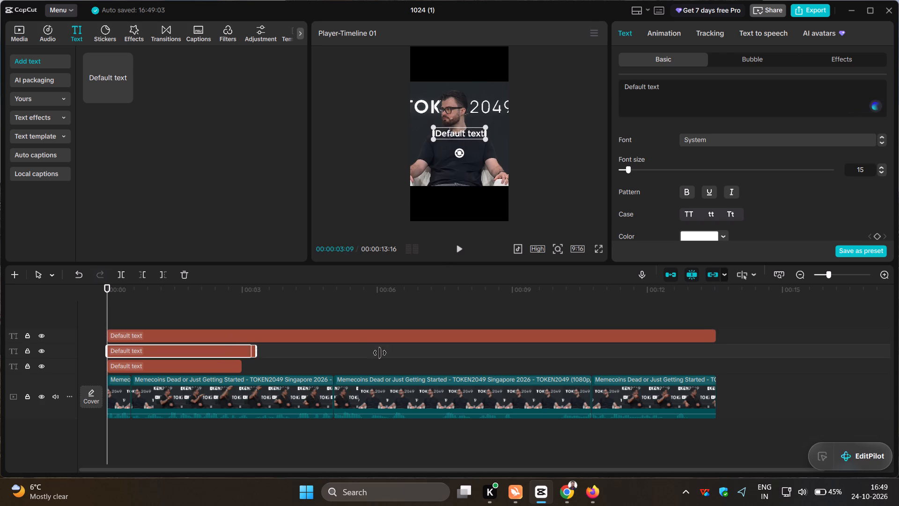
{"action": "left_click_drag", "start_coordinate": [380, 353], "coordinate": [712, 354]}
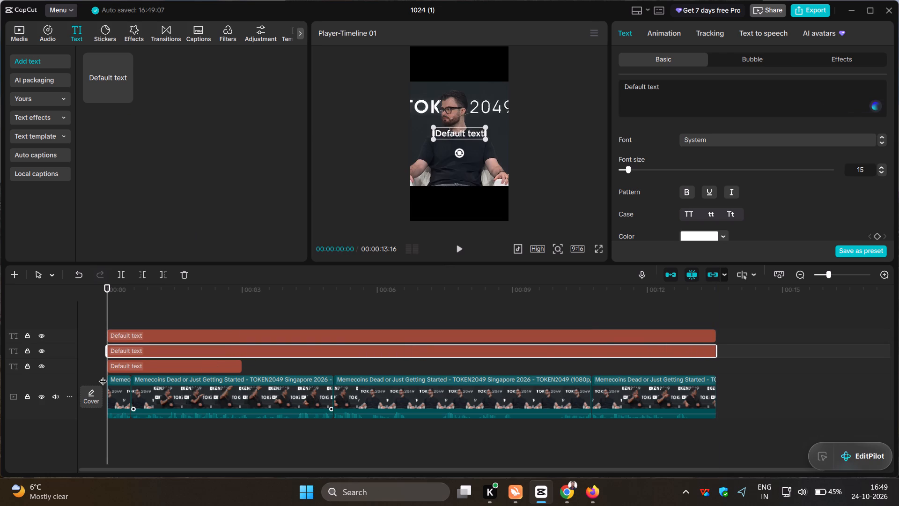
{"action": "left_click", "coordinate": [146, 361]}
{"action": "left_click", "coordinate": [179, 372]}
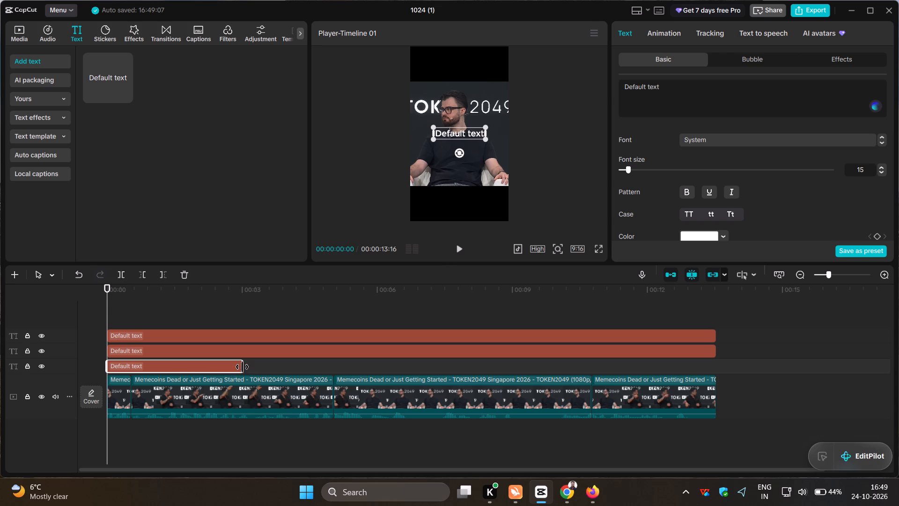
{"action": "left_click_drag", "start_coordinate": [243, 366], "coordinate": [716, 374]}
Move the topmost text layer's text up into the black band above the video.
{"action": "left_click", "coordinate": [134, 339]}
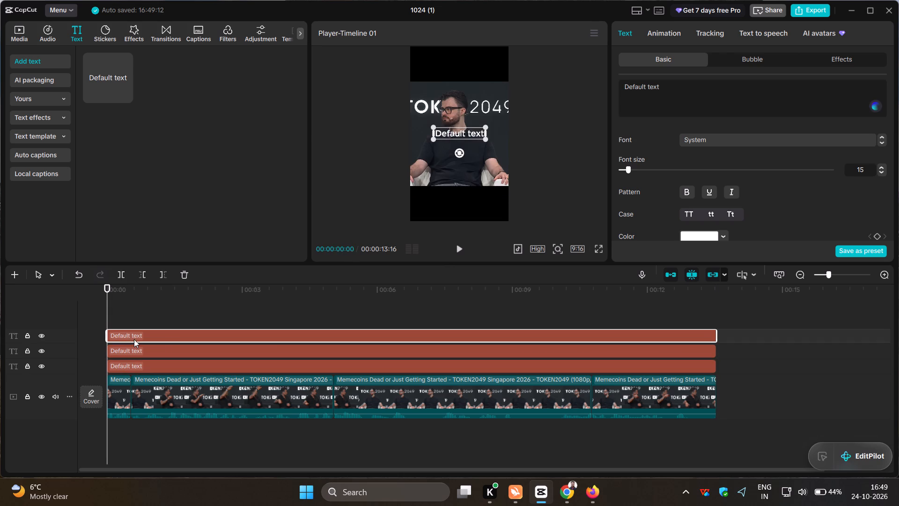
{"action": "left_click_drag", "start_coordinate": [670, 89], "coordinate": [618, 89]}
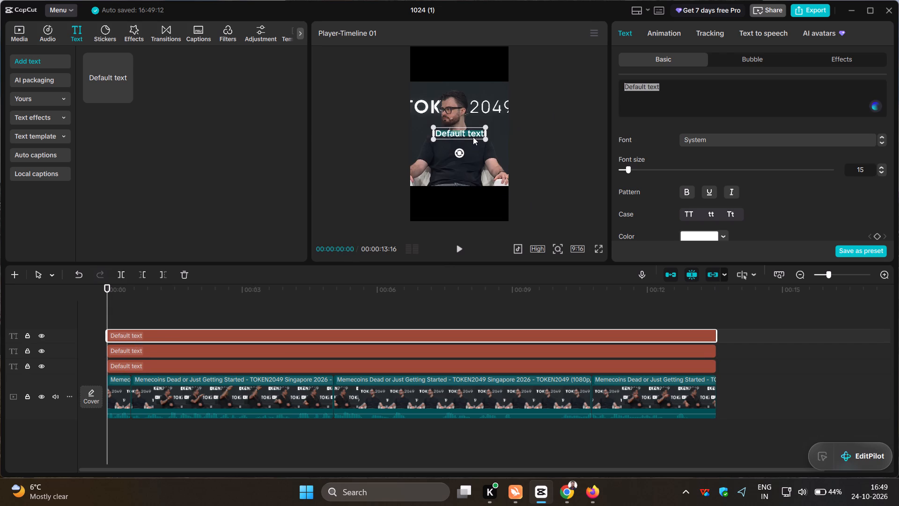
{"action": "left_click_drag", "start_coordinate": [472, 137], "coordinate": [470, 60]}
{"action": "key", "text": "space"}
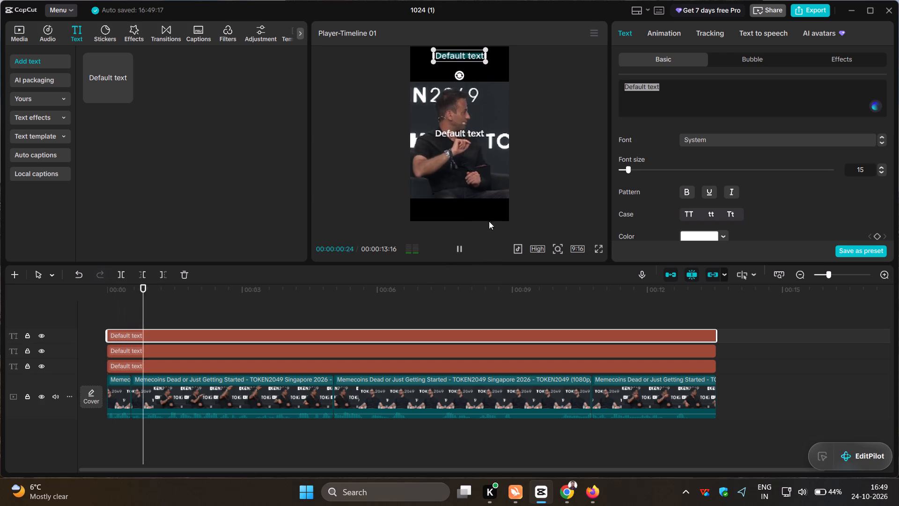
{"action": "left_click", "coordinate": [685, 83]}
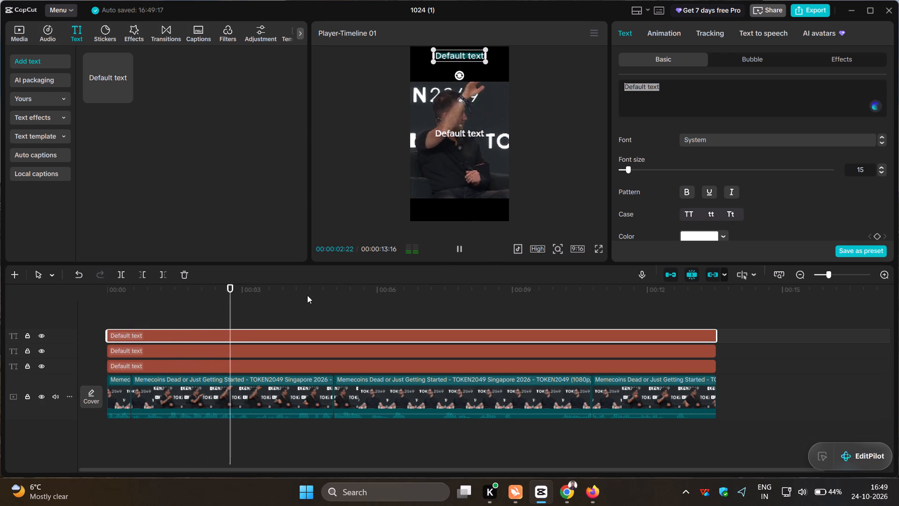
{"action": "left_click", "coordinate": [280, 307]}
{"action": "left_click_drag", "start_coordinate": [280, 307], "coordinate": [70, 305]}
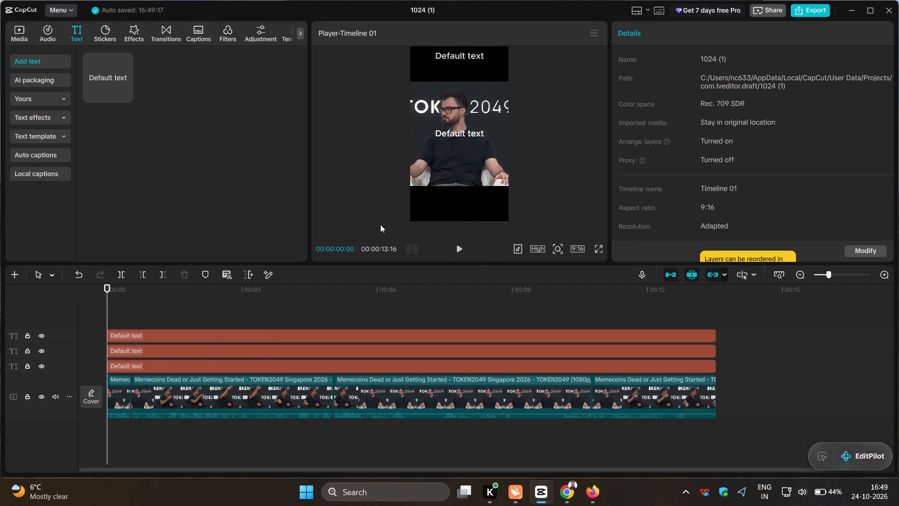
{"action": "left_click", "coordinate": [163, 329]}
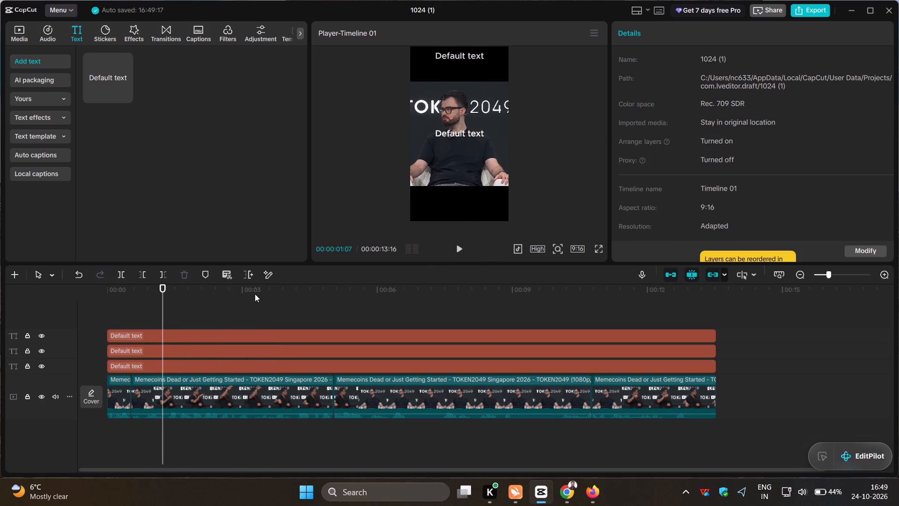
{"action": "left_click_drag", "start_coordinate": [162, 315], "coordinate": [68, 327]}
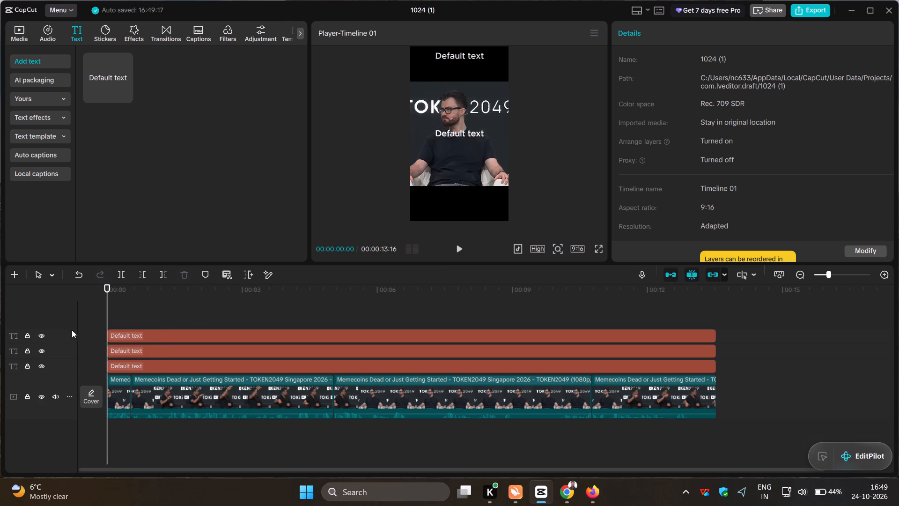
Replace the topmost text layer's text with "$90 Million", capitalising the first letter of each word.
{"action": "left_click", "coordinate": [127, 335]}
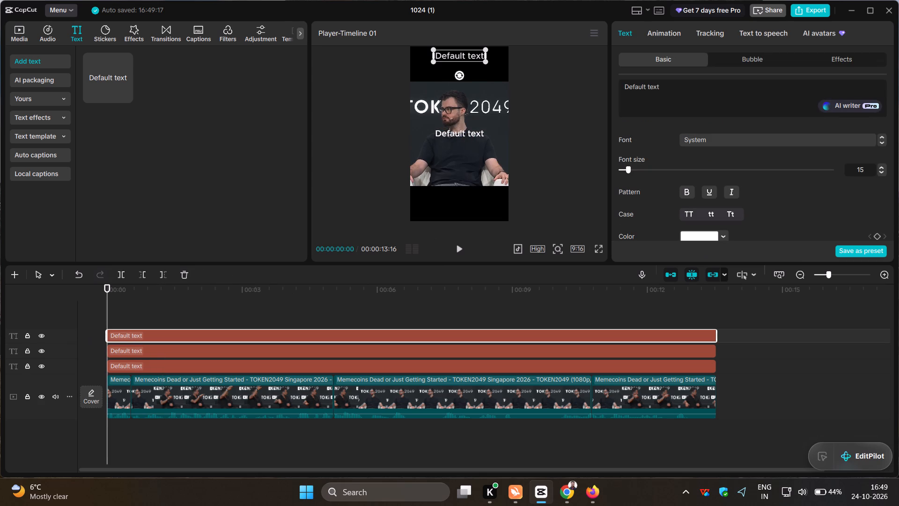
{"action": "left_click_drag", "start_coordinate": [700, 90], "coordinate": [617, 88]}
{"action": "key", "text": "space"}
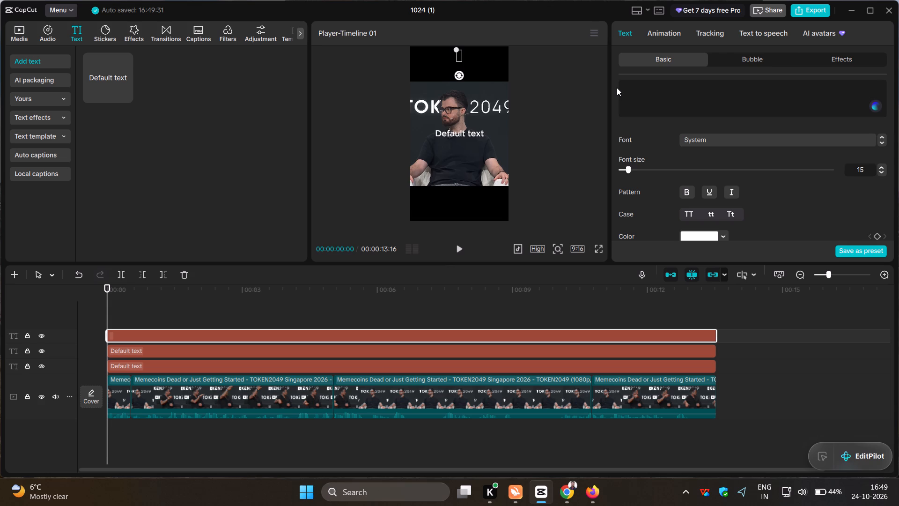
{"action": "type", "text": "90"}
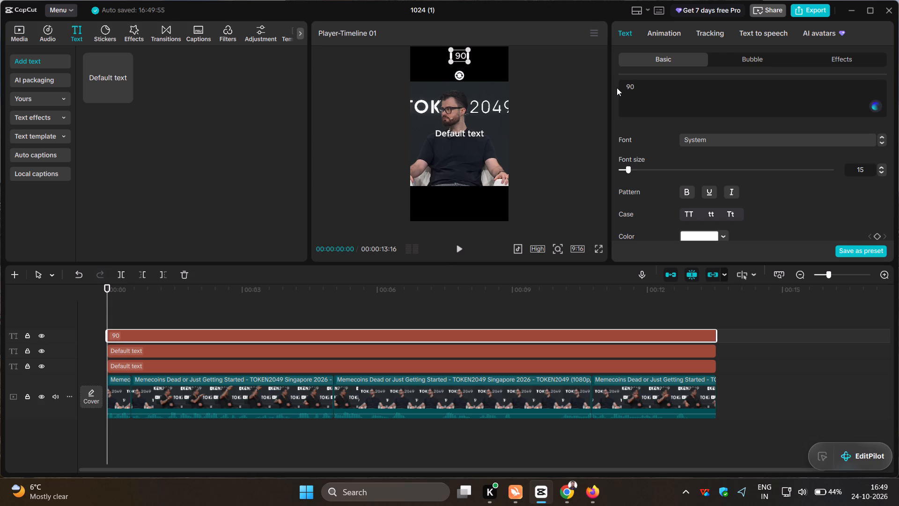
{"action": "key", "text": "BackSpace"}
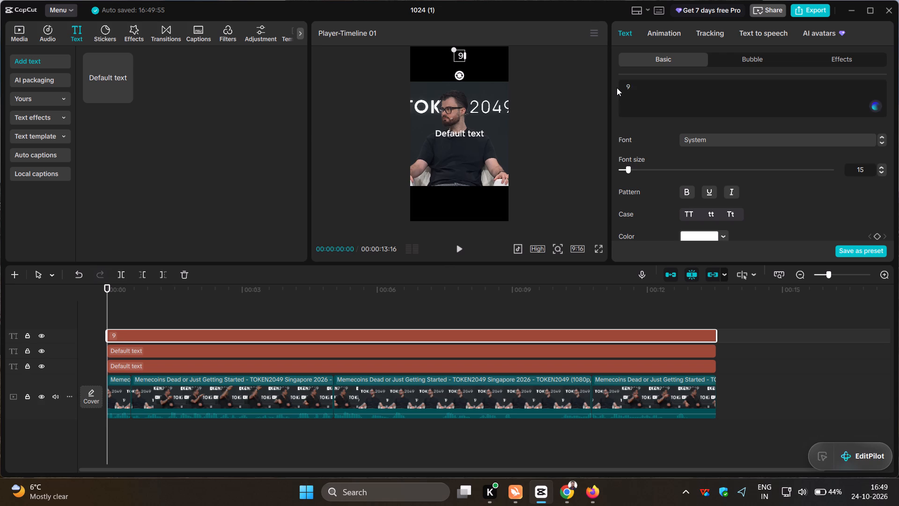
{"action": "key", "text": "BackSpace"}
{"action": "key", "text": "shift+dollar"}
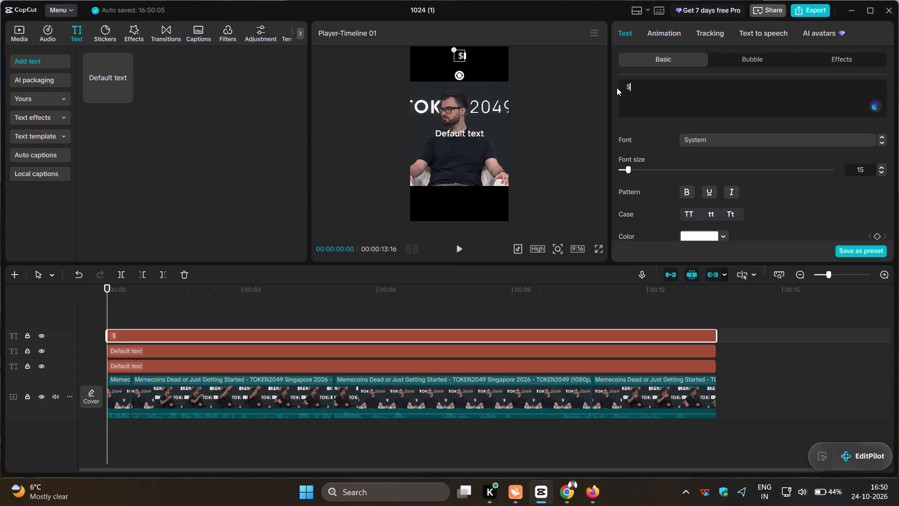
{"action": "type", "text": "09"}
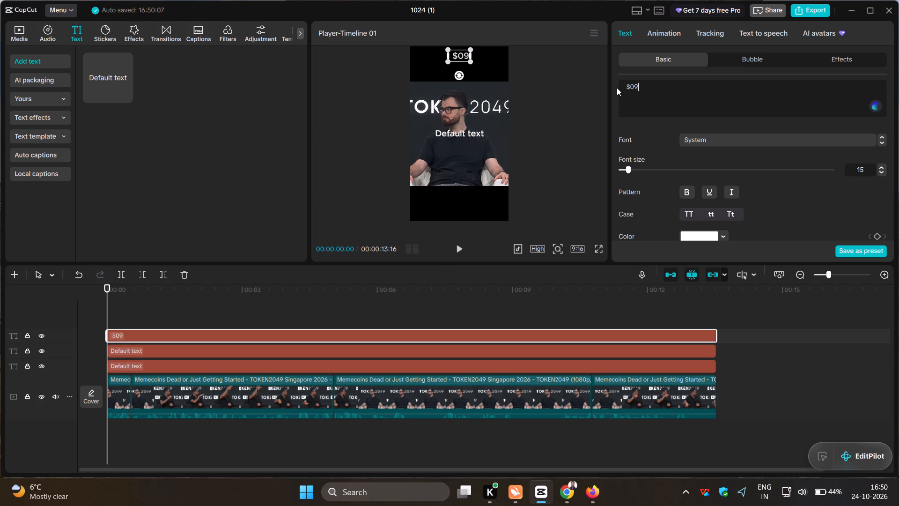
{"action": "key", "text": "BackSpace"}
{"action": "key", "text": "BackSpace"}
{"action": "type", "text": "90"}
{"action": "key", "text": "space"}
{"action": "type", "text": "million"}
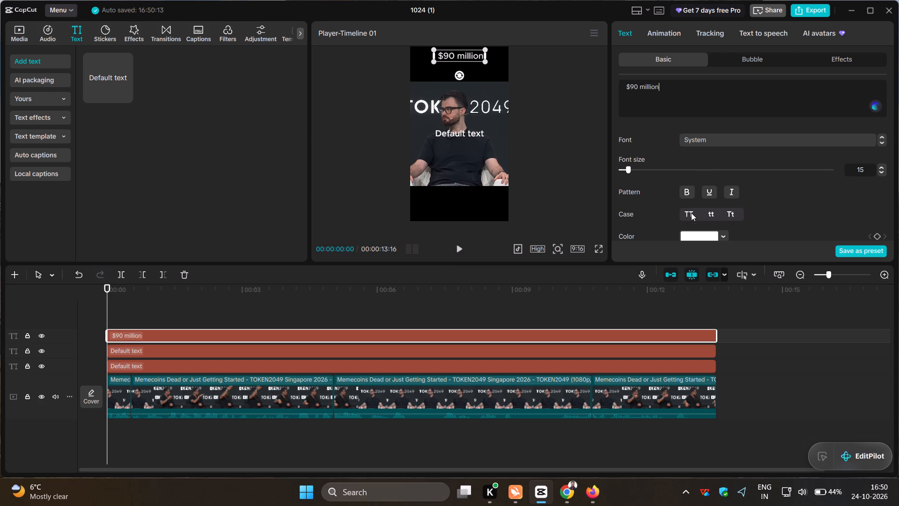
{"action": "left_click", "coordinate": [732, 212]}
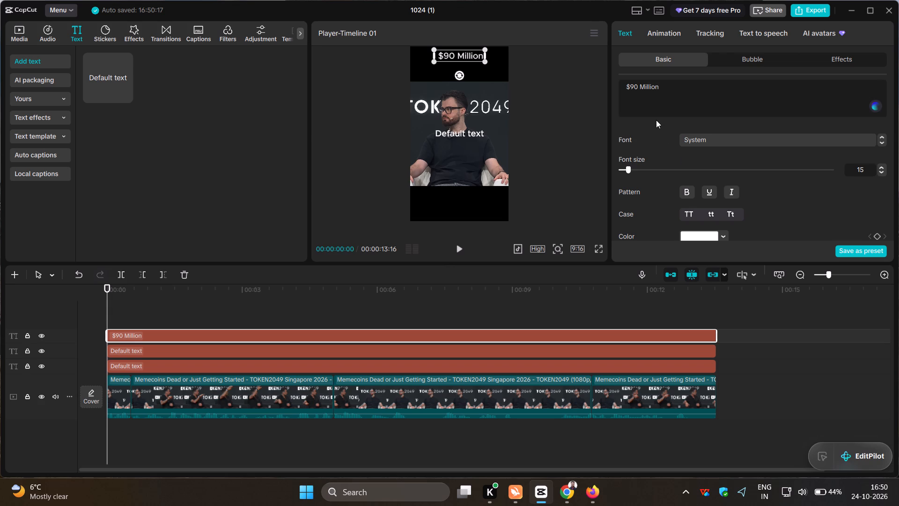
Give the "$90 Million" text the pink glow preset style and set its font to Inter-Blk.
{"action": "scroll", "coordinate": [769, 172], "scroll_direction": "down", "scroll_amount": 4}
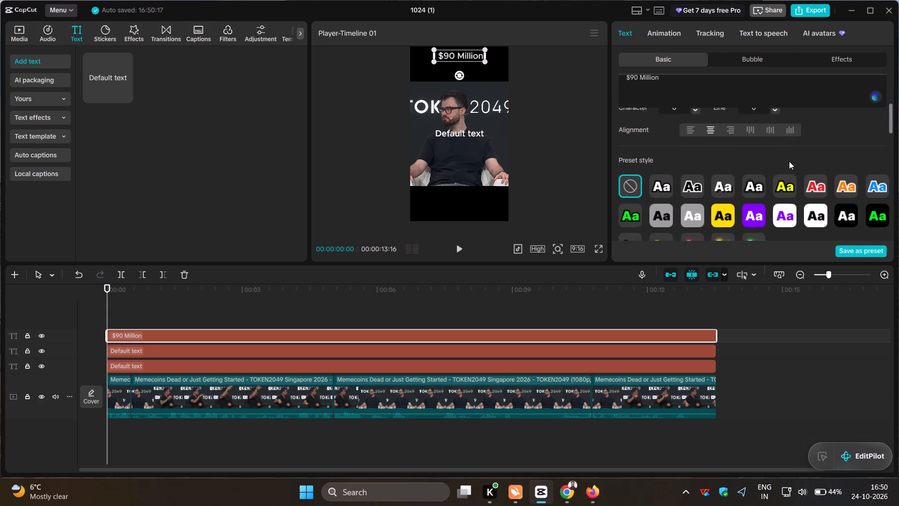
{"action": "left_click", "coordinate": [687, 226]}
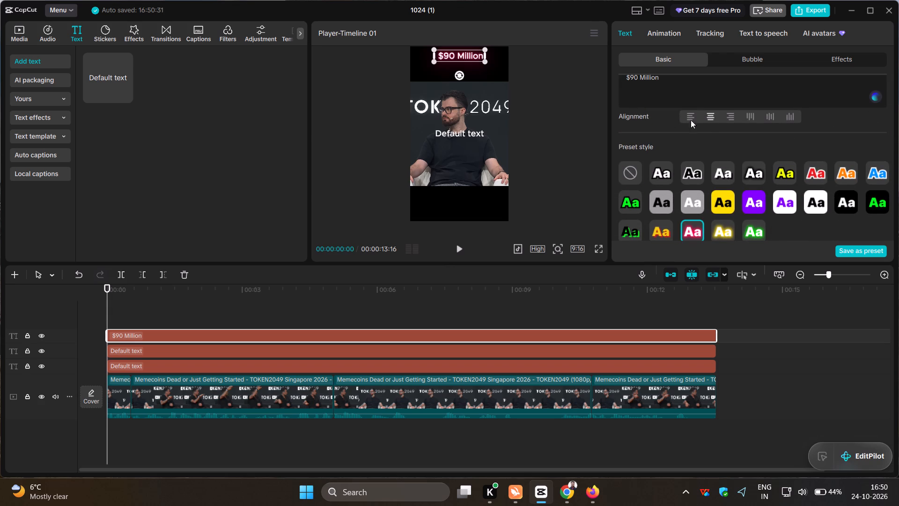
{"action": "scroll", "coordinate": [711, 132], "scroll_direction": "up", "scroll_amount": 5}
{"action": "scroll", "coordinate": [824, 152], "scroll_direction": "up", "scroll_amount": 2}
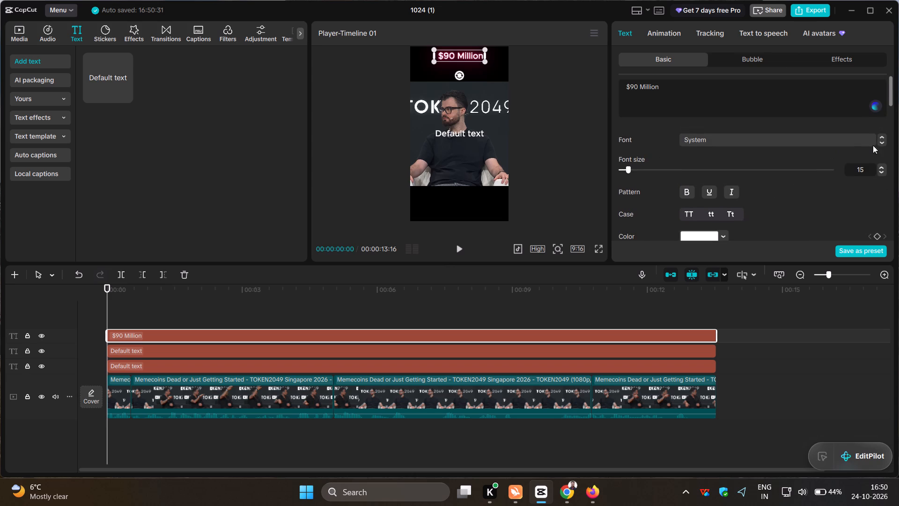
{"action": "left_click", "coordinate": [881, 143]}
{"action": "left_click", "coordinate": [881, 143]}
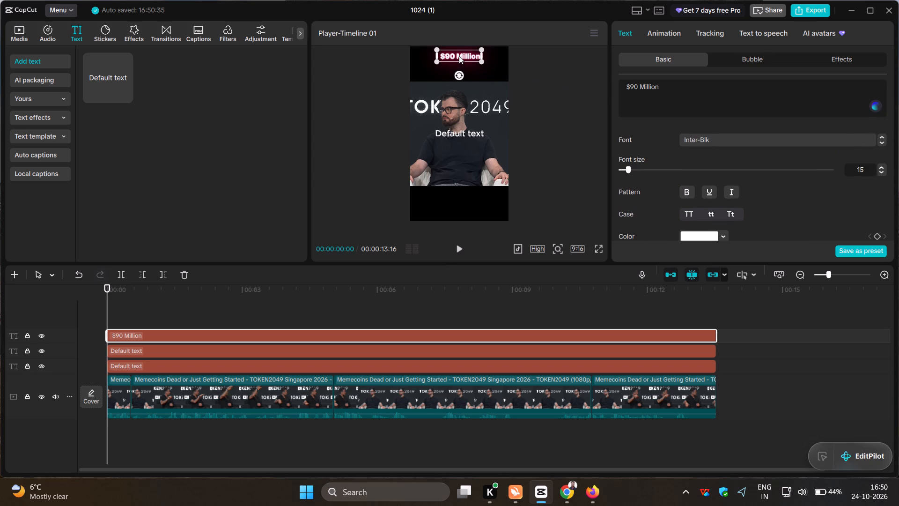
Move "$90 Million" to the left edge of the upper black band, just above the video, and check it in full-screen preview.
{"action": "left_click_drag", "start_coordinate": [459, 56], "coordinate": [442, 70]}
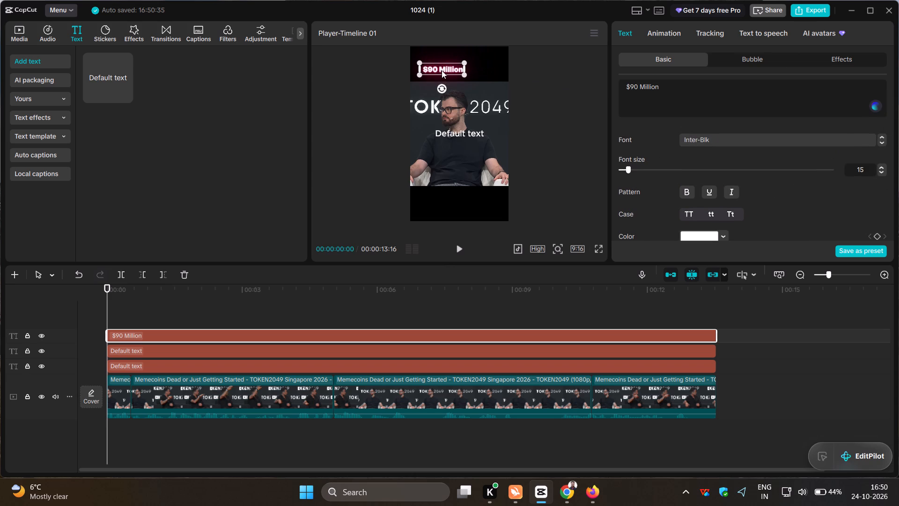
{"action": "left_click_drag", "start_coordinate": [442, 70], "coordinate": [437, 69]}
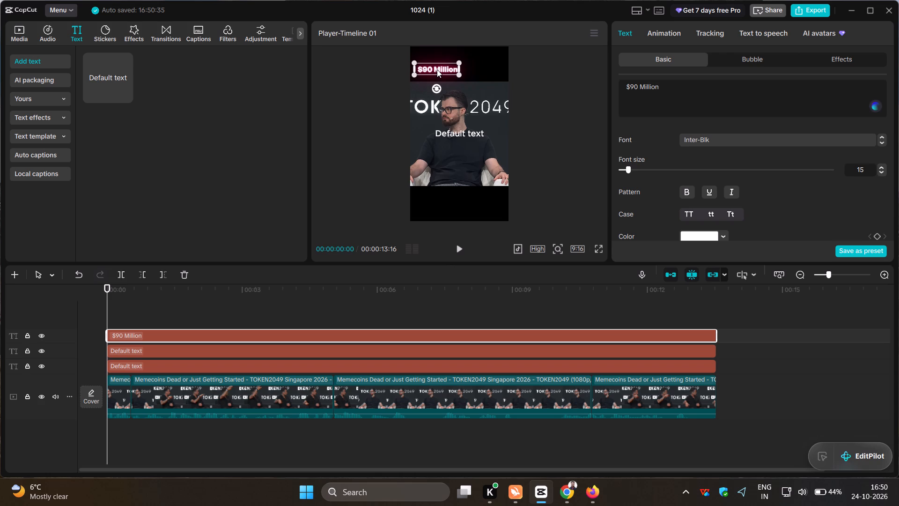
{"action": "left_click_drag", "start_coordinate": [437, 69], "coordinate": [434, 69]}
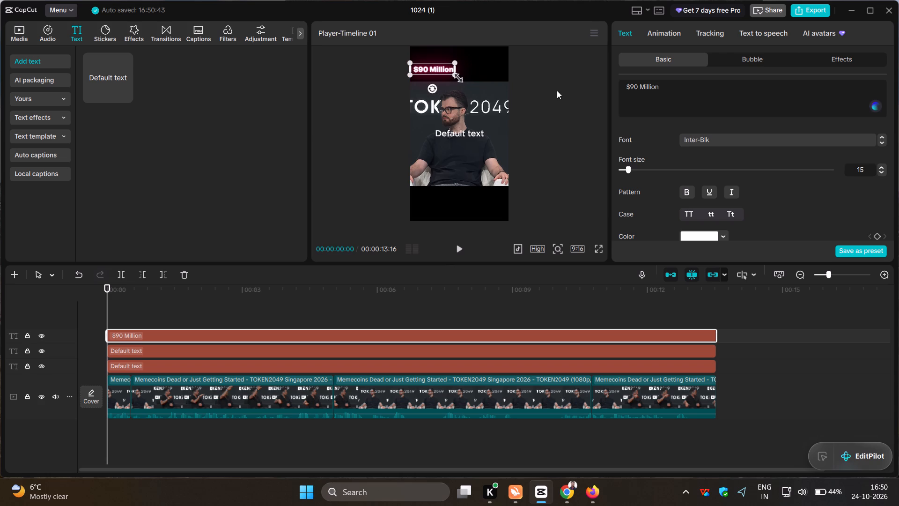
{"action": "left_click", "coordinate": [598, 247]}
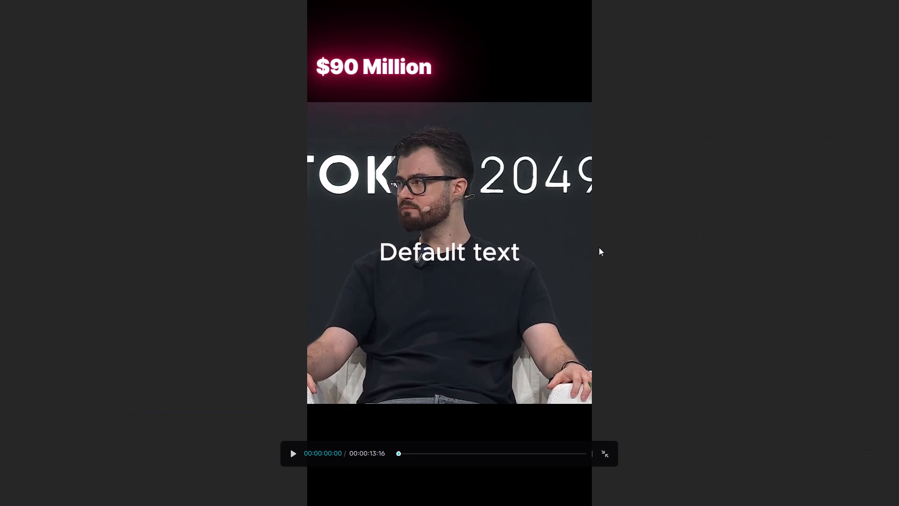
{"action": "left_click", "coordinate": [607, 453]}
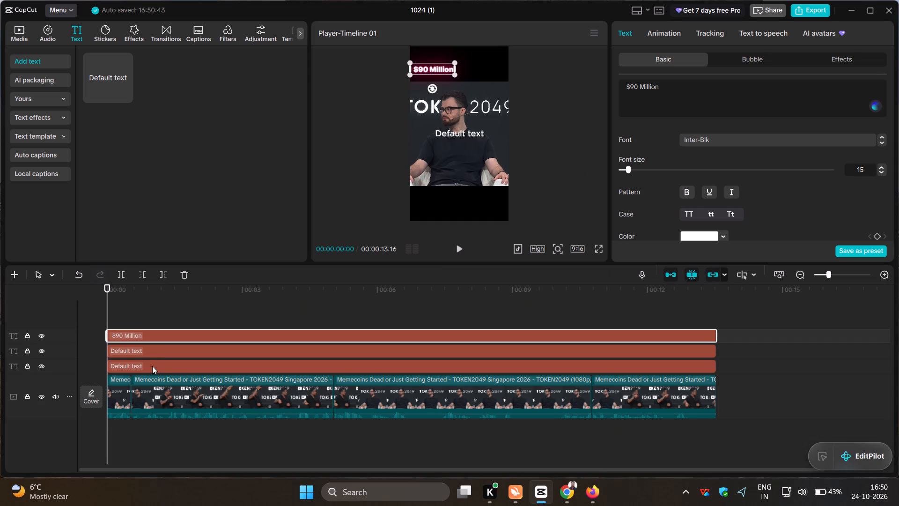
Replace the middle text layer's text with "in month" and set its font to Inter-Blk.
{"action": "left_click", "coordinate": [145, 350]}
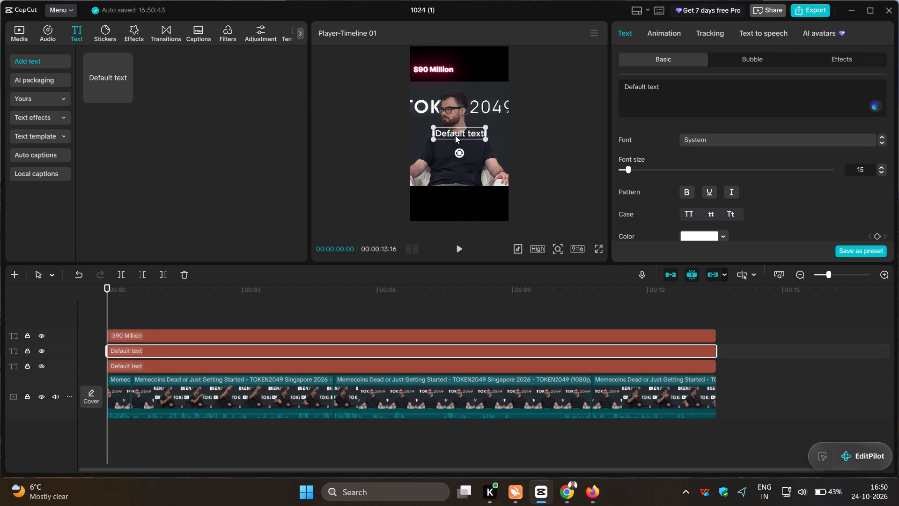
{"action": "left_click_drag", "start_coordinate": [668, 89], "coordinate": [617, 89]}
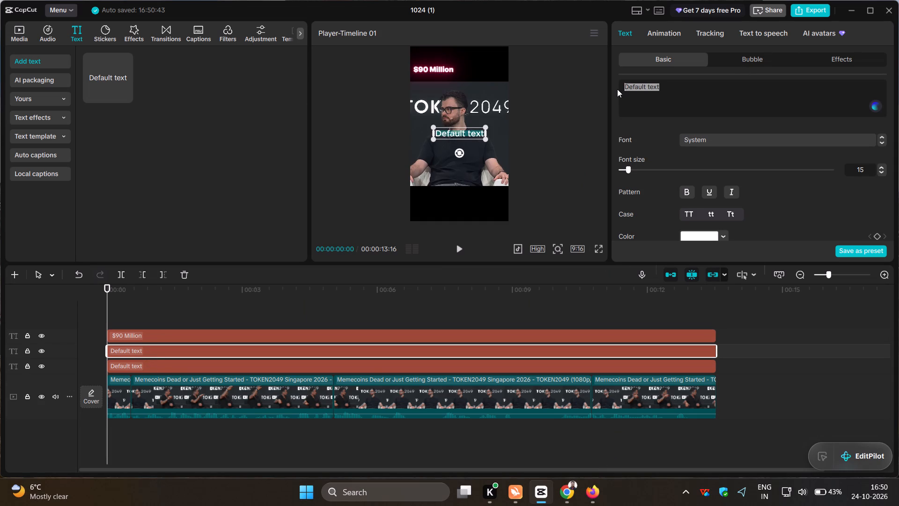
{"action": "key", "text": "space"}
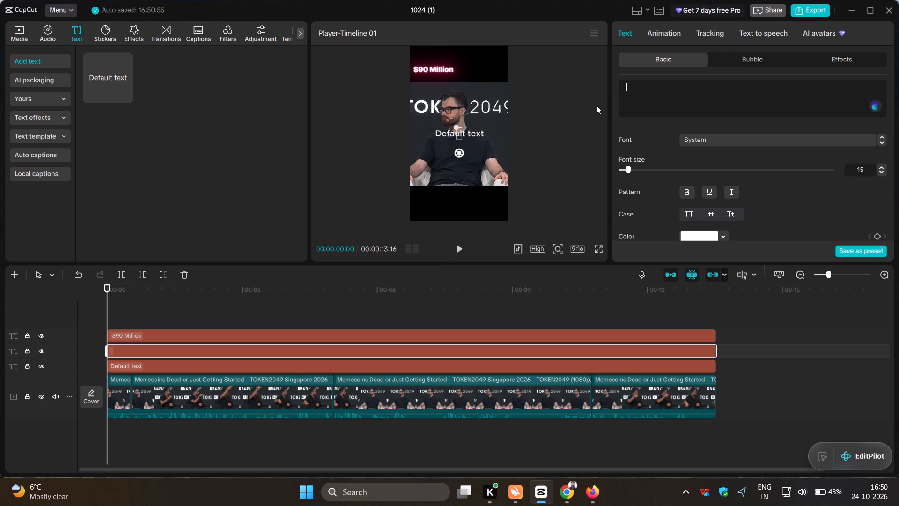
{"action": "type", "text": "in m"}
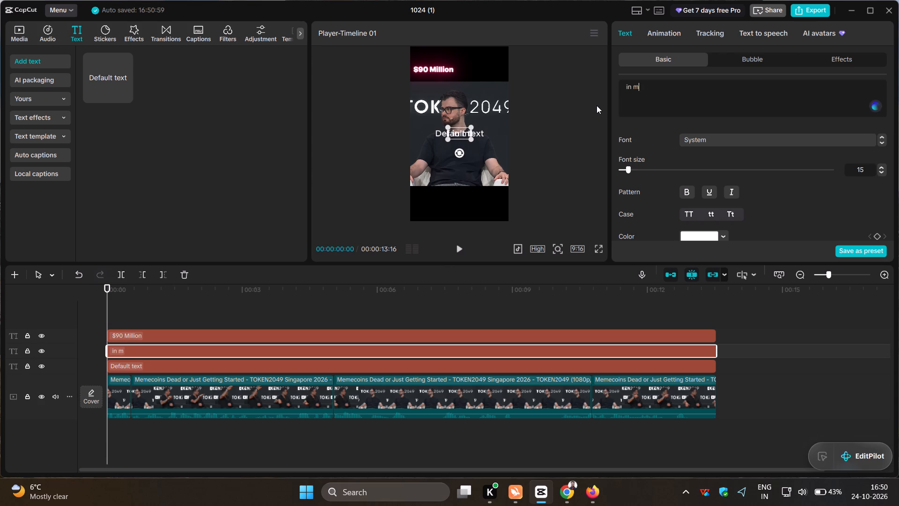
{"action": "type", "text": "onth"}
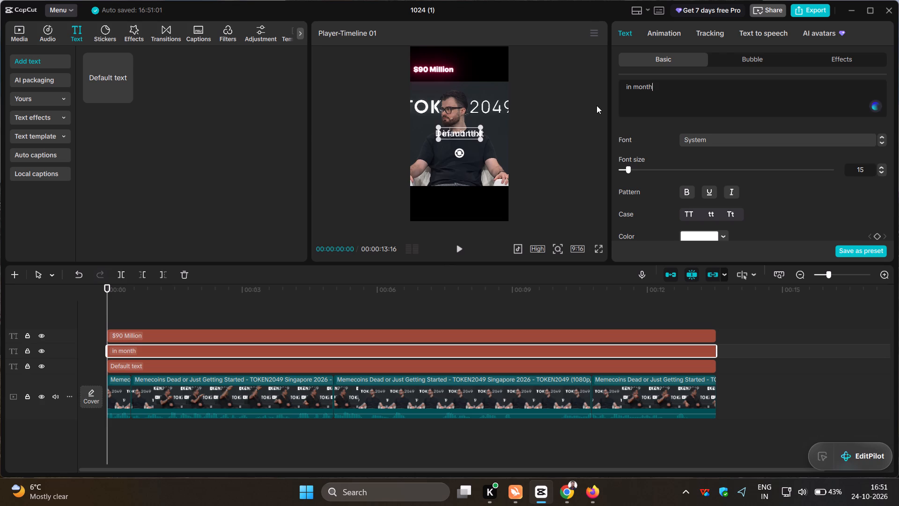
{"action": "key", "text": "space"}
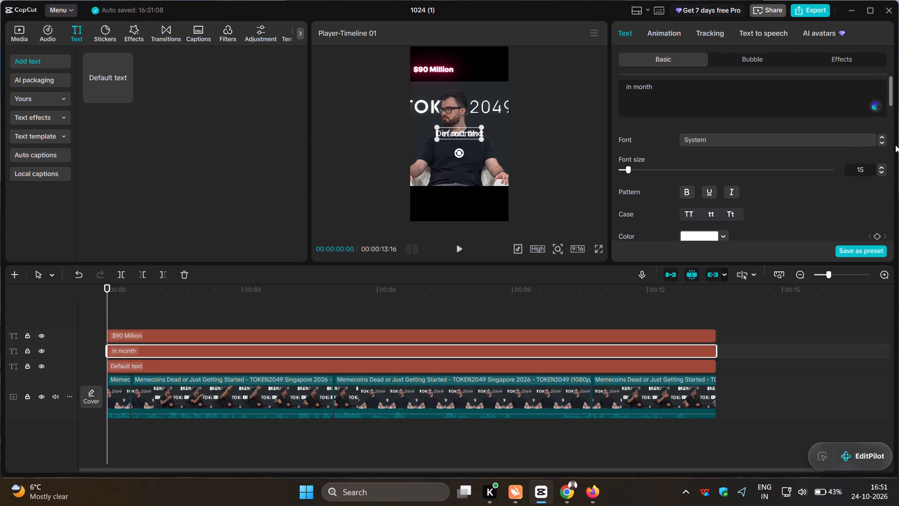
{"action": "left_click", "coordinate": [881, 141]}
{"action": "left_click", "coordinate": [881, 141]}
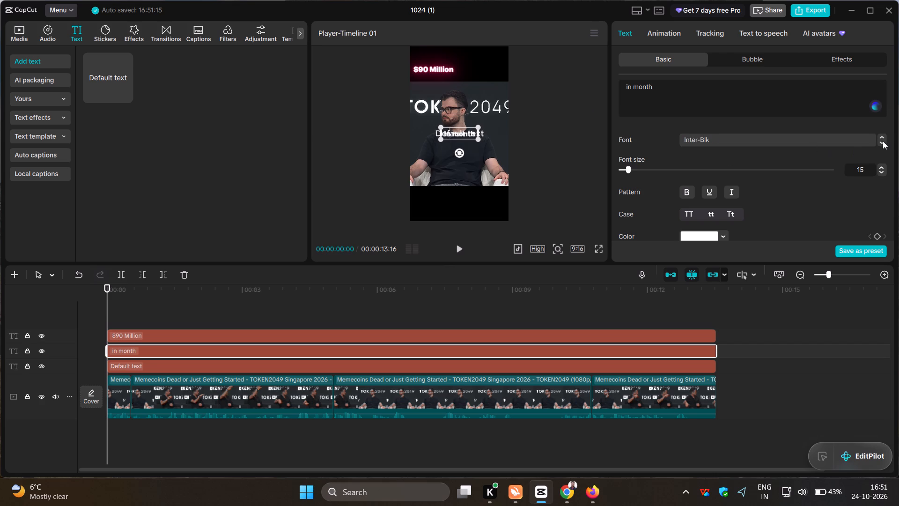
{"action": "left_click_drag", "start_coordinate": [460, 133], "coordinate": [461, 111]}
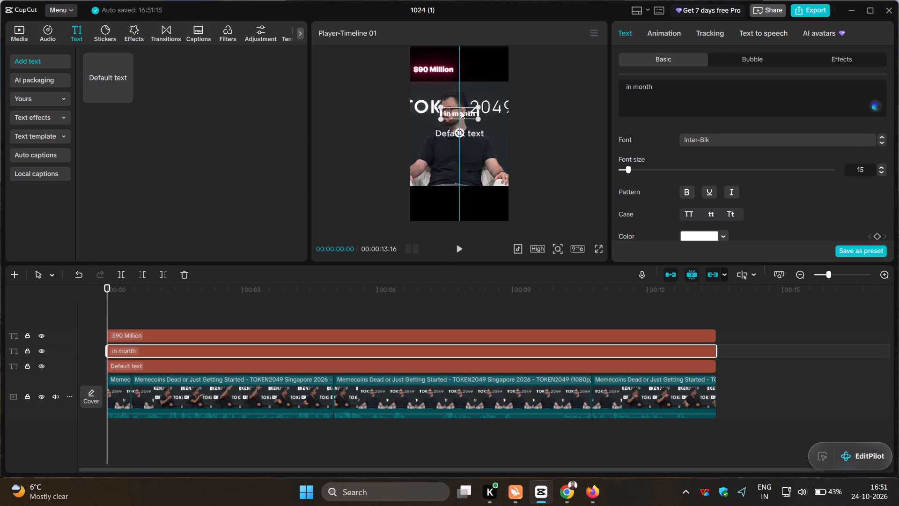
{"action": "left_click_drag", "start_coordinate": [461, 111], "coordinate": [473, 71]}
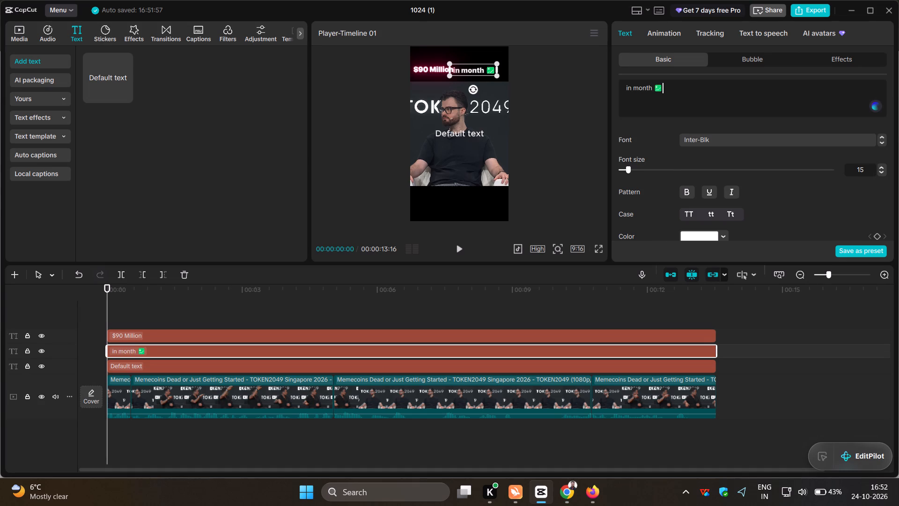
{"action": "key", "text": "BackSpace"}
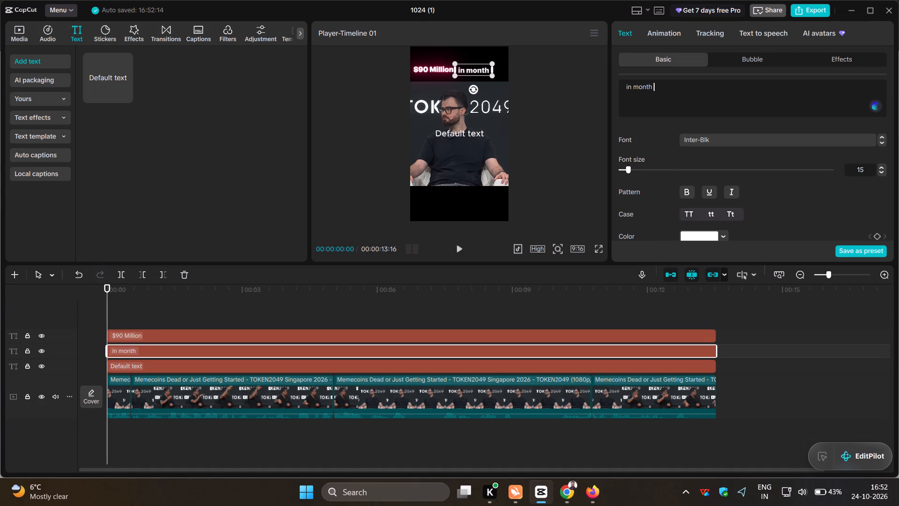
{"action": "key", "text": "ctrl+v"}
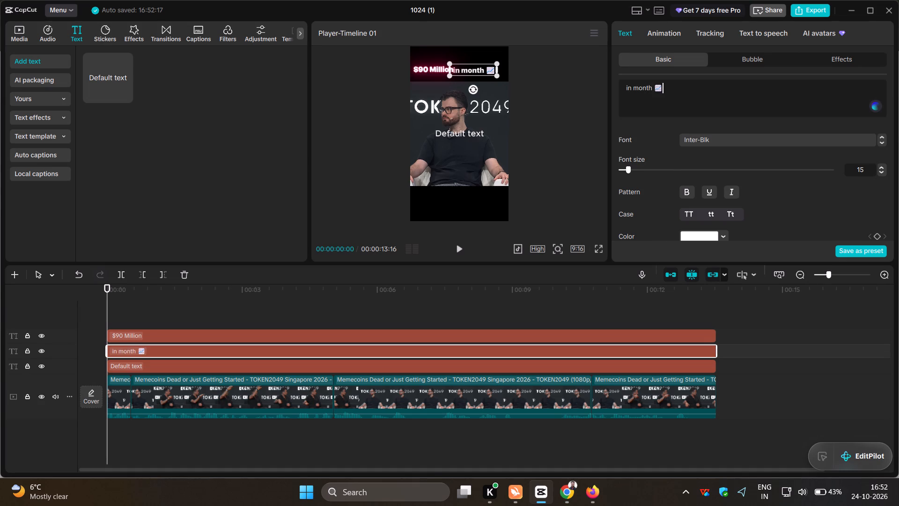
Shift the "in month 📈" text slightly right in the upper black band so it clears "$90 Million".
{"action": "left_click_drag", "start_coordinate": [472, 69], "coordinate": [480, 69]}
{"action": "left_click_drag", "start_coordinate": [480, 69], "coordinate": [482, 69]}
{"action": "left_click_drag", "start_coordinate": [482, 69], "coordinate": [482, 74]}
{"action": "left_click", "coordinate": [181, 332]}
{"action": "left_click", "coordinate": [174, 351]}
{"action": "left_click_drag", "start_coordinate": [474, 67], "coordinate": [480, 66]}
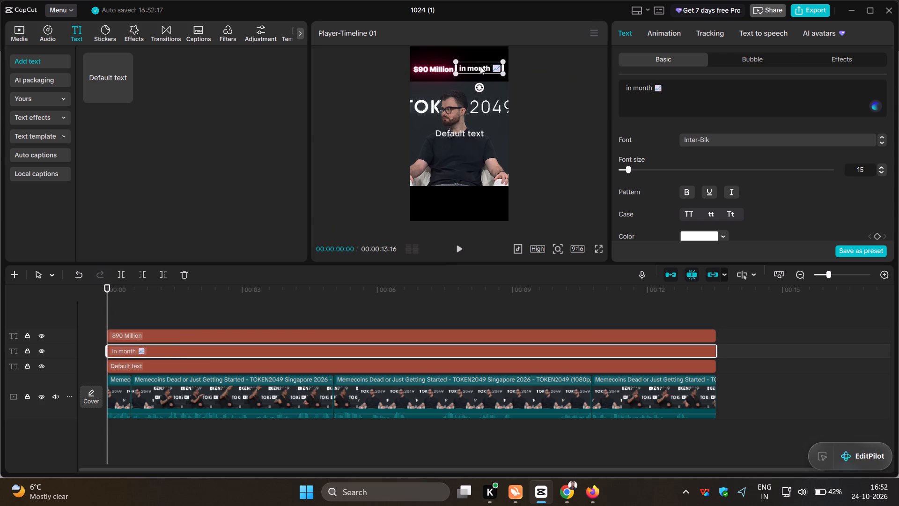
{"action": "left_click_drag", "start_coordinate": [480, 66], "coordinate": [477, 67]}
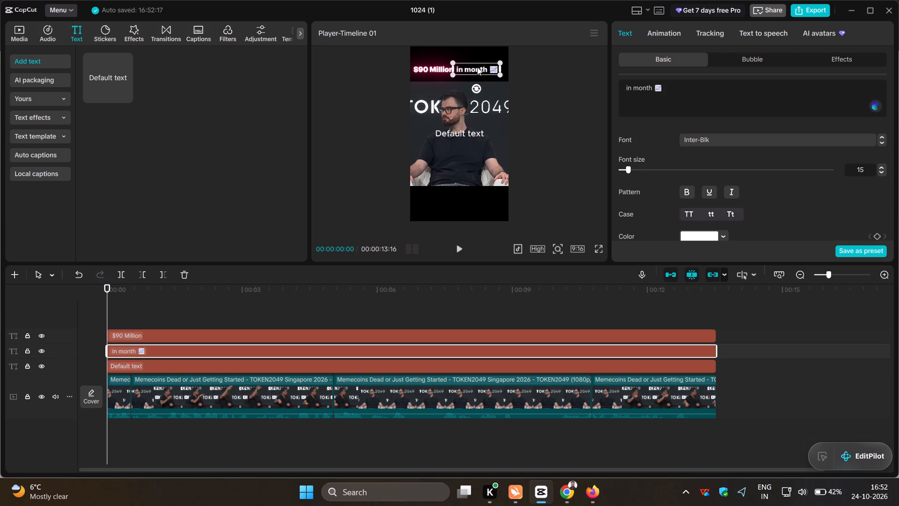
{"action": "left_click_drag", "start_coordinate": [477, 67], "coordinate": [478, 68]}
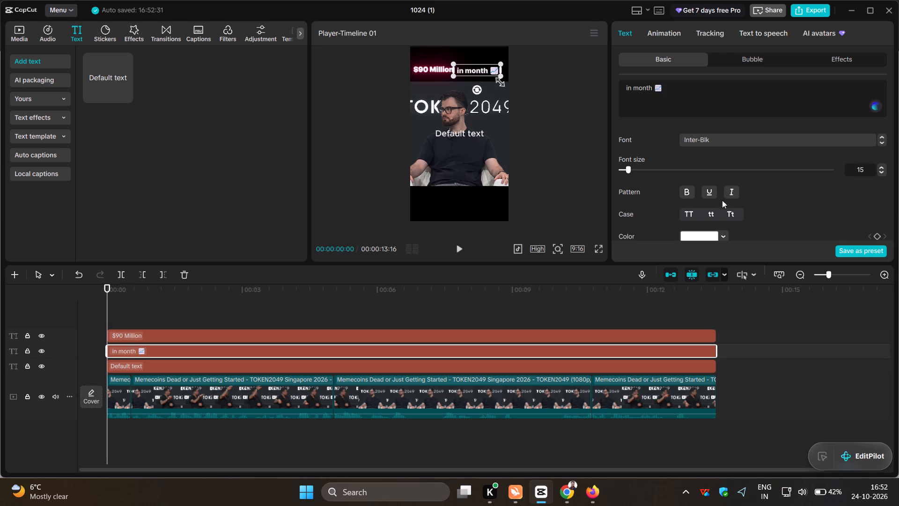
Set the "in month 📈" text to title case and check it in full-screen preview.
{"action": "left_click", "coordinate": [729, 212]}
{"action": "left_click", "coordinate": [598, 250]}
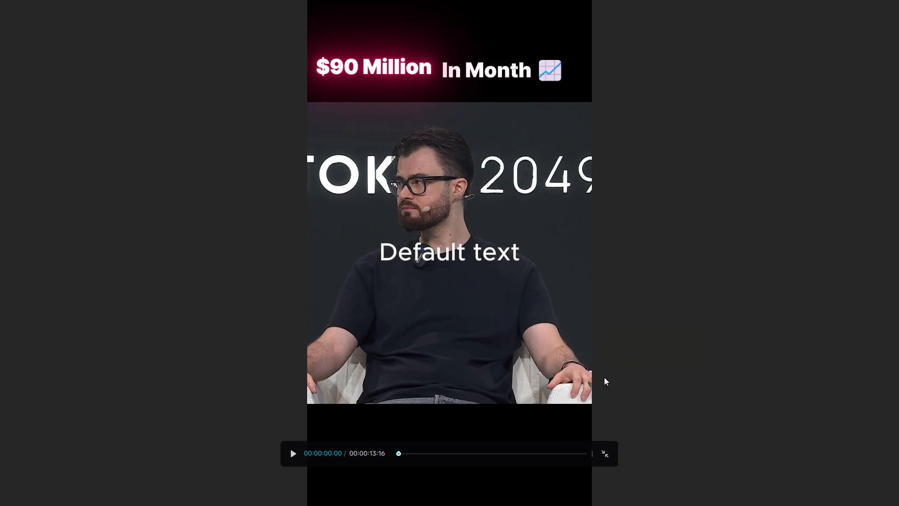
{"action": "left_click", "coordinate": [606, 456]}
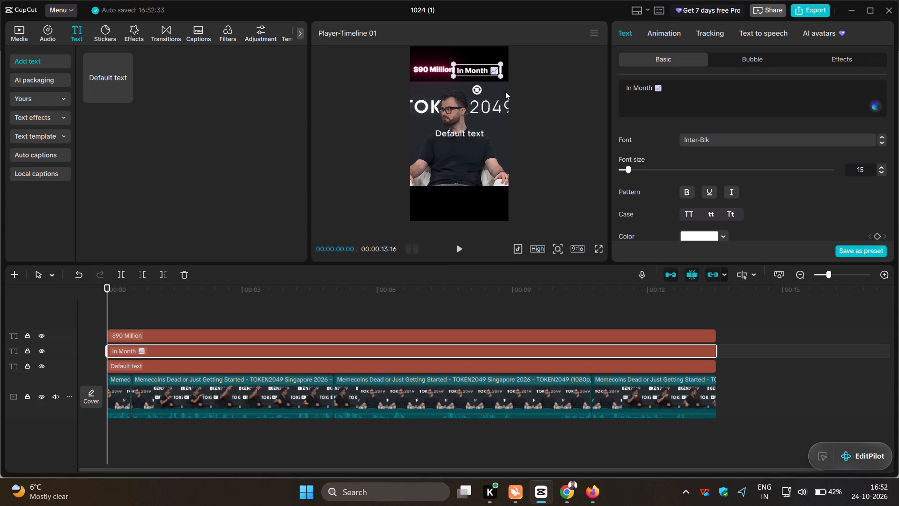
Nudge the "In Month 📈" text up level with "$90 Million" and check the alignment in full-screen preview.
{"action": "left_click", "coordinate": [481, 73]}
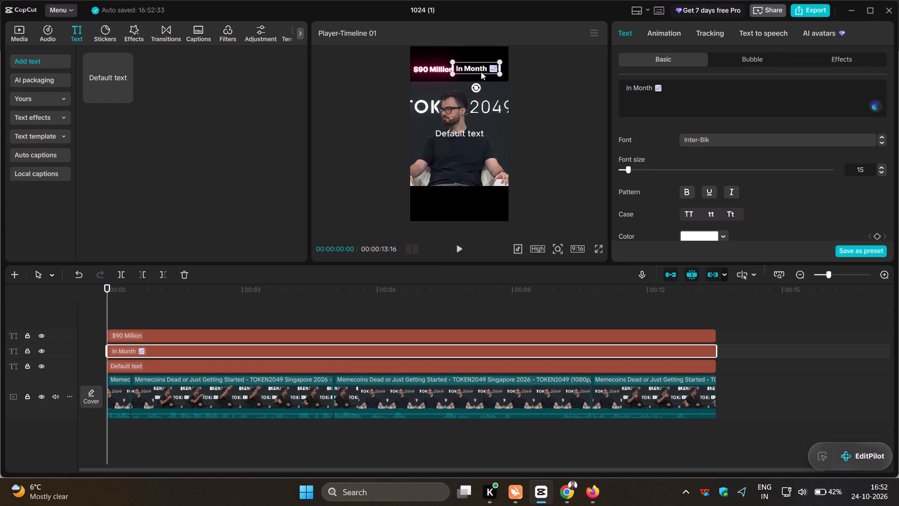
{"action": "left_click", "coordinate": [599, 250]}
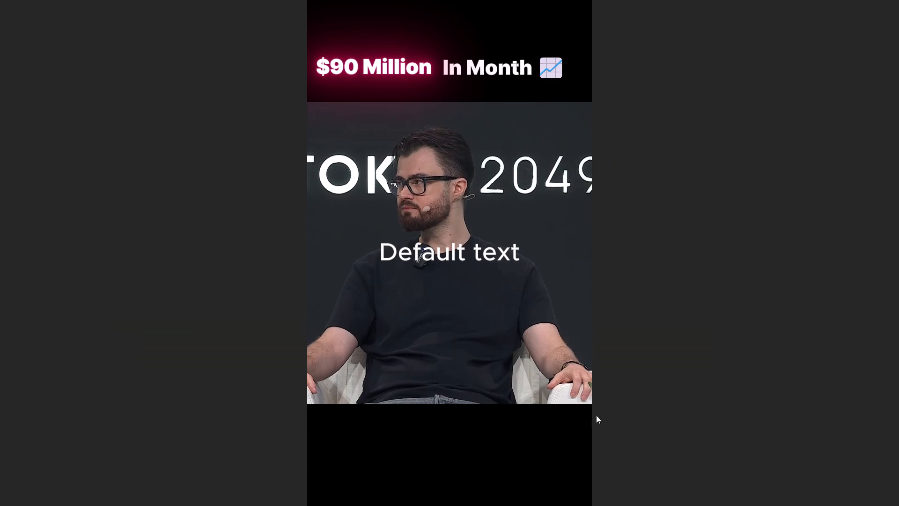
{"action": "left_click", "coordinate": [549, 355]}
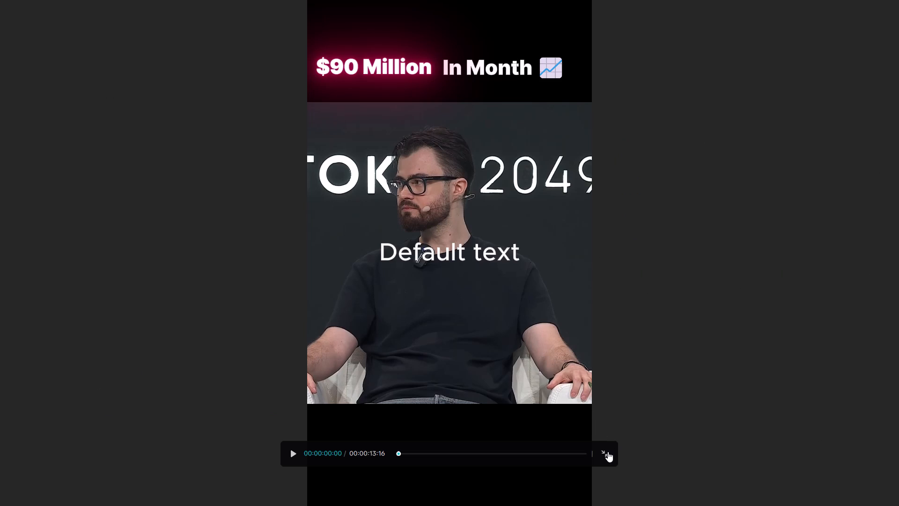
{"action": "left_click", "coordinate": [608, 452]}
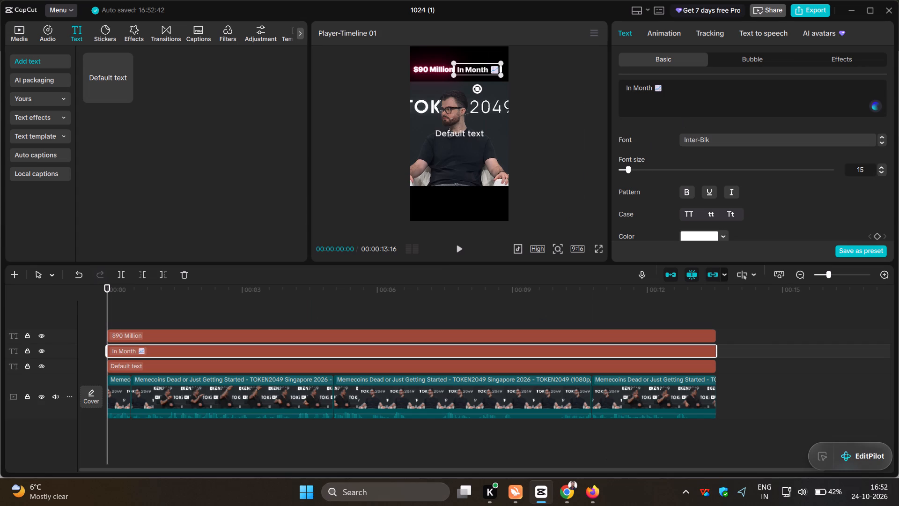
{"action": "left_click", "coordinate": [600, 250]}
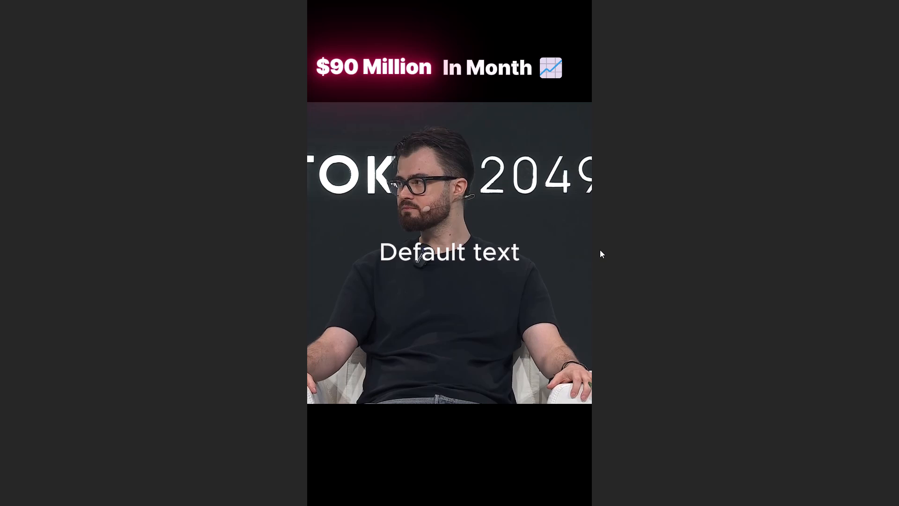
{"action": "scroll", "coordinate": [570, 244], "scroll_direction": "up", "scroll_amount": 1}
{"action": "left_click", "coordinate": [570, 244]}
{"action": "left_click", "coordinate": [608, 457]}
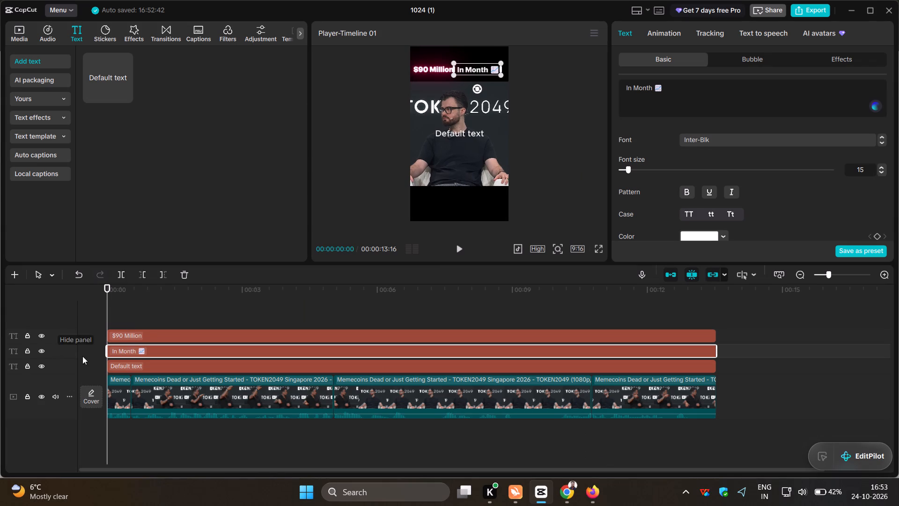
Delete the unused "Default text" layer from the timeline.
{"action": "left_click", "coordinate": [138, 369]}
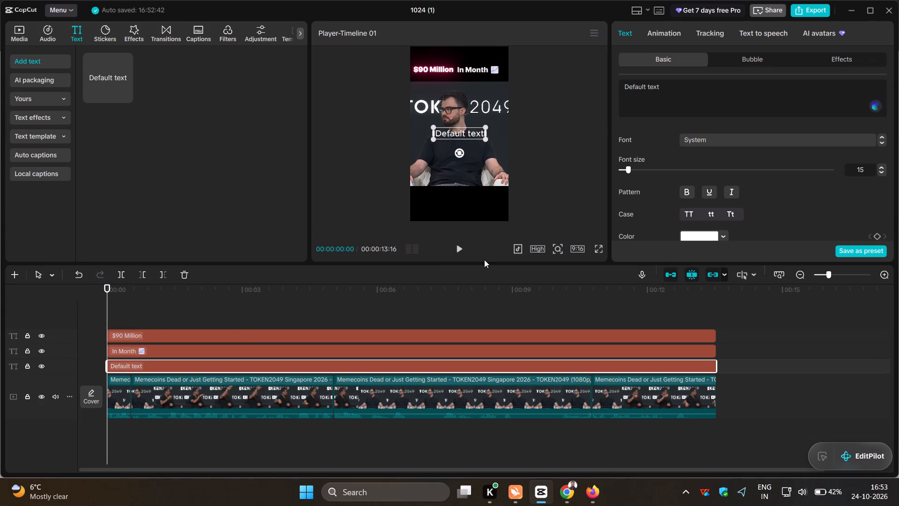
{"action": "left_click", "coordinate": [186, 273]}
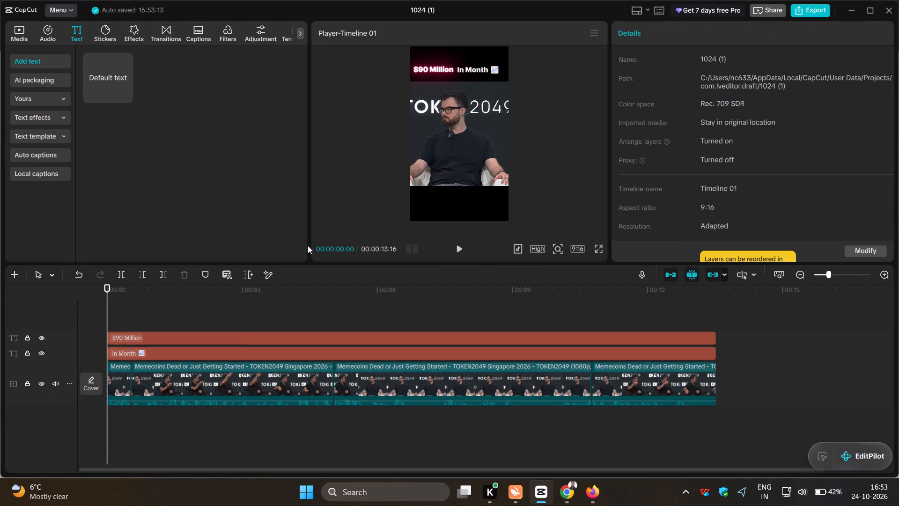
Play the whole clip in full-screen preview to review the finished text overlay.
{"action": "left_click", "coordinate": [599, 244]}
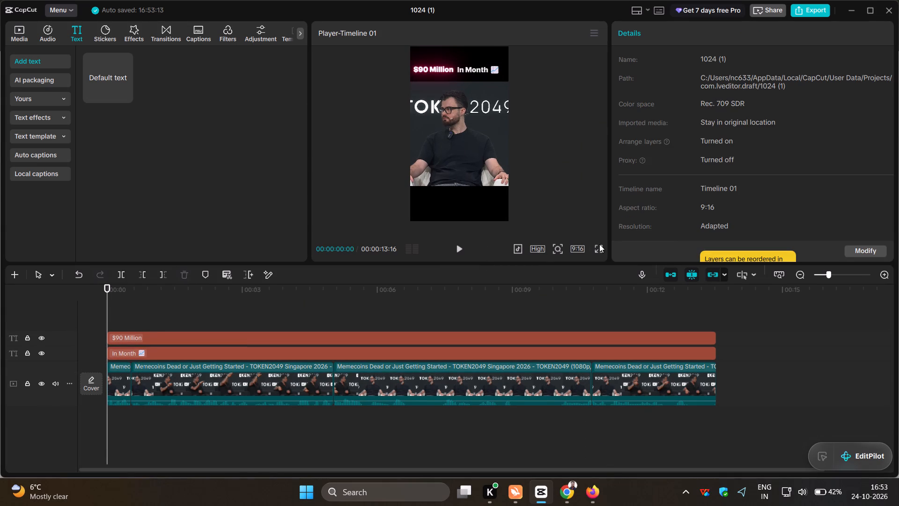
{"action": "left_click", "coordinate": [599, 252]}
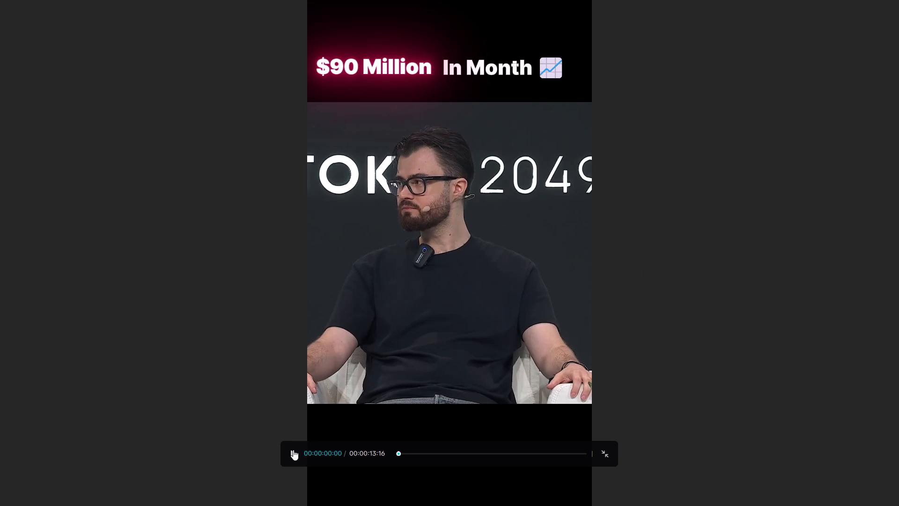
{"action": "left_click", "coordinate": [293, 450]}
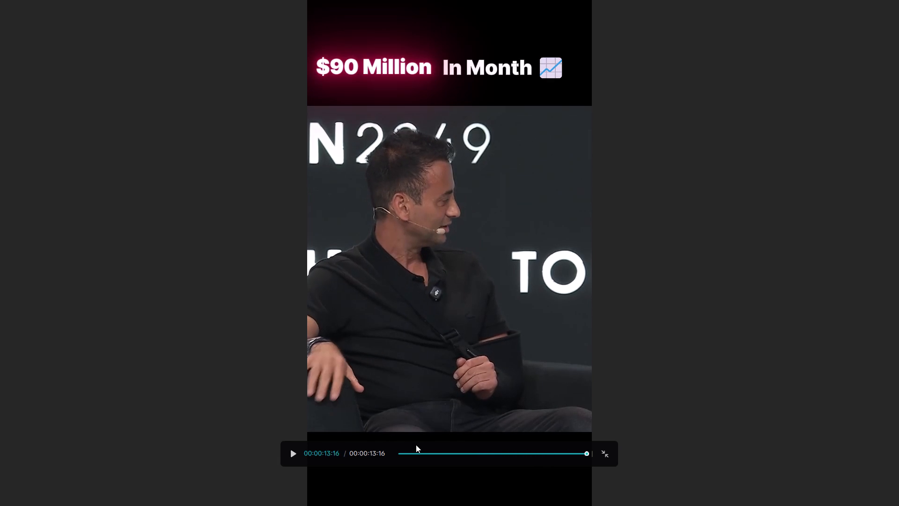
{"action": "left_click", "coordinate": [608, 454]}
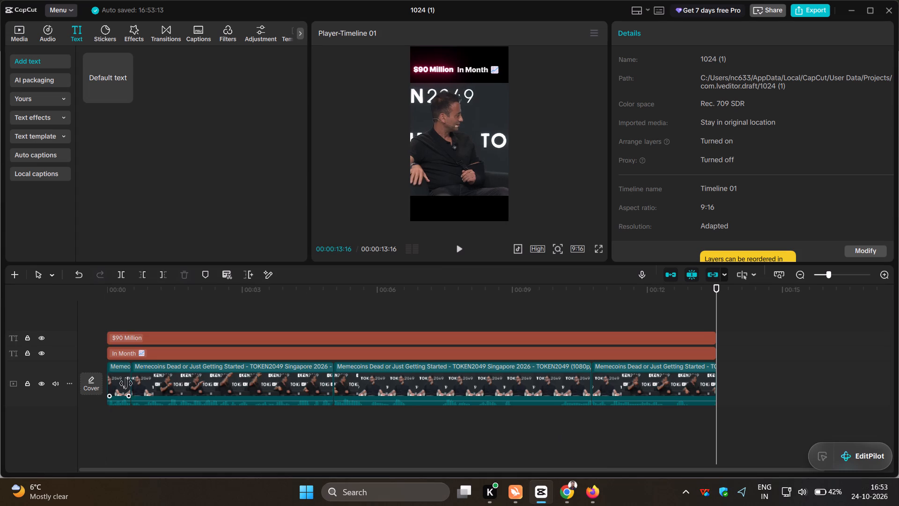
Select the first short video segment and place the playhead inside it, at about 00:00:00:07.
{"action": "left_click", "coordinate": [123, 383]}
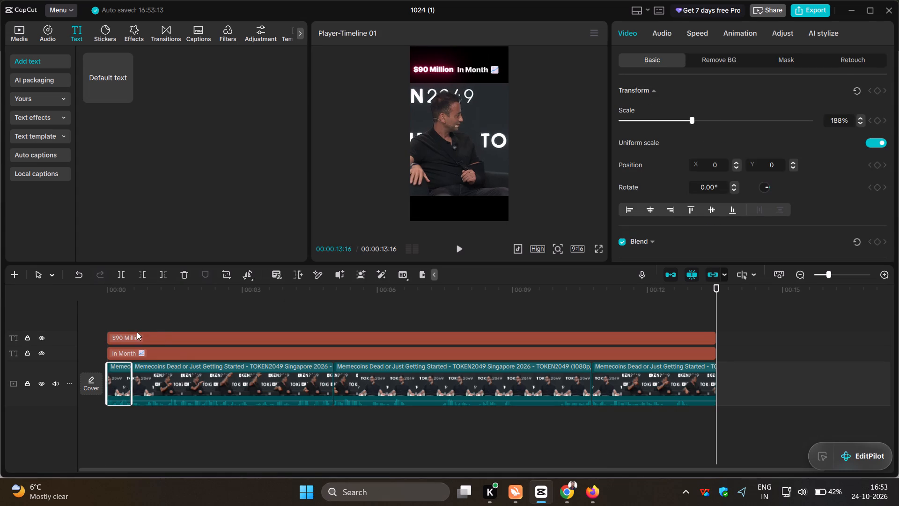
{"action": "left_click", "coordinate": [117, 323]}
{"action": "left_click", "coordinate": [115, 378]}
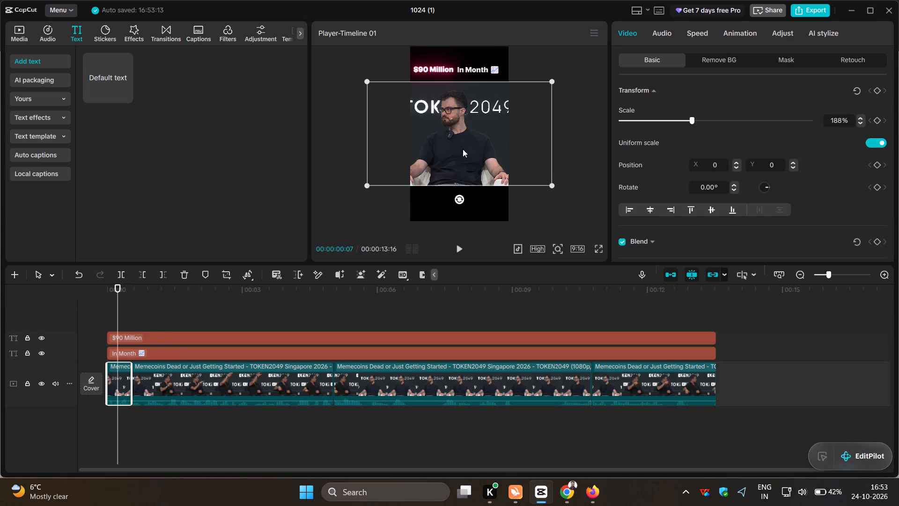
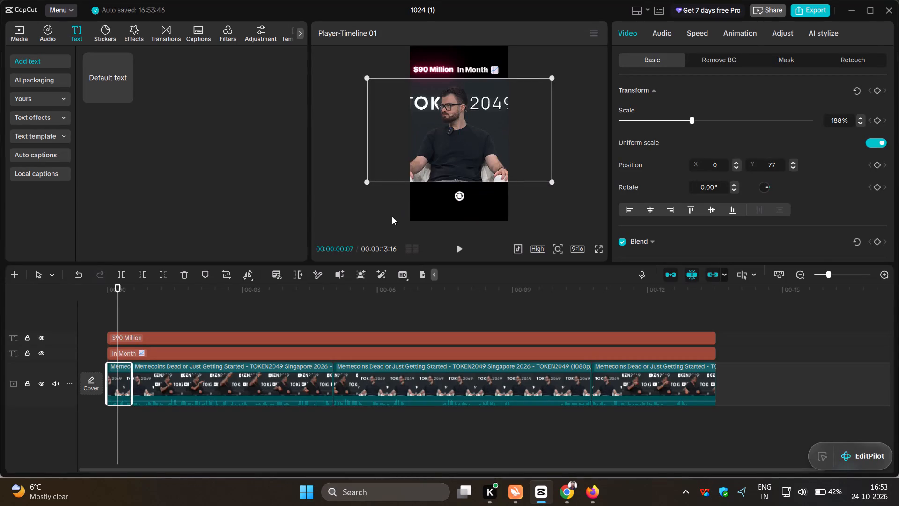
Select the second video segment, with the playhead on it, and shift its picture slightly up toward the title text.
{"action": "left_click", "coordinate": [189, 376]}
{"action": "left_click", "coordinate": [191, 325]}
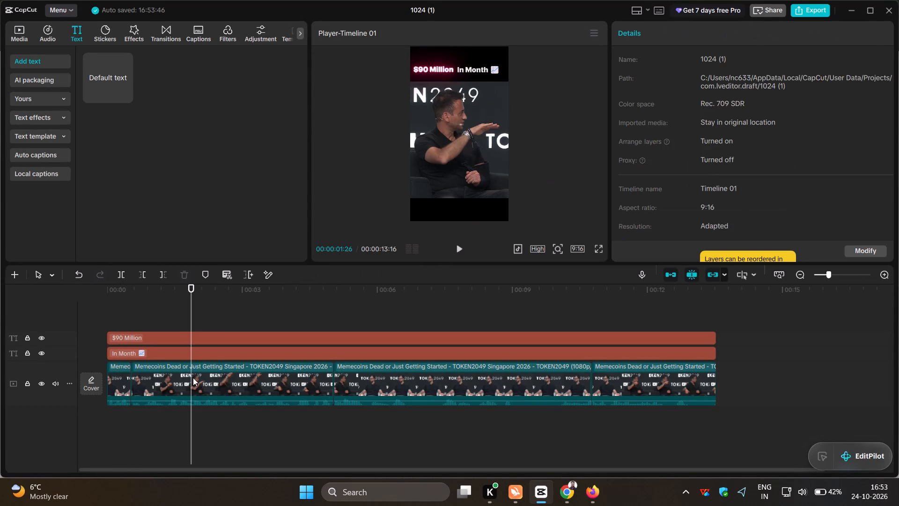
{"action": "left_click", "coordinate": [193, 378]}
{"action": "left_click", "coordinate": [447, 147]}
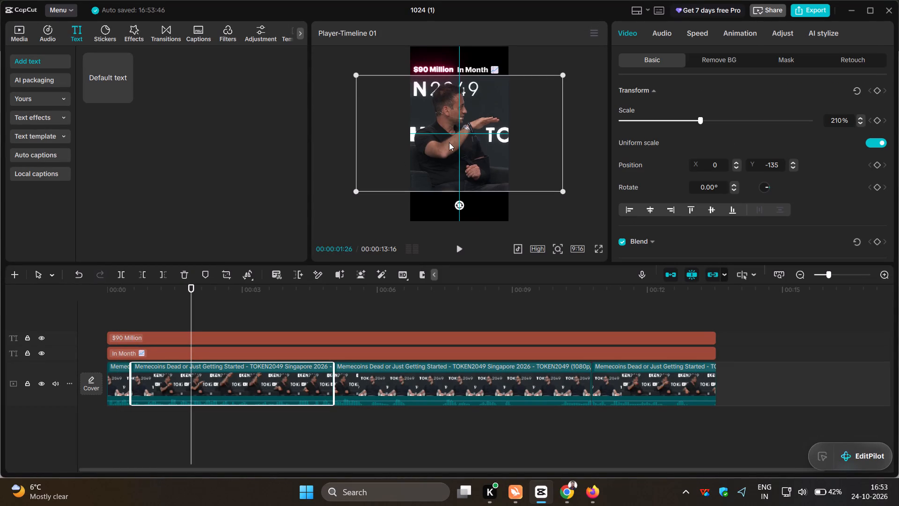
Move the third video segment's picture slightly up in the frame, closer to the title text.
{"action": "left_click", "coordinate": [393, 374]}
{"action": "left_click", "coordinate": [412, 295]}
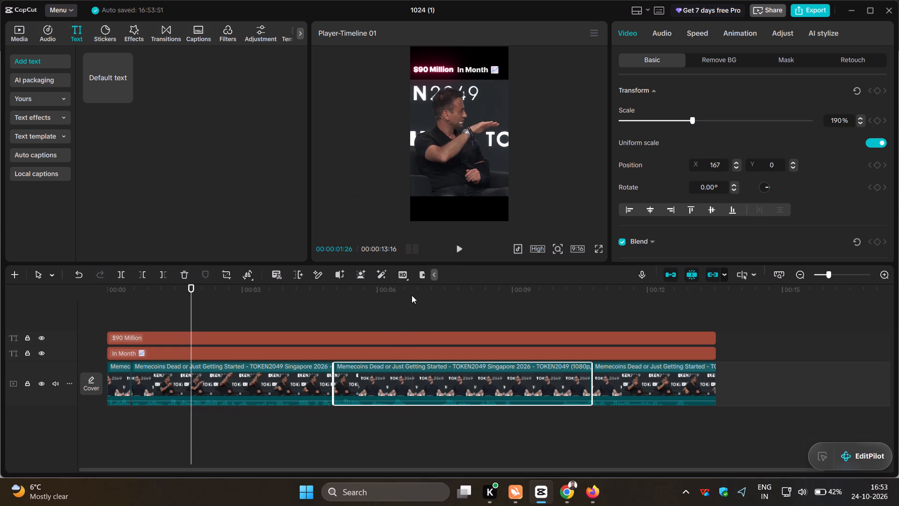
{"action": "left_click", "coordinate": [415, 384]}
{"action": "left_click", "coordinate": [449, 145]}
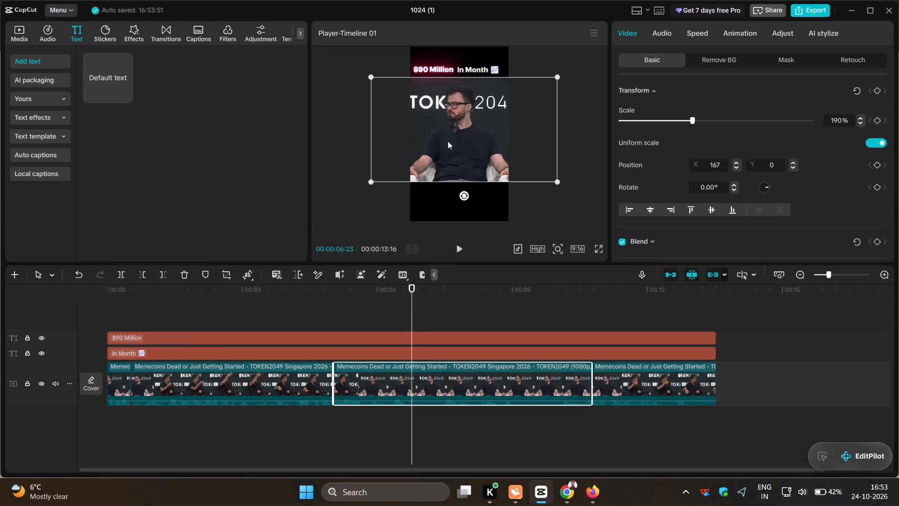
Move the last video segment's picture slightly up in the frame to sit nearer the title text.
{"action": "left_click", "coordinate": [642, 375]}
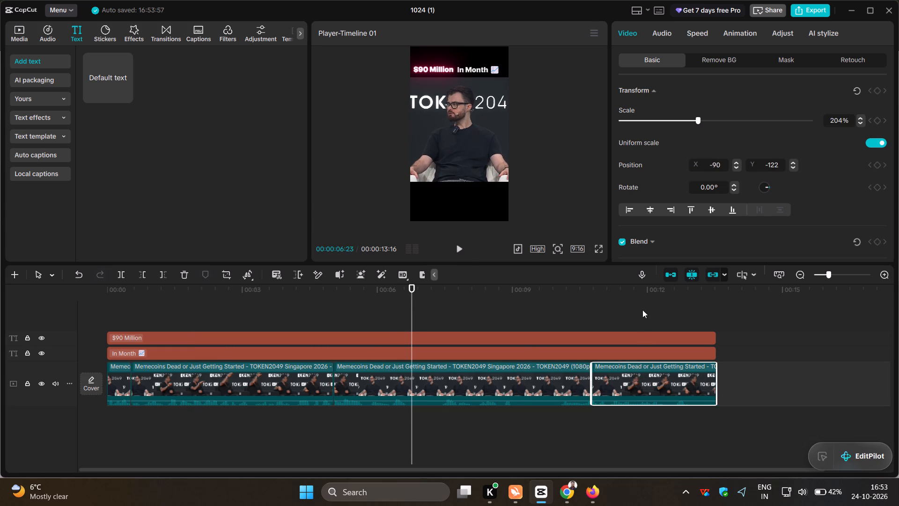
{"action": "left_click", "coordinate": [643, 308]}
{"action": "left_click", "coordinate": [648, 385]}
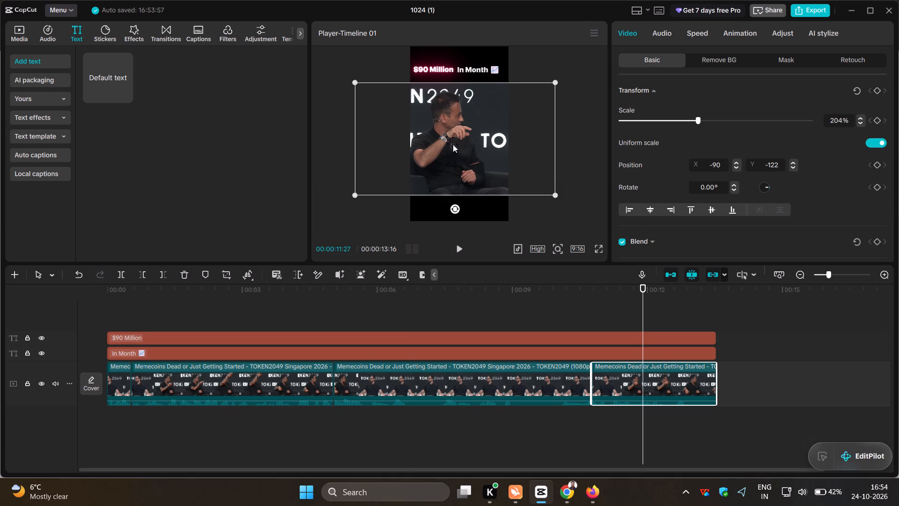
{"action": "left_click_drag", "start_coordinate": [453, 144], "coordinate": [453, 138]}
Compare the picture height across the segments and nudge the second segment's picture further up.
{"action": "left_click", "coordinate": [412, 310]}
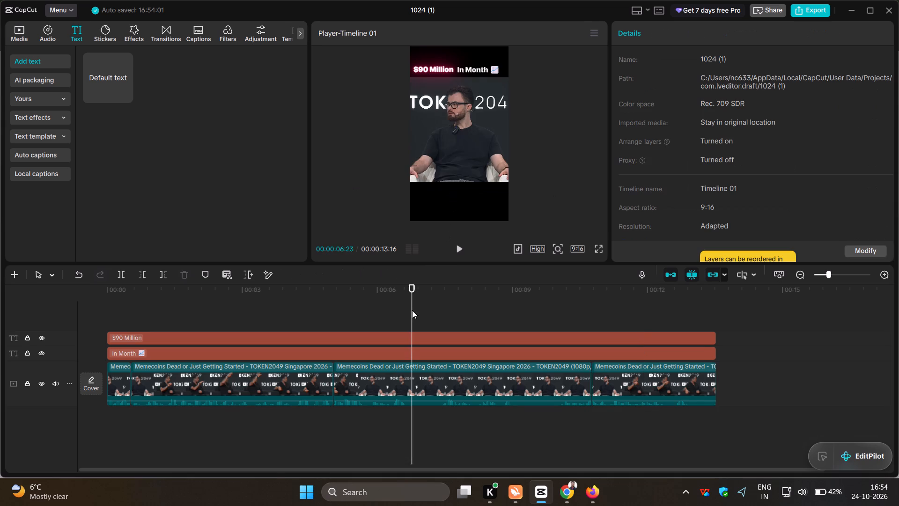
{"action": "left_click_drag", "start_coordinate": [412, 310], "coordinate": [116, 314]}
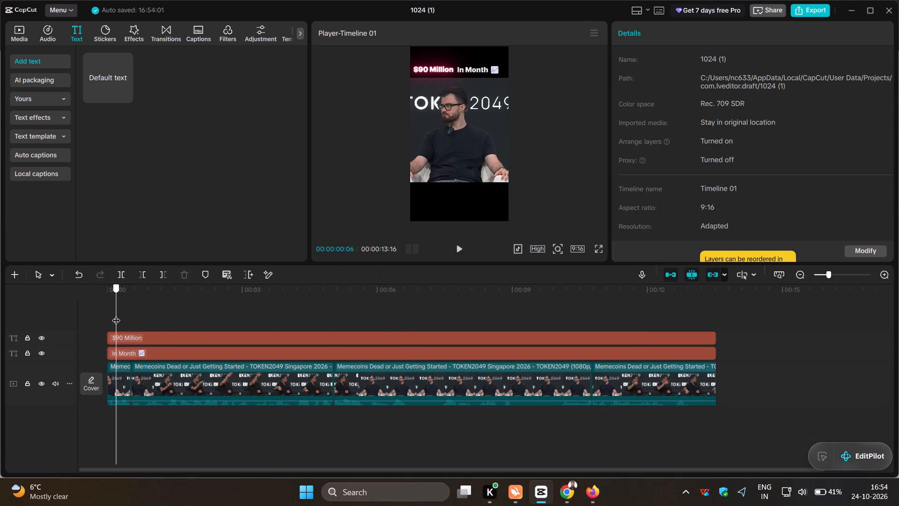
{"action": "left_click_drag", "start_coordinate": [116, 314], "coordinate": [404, 336]}
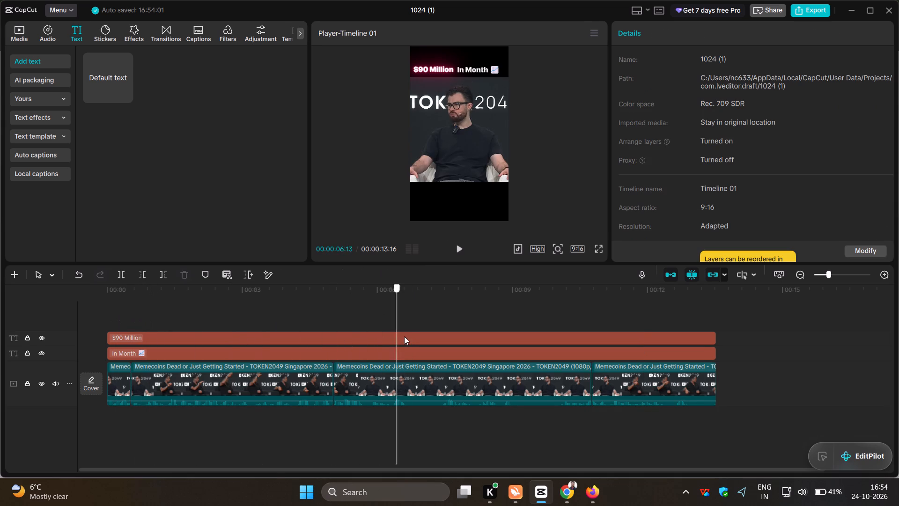
{"action": "left_click_drag", "start_coordinate": [404, 336], "coordinate": [284, 335]}
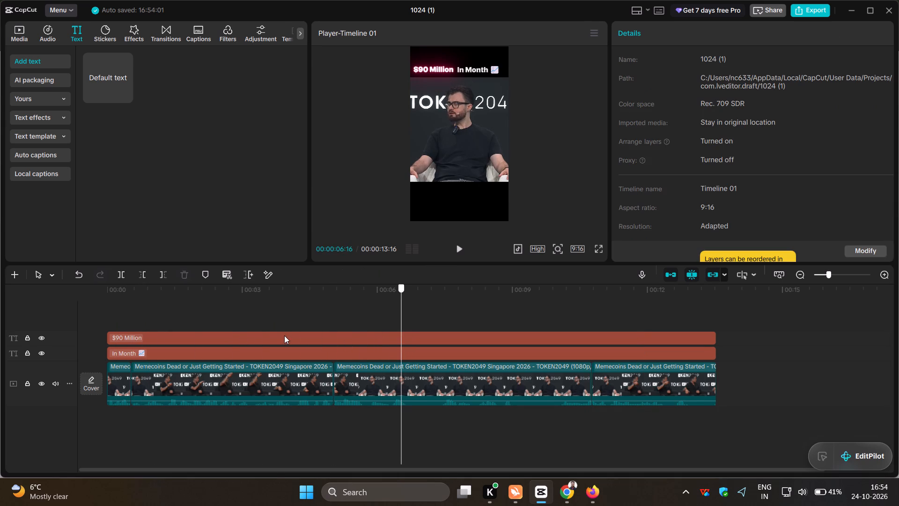
{"action": "left_click_drag", "start_coordinate": [284, 335], "coordinate": [268, 338]}
{"action": "left_click", "coordinate": [242, 380]}
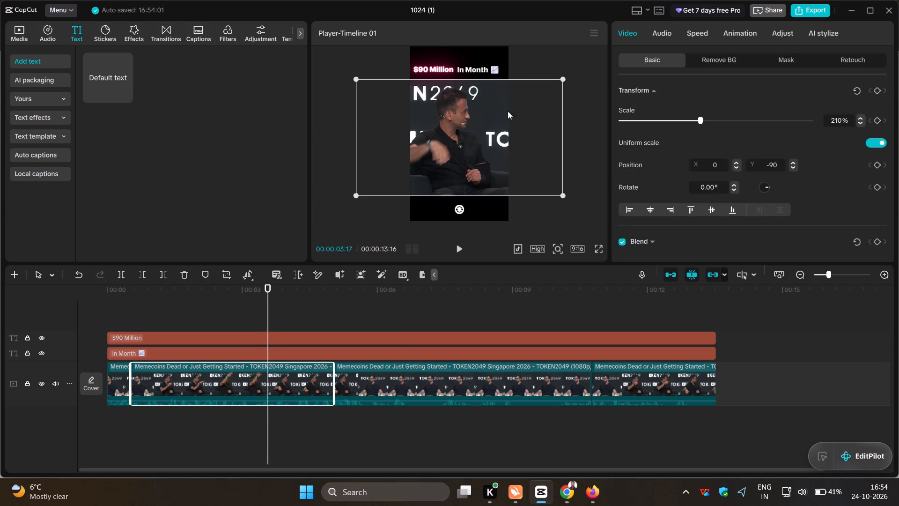
{"action": "left_click_drag", "start_coordinate": [470, 132], "coordinate": [471, 127]}
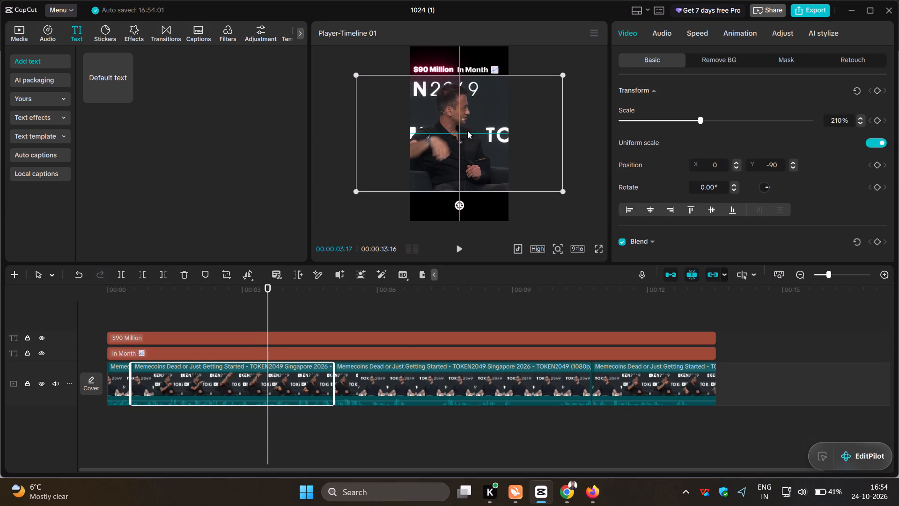
Nudge the first short segment's picture slightly up, keeping it horizontally centred in the frame.
{"action": "left_click", "coordinate": [123, 370]}
{"action": "left_click", "coordinate": [124, 319]}
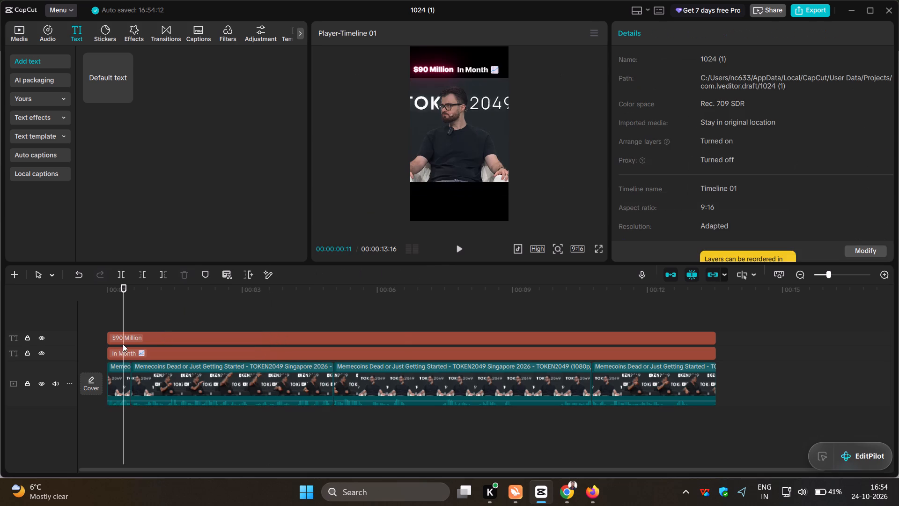
{"action": "left_click", "coordinate": [114, 376]}
{"action": "left_click", "coordinate": [448, 145]}
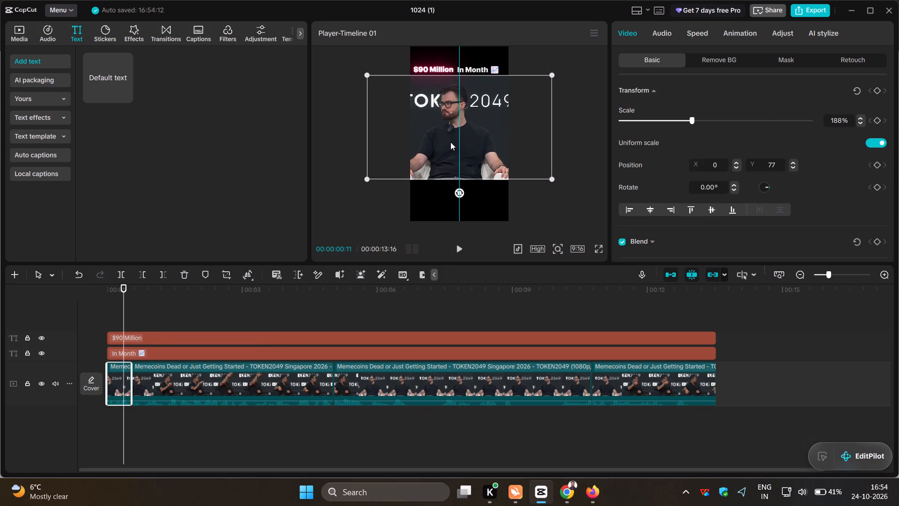
Scrub through all four segments to compare how the pictures line up beneath the title text.
{"action": "left_click", "coordinate": [179, 305]}
{"action": "left_click_drag", "start_coordinate": [179, 305], "coordinate": [165, 307]}
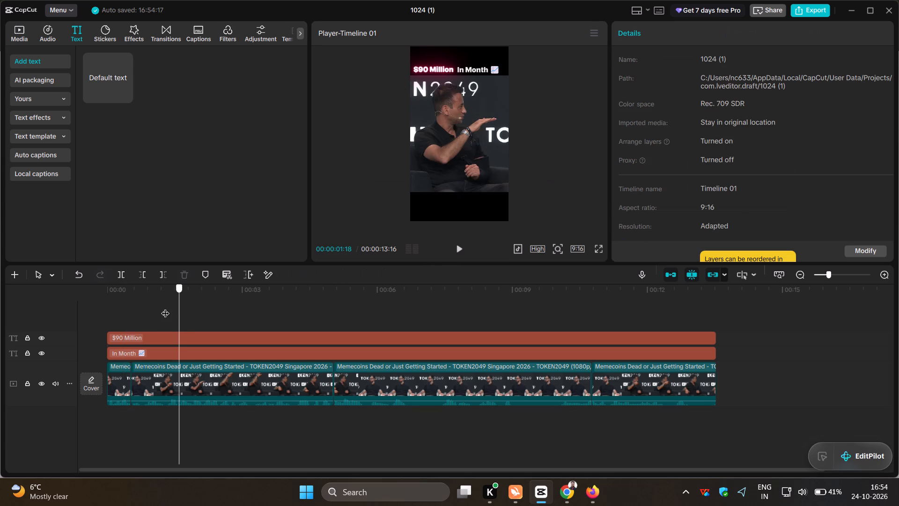
{"action": "left_click_drag", "start_coordinate": [165, 307], "coordinate": [152, 313]}
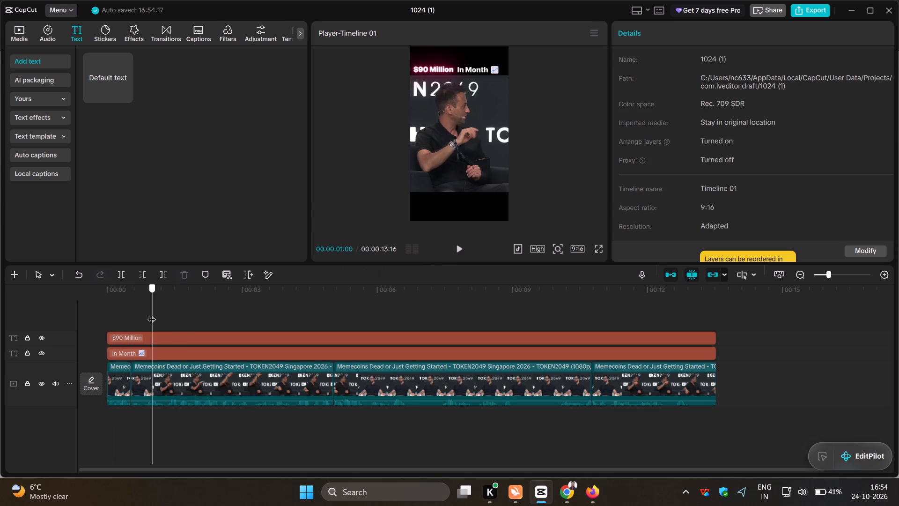
{"action": "left_click_drag", "start_coordinate": [152, 313], "coordinate": [99, 323]}
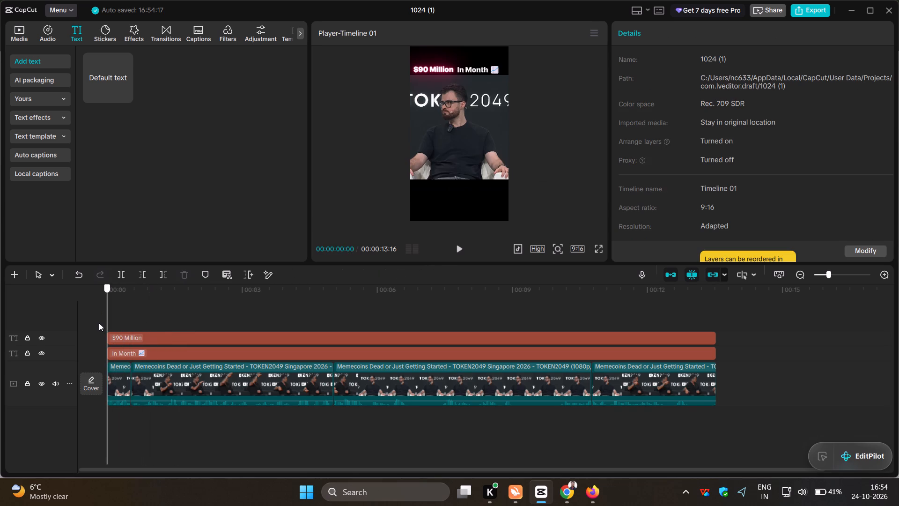
{"action": "left_click_drag", "start_coordinate": [99, 323], "coordinate": [413, 322]}
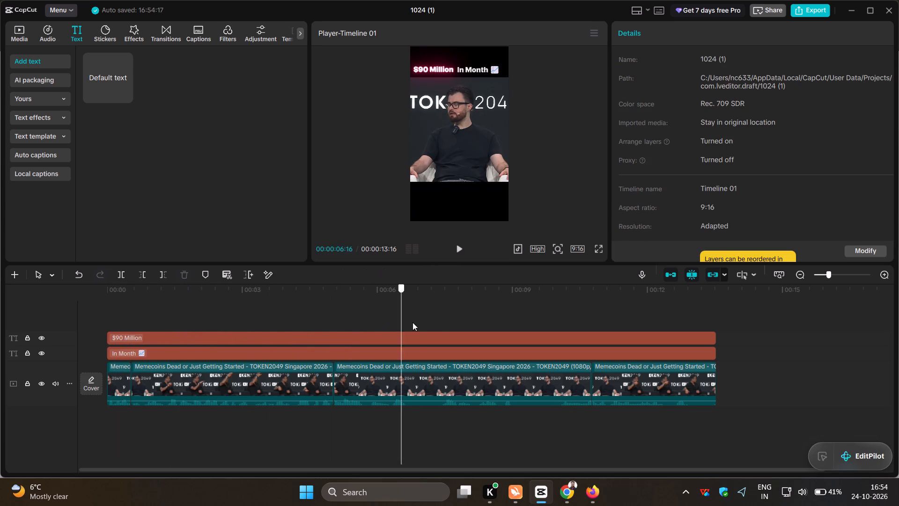
{"action": "left_click_drag", "start_coordinate": [413, 322], "coordinate": [627, 305]}
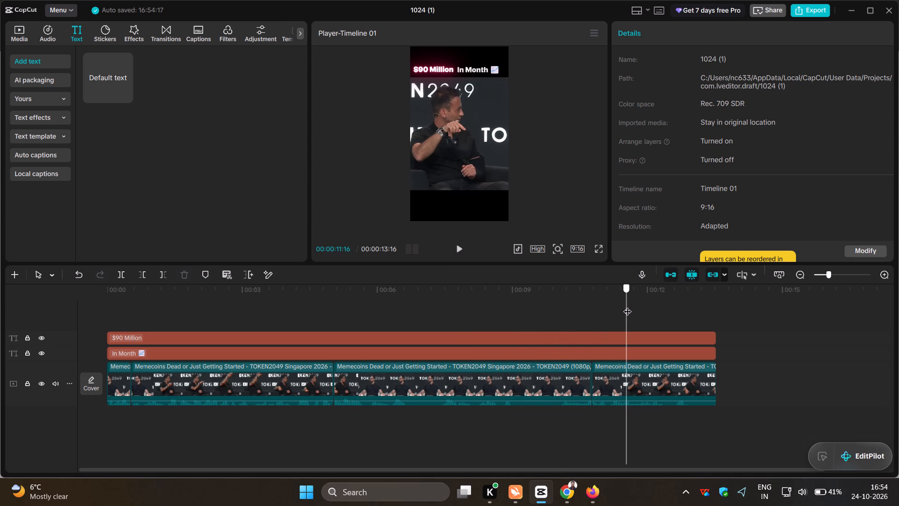
{"action": "left_click_drag", "start_coordinate": [627, 305], "coordinate": [703, 303]}
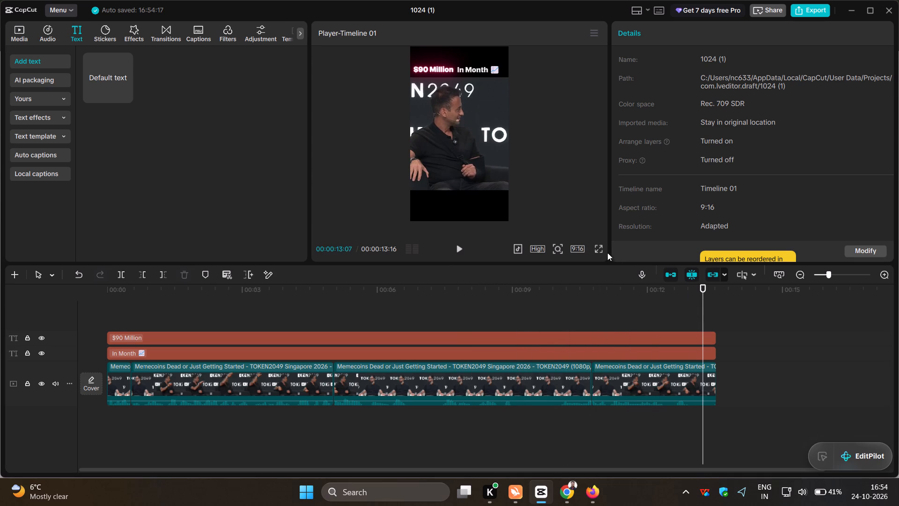
Play the whole clip in full-screen preview to review the adjusted picture positions.
{"action": "left_click", "coordinate": [604, 250]}
{"action": "left_click", "coordinate": [601, 250]}
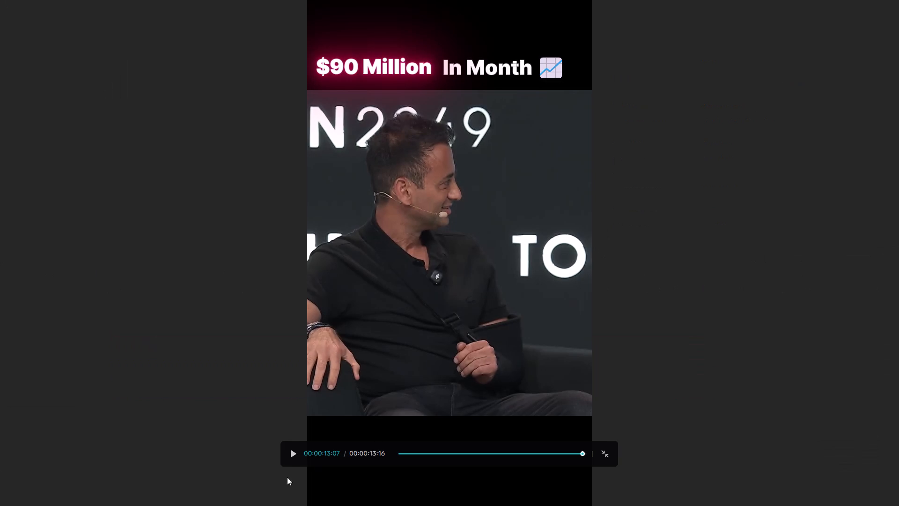
{"action": "left_click", "coordinate": [289, 456]}
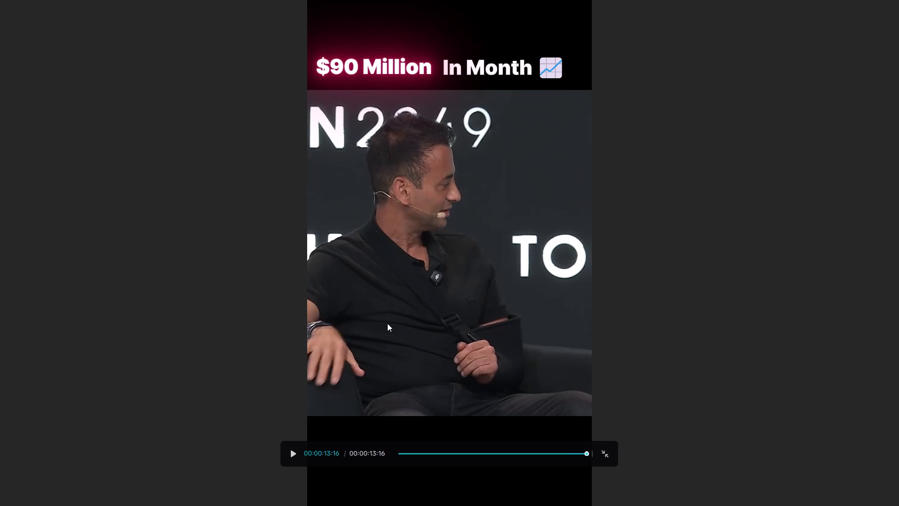
{"action": "left_click", "coordinate": [419, 341]}
{"action": "left_click", "coordinate": [290, 450]}
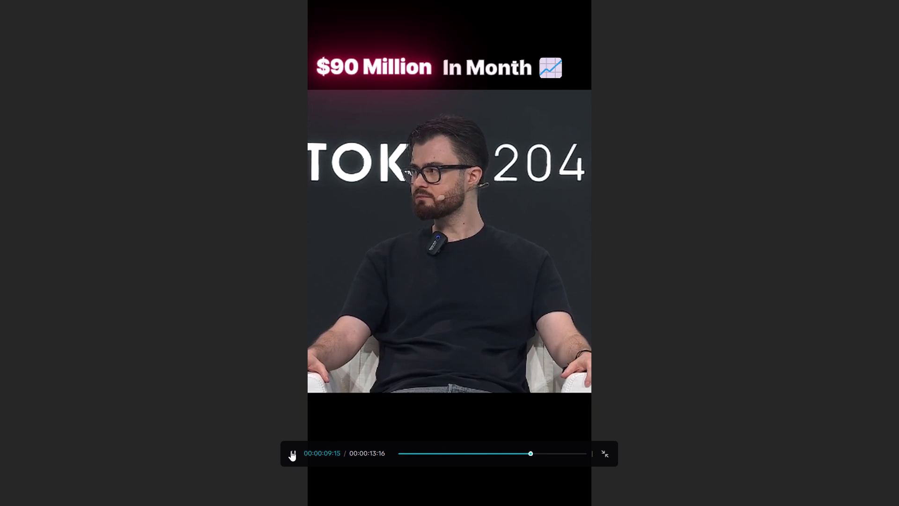
{"action": "left_click", "coordinate": [476, 260]}
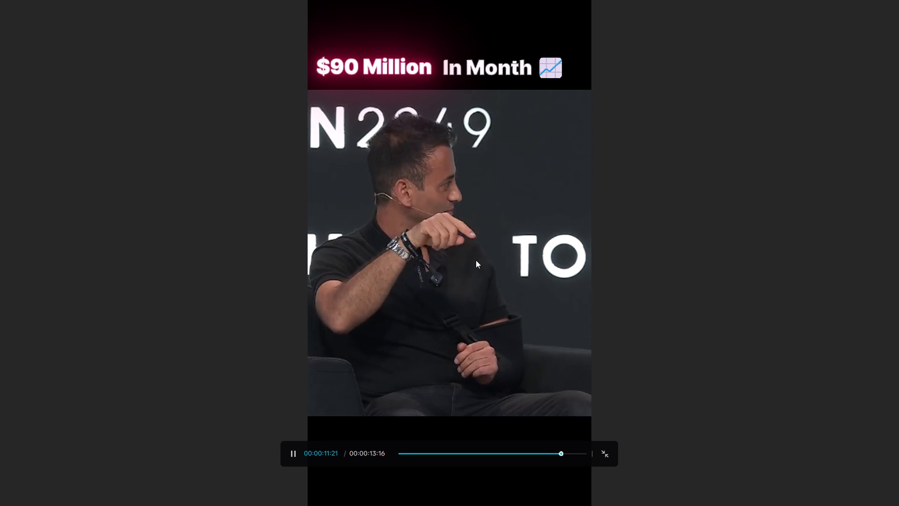
{"action": "left_click", "coordinate": [606, 449]}
Add a new default text layer at the start of the timeline and extend it to the full clip length.
{"action": "left_click", "coordinate": [539, 320]}
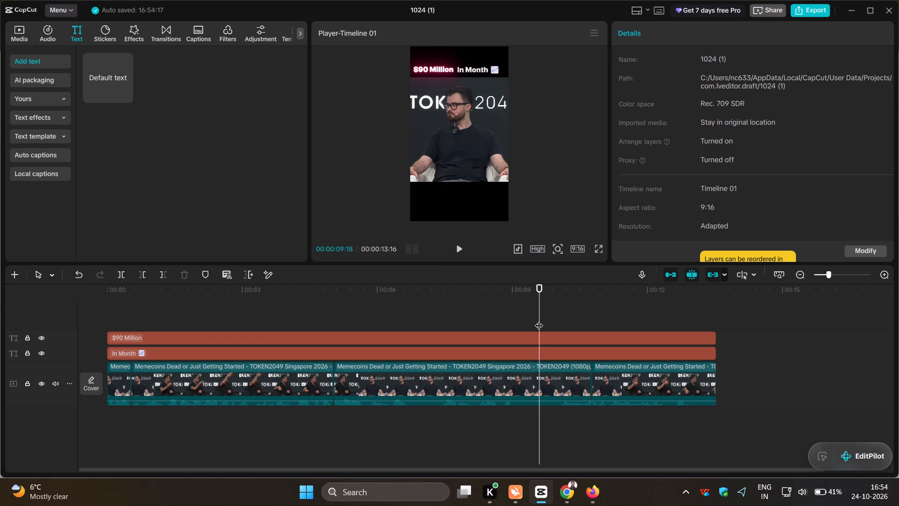
{"action": "left_click_drag", "start_coordinate": [539, 320], "coordinate": [106, 328]}
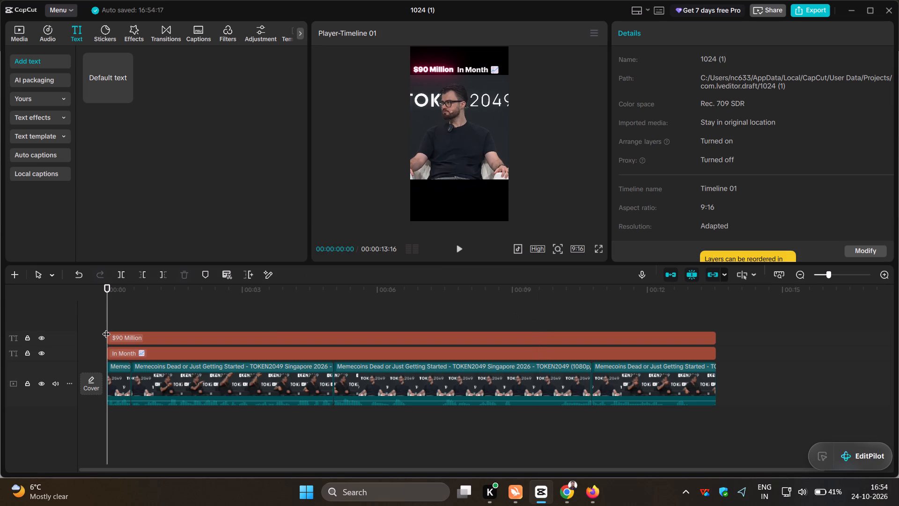
{"action": "left_click", "coordinate": [107, 317]}
{"action": "left_click", "coordinate": [124, 96]}
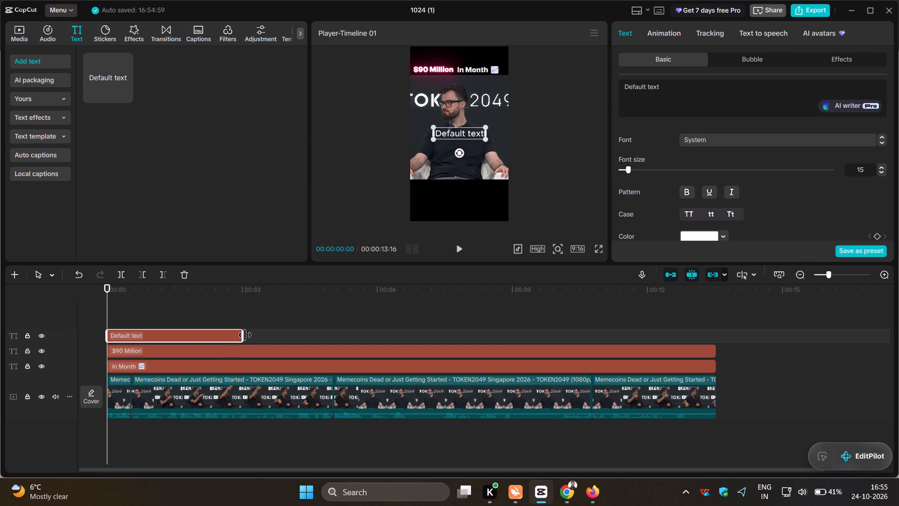
{"action": "left_click_drag", "start_coordinate": [243, 336], "coordinate": [710, 347]}
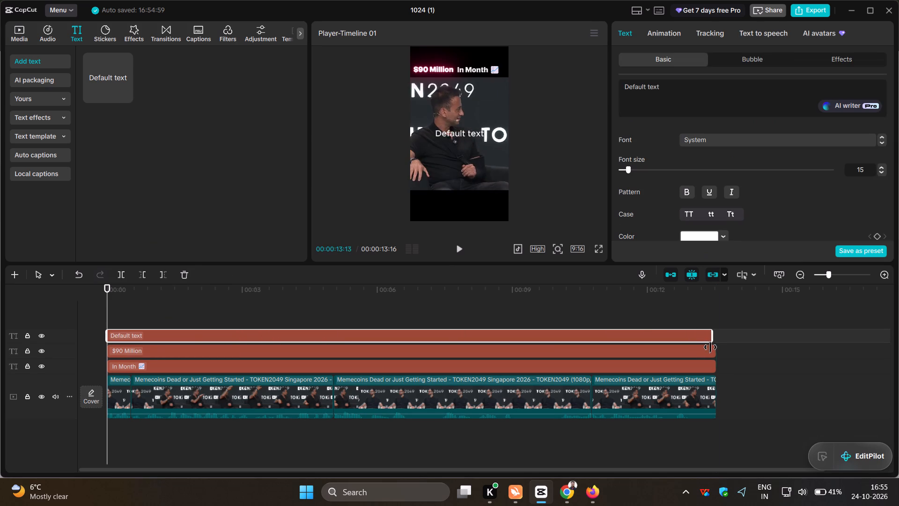
{"action": "left_click_drag", "start_coordinate": [710, 347], "coordinate": [710, 350]}
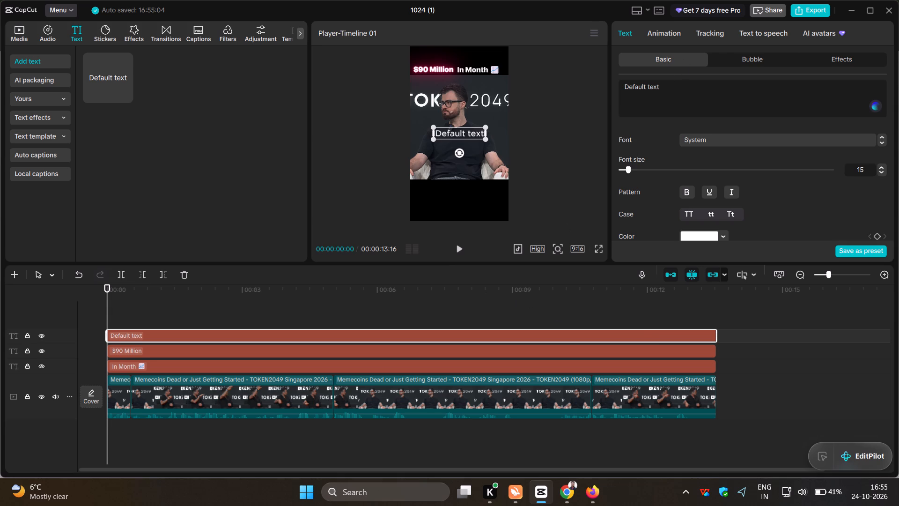
Replace the new layer's default text with "memcoins".
{"action": "left_click_drag", "start_coordinate": [654, 88], "coordinate": [618, 86]}
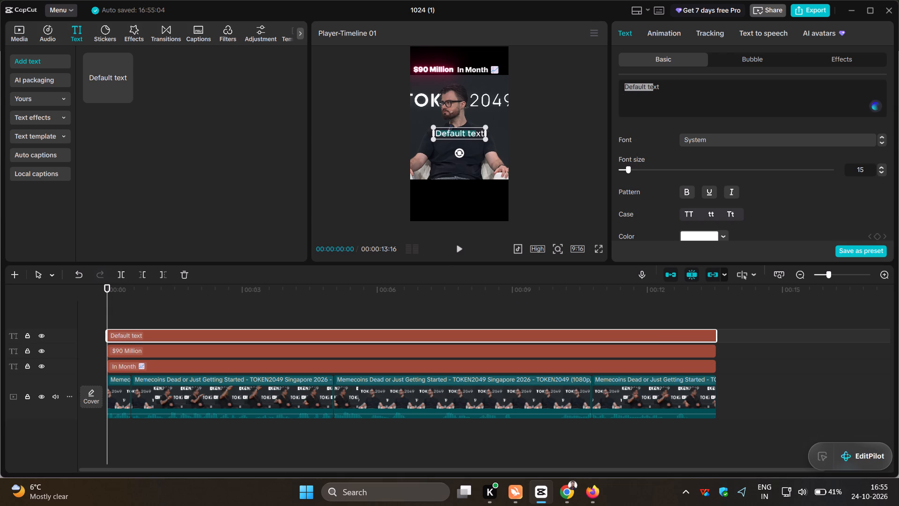
{"action": "key", "text": "space"}
{"action": "left_click_drag", "start_coordinate": [656, 79], "coordinate": [628, 83]}
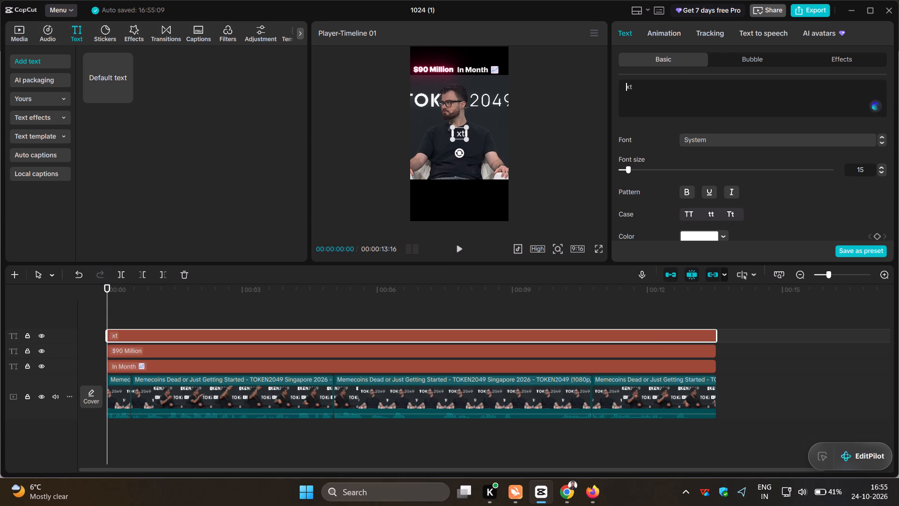
{"action": "left_click_drag", "start_coordinate": [636, 88], "coordinate": [625, 90]}
{"action": "key", "text": "space"}
{"action": "left_click_drag", "start_coordinate": [641, 86], "coordinate": [624, 89]}
{"action": "key", "text": "space"}
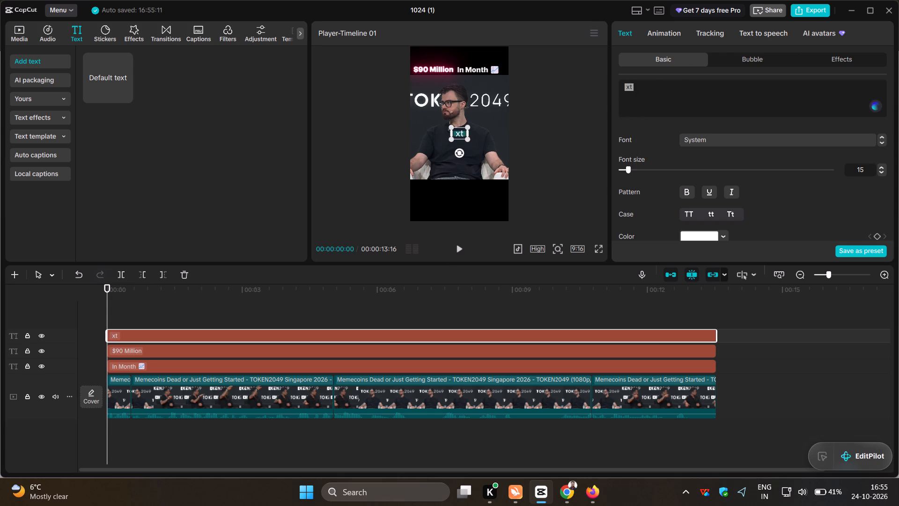
{"action": "left_click", "coordinate": [633, 89]}
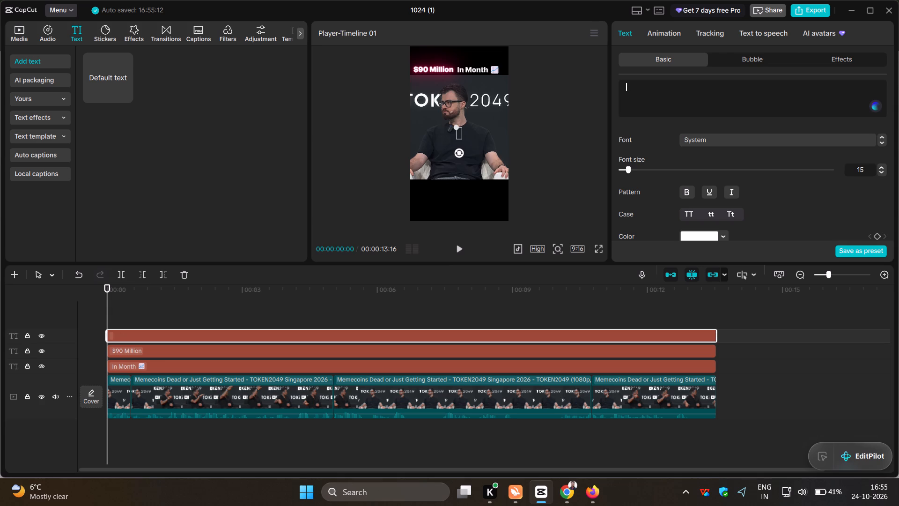
{"action": "type", "text": "memcoi"}
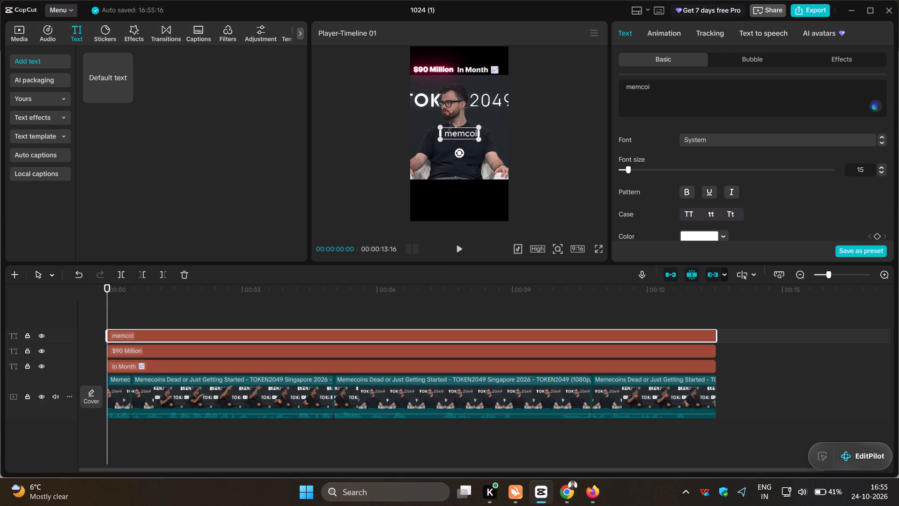
{"action": "type", "text": "ns"}
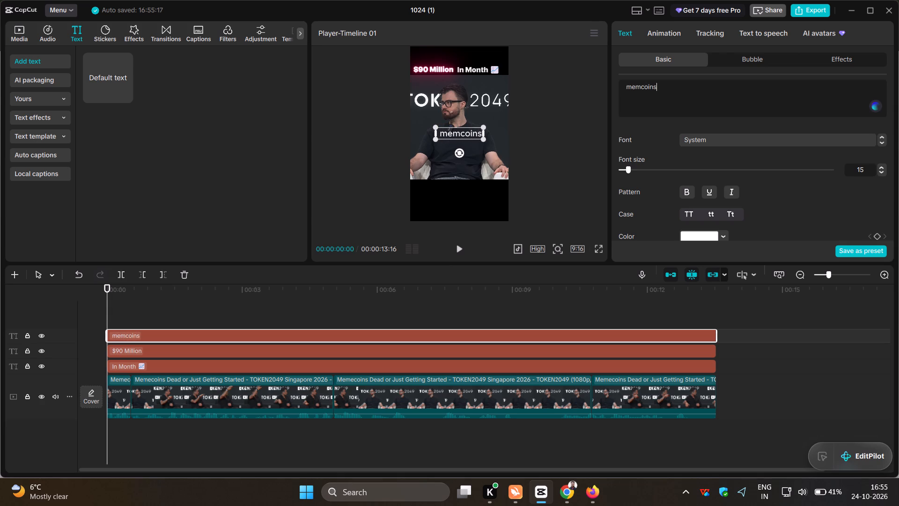
Convert the new text to all capitals and correct its spelling to "MEMECOINS".
{"action": "scroll", "coordinate": [702, 117], "scroll_direction": "down", "scroll_amount": 1}
{"action": "left_click", "coordinate": [690, 215]}
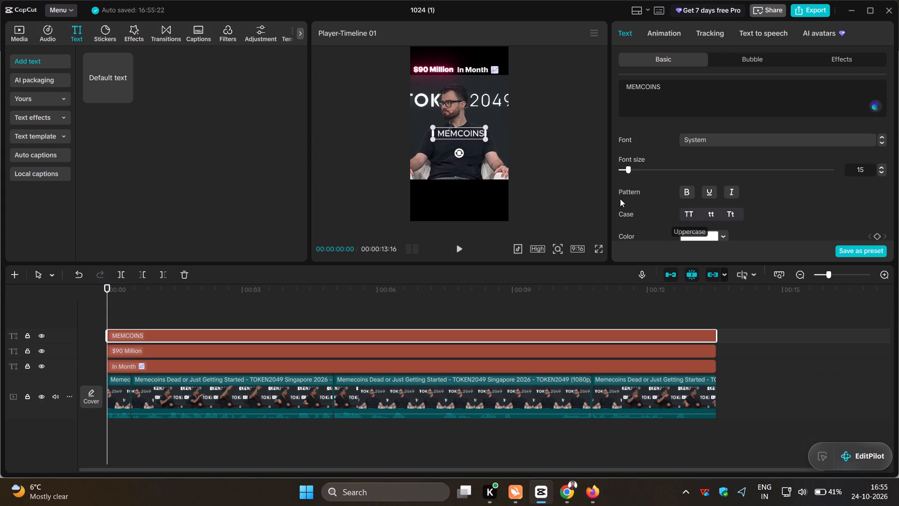
{"action": "left_click", "coordinate": [640, 87]}
{"action": "key", "text": "e"}
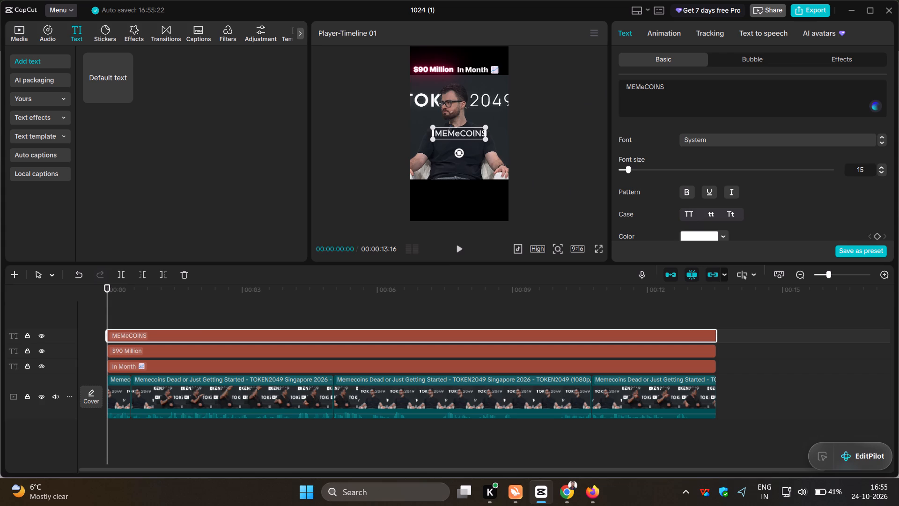
{"action": "key", "text": "BackSpace"}
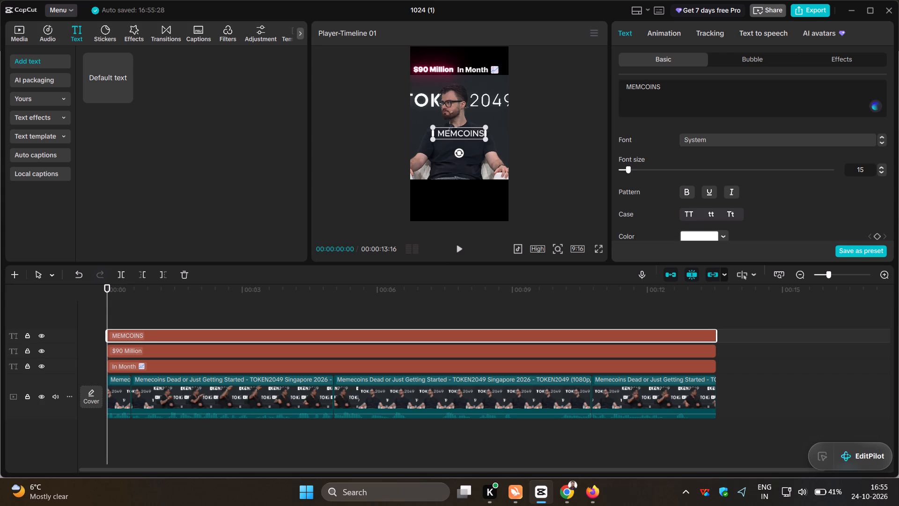
{"action": "key", "text": "shift+e"}
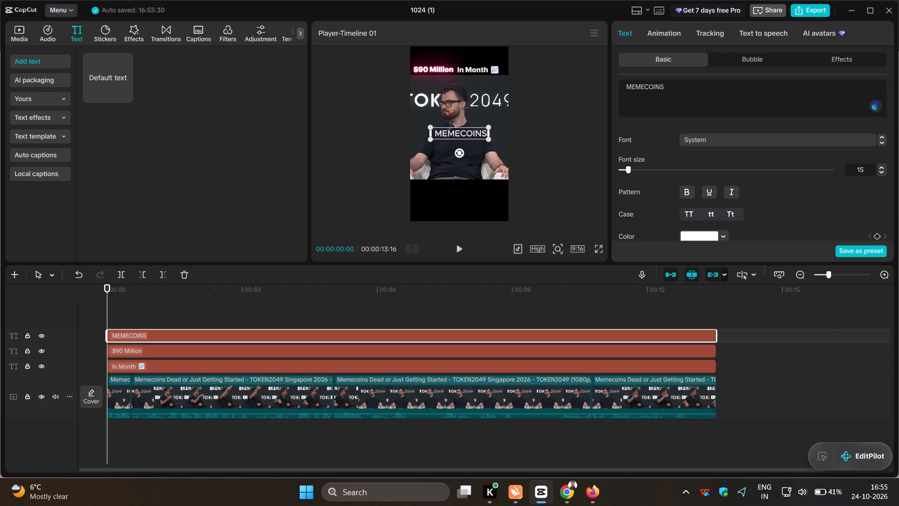
Set the font of the MEMECOINS text to Inter-Blk.
{"action": "left_click", "coordinate": [881, 143]}
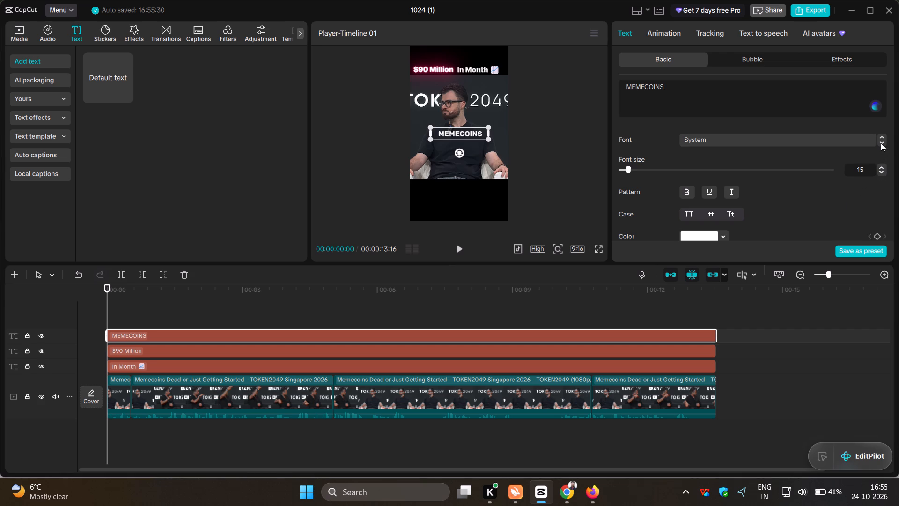
{"action": "left_click", "coordinate": [881, 143]}
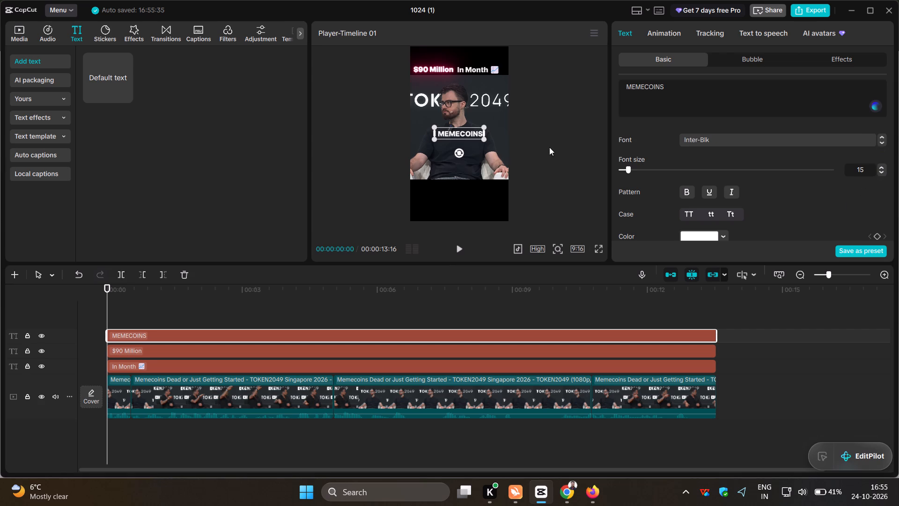
Apply the preset style with white letters and a yellow glow to the MEMECOINS text.
{"action": "scroll", "coordinate": [840, 150], "scroll_direction": "down", "scroll_amount": 3}
{"action": "scroll", "coordinate": [802, 179], "scroll_direction": "down", "scroll_amount": 3}
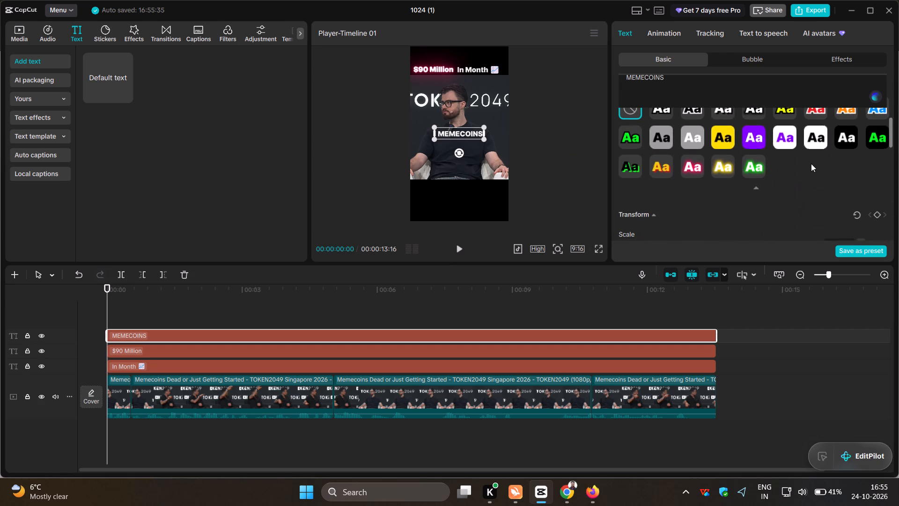
{"action": "scroll", "coordinate": [811, 164], "scroll_direction": "up", "scroll_amount": 1}
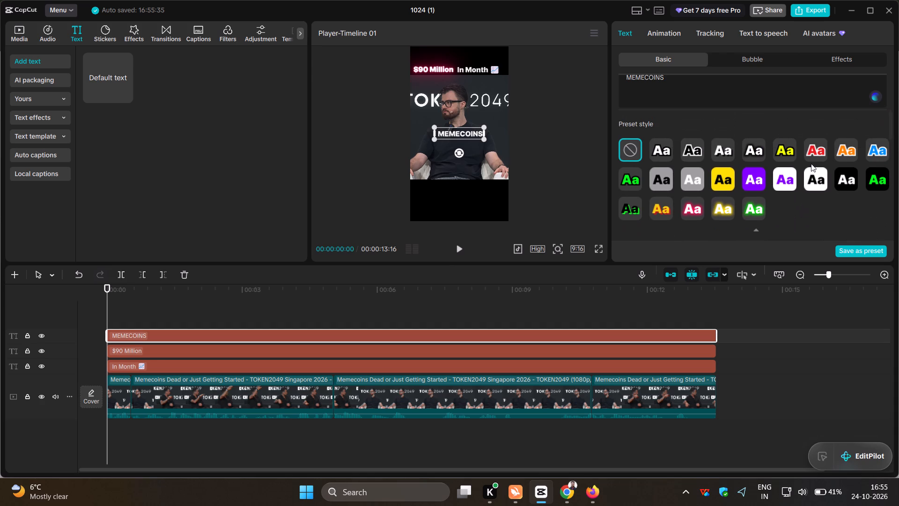
{"action": "scroll", "coordinate": [811, 164], "scroll_direction": "down", "scroll_amount": 2}
{"action": "scroll", "coordinate": [811, 164], "scroll_direction": "up", "scroll_amount": 1}
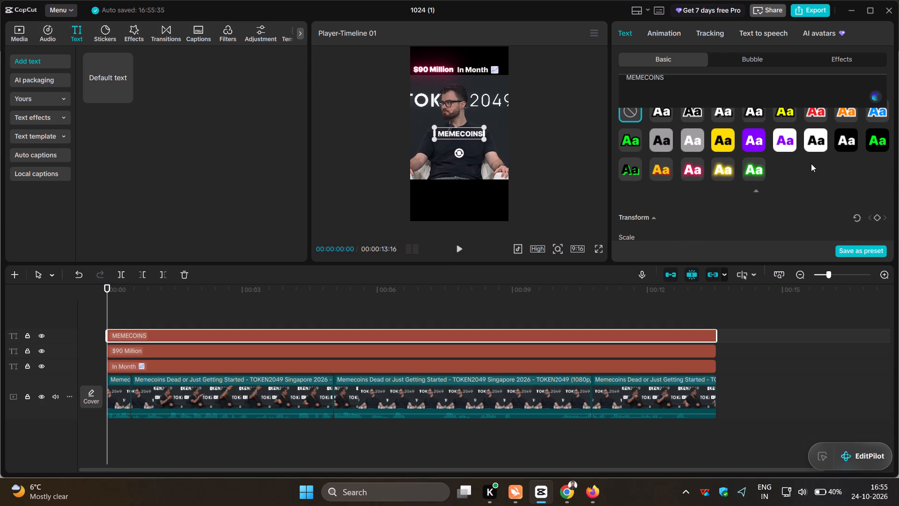
{"action": "left_click", "coordinate": [731, 169]}
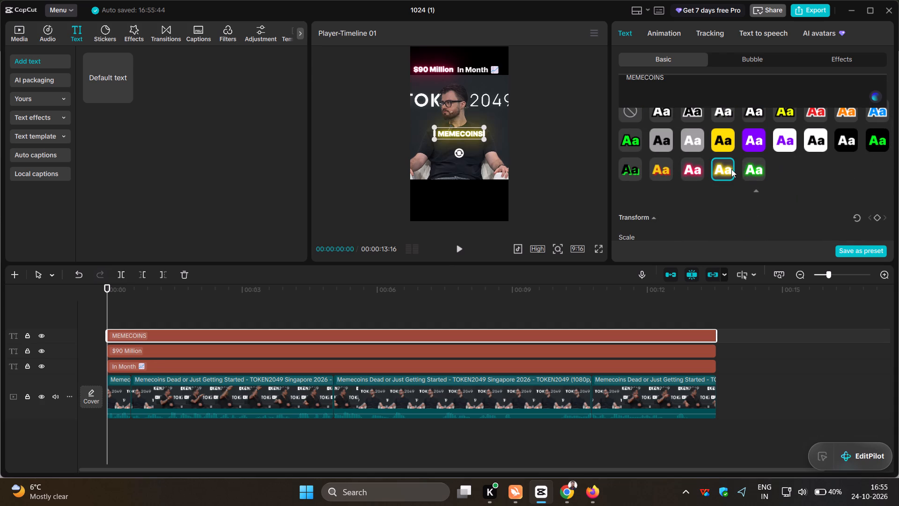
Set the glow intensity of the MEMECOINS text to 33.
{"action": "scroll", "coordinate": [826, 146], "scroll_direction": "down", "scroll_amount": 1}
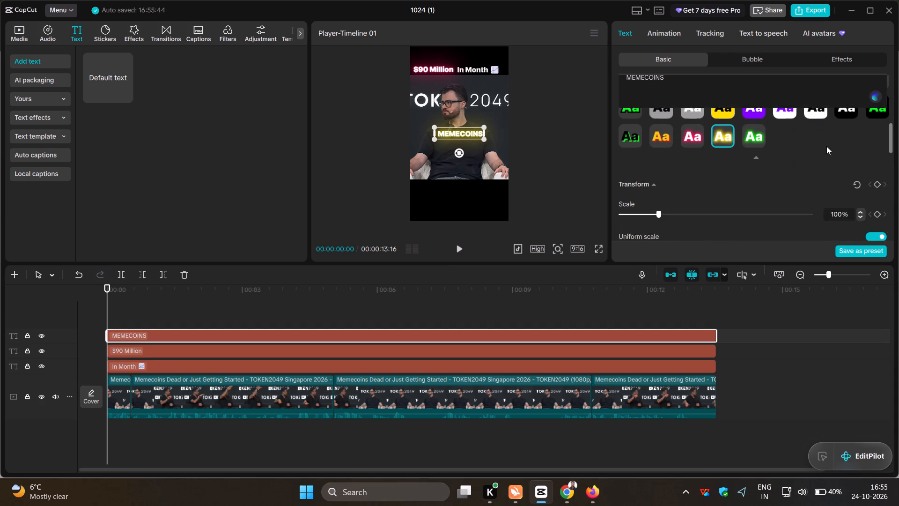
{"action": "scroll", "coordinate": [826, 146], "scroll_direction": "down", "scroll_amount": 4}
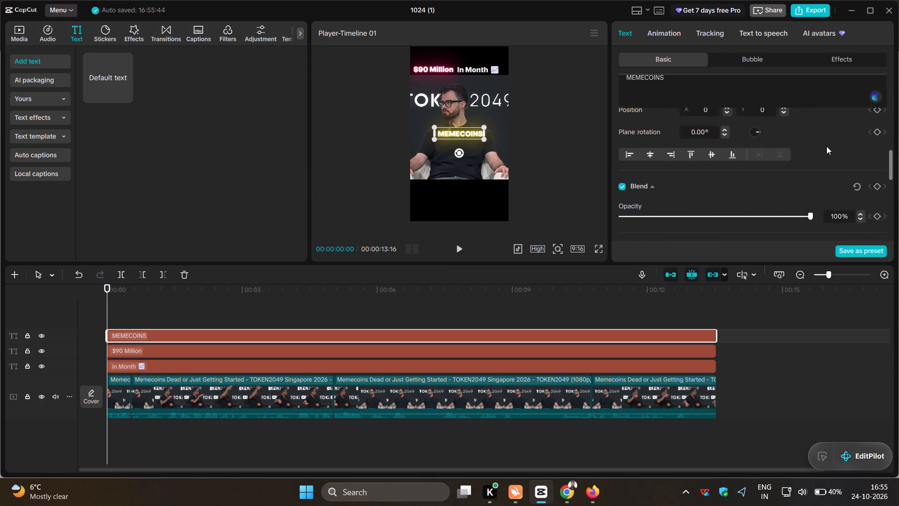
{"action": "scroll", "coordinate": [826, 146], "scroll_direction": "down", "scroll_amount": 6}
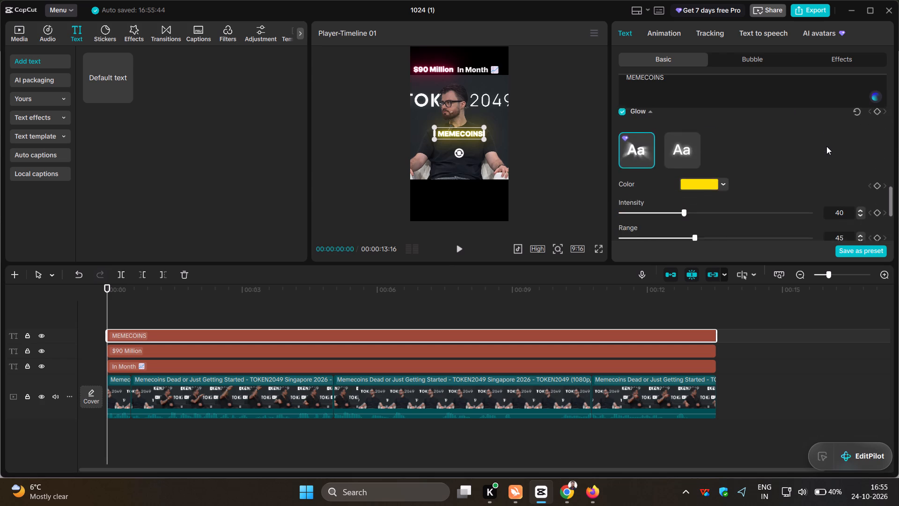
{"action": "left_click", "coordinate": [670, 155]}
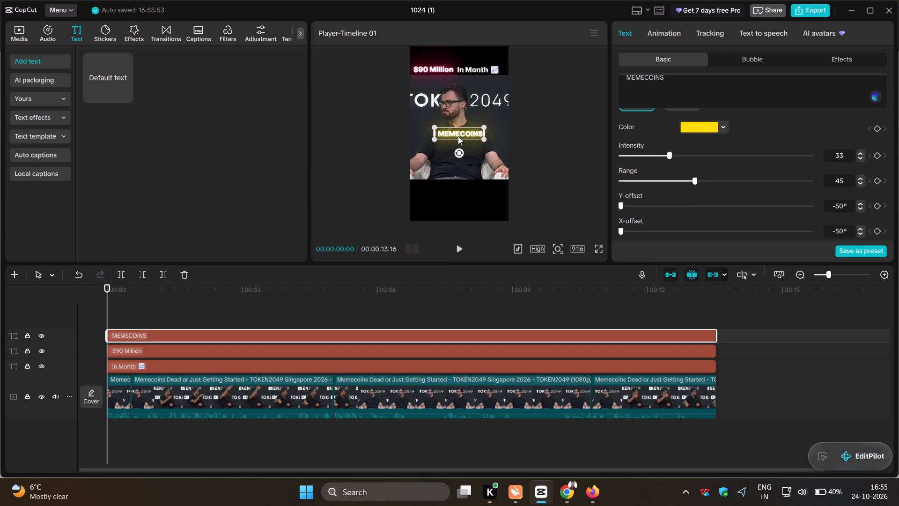
Move the MEMECOINS text just above the "$90 Million In Month 📈" title, horizontally centred in the frame.
{"action": "left_click_drag", "start_coordinate": [458, 136], "coordinate": [453, 62]}
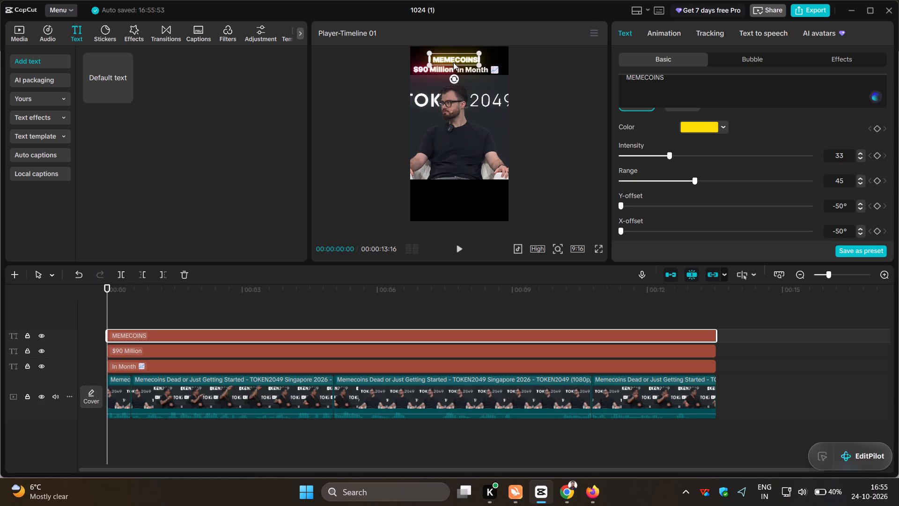
{"action": "left_click_drag", "start_coordinate": [453, 62], "coordinate": [456, 62]}
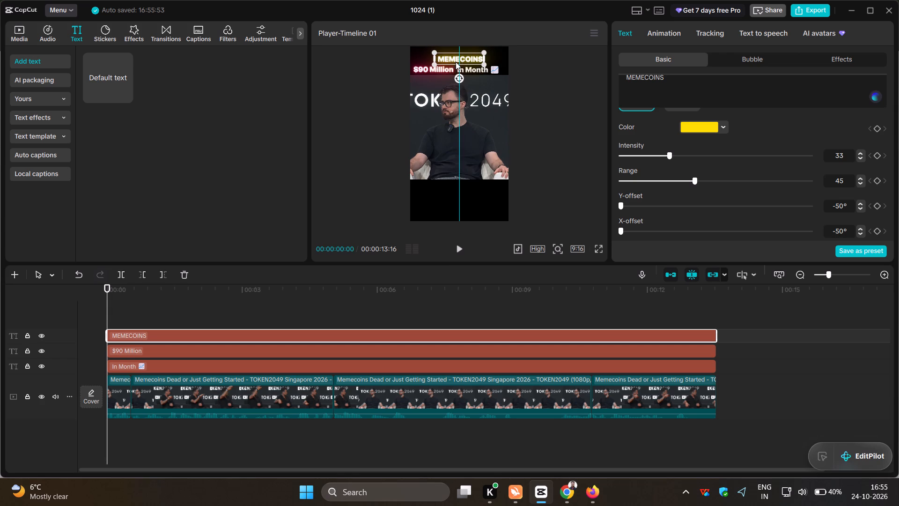
Try several weaker glow intensities on the MEMECOINS text and settle on 27.
{"action": "left_click", "coordinate": [660, 154]}
{"action": "left_click", "coordinate": [632, 155]}
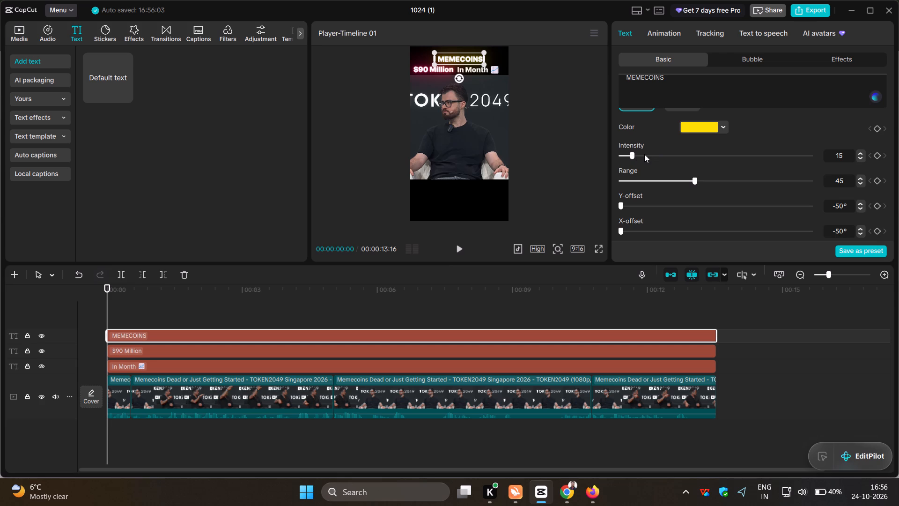
{"action": "left_click", "coordinate": [648, 154]}
{"action": "left_click", "coordinate": [648, 154]}
{"action": "left_click", "coordinate": [648, 154]}
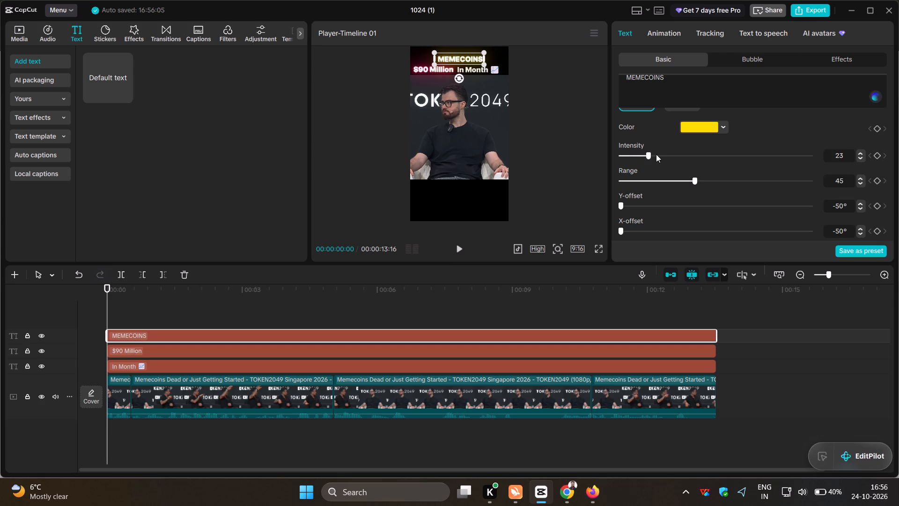
{"action": "left_click", "coordinate": [656, 154]}
{"action": "double_click", "coordinate": [656, 154]}
Play the clip in full-screen preview to review the MEMECOINS text above the title, and return to the editor.
{"action": "left_click", "coordinate": [602, 244]}
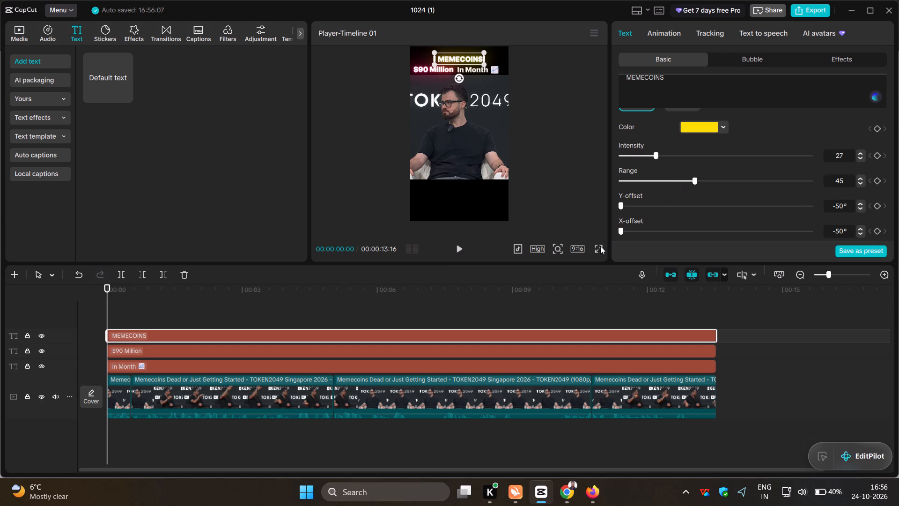
{"action": "left_click", "coordinate": [598, 250]}
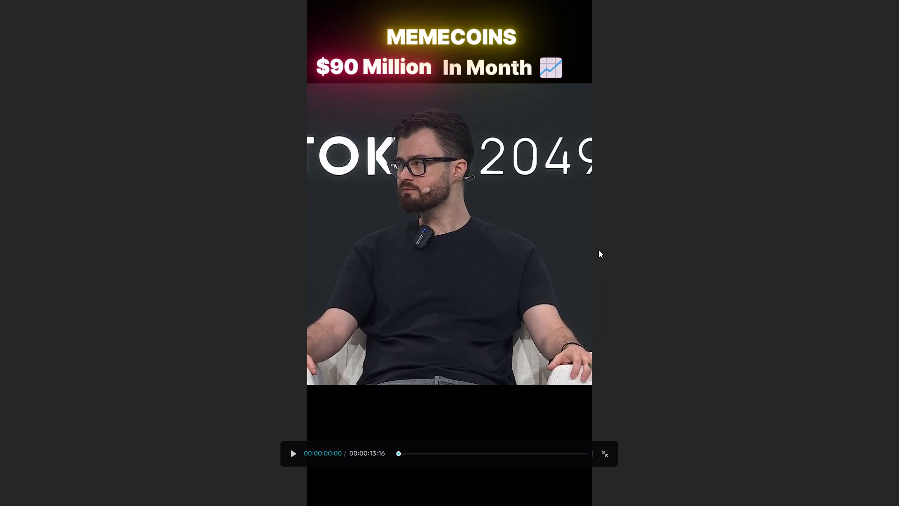
{"action": "left_click", "coordinate": [293, 452]}
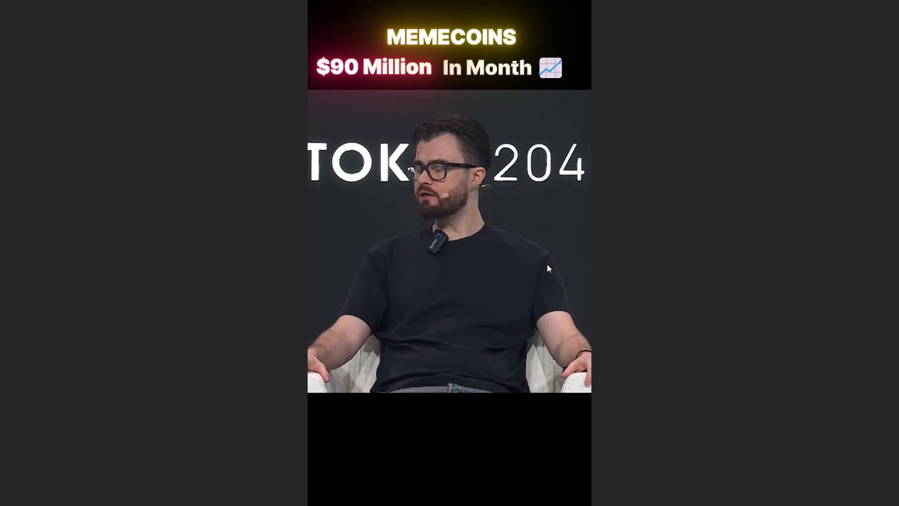
{"action": "left_click", "coordinate": [547, 264]}
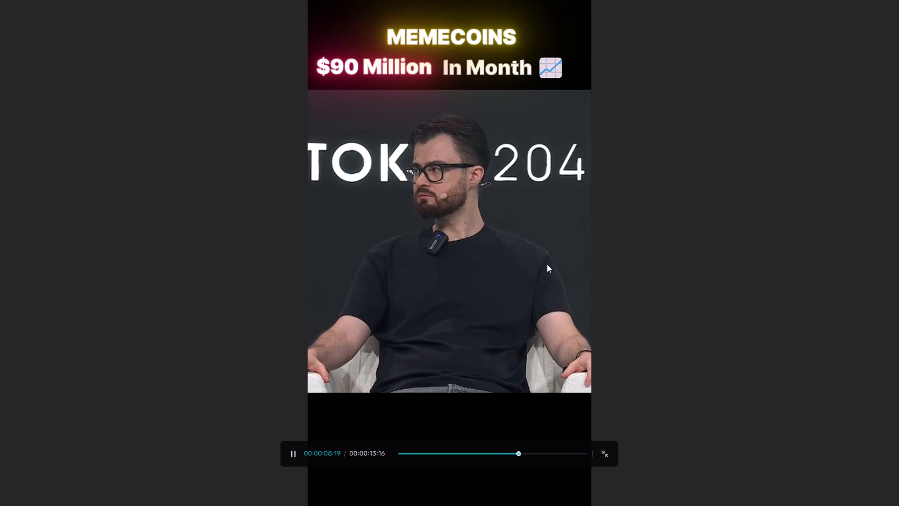
{"action": "left_click", "coordinate": [604, 451]}
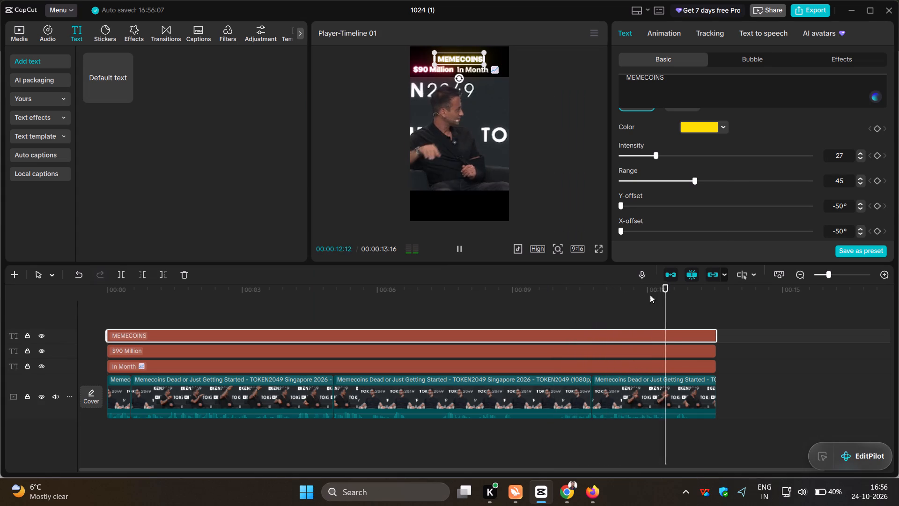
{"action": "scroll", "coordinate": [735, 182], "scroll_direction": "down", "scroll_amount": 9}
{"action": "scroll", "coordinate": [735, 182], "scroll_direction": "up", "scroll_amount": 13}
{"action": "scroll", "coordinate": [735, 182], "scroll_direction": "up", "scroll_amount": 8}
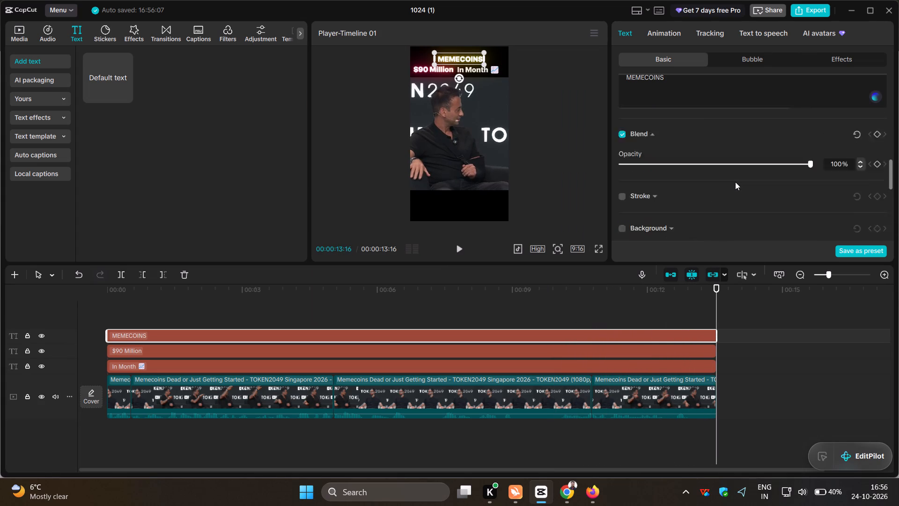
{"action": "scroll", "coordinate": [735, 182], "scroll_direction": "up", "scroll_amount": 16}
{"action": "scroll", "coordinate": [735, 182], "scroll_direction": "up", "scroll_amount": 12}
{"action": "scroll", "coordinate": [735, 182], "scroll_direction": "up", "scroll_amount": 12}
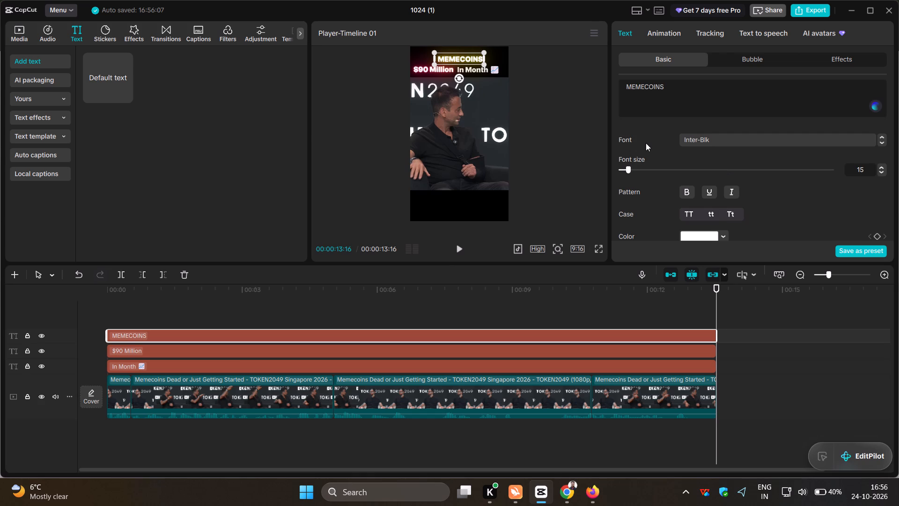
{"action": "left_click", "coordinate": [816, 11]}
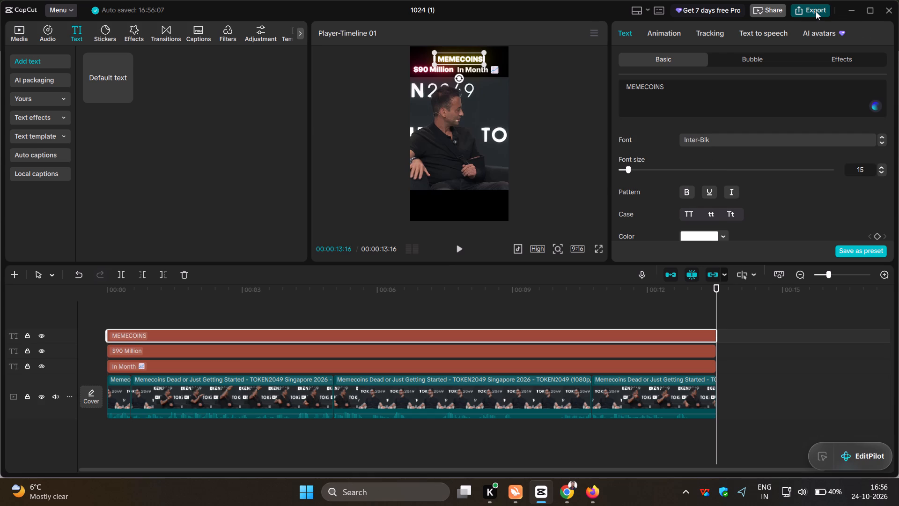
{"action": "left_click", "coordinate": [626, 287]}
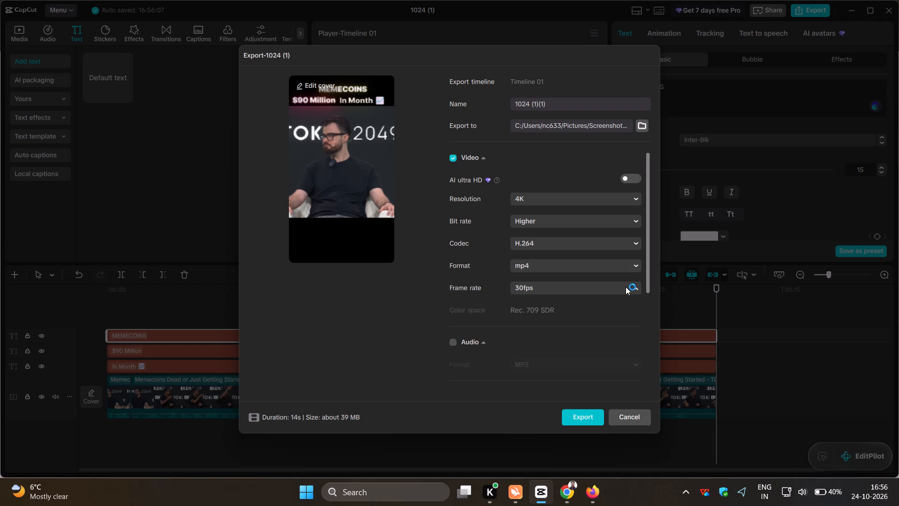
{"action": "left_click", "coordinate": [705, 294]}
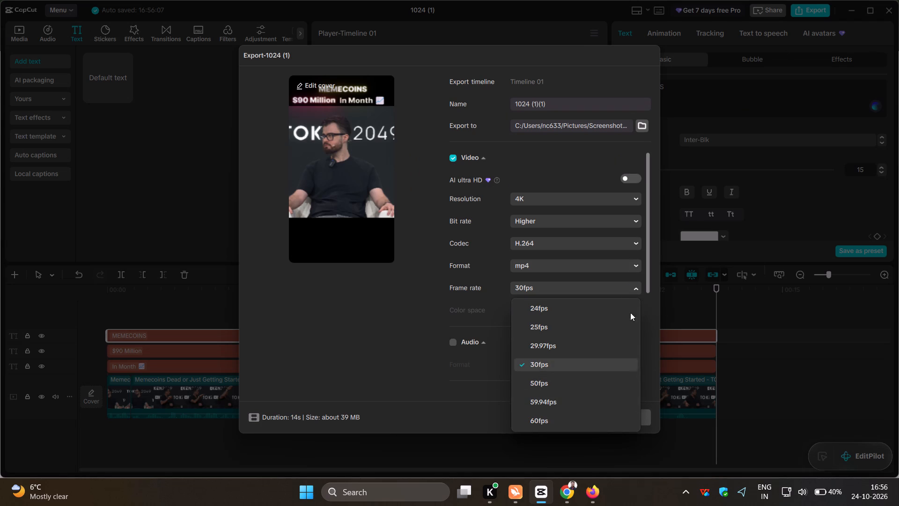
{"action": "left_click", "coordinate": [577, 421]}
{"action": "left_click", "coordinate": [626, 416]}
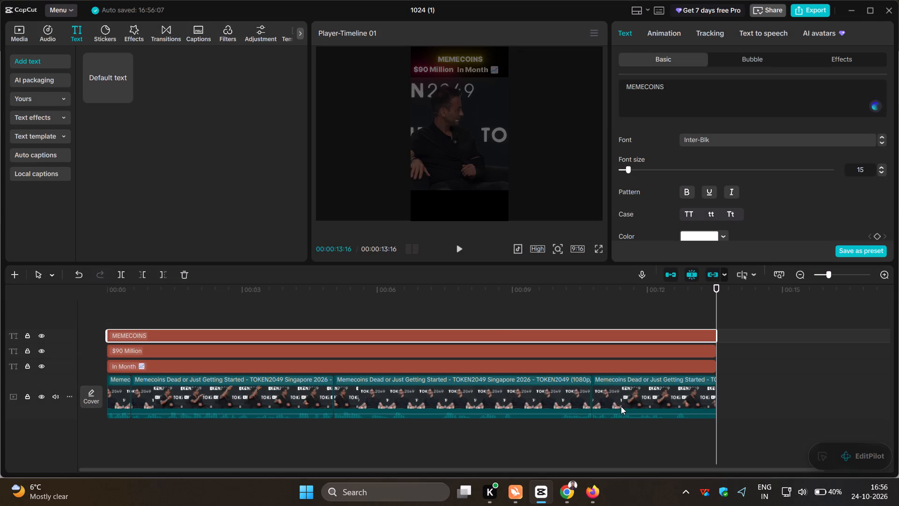
Reduce the glow intensity of the MEMECOINS text to 17 and check it at the clip's start in full-screen preview.
{"action": "left_click", "coordinate": [131, 314]}
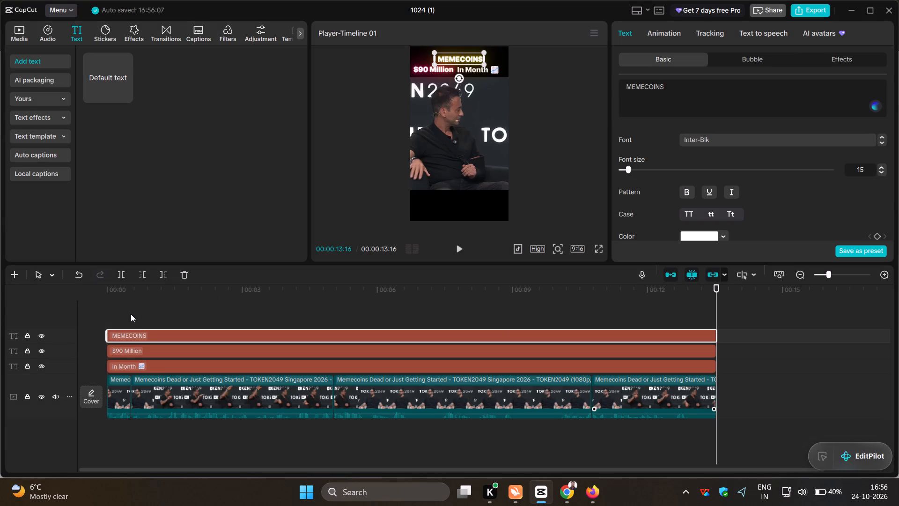
{"action": "left_click", "coordinate": [131, 314]}
{"action": "left_click_drag", "start_coordinate": [131, 314], "coordinate": [89, 317]}
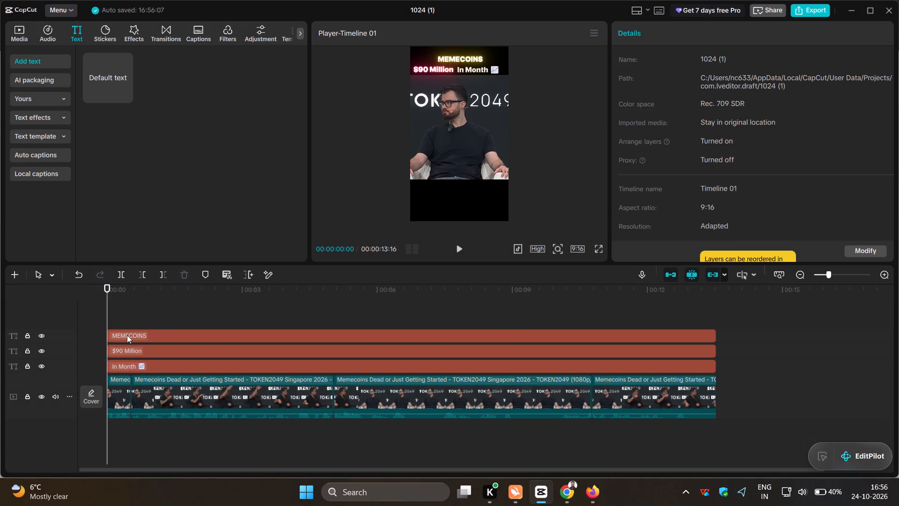
{"action": "left_click", "coordinate": [127, 335]}
{"action": "scroll", "coordinate": [794, 179], "scroll_direction": "down", "scroll_amount": 4}
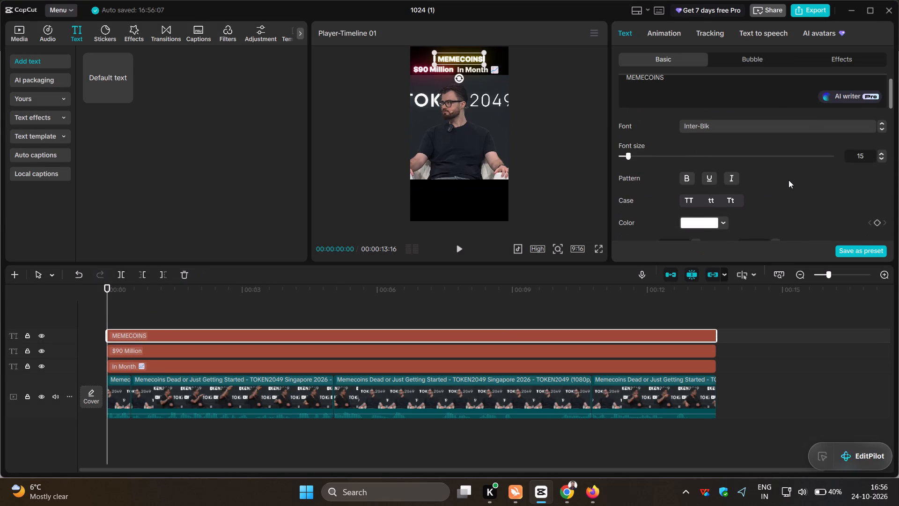
{"action": "scroll", "coordinate": [786, 179], "scroll_direction": "down", "scroll_amount": 3}
{"action": "scroll", "coordinate": [723, 174], "scroll_direction": "down", "scroll_amount": 3}
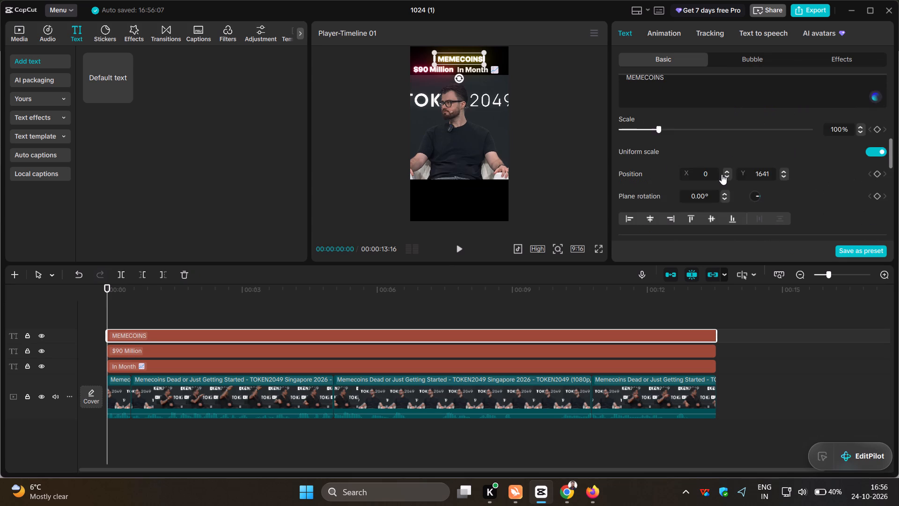
{"action": "scroll", "coordinate": [722, 174], "scroll_direction": "down", "scroll_amount": 7}
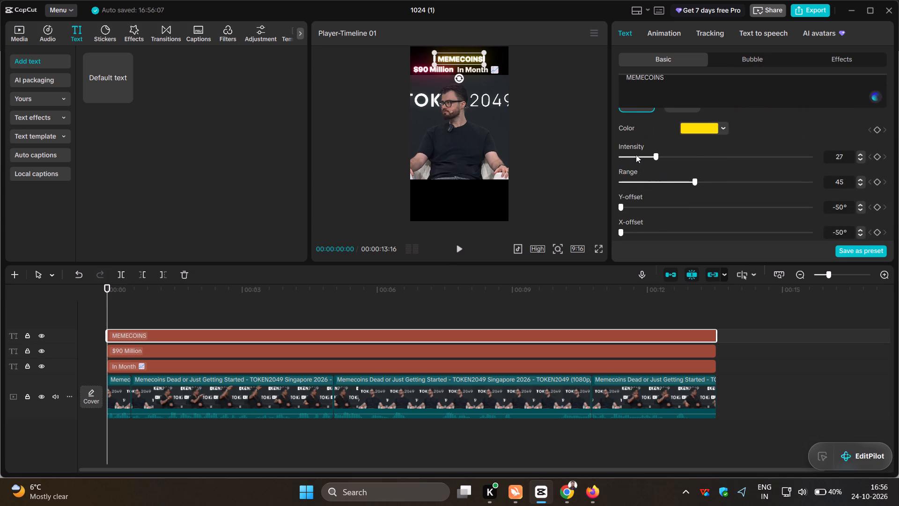
{"action": "left_click", "coordinate": [636, 155]}
{"action": "left_click", "coordinate": [598, 247]}
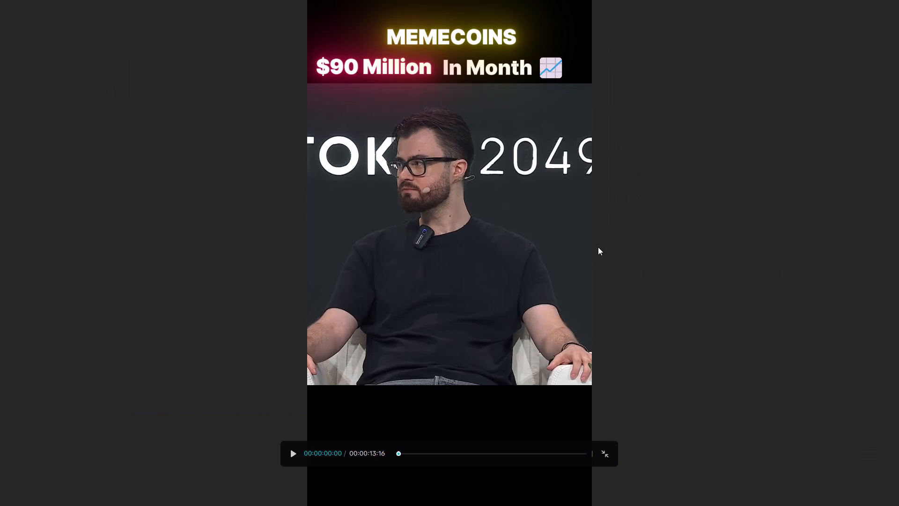
{"action": "left_click", "coordinate": [603, 450]}
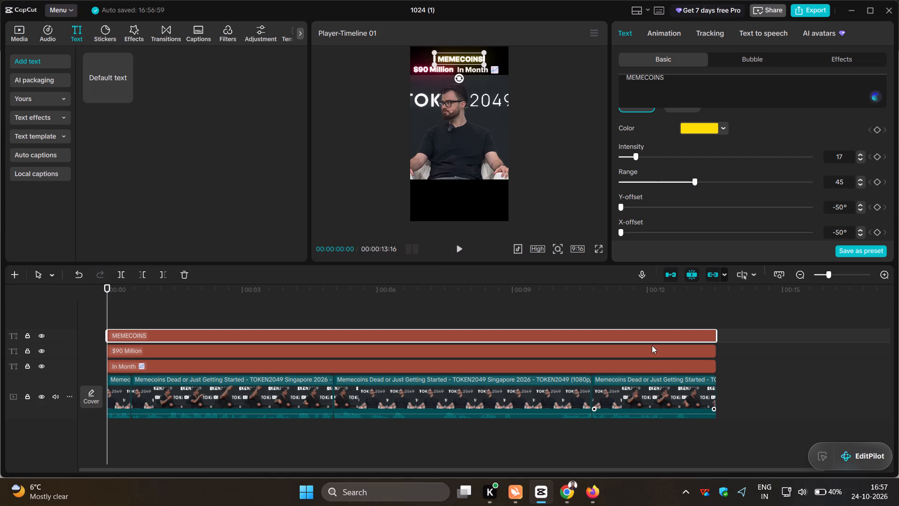
Export the clip with the frame rate set to 60fps, keeping the other video export settings.
{"action": "left_click", "coordinate": [811, 7]}
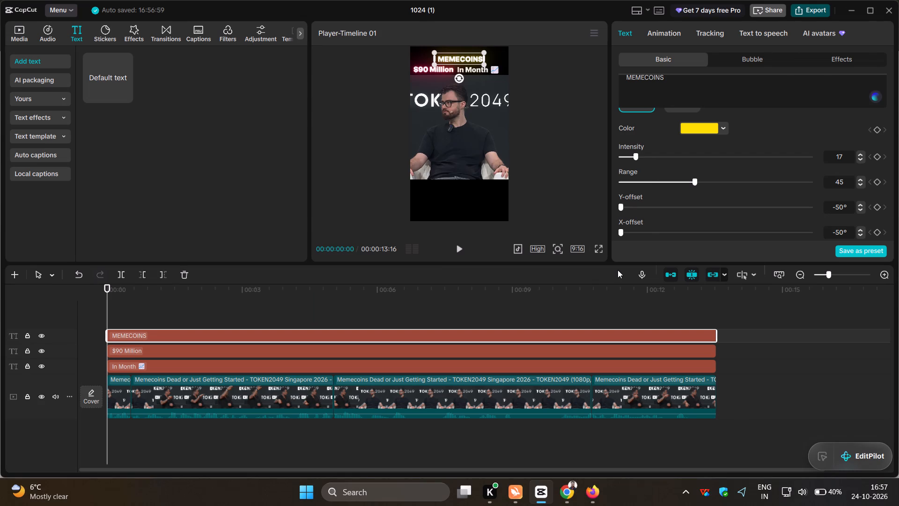
{"action": "left_click", "coordinate": [611, 283]}
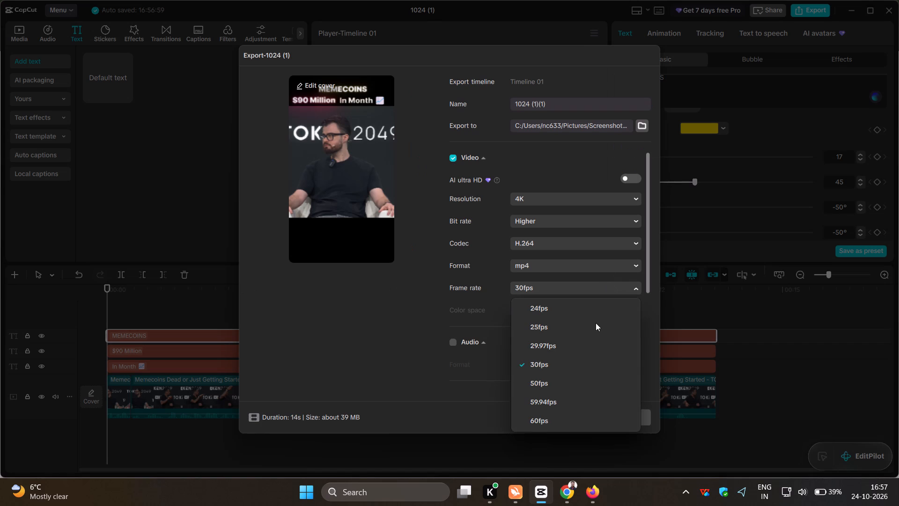
{"action": "left_click", "coordinate": [543, 423]}
{"action": "scroll", "coordinate": [646, 290], "scroll_direction": "down", "scroll_amount": 2}
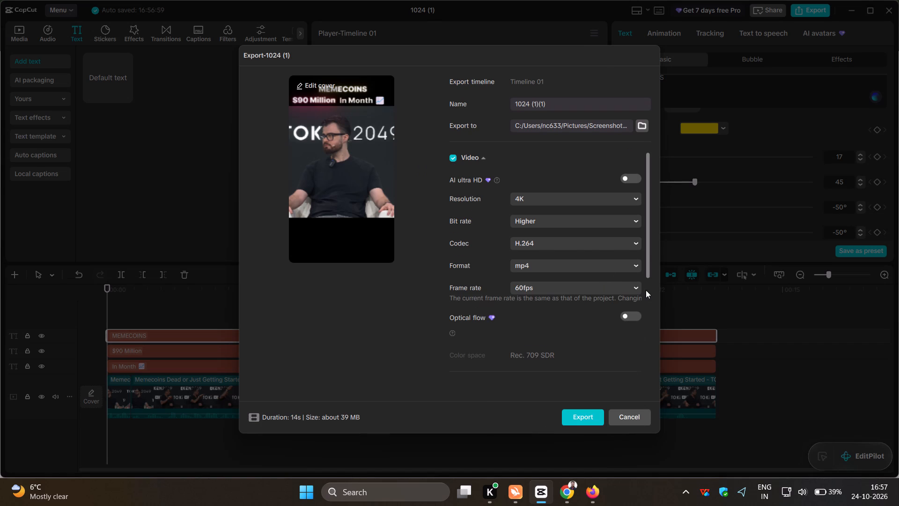
{"action": "scroll", "coordinate": [646, 290], "scroll_direction": "down", "scroll_amount": 20}
{"action": "scroll", "coordinate": [646, 290], "scroll_direction": "up", "scroll_amount": 20}
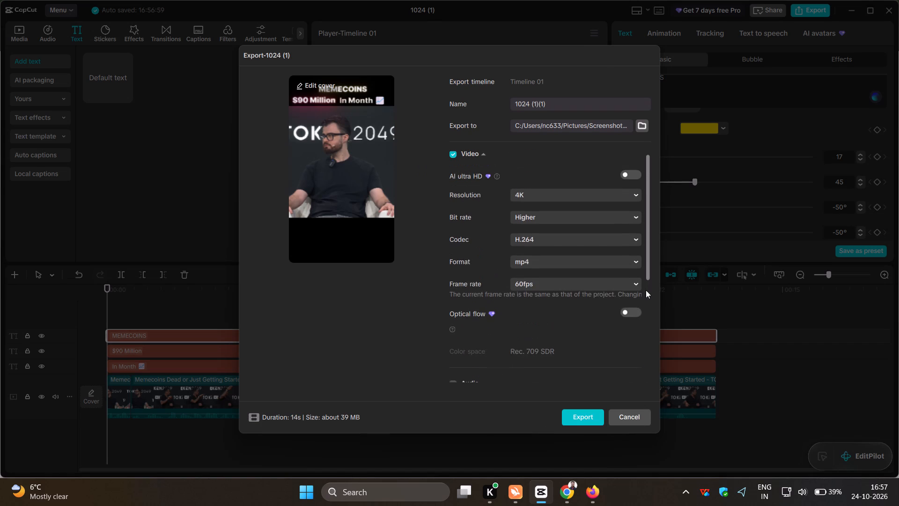
{"action": "left_click", "coordinate": [591, 423]}
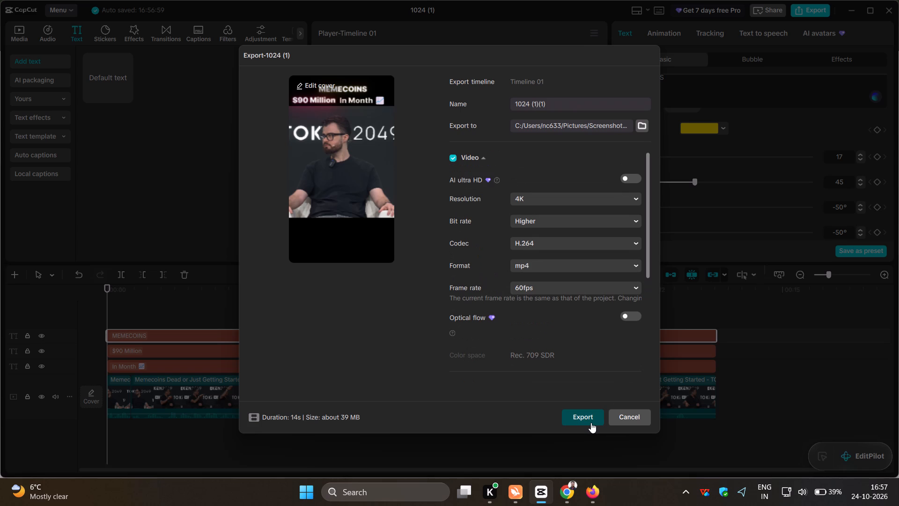
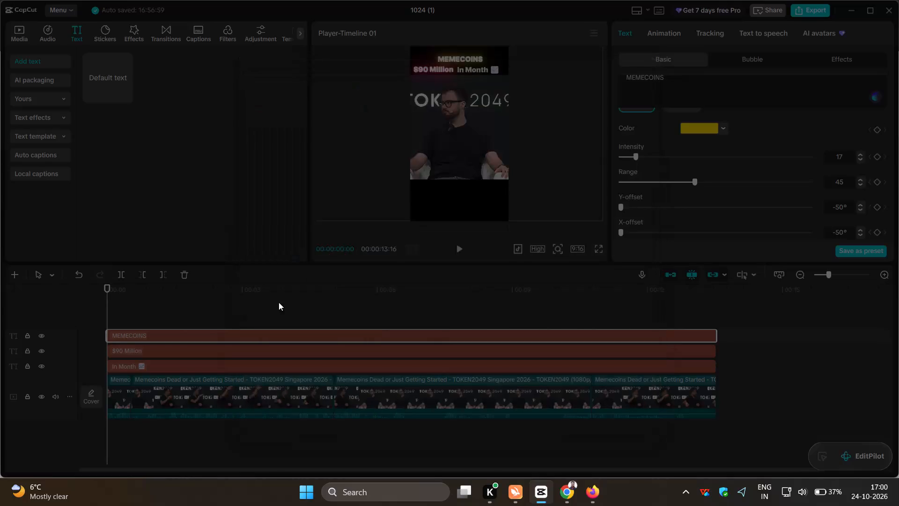
Create a second timeline and add the imported TOKEN2049 Memecoins video to it, fitted to the timeline width.
{"action": "left_click", "coordinate": [15, 276]}
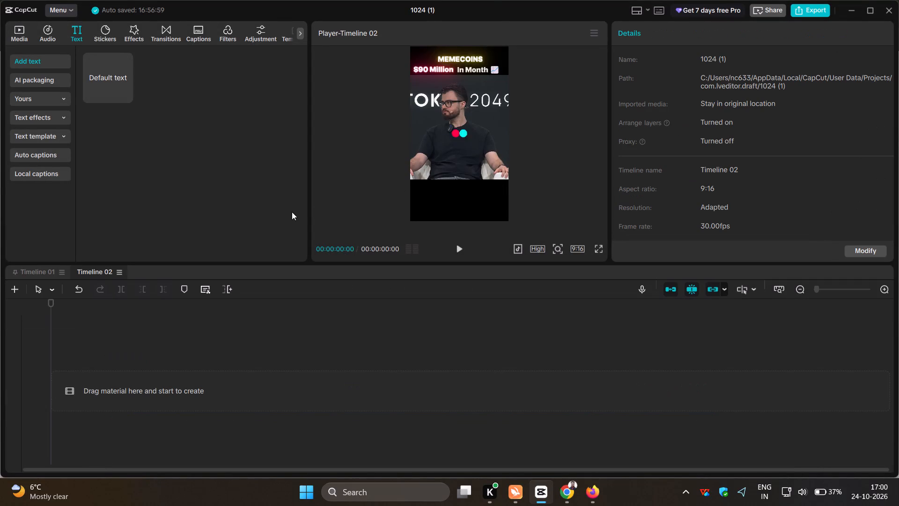
{"action": "left_click", "coordinate": [14, 31]}
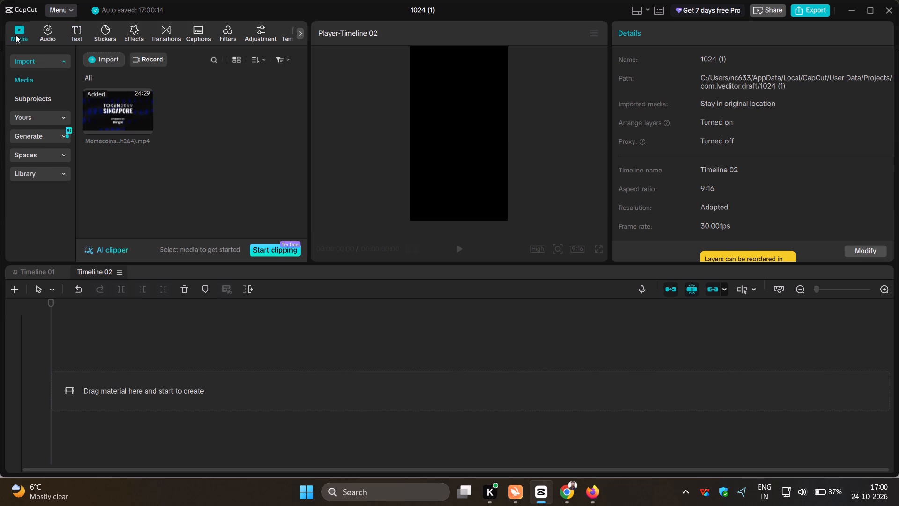
{"action": "left_click", "coordinate": [146, 126]}
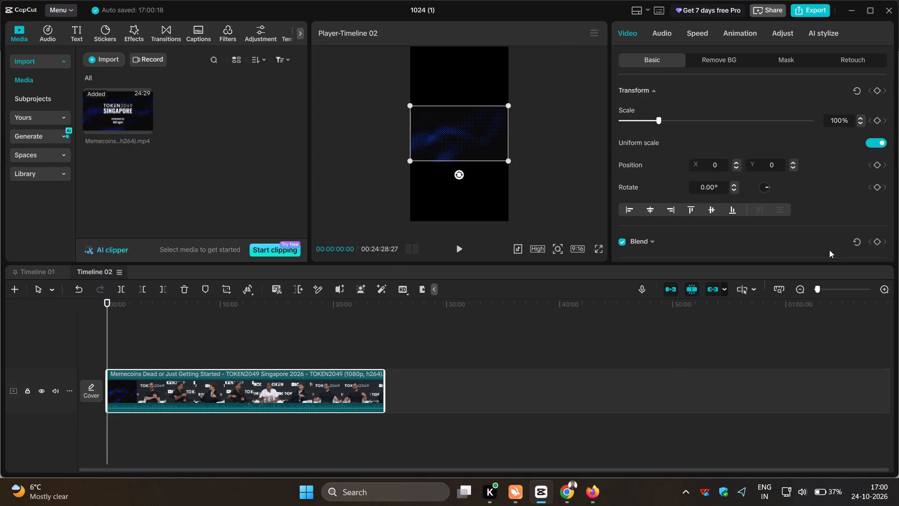
{"action": "left_click", "coordinate": [782, 284]}
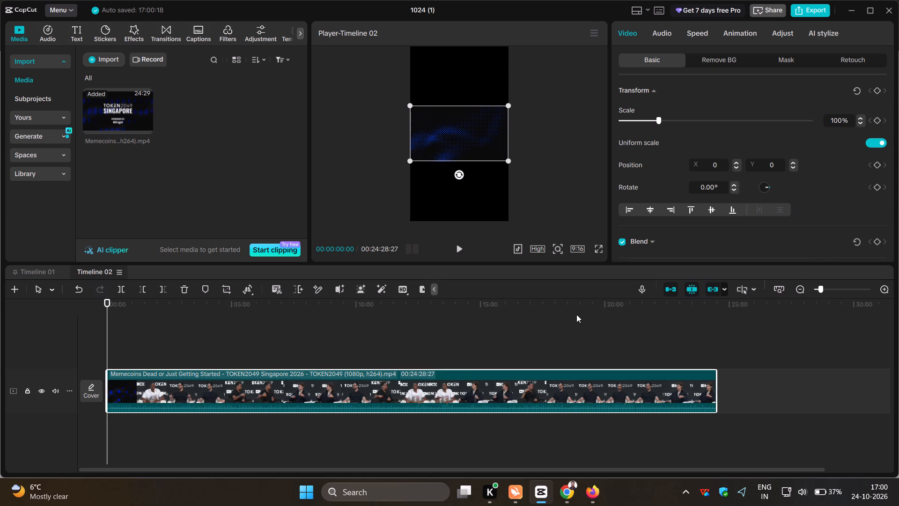
Split the Memecoins video at 00:20:00:07 and again at 00:20:16:01 to isolate the speaker's segment.
{"action": "left_click", "coordinate": [355, 324]}
{"action": "left_click_drag", "start_coordinate": [355, 324], "coordinate": [463, 344]}
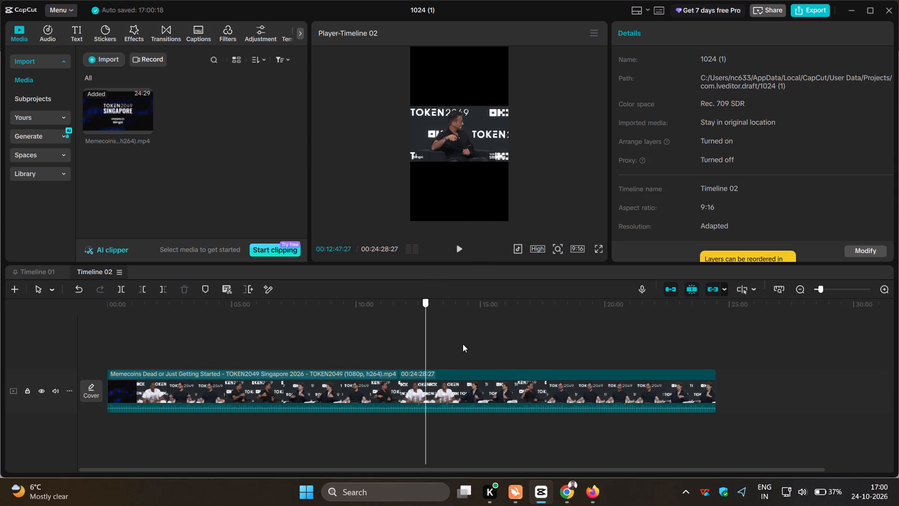
{"action": "left_click_drag", "start_coordinate": [463, 344], "coordinate": [586, 344]}
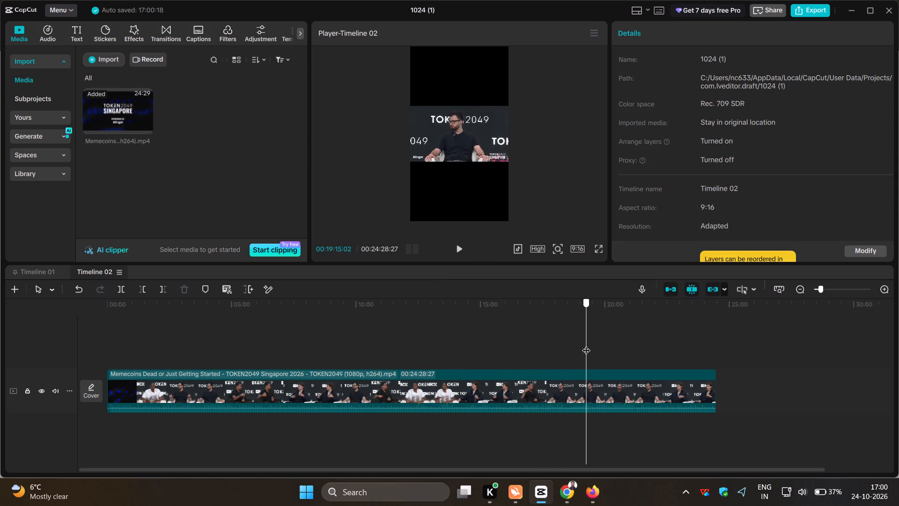
{"action": "left_click_drag", "start_coordinate": [586, 344], "coordinate": [605, 344]}
{"action": "left_click", "coordinate": [116, 292]}
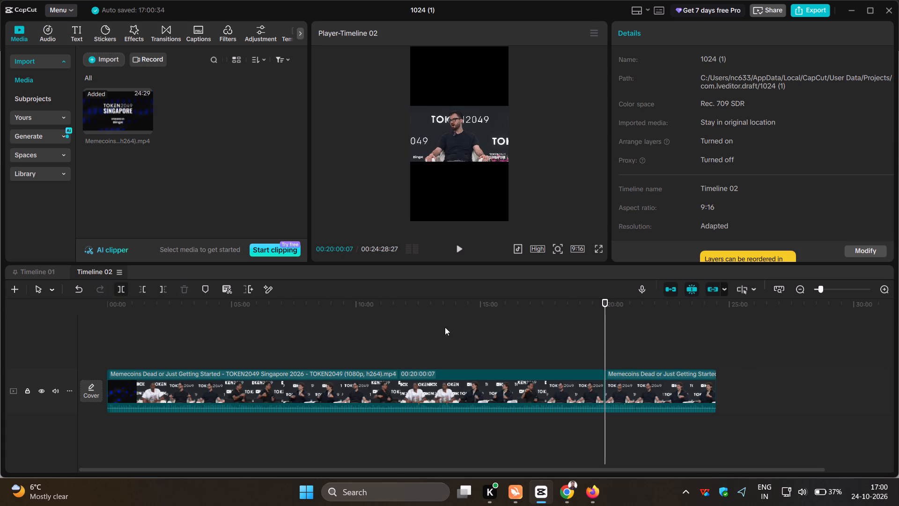
{"action": "left_click_drag", "start_coordinate": [606, 346], "coordinate": [612, 346]}
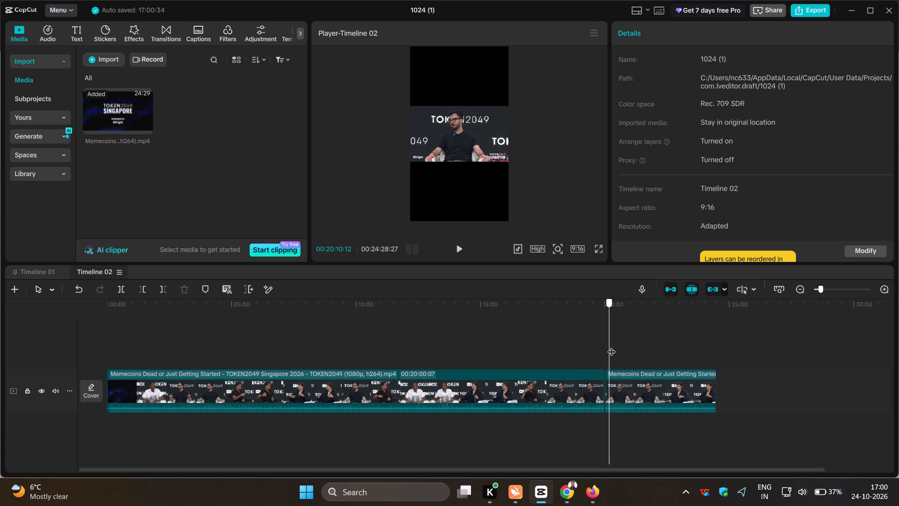
{"action": "left_click_drag", "start_coordinate": [612, 346], "coordinate": [610, 346]}
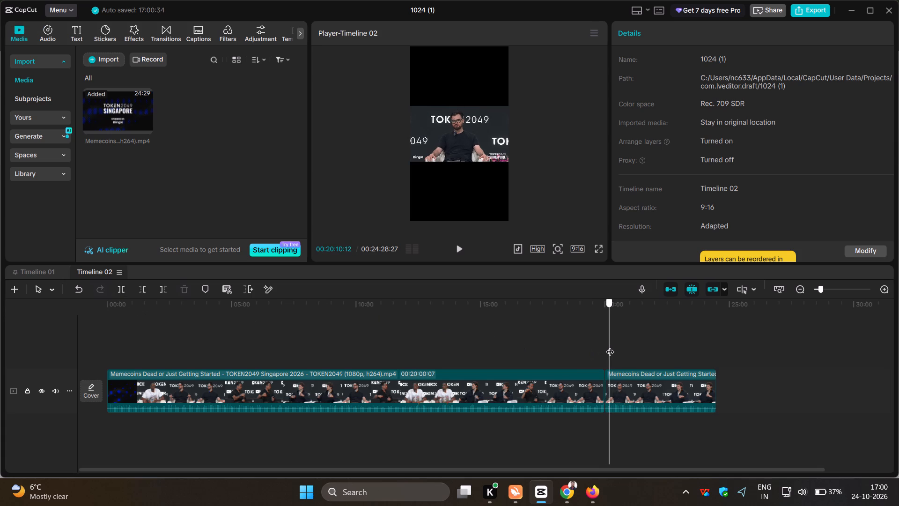
{"action": "left_click_drag", "start_coordinate": [610, 346], "coordinate": [612, 346]}
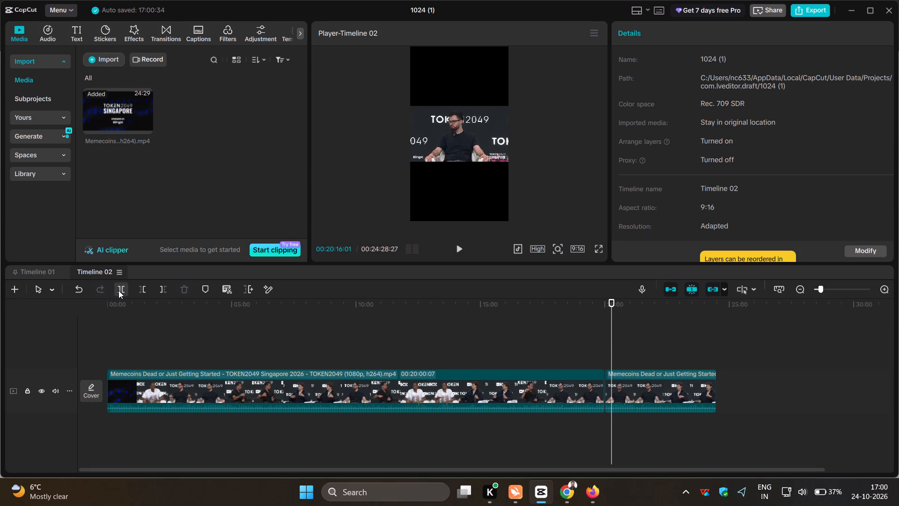
{"action": "left_click", "coordinate": [118, 290]}
Delete the footage before and after the isolated segment and fit the remaining clip to the timeline width.
{"action": "left_click", "coordinate": [343, 402]}
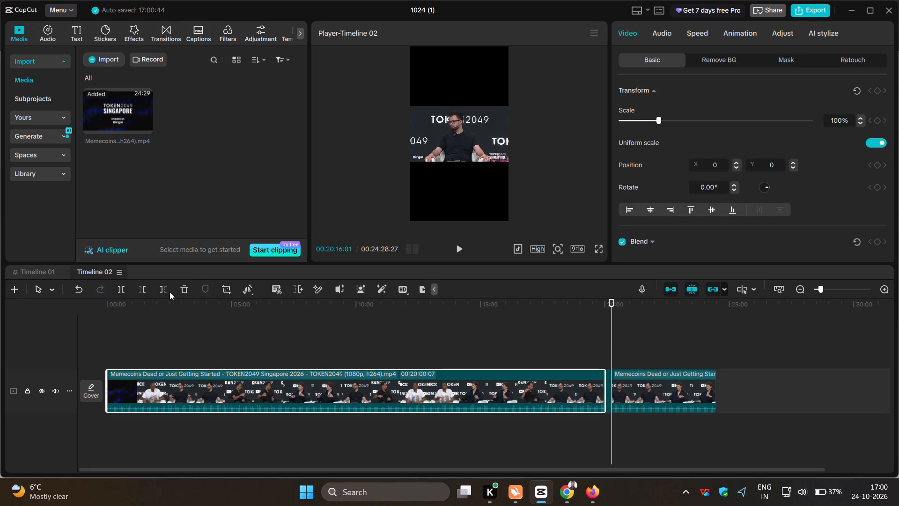
{"action": "left_click", "coordinate": [185, 288]}
{"action": "left_click", "coordinate": [139, 385]}
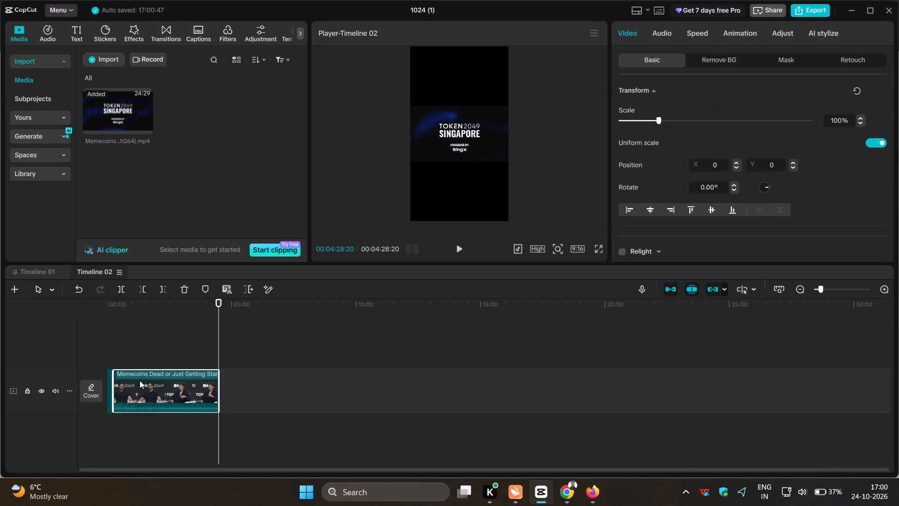
{"action": "left_click", "coordinate": [183, 294]}
{"action": "left_click", "coordinate": [780, 286]}
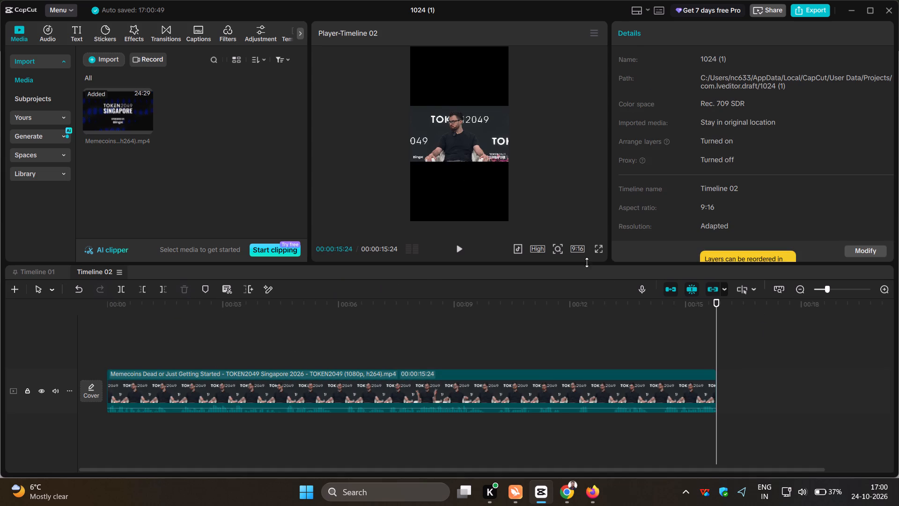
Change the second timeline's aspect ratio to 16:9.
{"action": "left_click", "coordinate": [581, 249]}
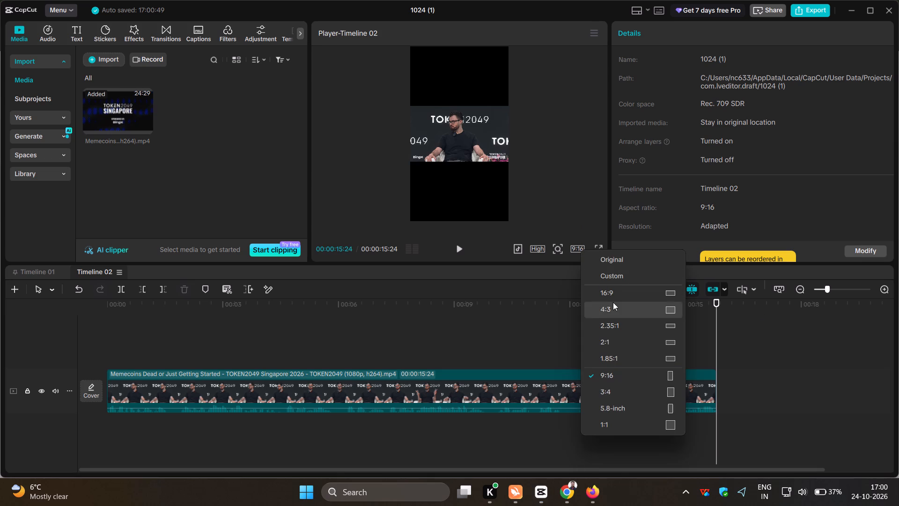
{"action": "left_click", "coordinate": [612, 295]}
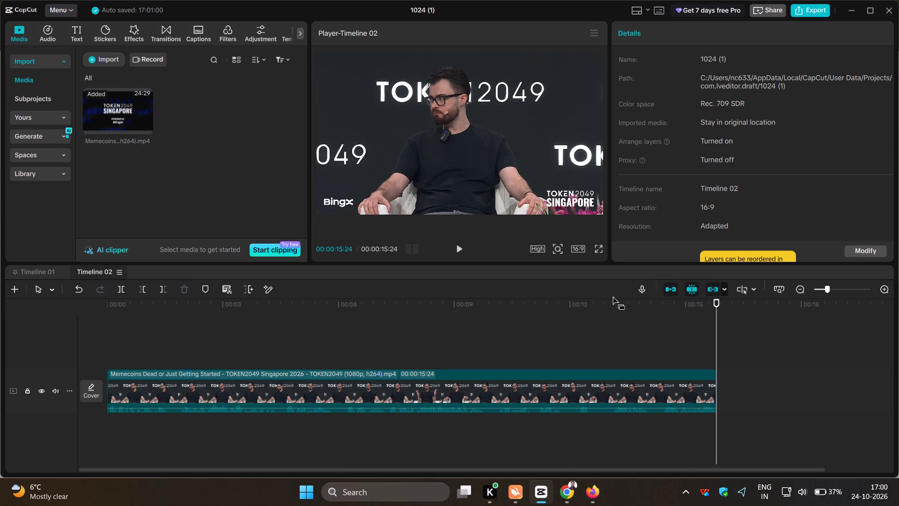
Scrub through the trimmed segment and play it in full twice to review its content, returning to the start.
{"action": "left_click", "coordinate": [315, 333]}
{"action": "left_click_drag", "start_coordinate": [315, 333], "coordinate": [113, 333]}
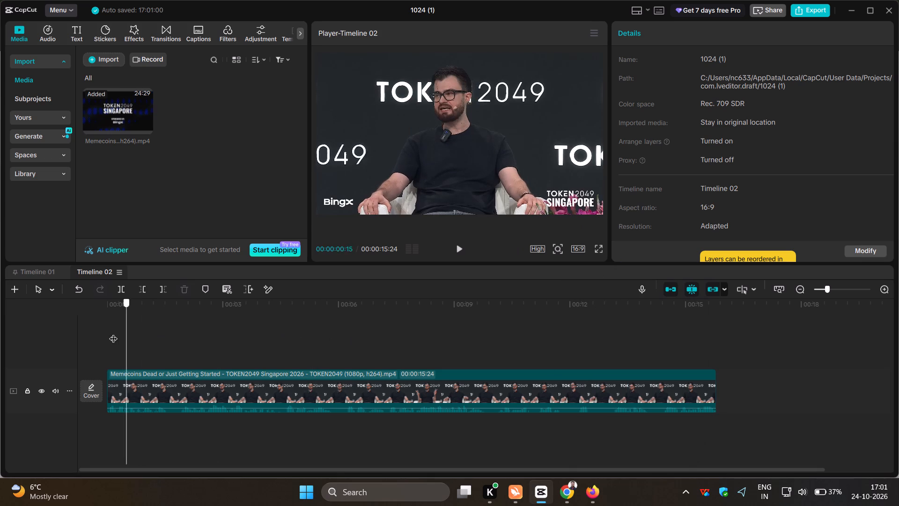
{"action": "left_click_drag", "start_coordinate": [113, 333], "coordinate": [279, 379]}
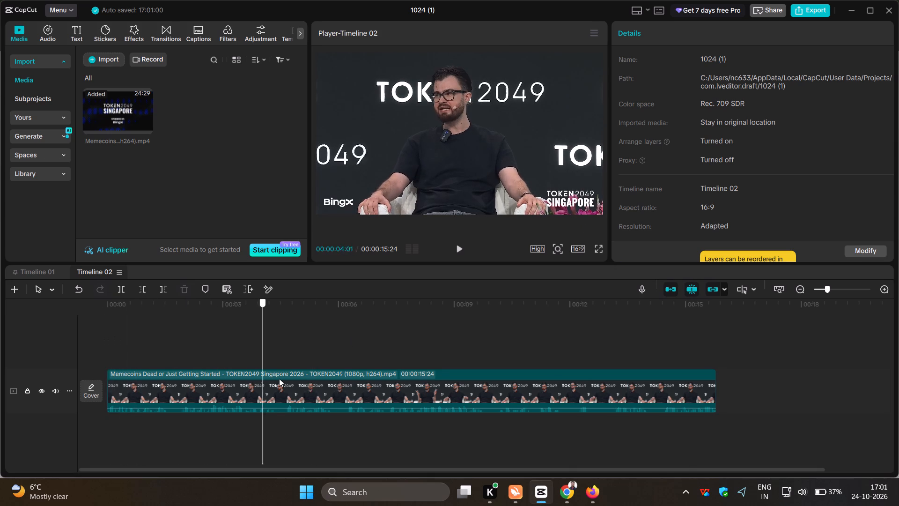
{"action": "left_click_drag", "start_coordinate": [279, 379], "coordinate": [570, 413]}
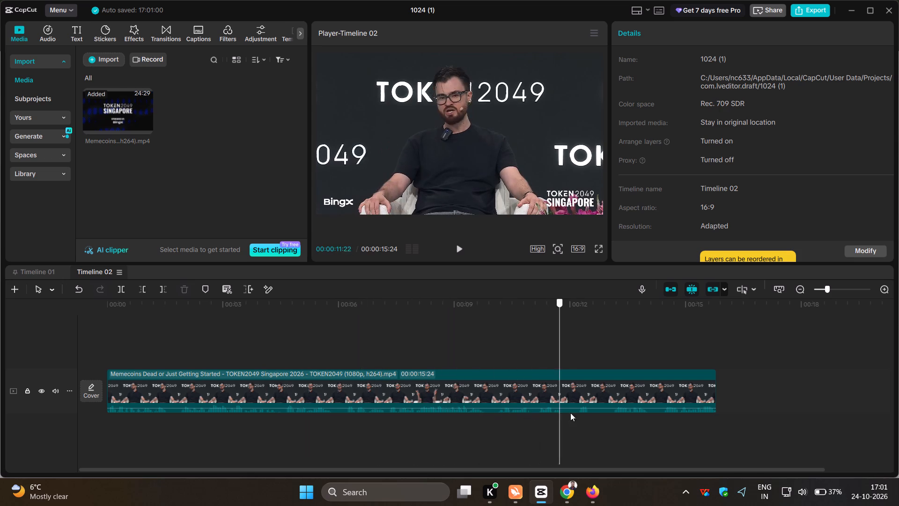
{"action": "left_click_drag", "start_coordinate": [570, 413], "coordinate": [737, 399]}
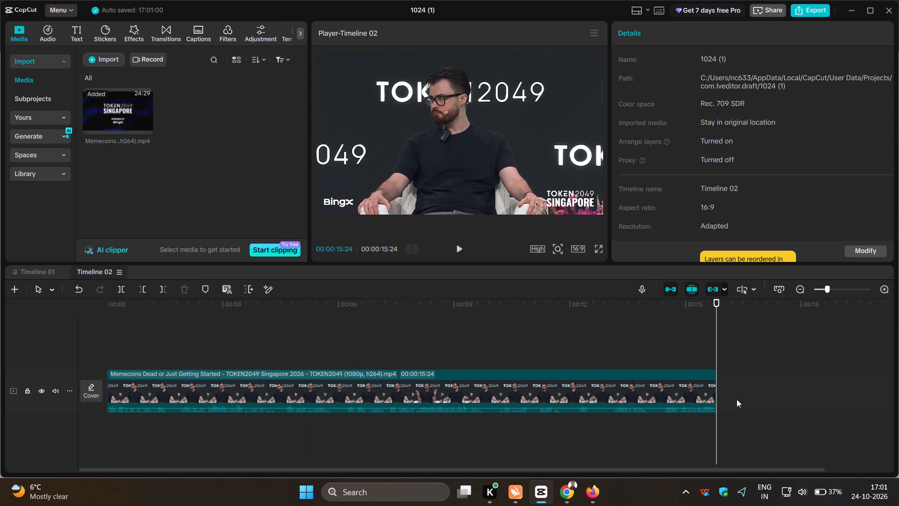
{"action": "left_click", "coordinate": [115, 339]}
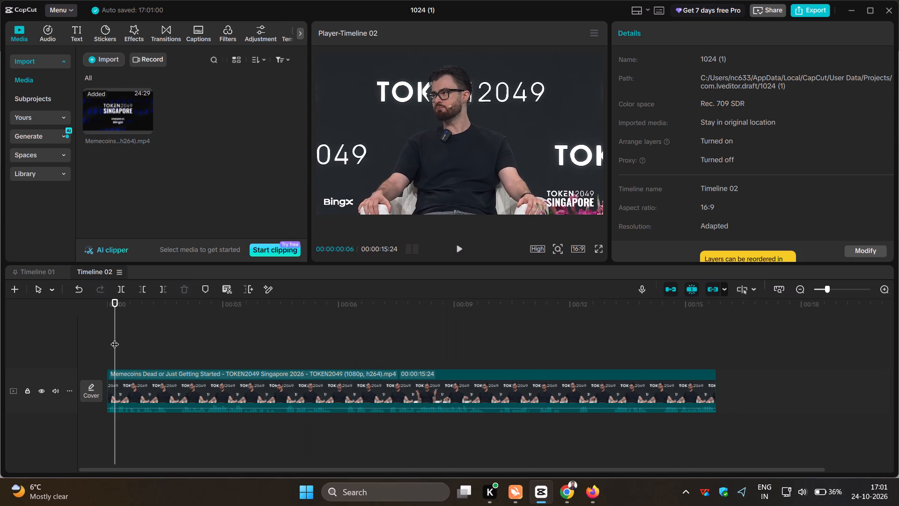
{"action": "left_click_drag", "start_coordinate": [114, 338], "coordinate": [110, 338]}
{"action": "left_click", "coordinate": [458, 251]}
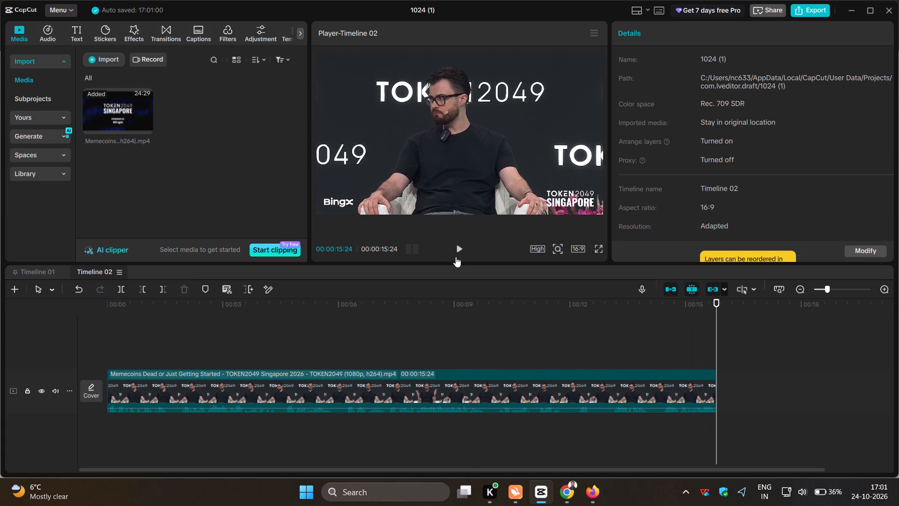
{"action": "left_click", "coordinate": [205, 341]}
{"action": "left_click_drag", "start_coordinate": [205, 341], "coordinate": [93, 354]}
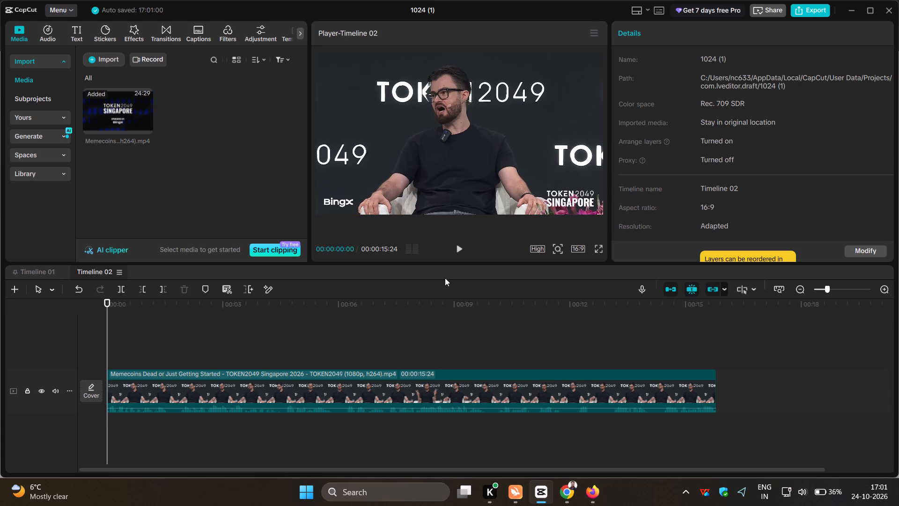
{"action": "left_click", "coordinate": [458, 246]}
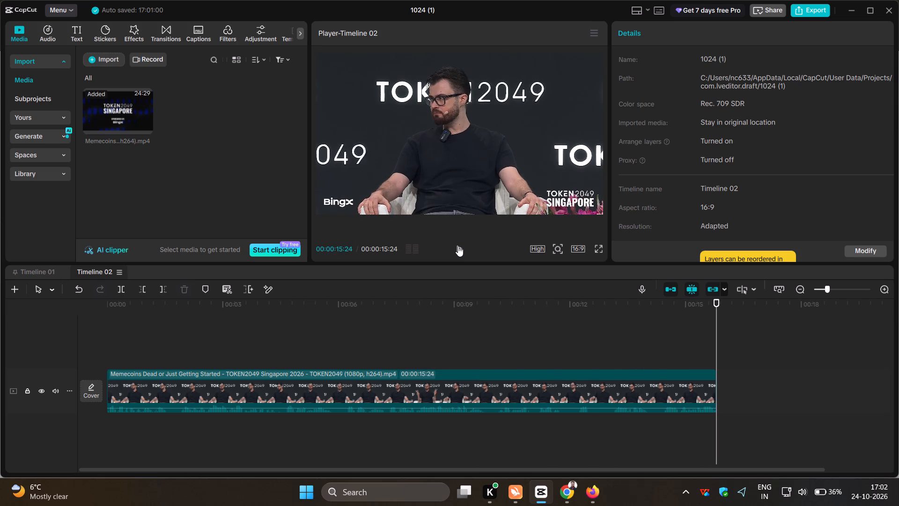
{"action": "left_click", "coordinate": [172, 351]}
{"action": "left_click_drag", "start_coordinate": [172, 351], "coordinate": [88, 348]}
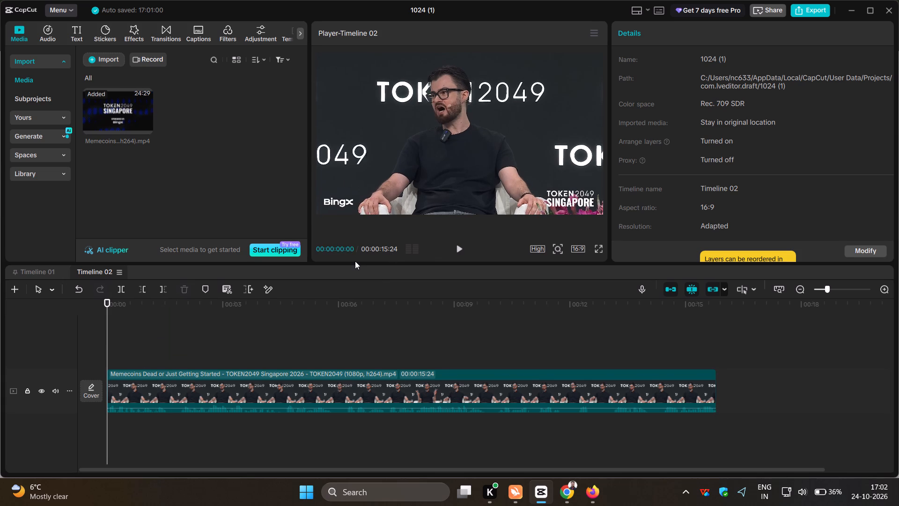
Set the second timeline's aspect ratio to 9:16.
{"action": "left_click", "coordinate": [577, 248]}
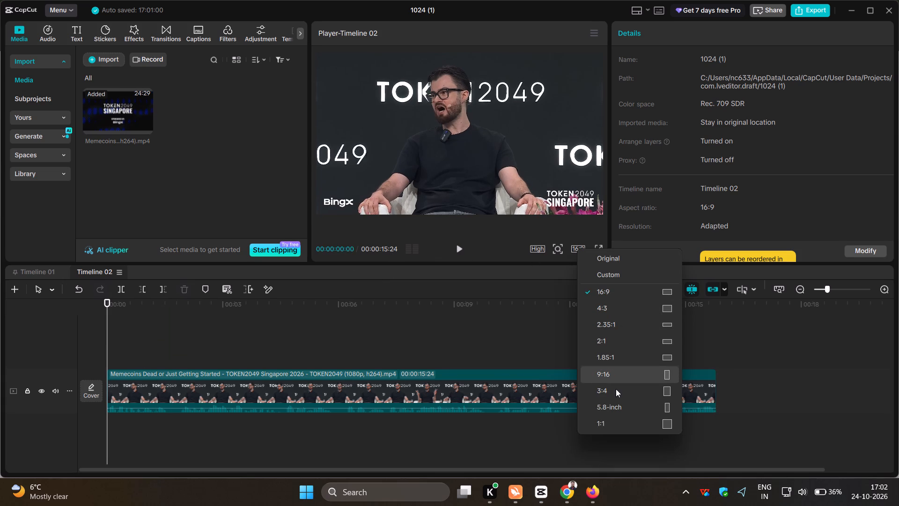
{"action": "left_click", "coordinate": [621, 373]}
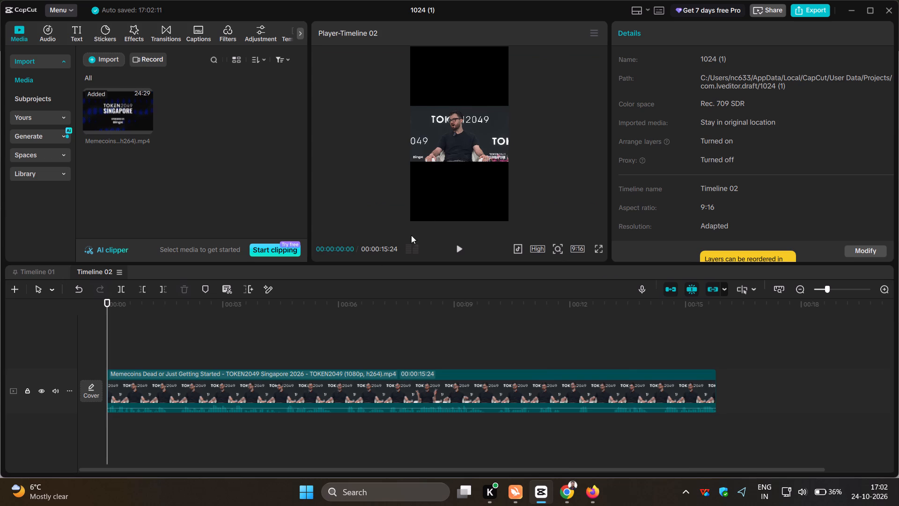
Enlarge the clip to 176% and move it up in the vertical frame to position X 0, Y 264.
{"action": "left_click", "coordinate": [223, 378]}
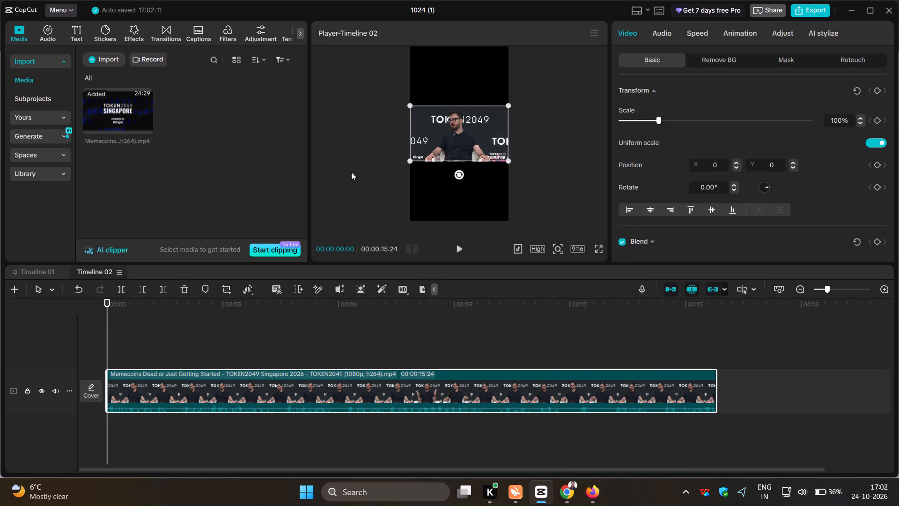
{"action": "left_click_drag", "start_coordinate": [409, 161], "coordinate": [372, 180]}
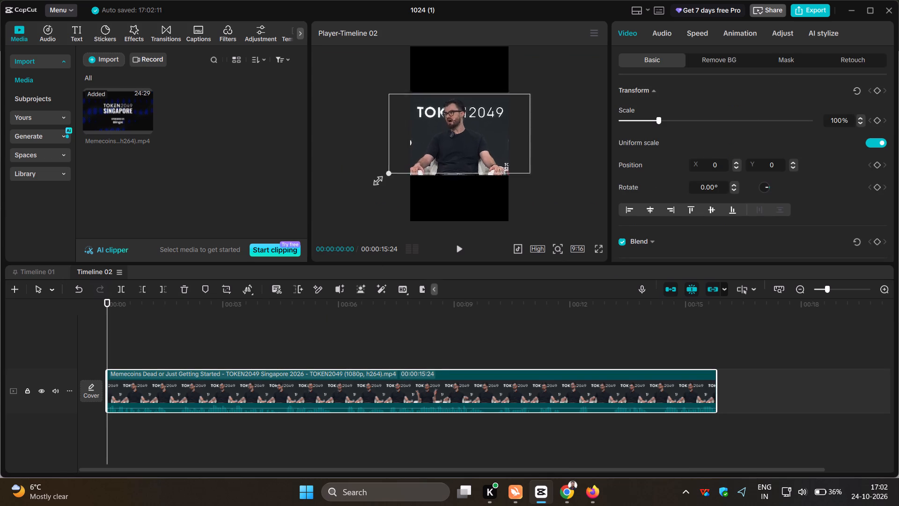
{"action": "left_click_drag", "start_coordinate": [372, 180], "coordinate": [355, 191]}
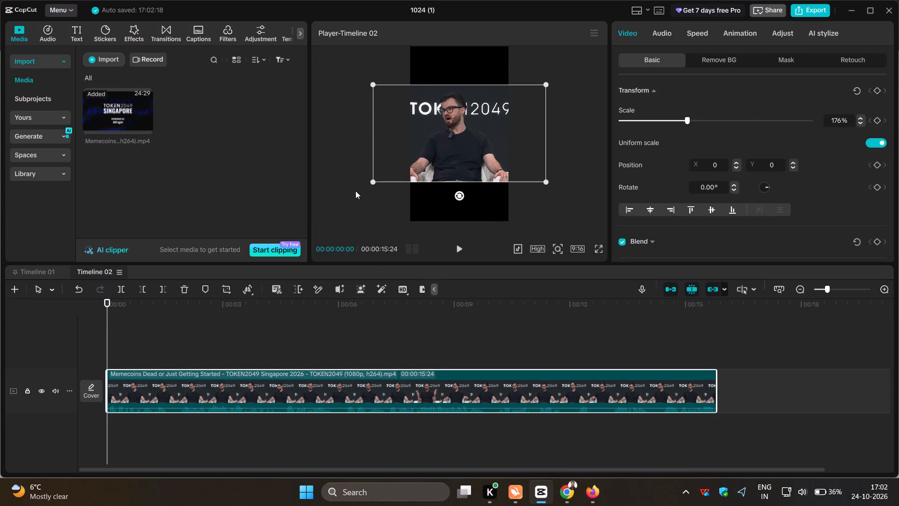
{"action": "left_click_drag", "start_coordinate": [464, 155], "coordinate": [464, 144]}
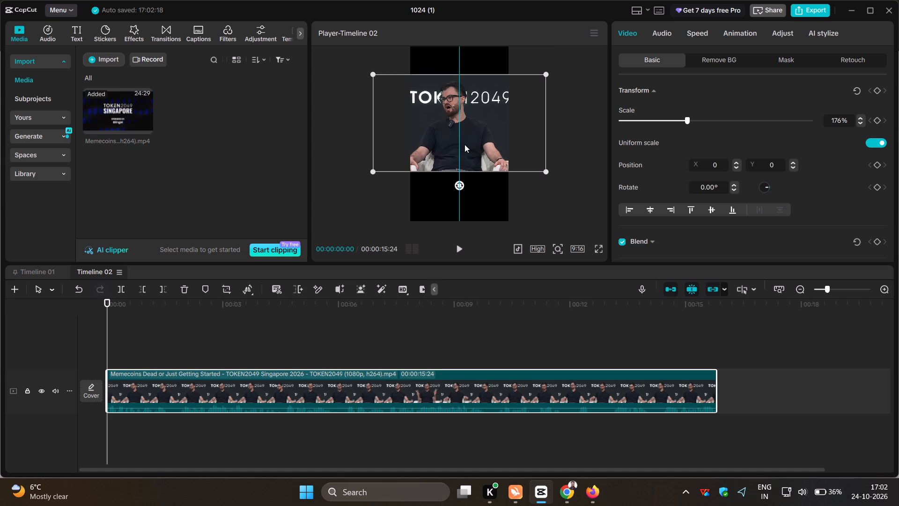
{"action": "left_click_drag", "start_coordinate": [464, 144], "coordinate": [465, 142]}
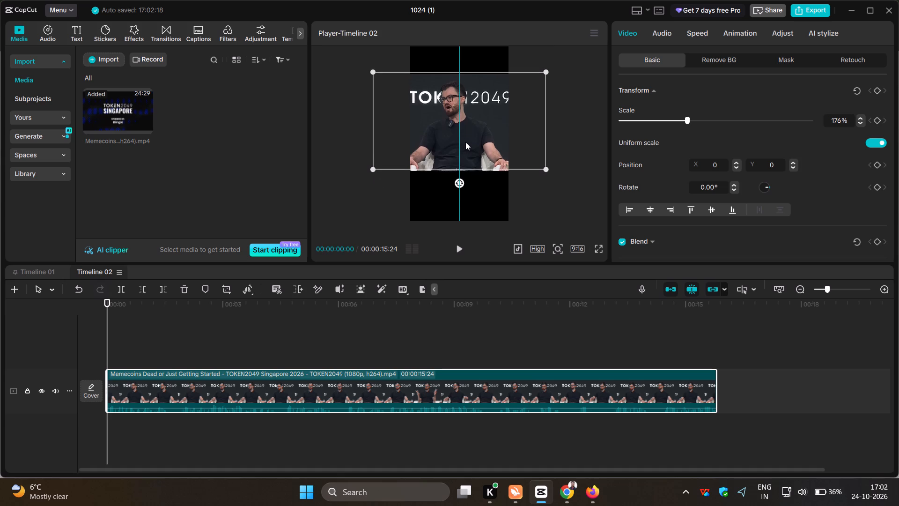
{"action": "left_click_drag", "start_coordinate": [465, 142], "coordinate": [468, 135]}
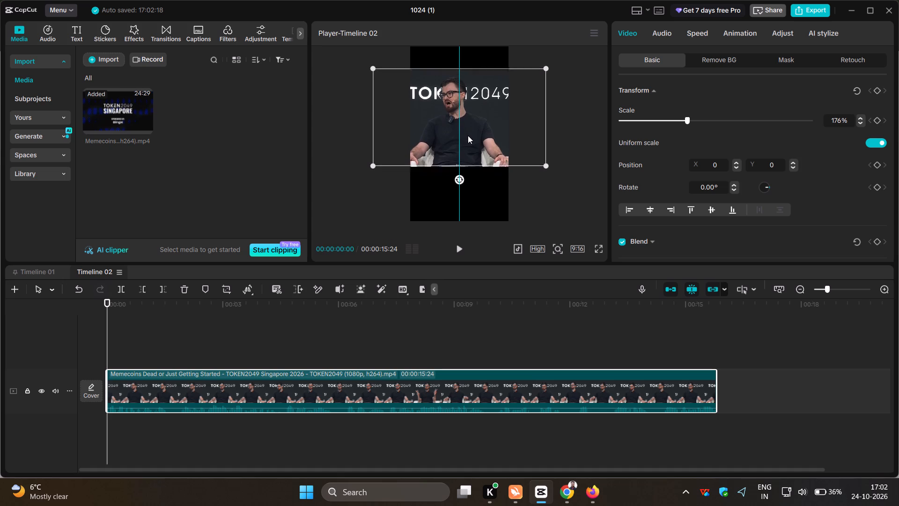
{"action": "left_click_drag", "start_coordinate": [468, 135], "coordinate": [465, 143]}
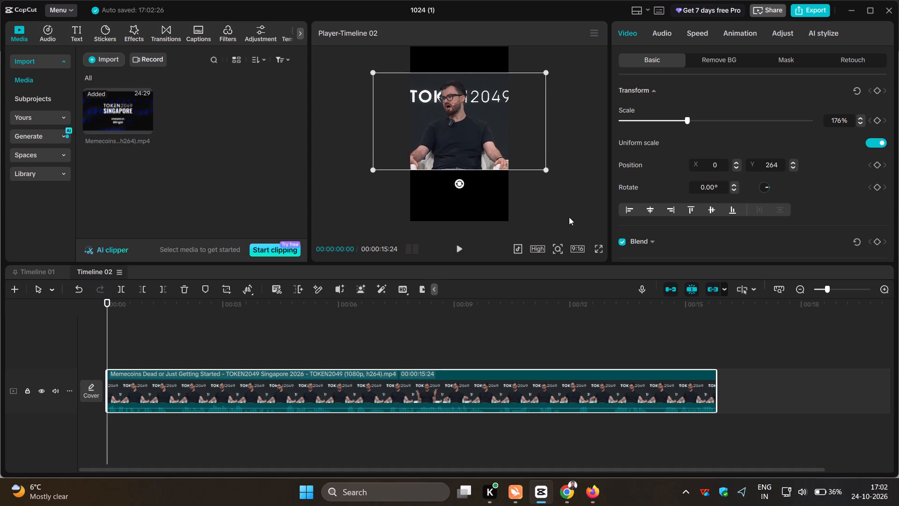
Check the reframed clip's first frame in full-screen preview and return to the editor.
{"action": "left_click", "coordinate": [599, 248]}
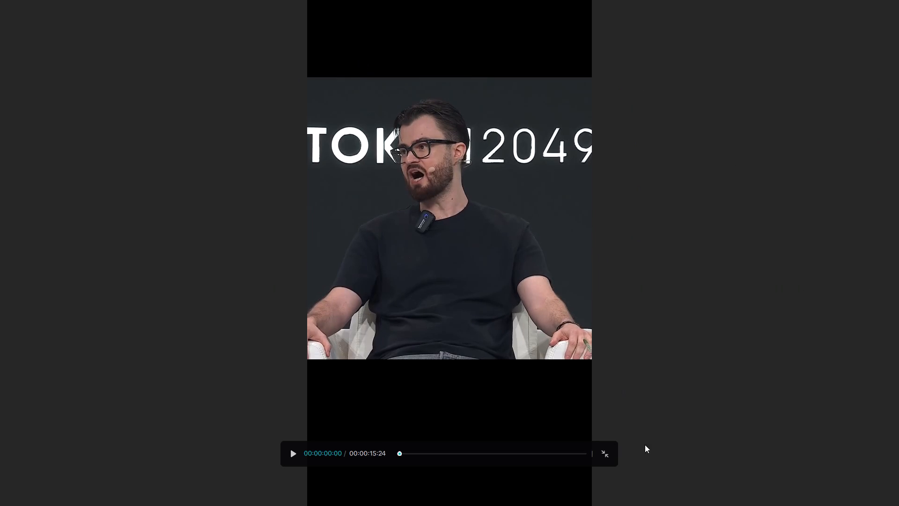
{"action": "left_click", "coordinate": [607, 454]}
{"action": "left_click", "coordinate": [494, 50]}
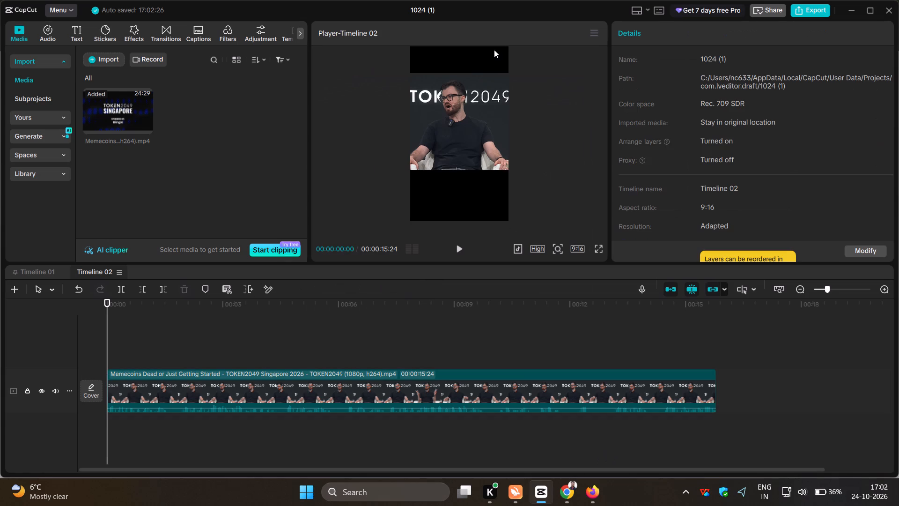
Add a default text layer at the start of the second timeline and extend it to the clip's end at 15:24.
{"action": "left_click", "coordinate": [76, 38]}
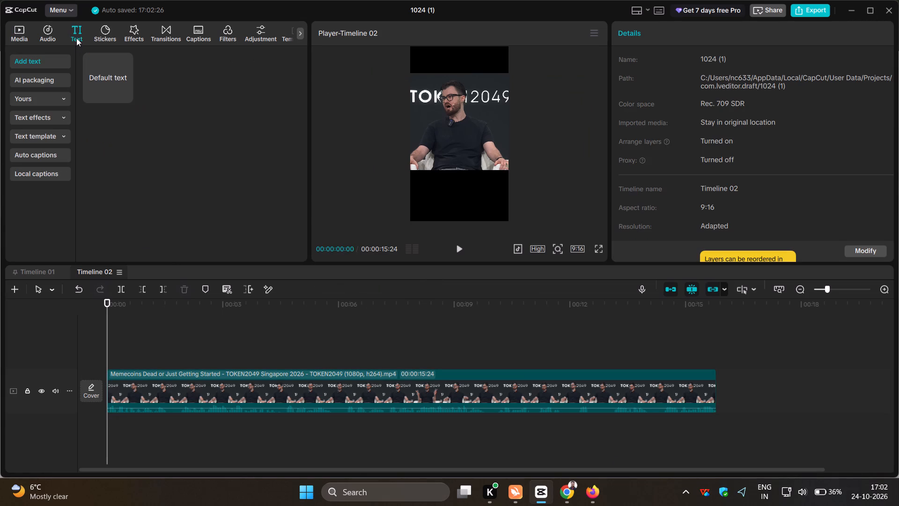
{"action": "left_click", "coordinate": [126, 96]}
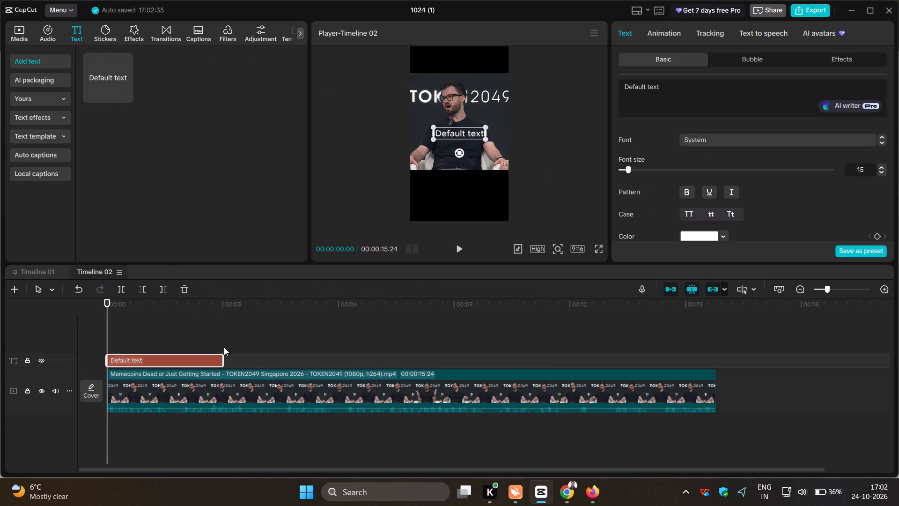
{"action": "left_click_drag", "start_coordinate": [222, 357], "coordinate": [654, 379]}
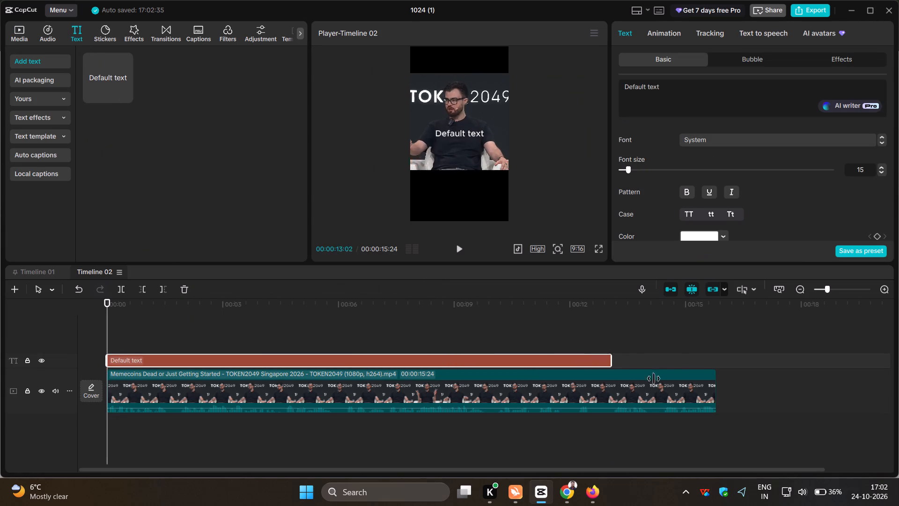
{"action": "left_click_drag", "start_coordinate": [654, 379], "coordinate": [714, 370]}
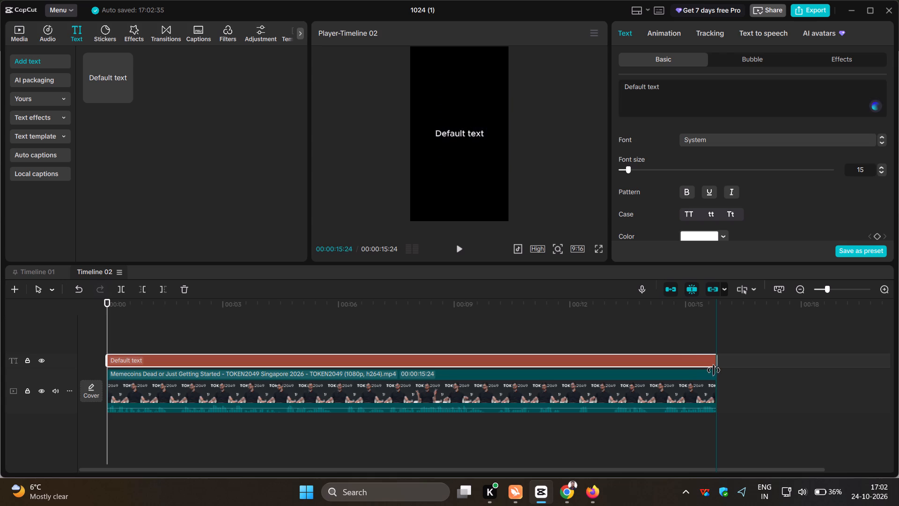
{"action": "left_click_drag", "start_coordinate": [714, 370], "coordinate": [714, 370]}
Replace the placeholder text with "AI BOTS" in uppercase and set its font to Inter-Blk.
{"action": "left_click_drag", "start_coordinate": [689, 94], "coordinate": [636, 90]}
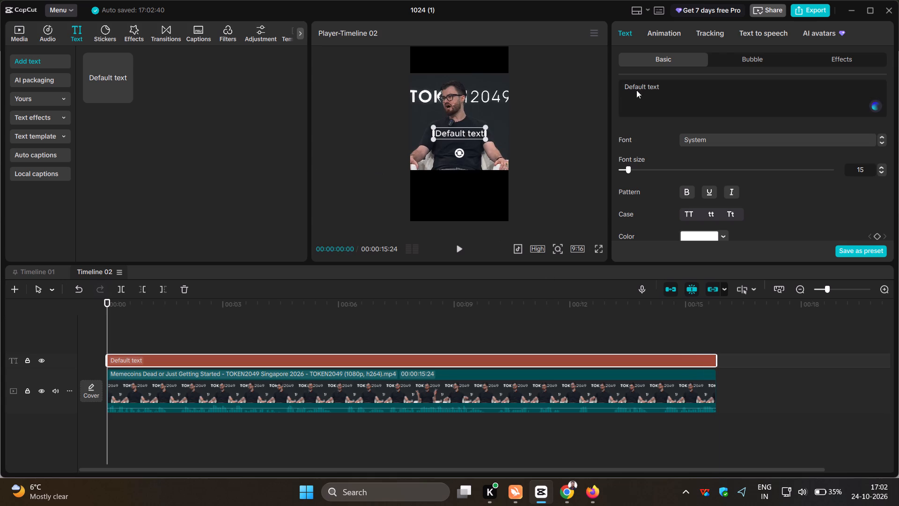
{"action": "left_click_drag", "start_coordinate": [636, 90], "coordinate": [616, 88]}
{"action": "key", "text": "space"}
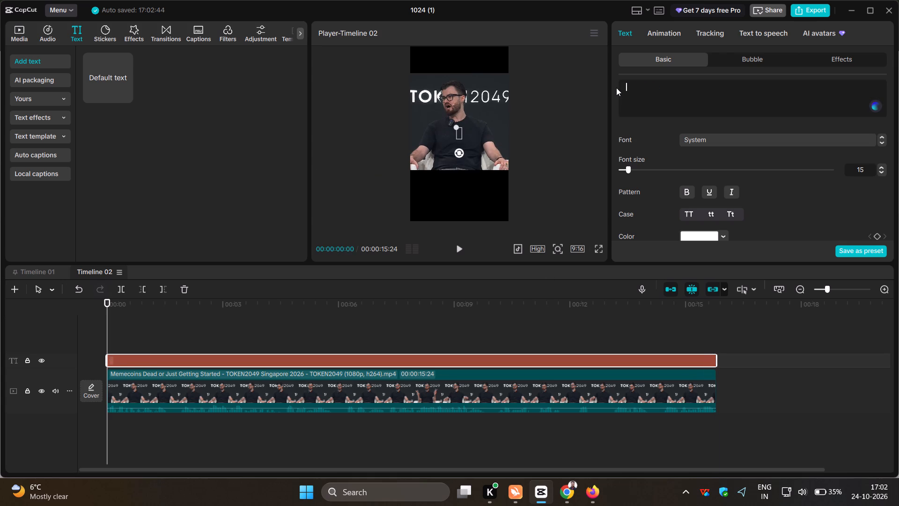
{"action": "type", "text": "ai bots"}
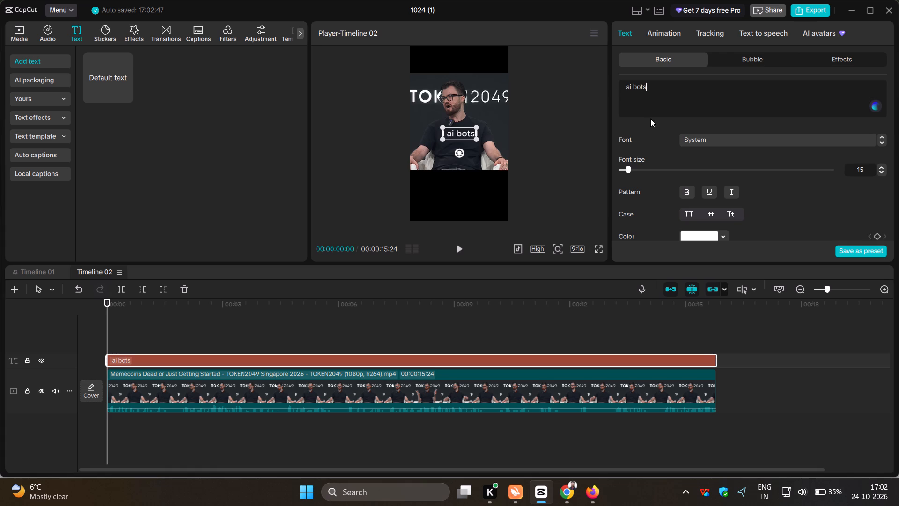
{"action": "left_click", "coordinate": [689, 215]}
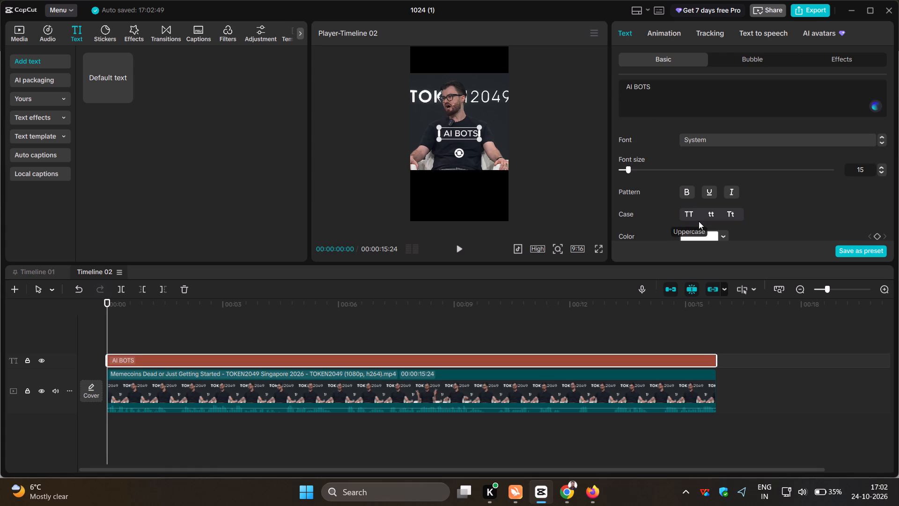
{"action": "left_click", "coordinate": [882, 141]}
{"action": "left_click", "coordinate": [882, 141]}
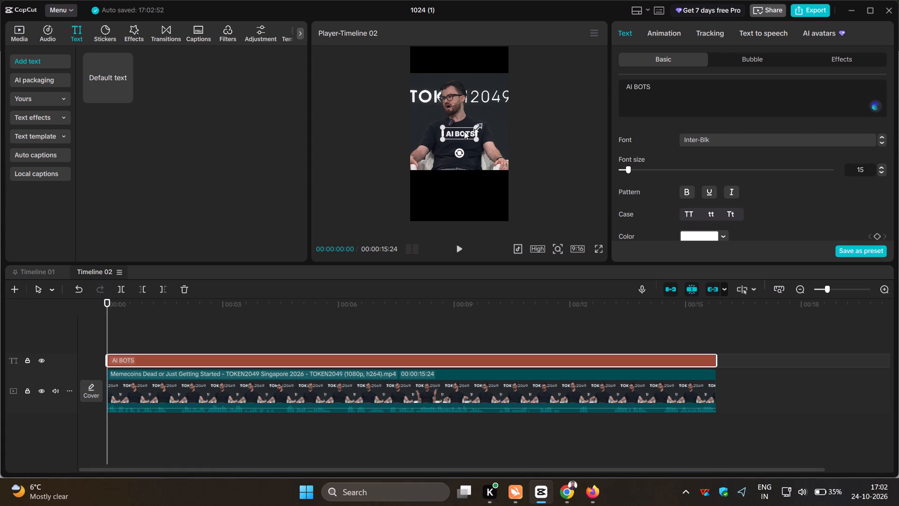
Move the AI BOTS text into the left part of the black band above the video.
{"action": "left_click_drag", "start_coordinate": [464, 131], "coordinate": [435, 62]}
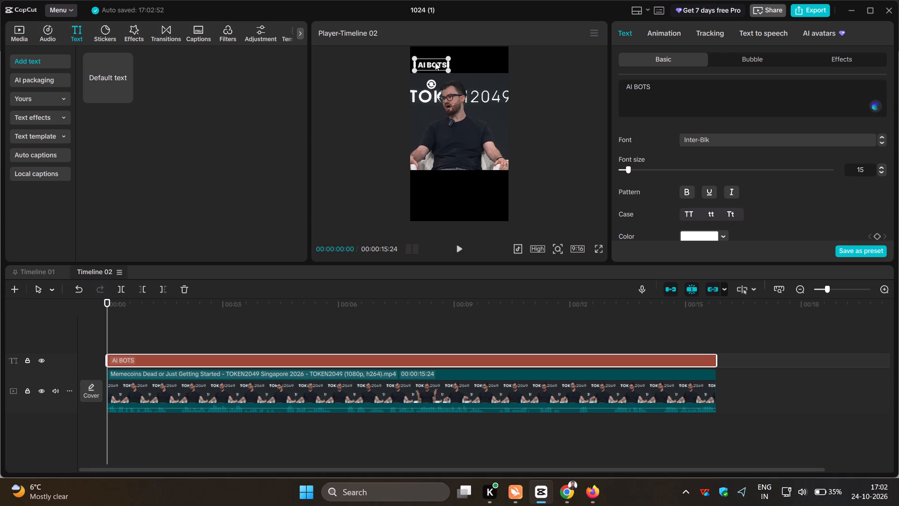
{"action": "left_click_drag", "start_coordinate": [435, 62], "coordinate": [436, 62]}
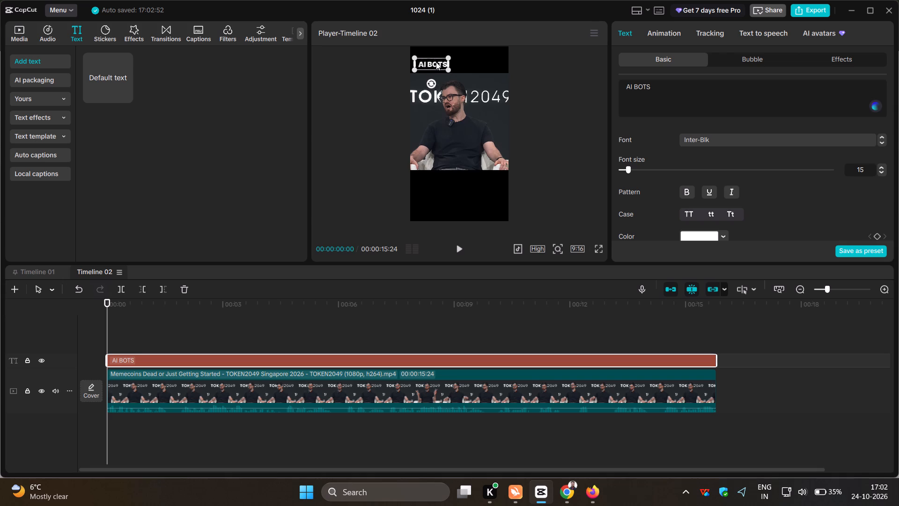
{"action": "left_click_drag", "start_coordinate": [436, 62], "coordinate": [435, 62]}
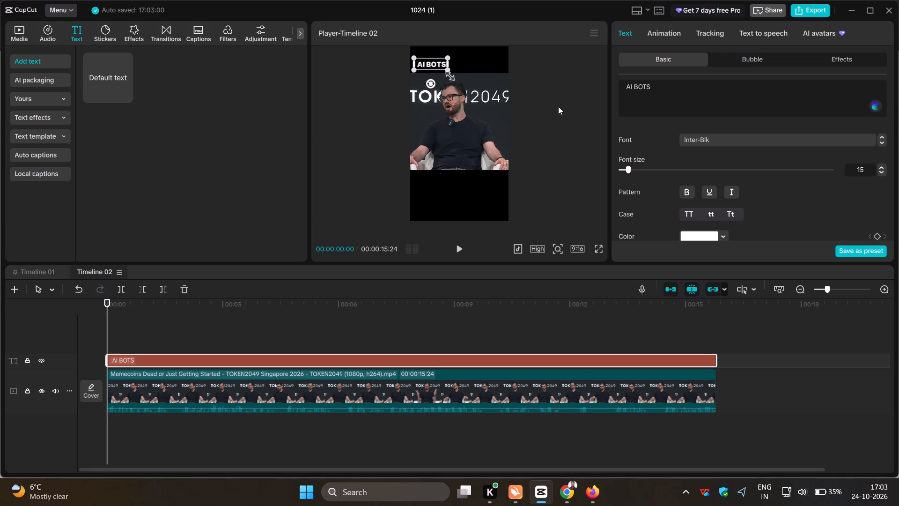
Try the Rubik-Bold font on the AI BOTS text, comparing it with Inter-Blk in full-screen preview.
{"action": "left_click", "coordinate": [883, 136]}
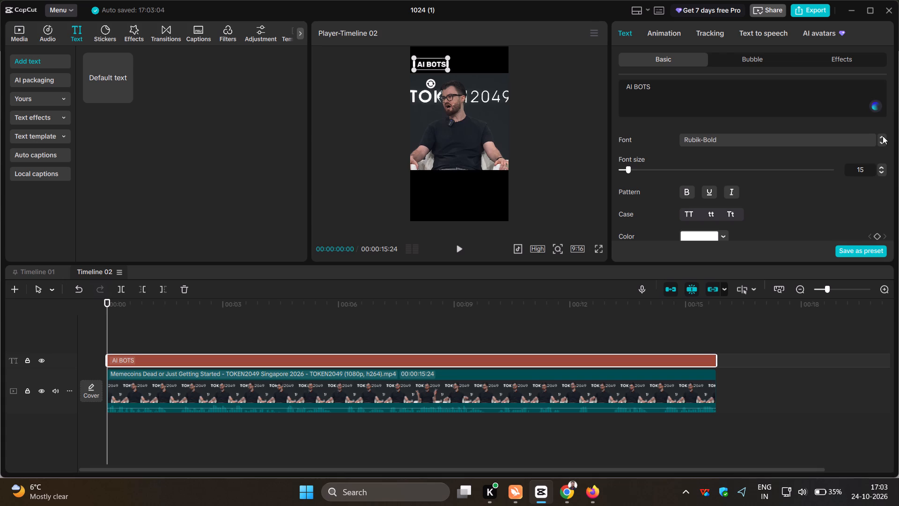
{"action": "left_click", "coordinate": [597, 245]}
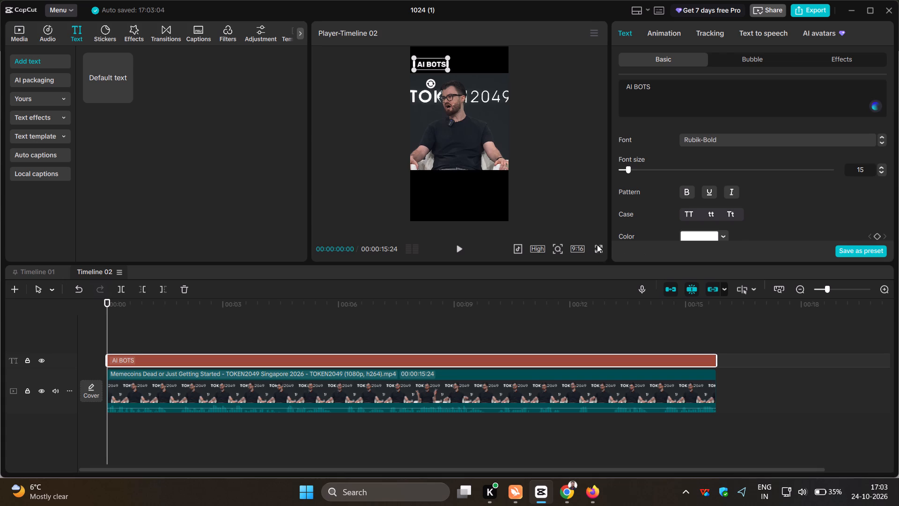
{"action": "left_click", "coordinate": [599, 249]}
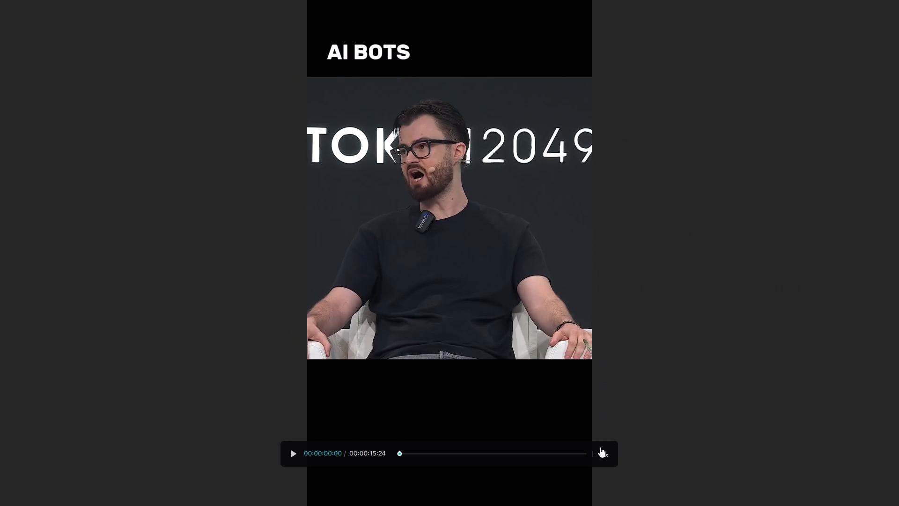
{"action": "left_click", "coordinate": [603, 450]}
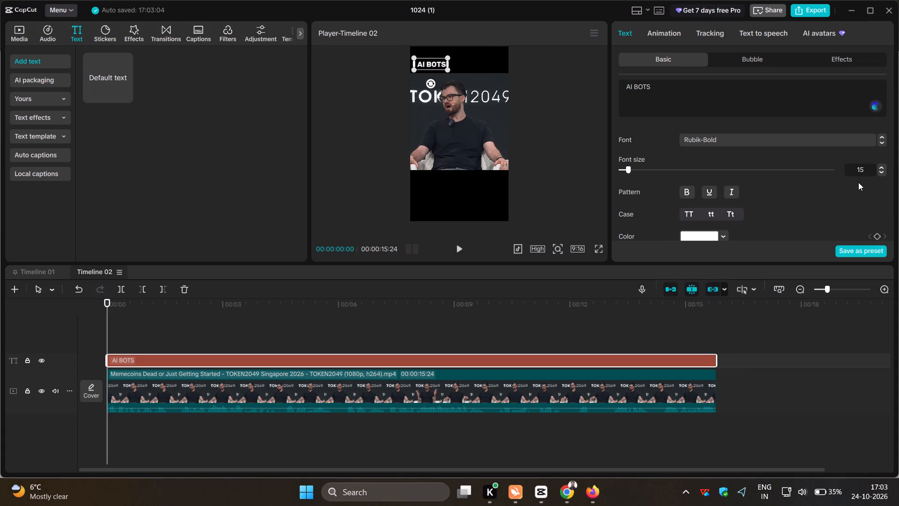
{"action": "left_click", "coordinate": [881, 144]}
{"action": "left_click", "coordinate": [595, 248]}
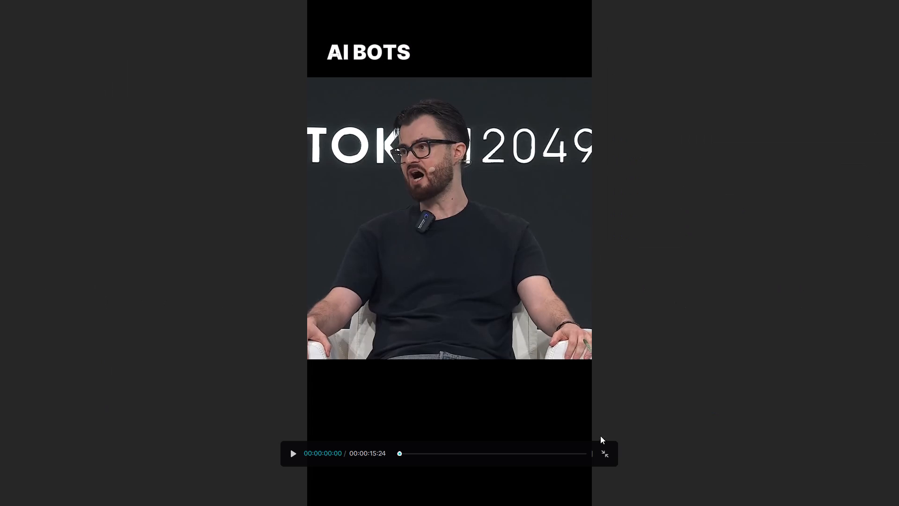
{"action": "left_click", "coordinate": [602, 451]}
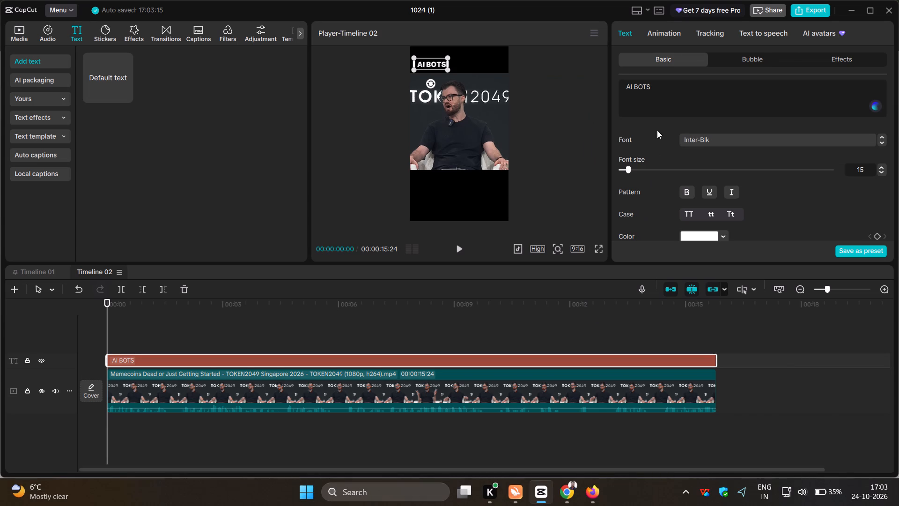
Add a second default text layer at the start and extend it to the end of the clip.
{"action": "left_click", "coordinate": [123, 97]}
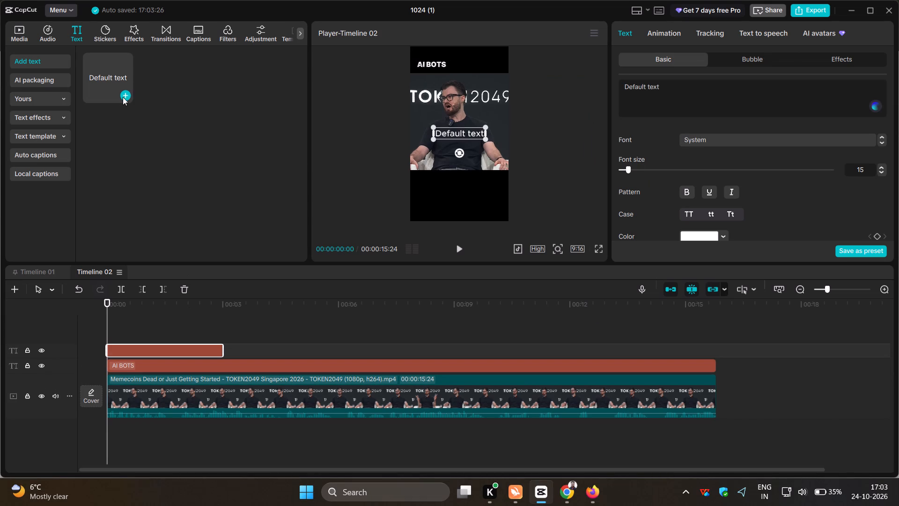
{"action": "left_click_drag", "start_coordinate": [223, 351], "coordinate": [624, 375]}
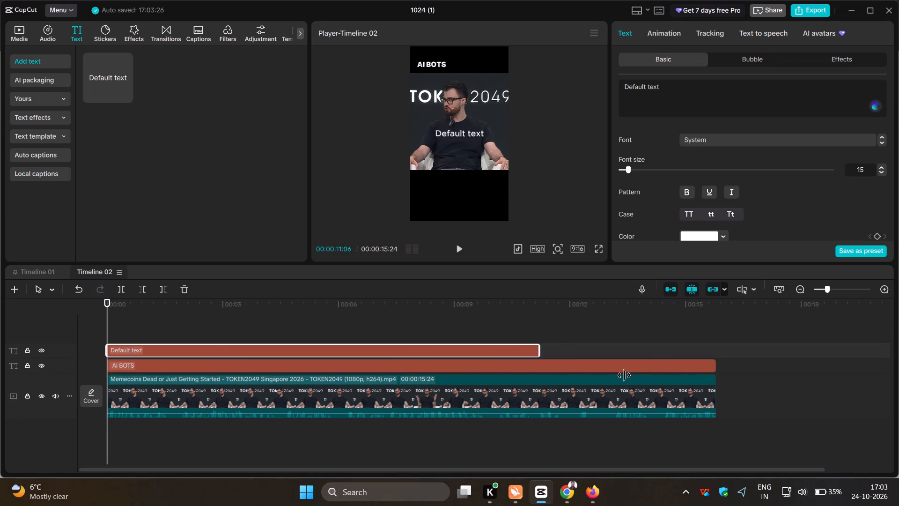
{"action": "left_click_drag", "start_coordinate": [624, 375], "coordinate": [712, 372]}
Replace the second text layer's placeholder with "Vs" in title case.
{"action": "left_click_drag", "start_coordinate": [686, 91], "coordinate": [612, 87]}
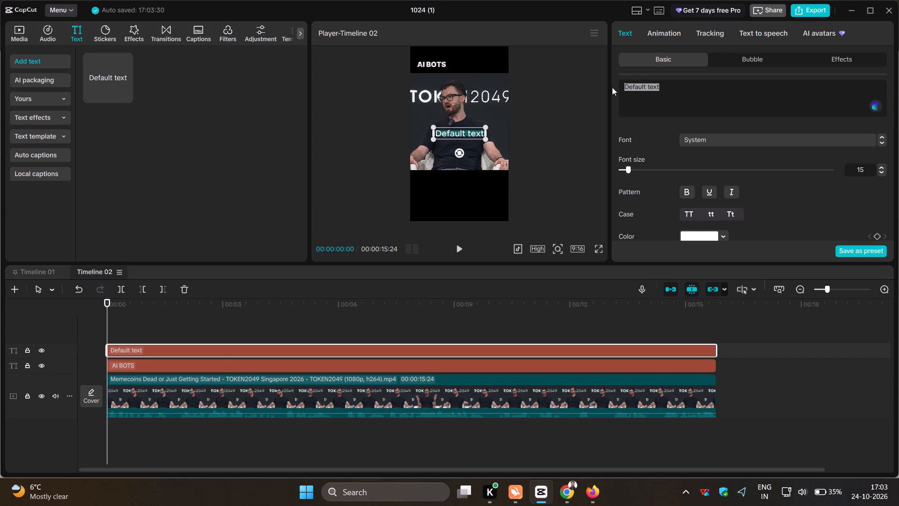
{"action": "key", "text": "space"}
{"action": "type", "text": "vs"}
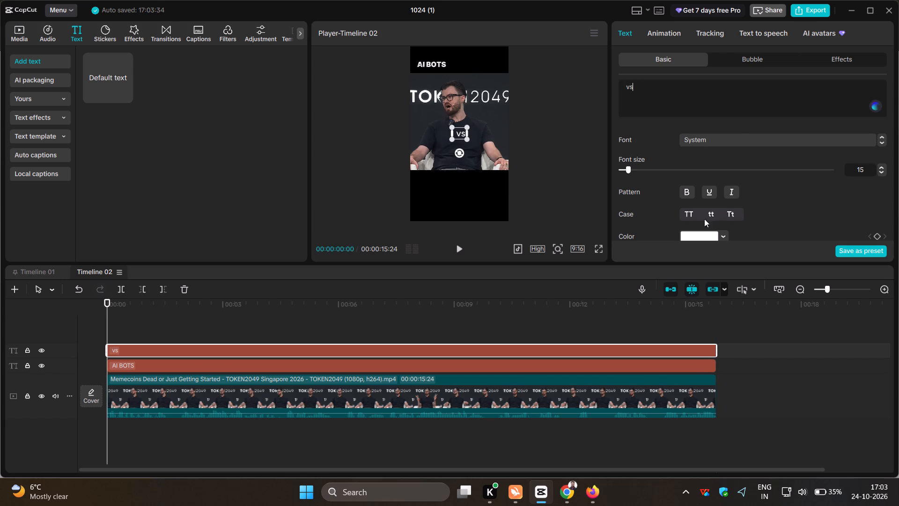
{"action": "left_click", "coordinate": [686, 214]}
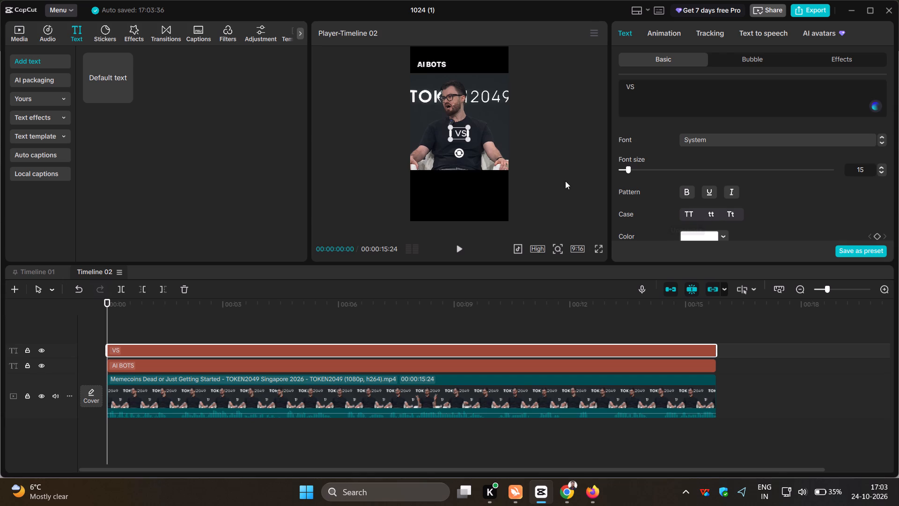
{"action": "left_click", "coordinate": [731, 212]}
Try the pink glow and yellow background preset styles on the Vs text, and apply the yellow glow preset.
{"action": "scroll", "coordinate": [781, 147], "scroll_direction": "down", "scroll_amount": 7}
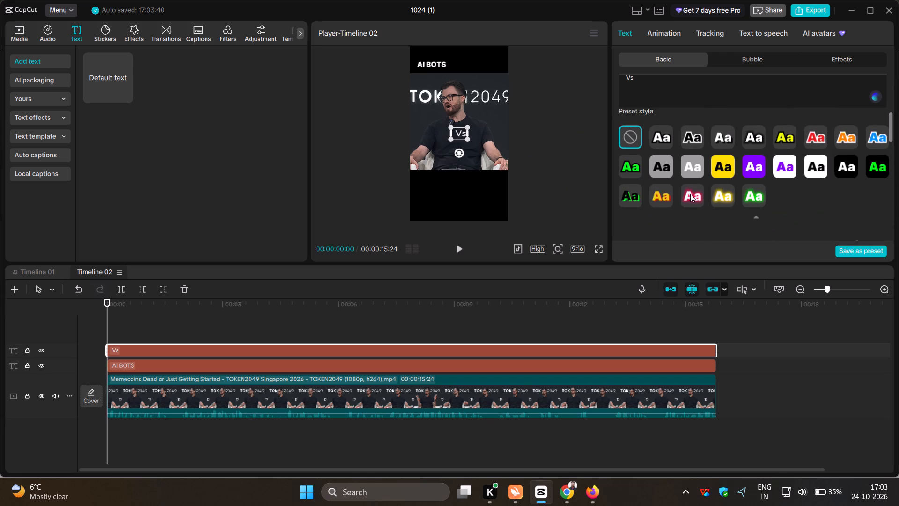
{"action": "left_click", "coordinate": [693, 194]}
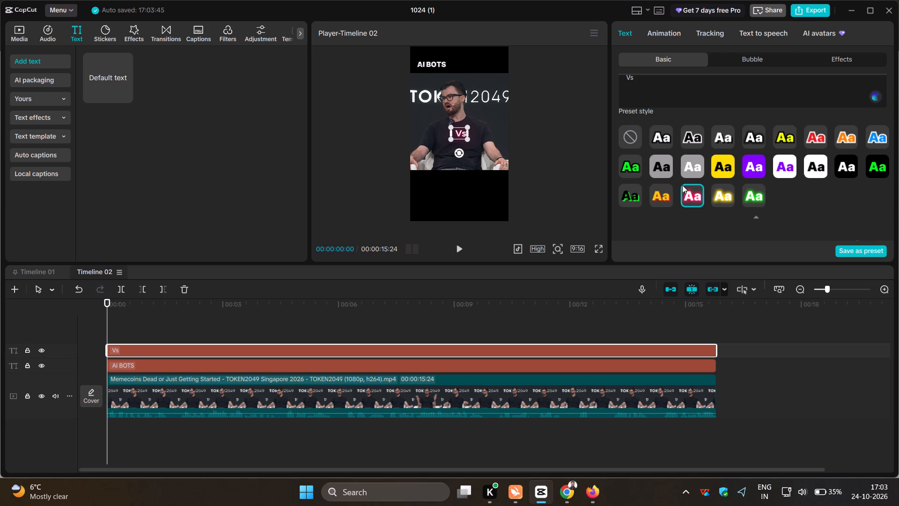
{"action": "left_click", "coordinate": [723, 167]}
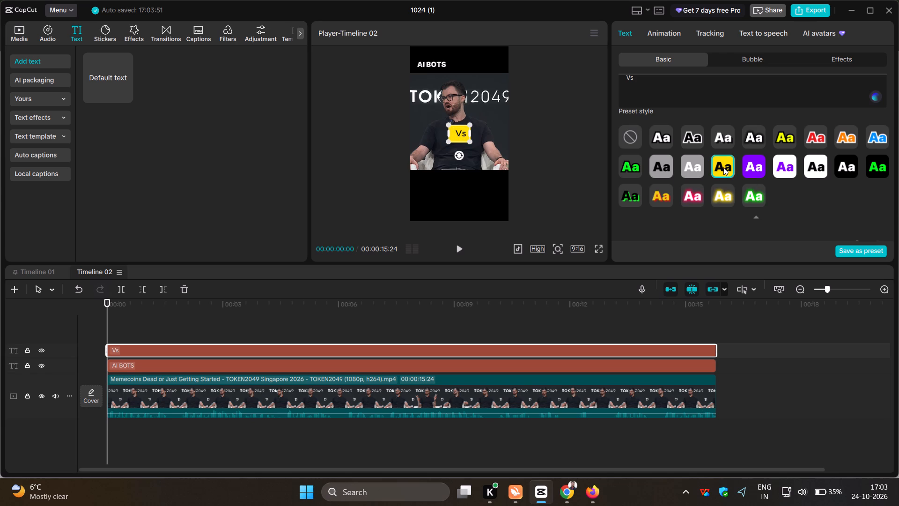
{"action": "left_click", "coordinate": [719, 194]}
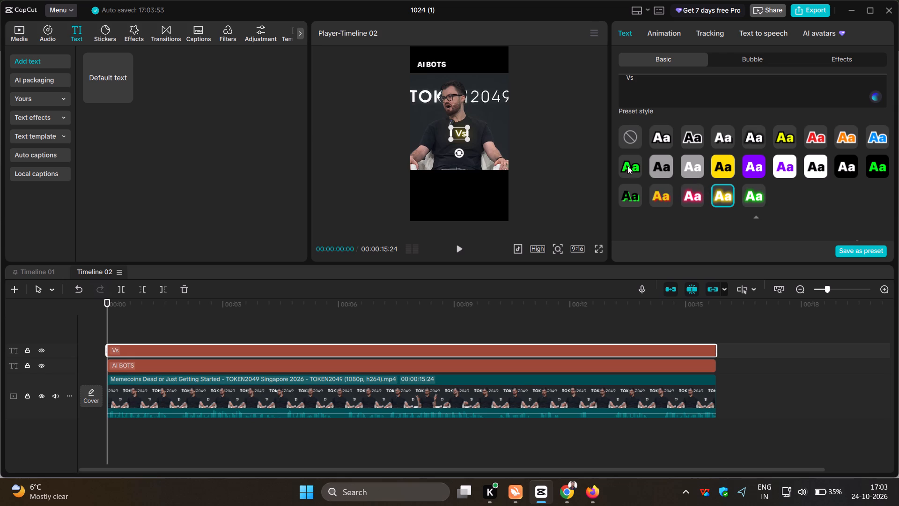
Set the Vs text's font to Rubik-Bold and check it in full-screen preview.
{"action": "scroll", "coordinate": [738, 132], "scroll_direction": "up", "scroll_amount": 4}
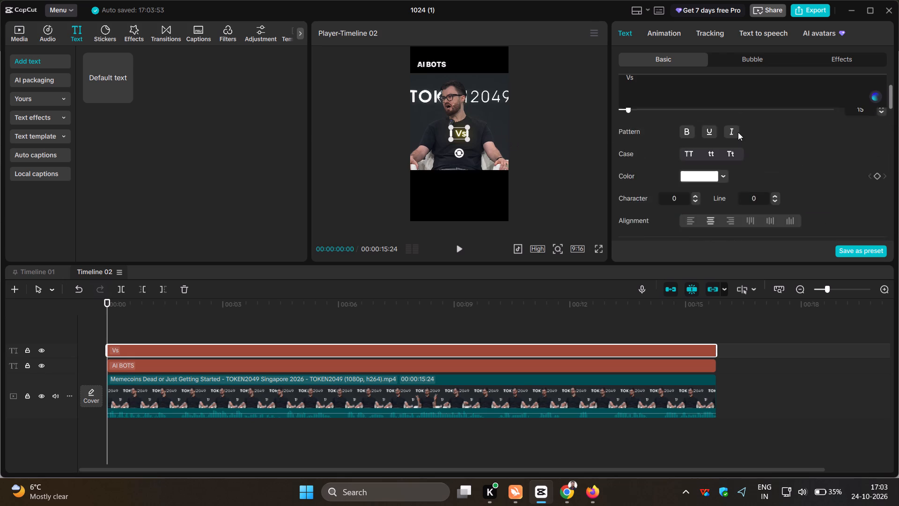
{"action": "scroll", "coordinate": [738, 132], "scroll_direction": "up", "scroll_amount": 2}
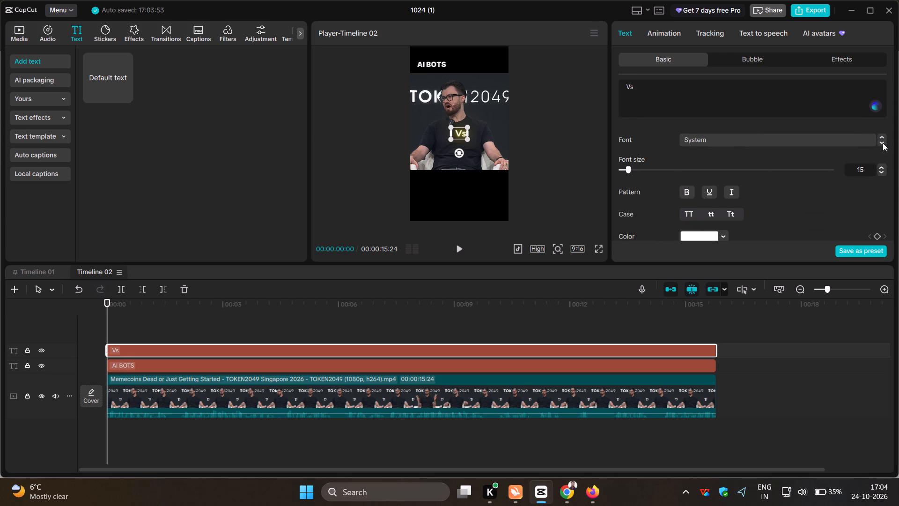
{"action": "left_click", "coordinate": [883, 141]}
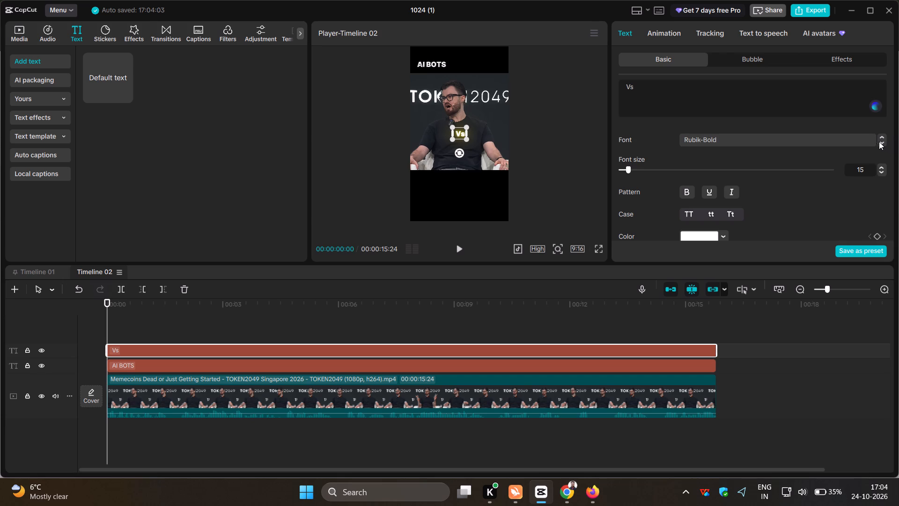
{"action": "left_click", "coordinate": [600, 249]}
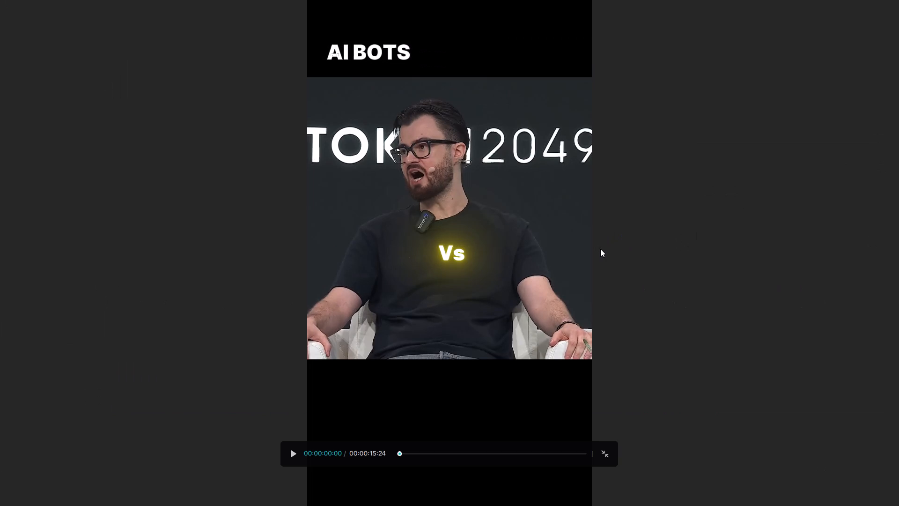
{"action": "left_click", "coordinate": [608, 446]}
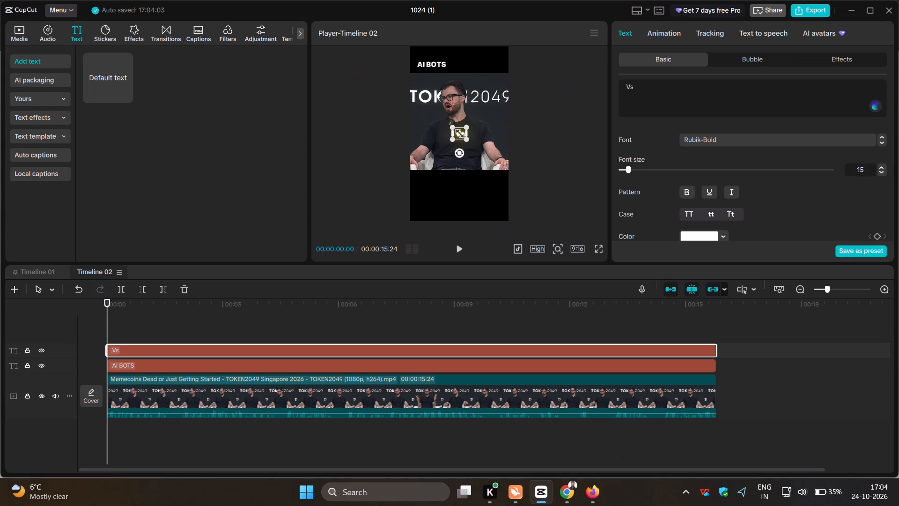
Move the Vs text into the black band above the video, just right of AI BOTS.
{"action": "left_click_drag", "start_coordinate": [458, 134], "coordinate": [453, 67]}
Fine-tune the Vs text's position so it lines up with AI BOTS with a small gap, checking it in full-screen preview.
{"action": "left_click_drag", "start_coordinate": [453, 67], "coordinate": [450, 63]}
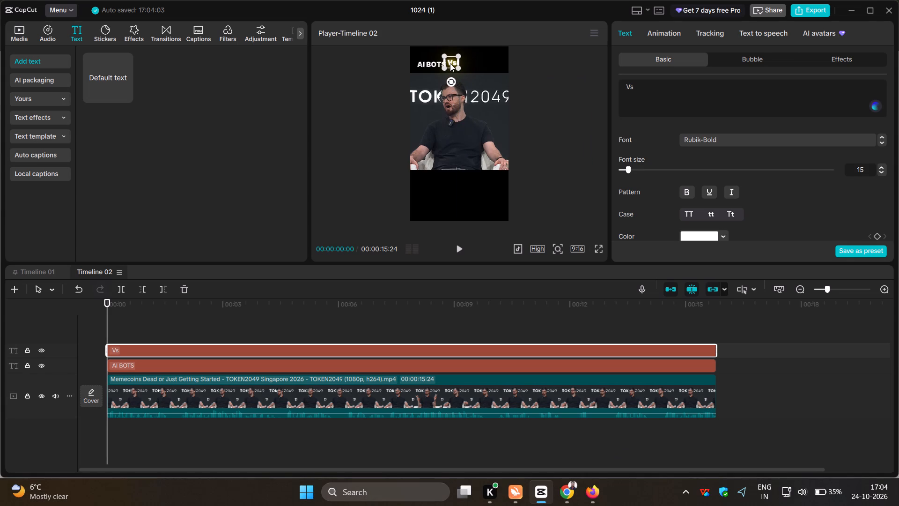
{"action": "left_click_drag", "start_coordinate": [450, 63], "coordinate": [451, 64]}
{"action": "left_click_drag", "start_coordinate": [451, 64], "coordinate": [449, 64]}
{"action": "left_click", "coordinate": [593, 247]}
{"action": "left_click", "coordinate": [599, 248]}
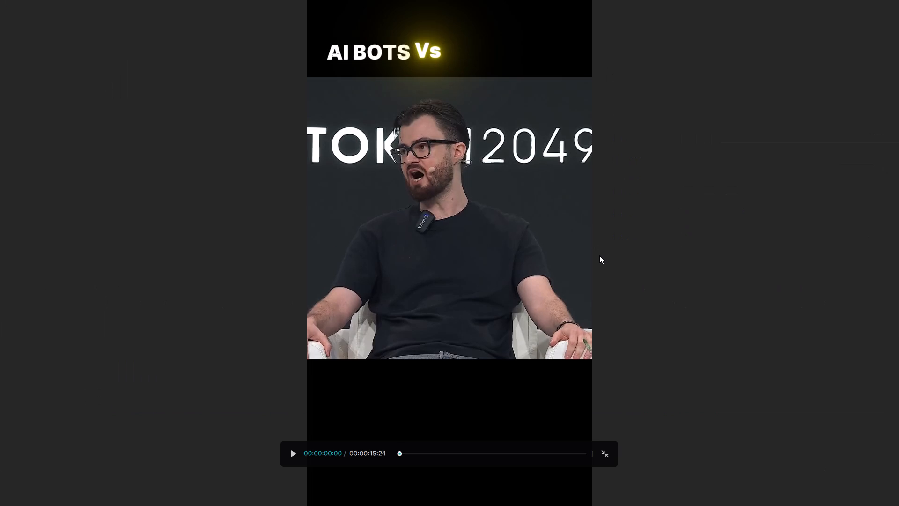
{"action": "left_click", "coordinate": [609, 454]}
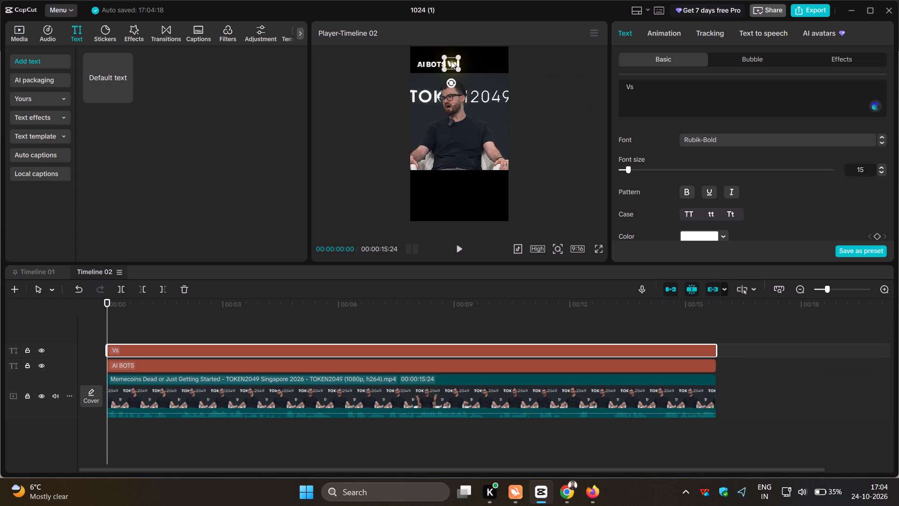
{"action": "left_click_drag", "start_coordinate": [451, 61], "coordinate": [451, 67]}
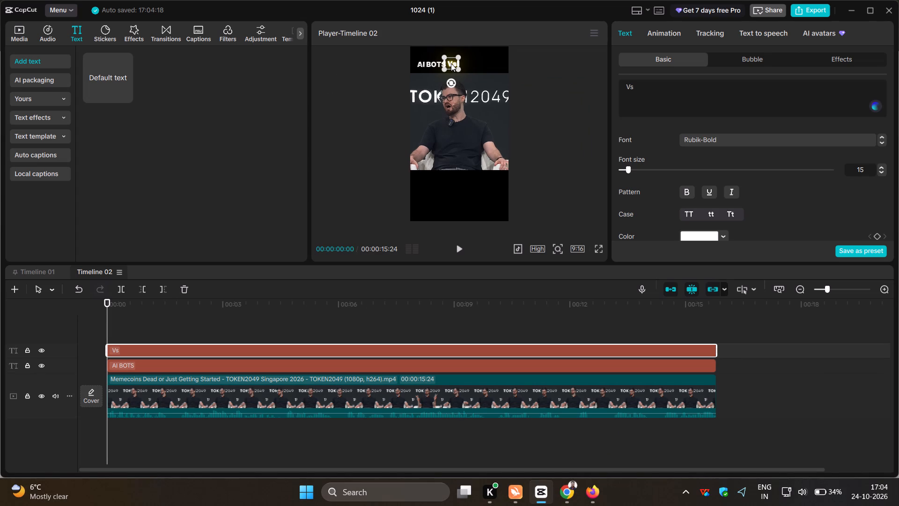
{"action": "left_click", "coordinate": [451, 63]}
{"action": "left_click", "coordinate": [599, 248]}
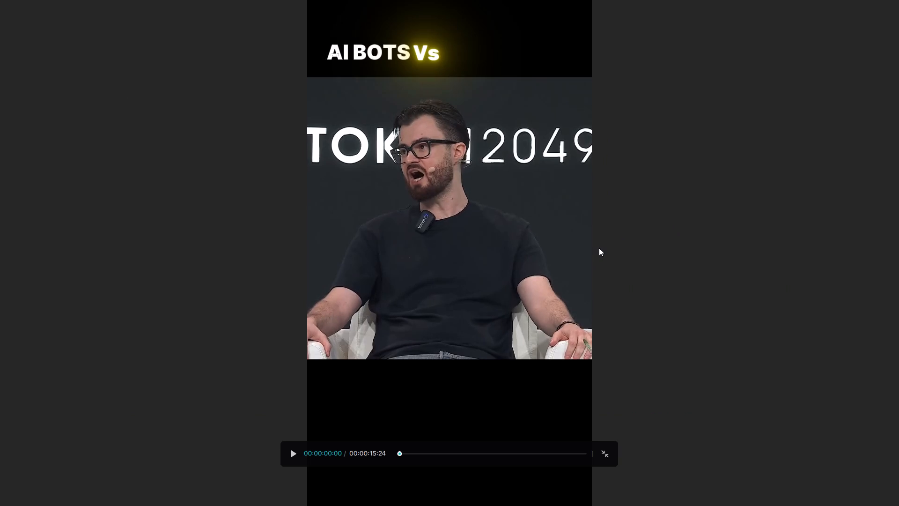
{"action": "left_click", "coordinate": [604, 450]}
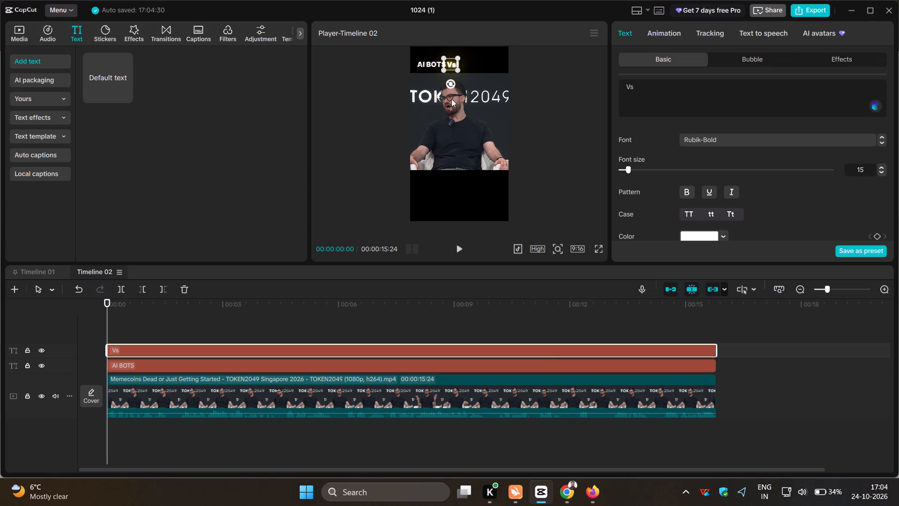
{"action": "left_click", "coordinate": [451, 66]}
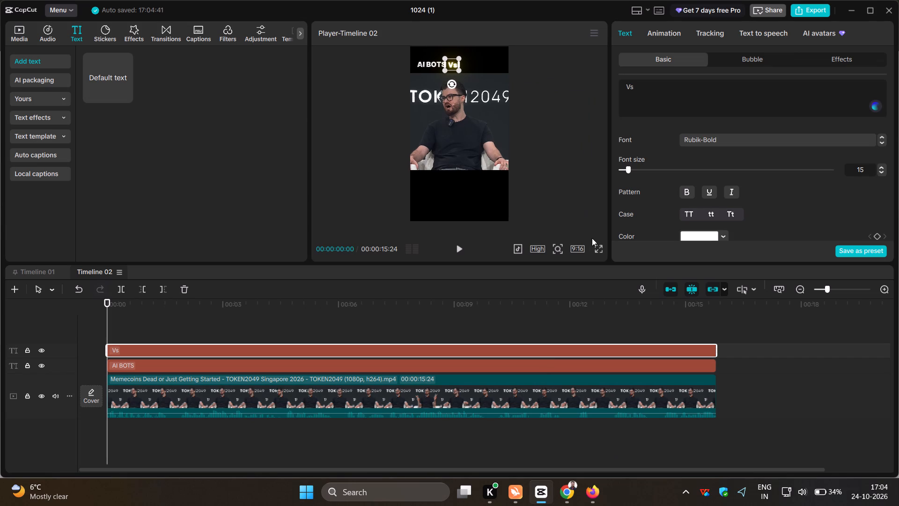
{"action": "left_click", "coordinate": [599, 248]}
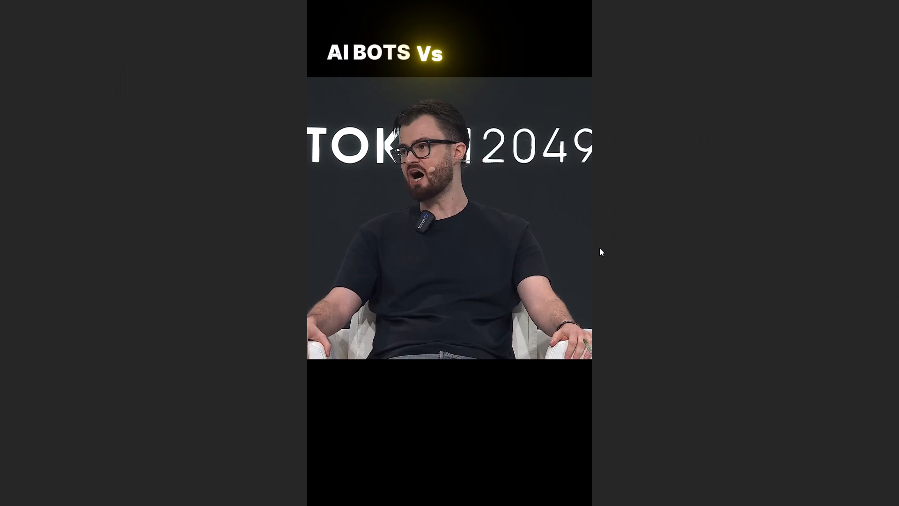
{"action": "left_click", "coordinate": [560, 267]}
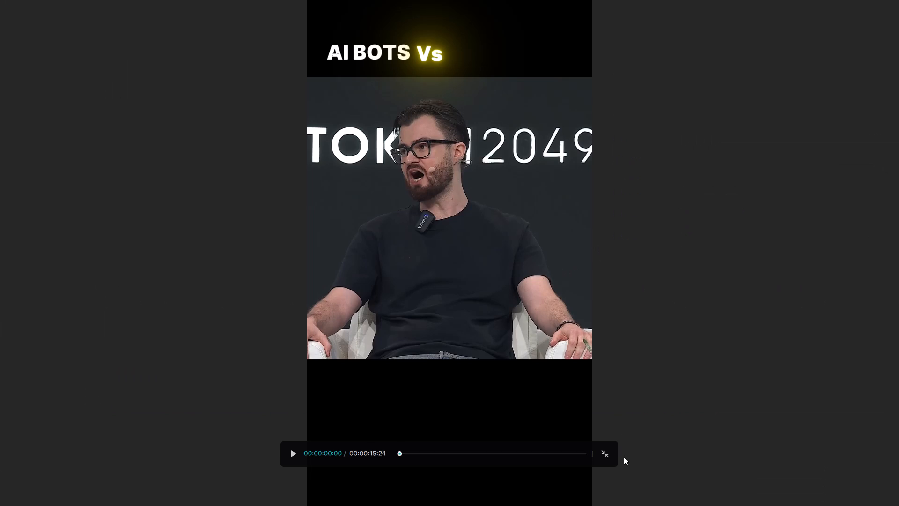
{"action": "left_click", "coordinate": [610, 451]}
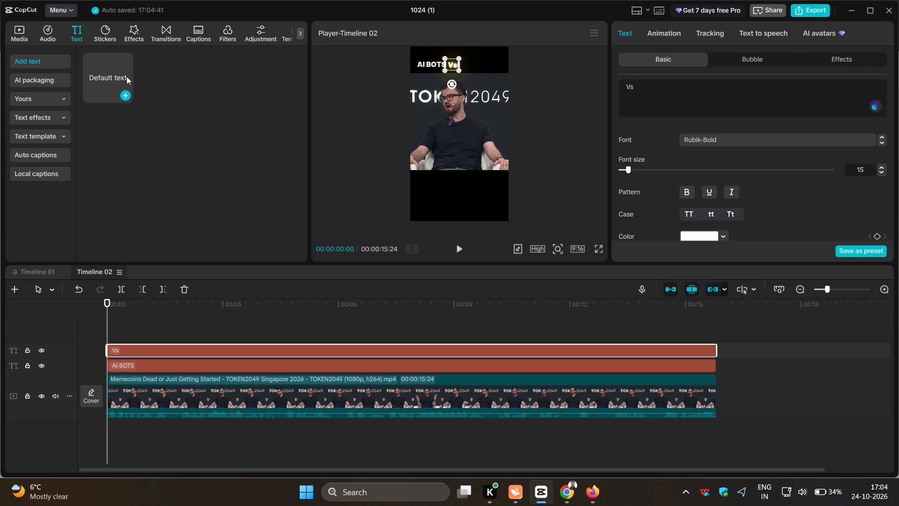
Add a third default text layer at the start and extend it to the end of the video clip.
{"action": "left_click", "coordinate": [127, 93]}
{"action": "left_click_drag", "start_coordinate": [222, 350], "coordinate": [712, 363]}
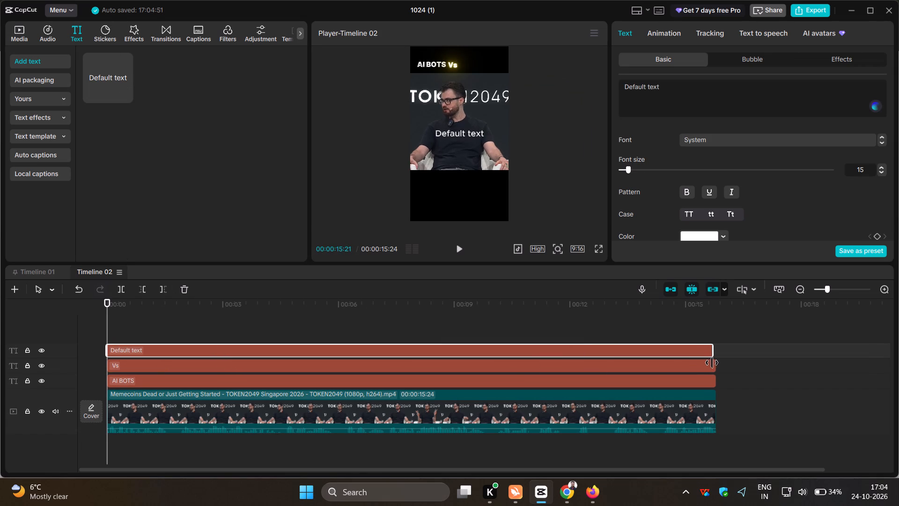
{"action": "left_click_drag", "start_coordinate": [712, 363], "coordinate": [713, 363]}
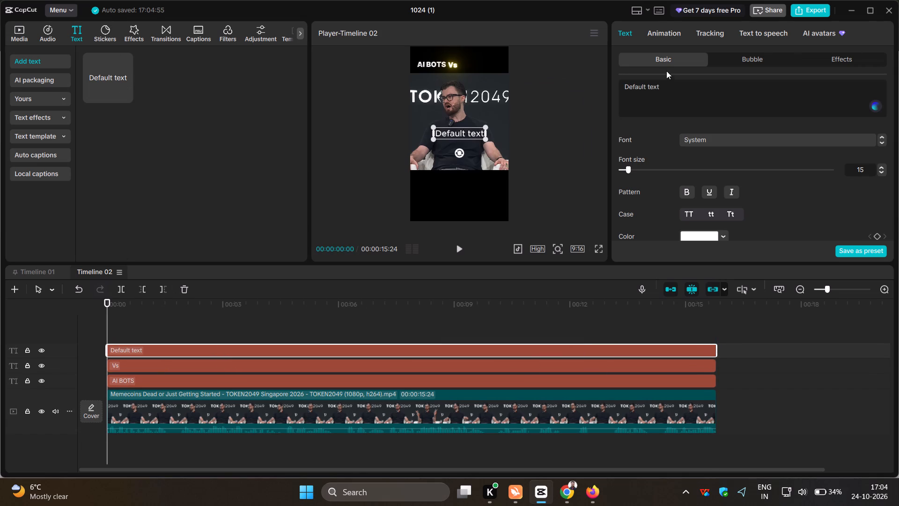
Replace the third text layer's placeholder with "Human Trading" in title case.
{"action": "left_click_drag", "start_coordinate": [663, 87], "coordinate": [625, 83]}
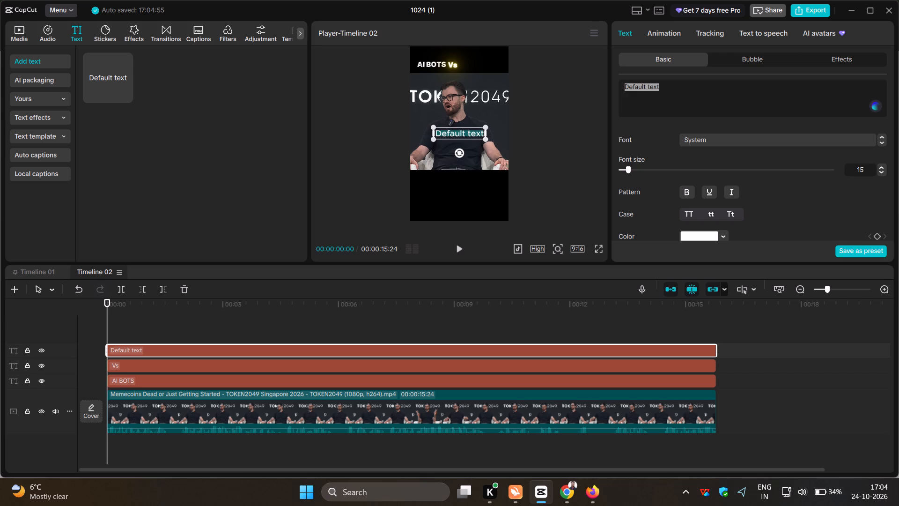
{"action": "key", "text": "space"}
{"action": "type", "text": "human tradu"}
{"action": "key", "text": "BackSpace"}
{"action": "type", "text": "ing"}
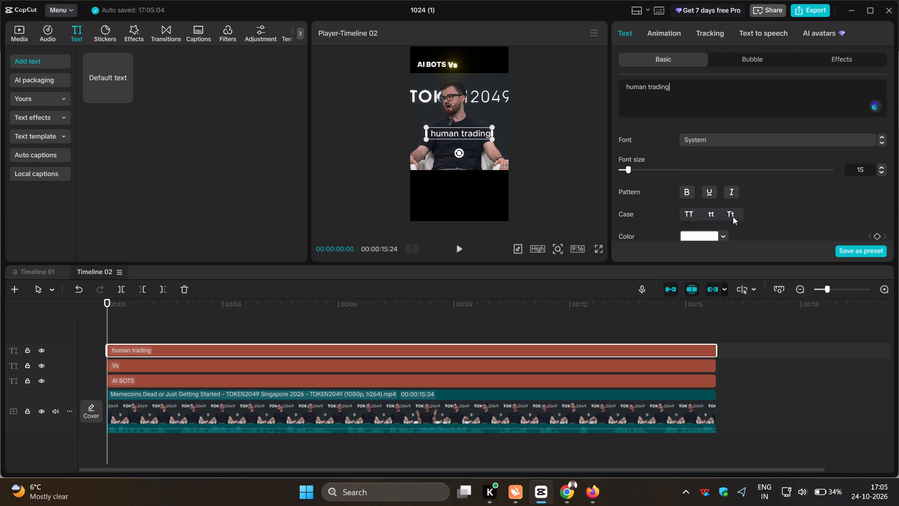
{"action": "left_click", "coordinate": [734, 213]}
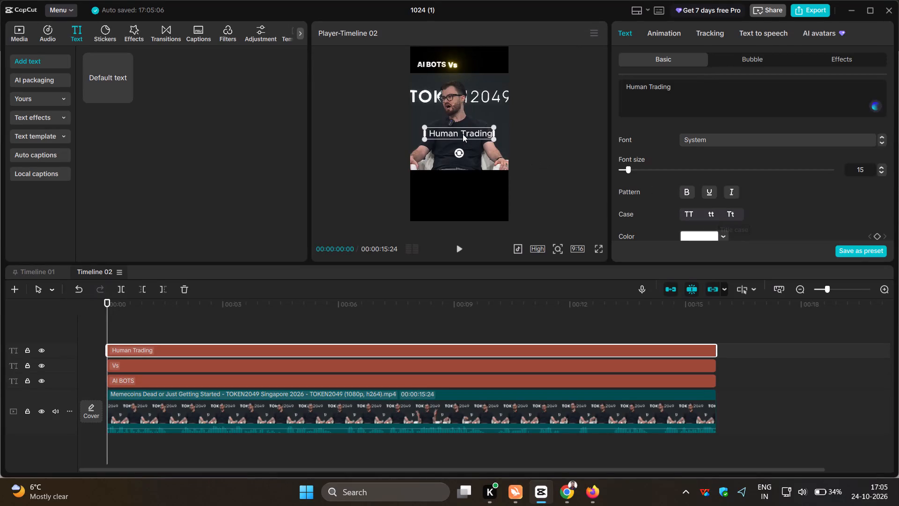
Shrink the Human Trading text and place it in the black band above the video, just right of Vs.
{"action": "left_click_drag", "start_coordinate": [421, 126], "coordinate": [430, 128]}
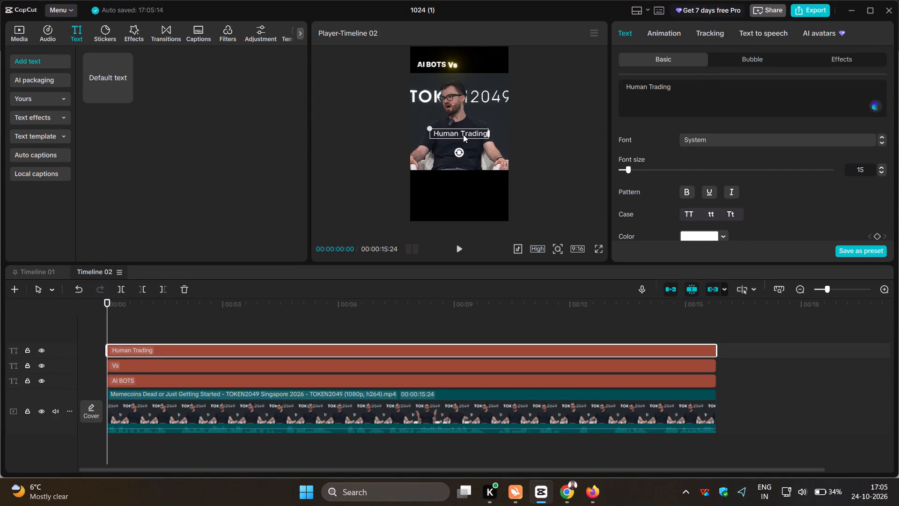
{"action": "left_click_drag", "start_coordinate": [463, 134], "coordinate": [484, 64]}
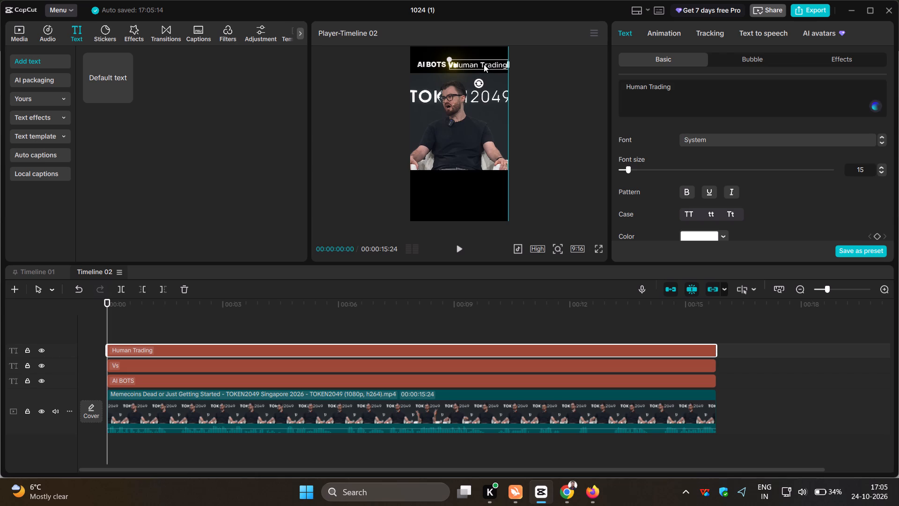
{"action": "left_click_drag", "start_coordinate": [484, 64], "coordinate": [484, 65]}
{"action": "left_click_drag", "start_coordinate": [446, 58], "coordinate": [448, 58]}
{"action": "left_click_drag", "start_coordinate": [448, 58], "coordinate": [457, 60]}
{"action": "left_click", "coordinate": [479, 63]}
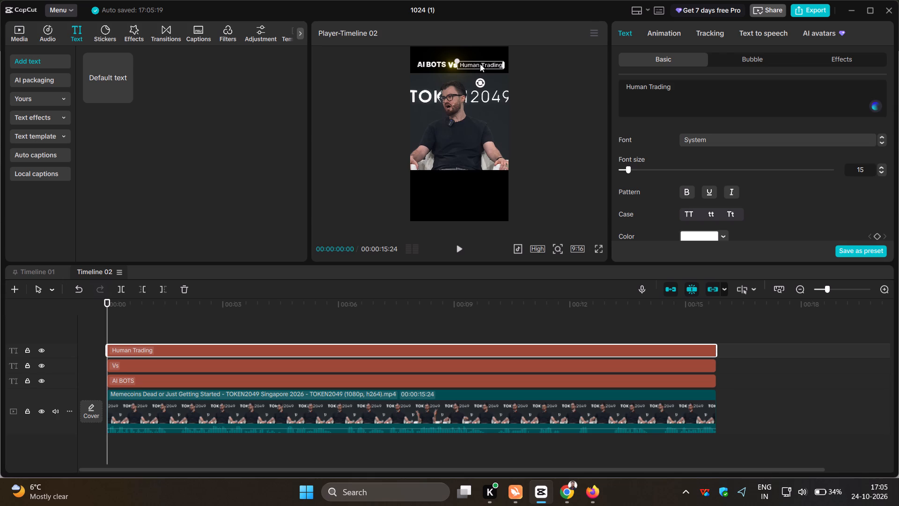
Shift the AI BOTS text to the left edge of the video frame, level with the rest of the title.
{"action": "left_click", "coordinate": [432, 64]}
{"action": "left_click_drag", "start_coordinate": [432, 64], "coordinate": [428, 63]}
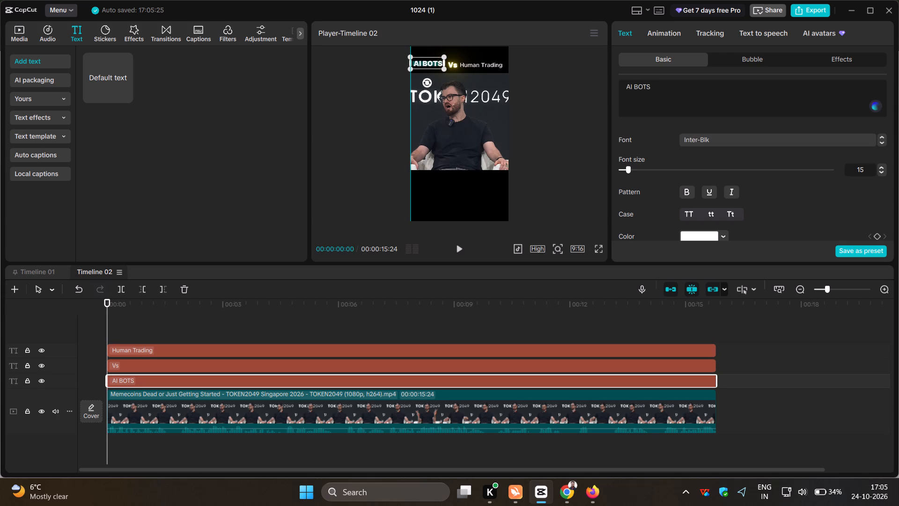
{"action": "left_click_drag", "start_coordinate": [428, 63], "coordinate": [427, 66]}
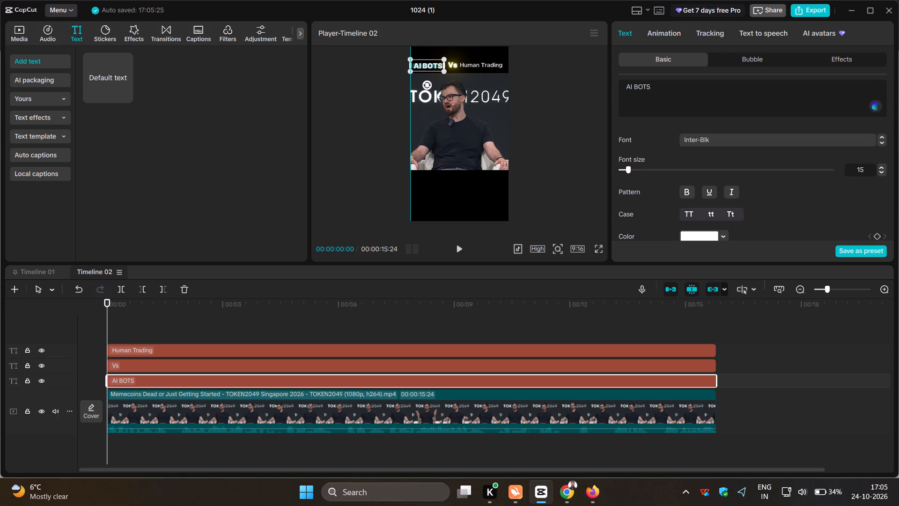
{"action": "left_click_drag", "start_coordinate": [427, 66], "coordinate": [427, 65]}
Move the Vs text left beside AI BOTS, keeping it level with the title line.
{"action": "left_click", "coordinate": [453, 64]}
{"action": "left_click_drag", "start_coordinate": [453, 64], "coordinate": [452, 64]}
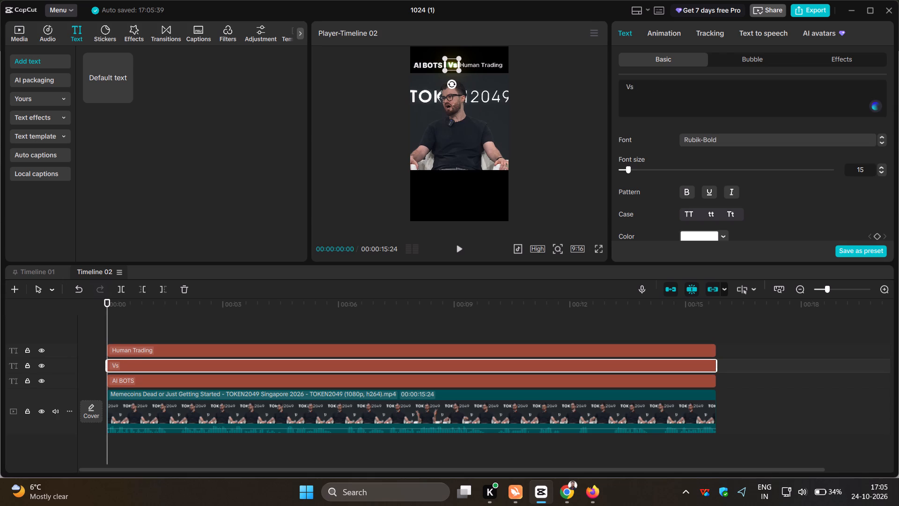
{"action": "left_click_drag", "start_coordinate": [452, 64], "coordinate": [448, 64]}
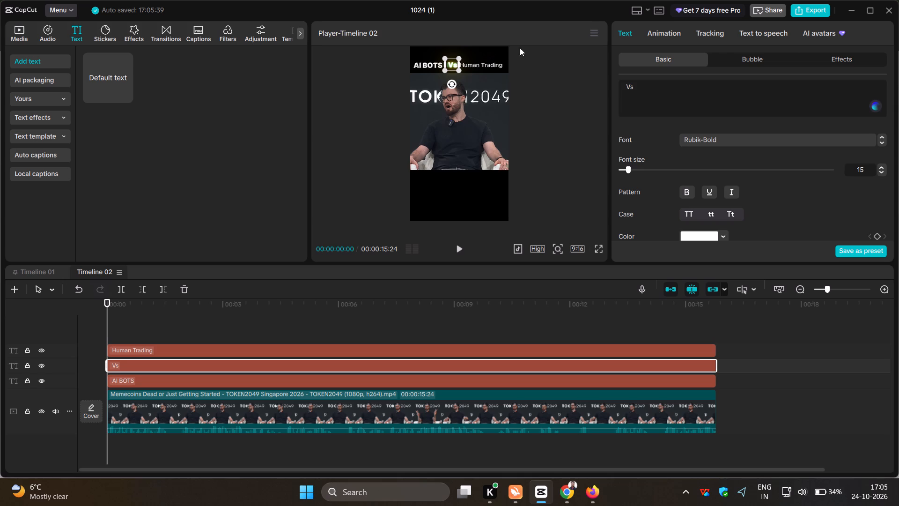
{"action": "left_click", "coordinate": [528, 47]}
{"action": "left_click", "coordinate": [452, 64]}
{"action": "left_click_drag", "start_coordinate": [452, 64], "coordinate": [447, 68]}
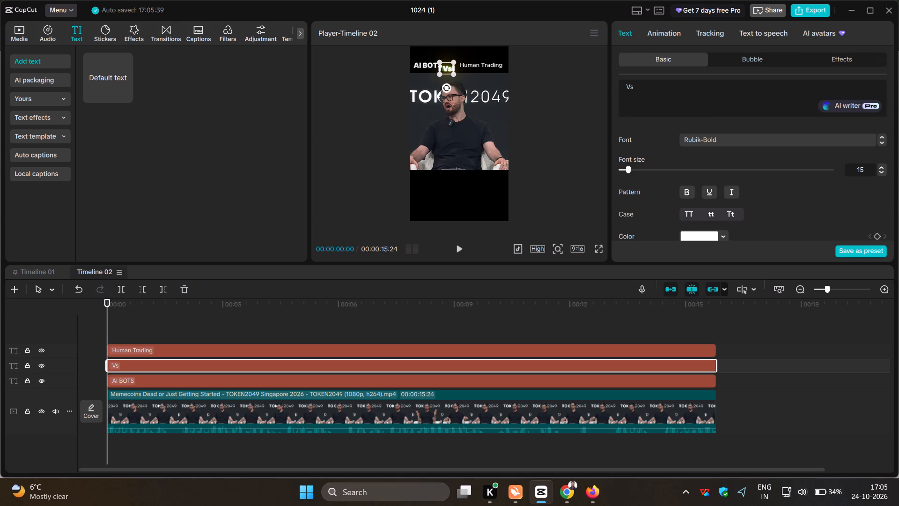
{"action": "left_click_drag", "start_coordinate": [447, 68], "coordinate": [448, 64]}
{"action": "left_click_drag", "start_coordinate": [448, 64], "coordinate": [447, 64]}
Resize the Human Trading text to fit the space after Vs and set its font to Inter-Blk.
{"action": "left_click", "coordinate": [480, 67]}
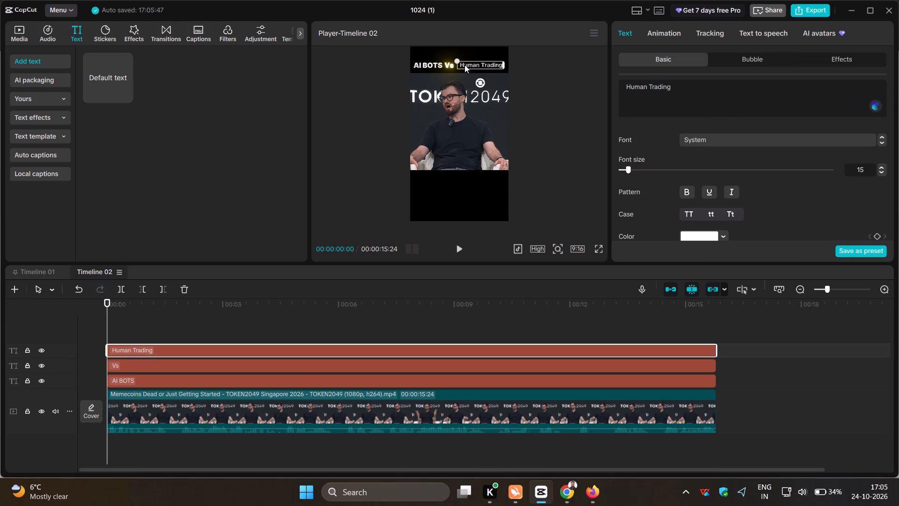
{"action": "left_click_drag", "start_coordinate": [457, 59], "coordinate": [453, 59]}
{"action": "left_click_drag", "start_coordinate": [453, 59], "coordinate": [453, 59]}
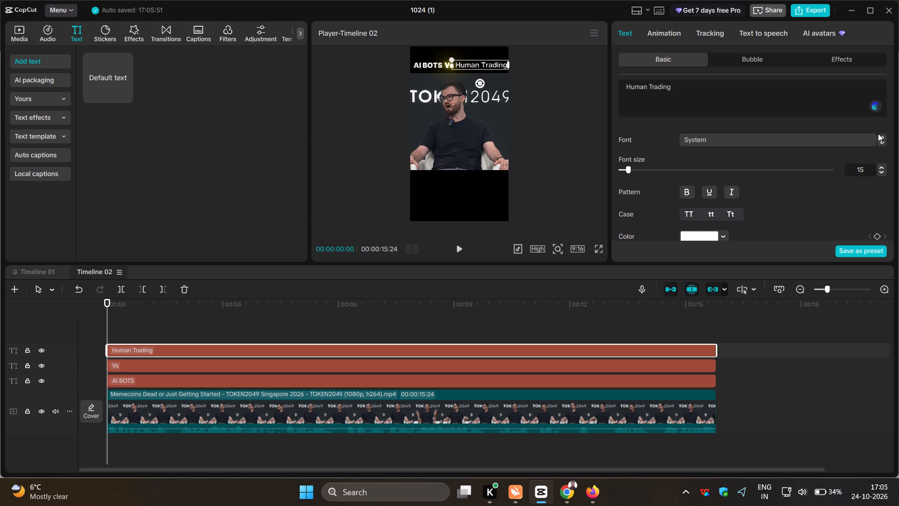
{"action": "left_click", "coordinate": [881, 141]}
{"action": "left_click", "coordinate": [881, 141]}
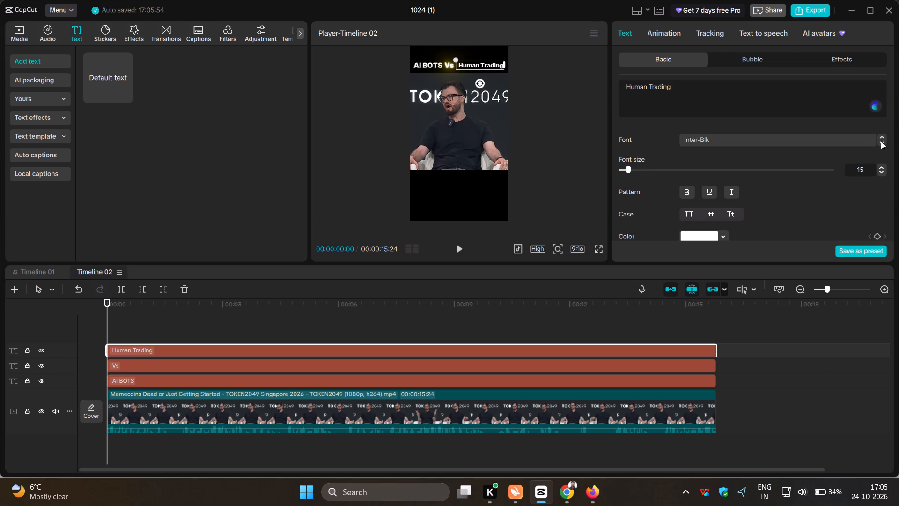
Nudge the Human Trading text closer to Vs and check the whole title in full-screen preview.
{"action": "left_click", "coordinate": [472, 64]}
{"action": "left_click", "coordinate": [594, 250]}
{"action": "left_click", "coordinate": [601, 244]}
{"action": "left_click", "coordinate": [599, 249]}
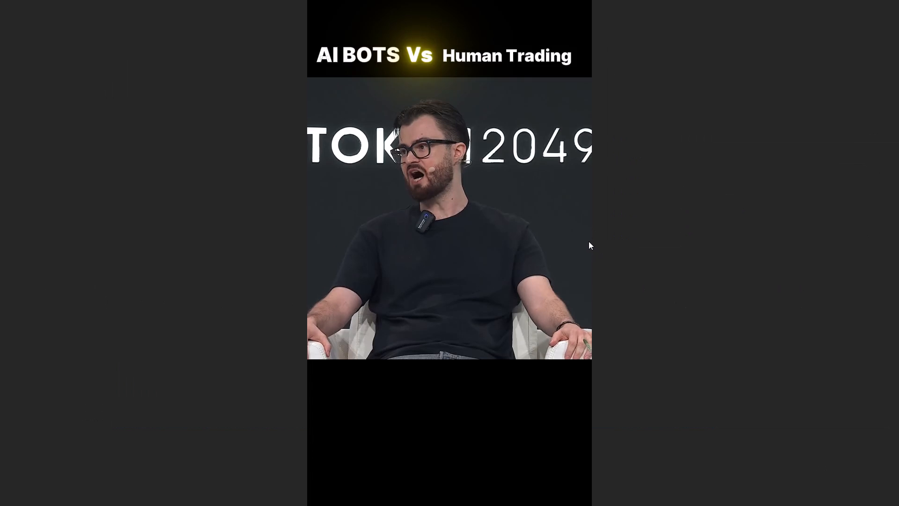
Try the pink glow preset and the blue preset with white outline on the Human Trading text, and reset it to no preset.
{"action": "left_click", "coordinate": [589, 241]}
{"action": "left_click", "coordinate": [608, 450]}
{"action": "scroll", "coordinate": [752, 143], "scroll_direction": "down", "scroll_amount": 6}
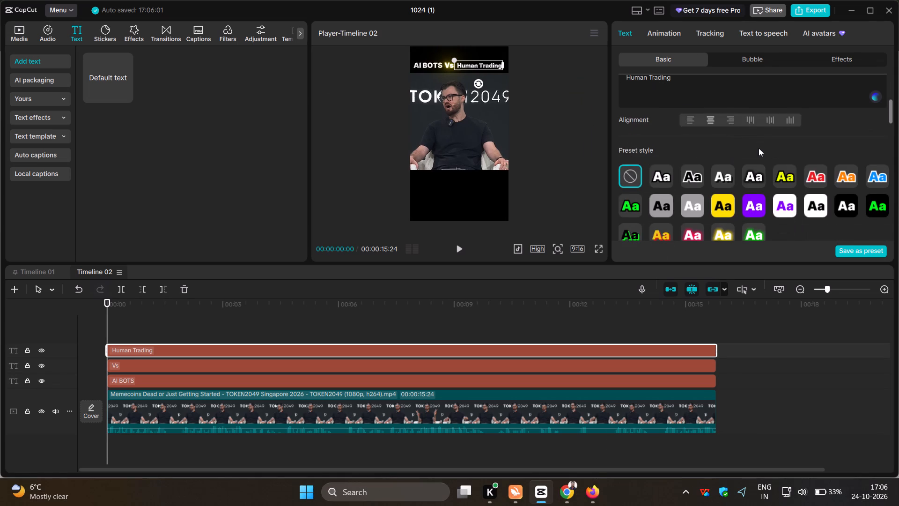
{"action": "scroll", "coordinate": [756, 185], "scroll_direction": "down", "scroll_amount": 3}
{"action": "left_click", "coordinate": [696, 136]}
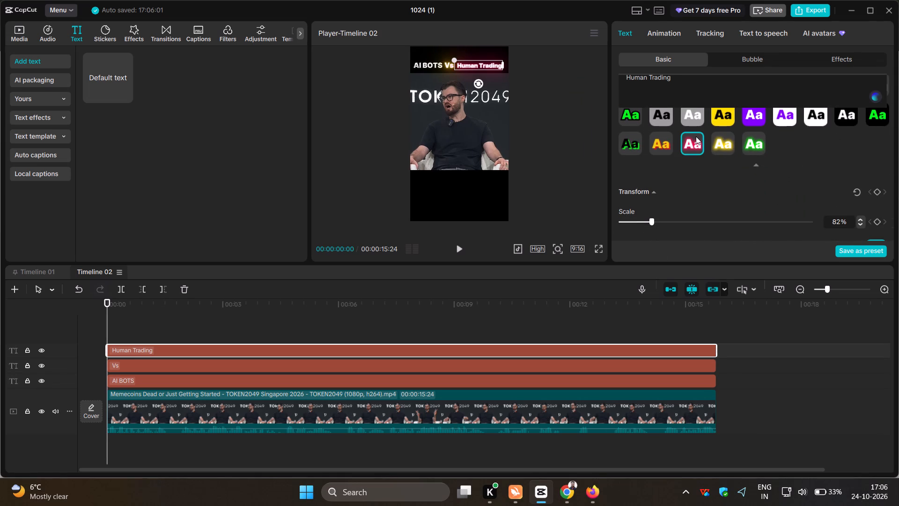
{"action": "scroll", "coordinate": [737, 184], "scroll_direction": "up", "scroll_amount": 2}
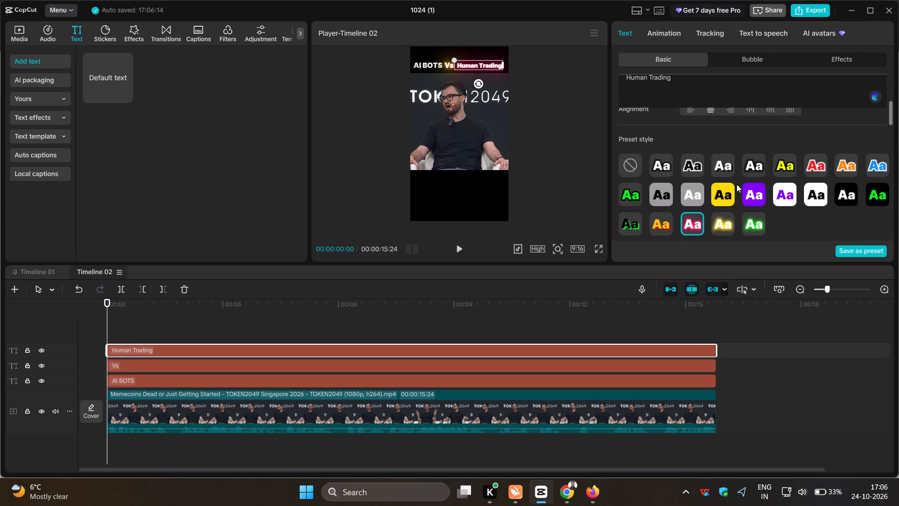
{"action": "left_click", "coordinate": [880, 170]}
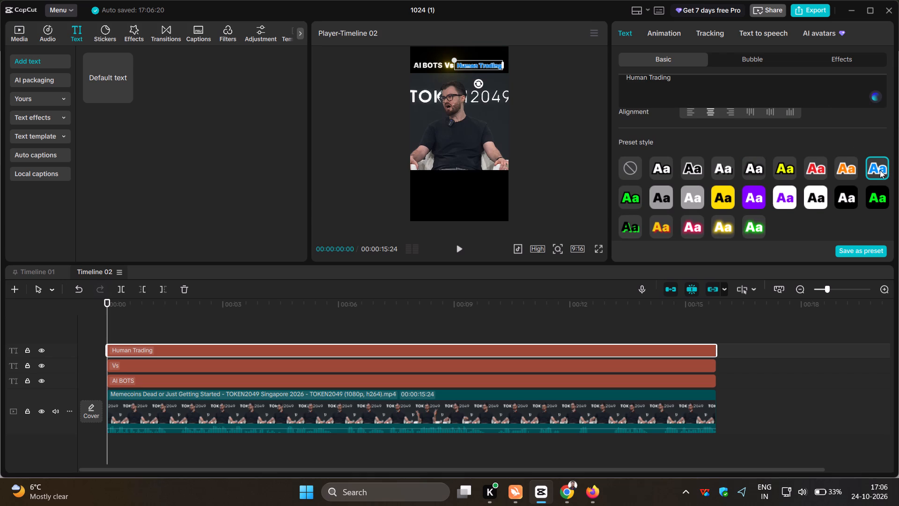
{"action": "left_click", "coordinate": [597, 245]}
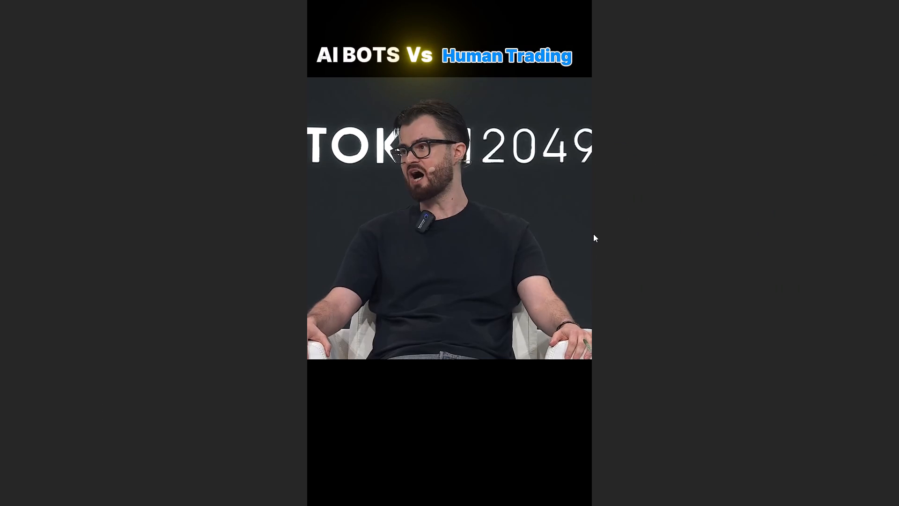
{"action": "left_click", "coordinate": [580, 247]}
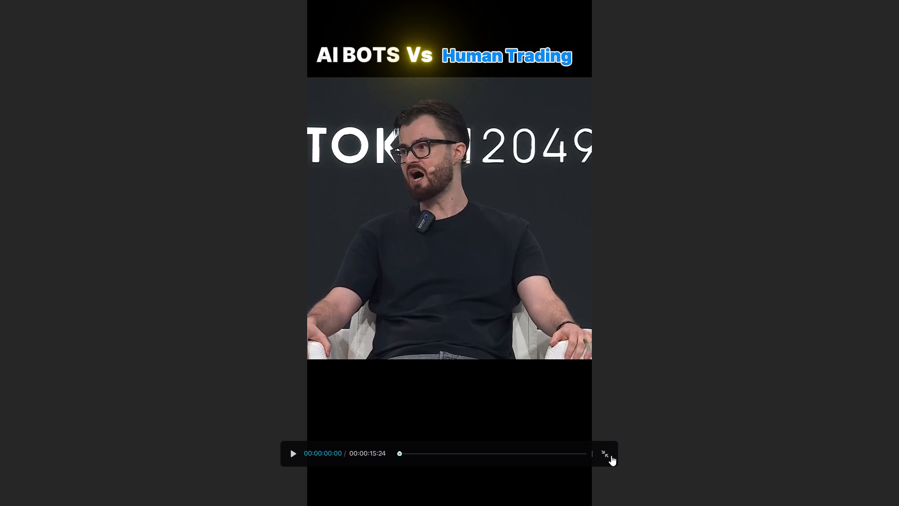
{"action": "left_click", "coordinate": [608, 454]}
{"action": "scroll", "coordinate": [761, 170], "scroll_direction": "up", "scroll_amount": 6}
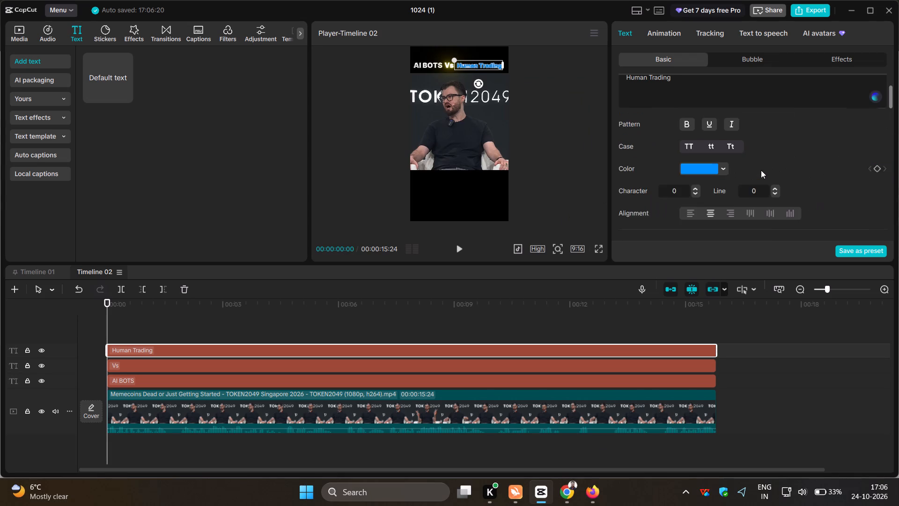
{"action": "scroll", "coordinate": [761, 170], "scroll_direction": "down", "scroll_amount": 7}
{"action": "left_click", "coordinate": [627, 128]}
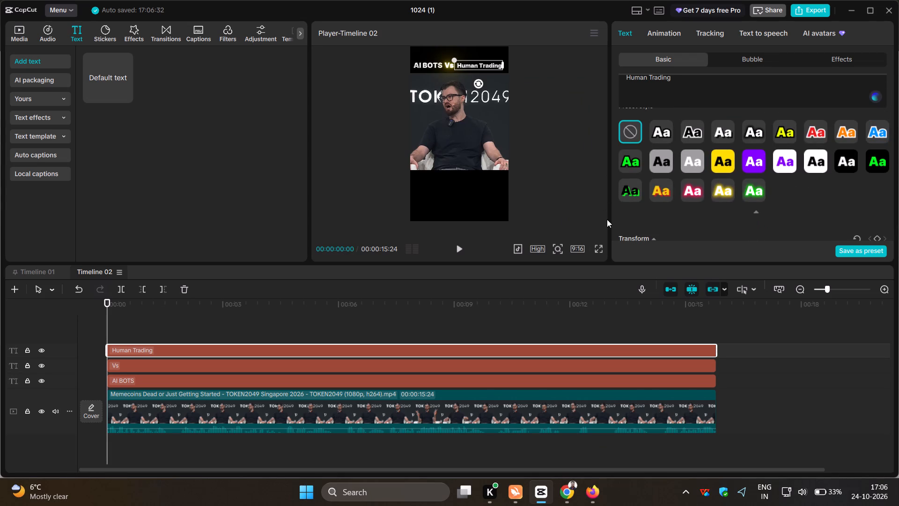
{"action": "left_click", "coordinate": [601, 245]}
Convert the Human Trading text to all uppercase and check the title in full-screen preview.
{"action": "scroll", "coordinate": [722, 182], "scroll_direction": "up", "scroll_amount": 10}
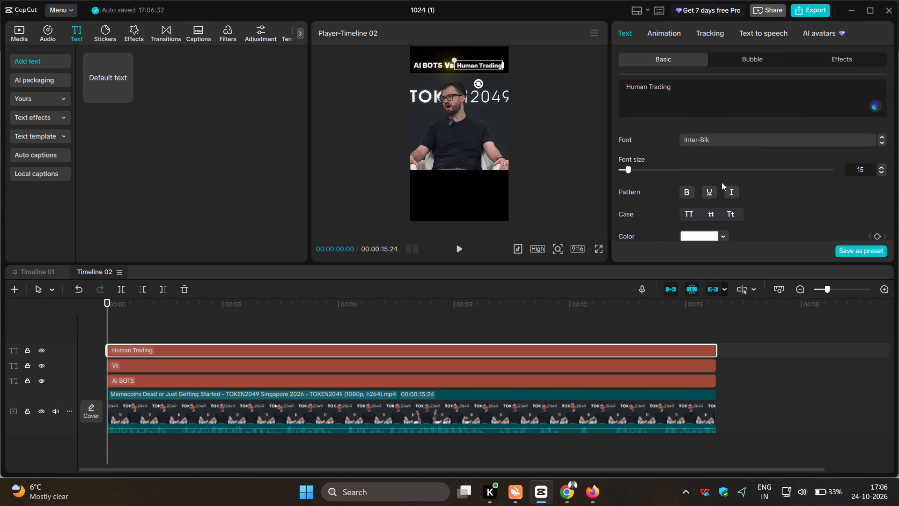
{"action": "scroll", "coordinate": [749, 190], "scroll_direction": "down", "scroll_amount": 2}
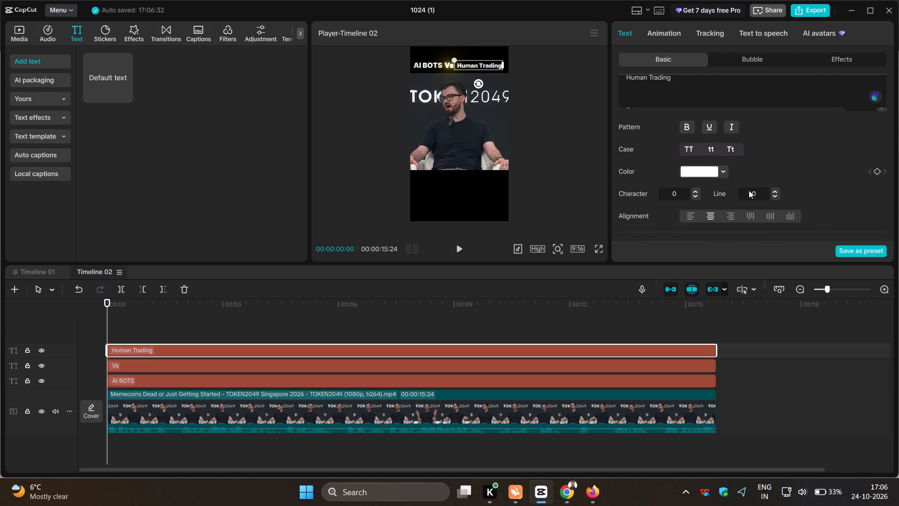
{"action": "scroll", "coordinate": [786, 174], "scroll_direction": "down", "scroll_amount": 2}
{"action": "scroll", "coordinate": [785, 174], "scroll_direction": "up", "scroll_amount": 1}
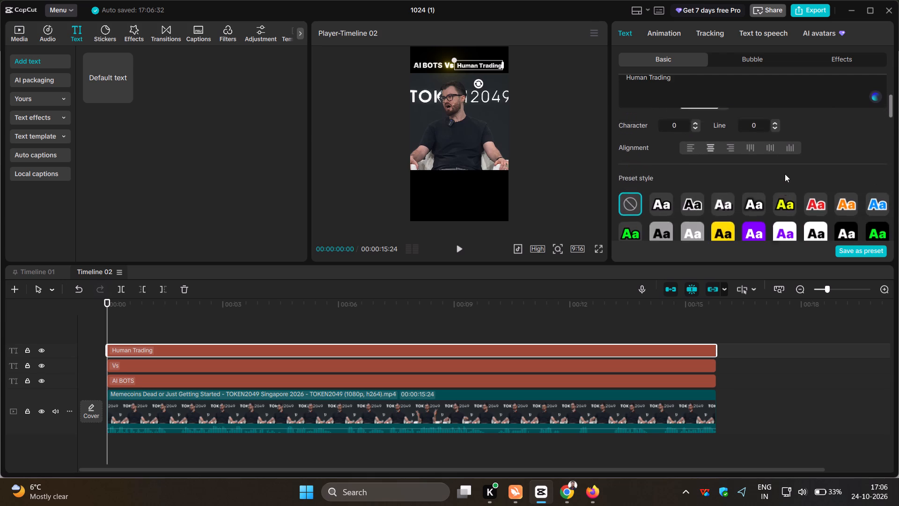
{"action": "scroll", "coordinate": [785, 174], "scroll_direction": "up", "scroll_amount": 4}
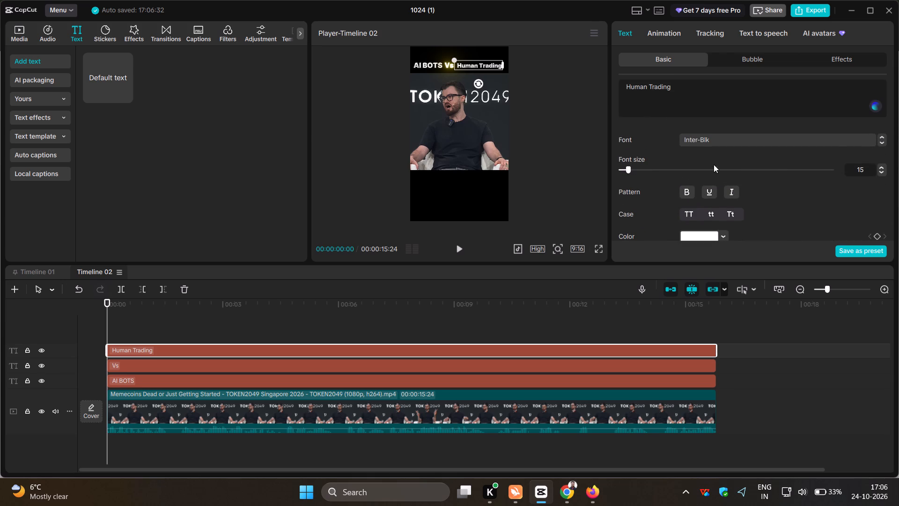
{"action": "scroll", "coordinate": [720, 161], "scroll_direction": "up", "scroll_amount": 2}
{"action": "scroll", "coordinate": [720, 162], "scroll_direction": "down", "scroll_amount": 1}
{"action": "left_click", "coordinate": [690, 171]}
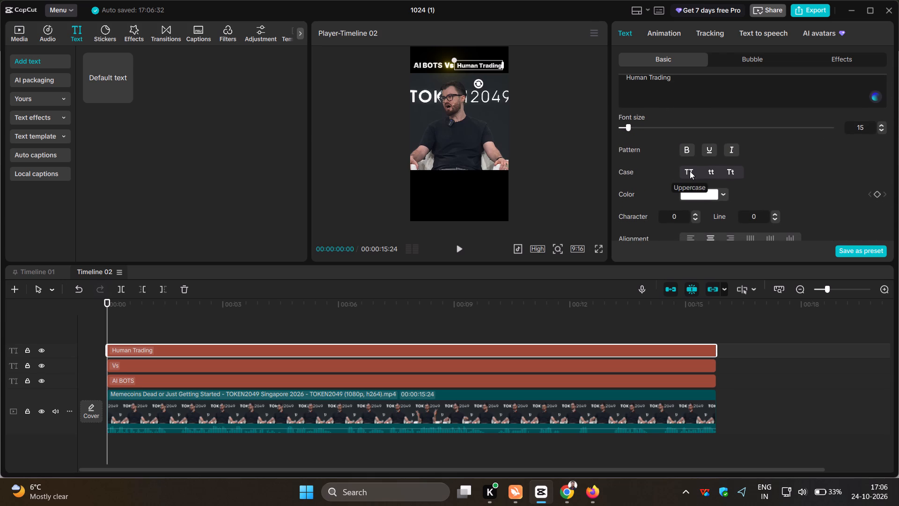
{"action": "left_click", "coordinate": [597, 247]}
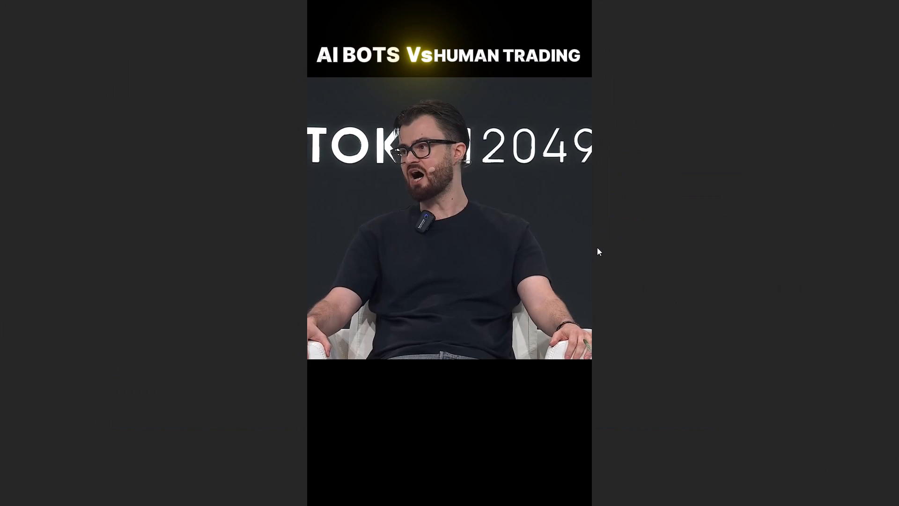
{"action": "left_click", "coordinate": [562, 256]}
{"action": "left_click", "coordinate": [604, 460]}
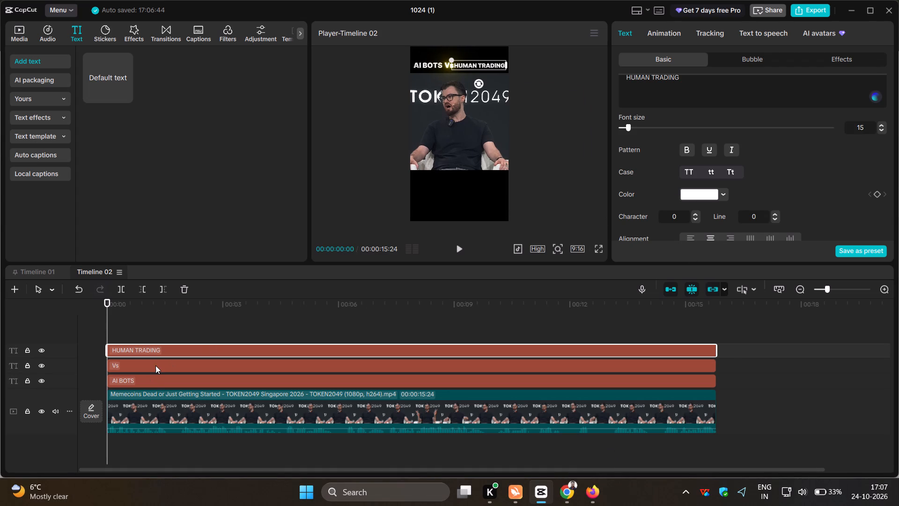
Apply the pink glow preset style to the Vs text and check it in full-screen preview.
{"action": "left_click", "coordinate": [155, 365]}
{"action": "scroll", "coordinate": [770, 173], "scroll_direction": "down", "scroll_amount": 4}
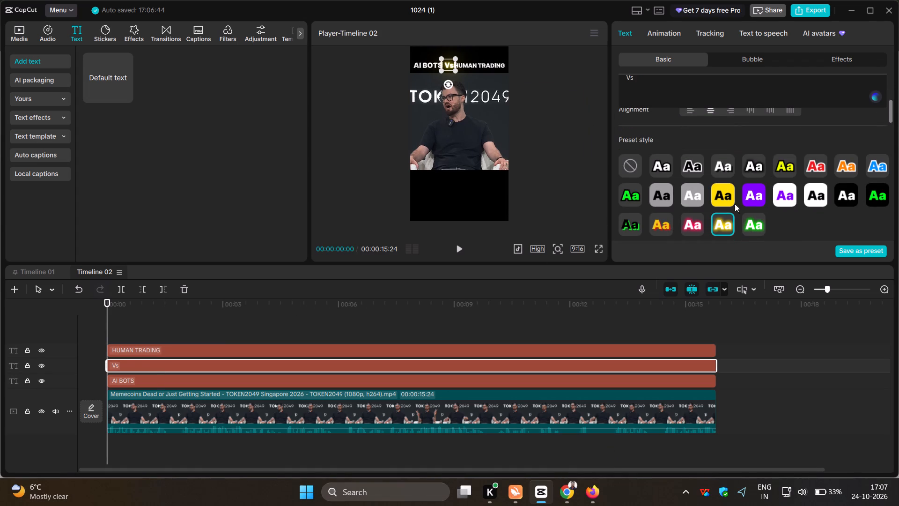
{"action": "left_click", "coordinate": [697, 221]}
{"action": "left_click", "coordinate": [595, 250]}
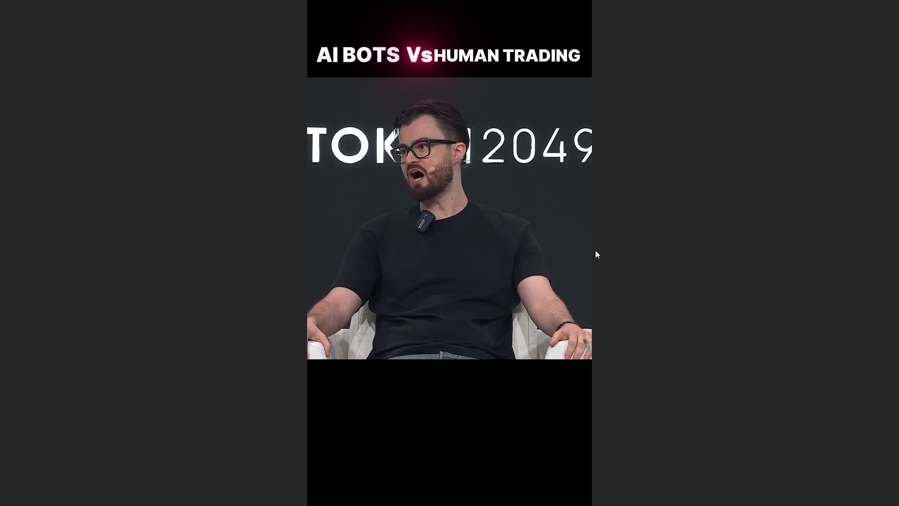
{"action": "left_click", "coordinate": [546, 232]}
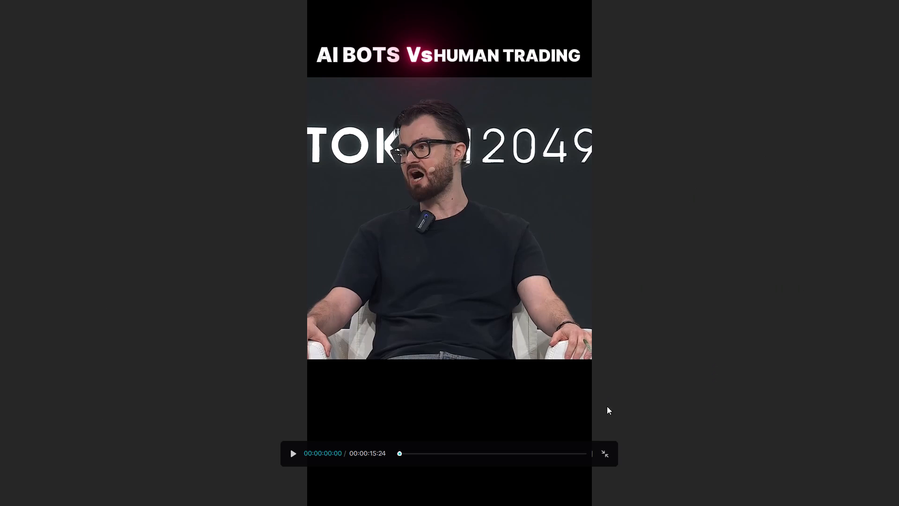
{"action": "left_click", "coordinate": [608, 454]}
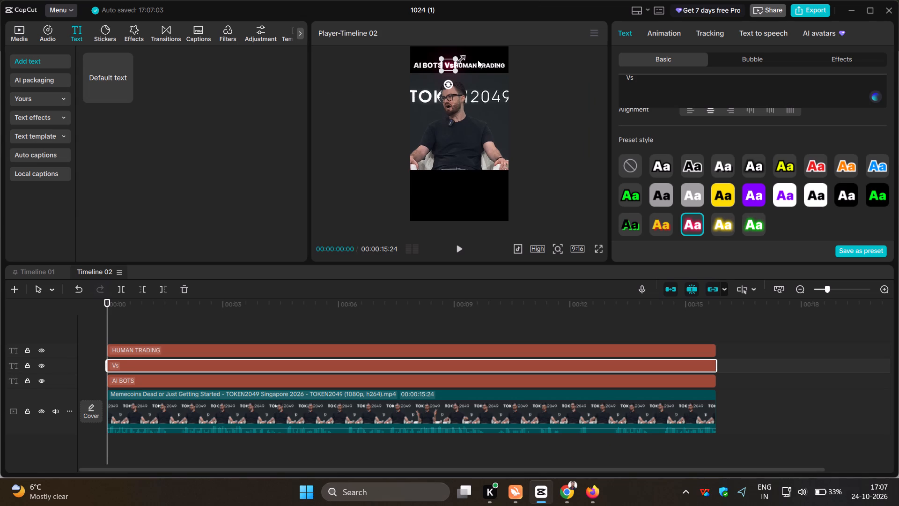
Enlarge the HUMAN TRADING text slightly so it reaches nearly to the video frame's right edge, and preview it full screen.
{"action": "left_click", "coordinate": [479, 64]}
{"action": "left_click_drag", "start_coordinate": [450, 58], "coordinate": [448, 58]}
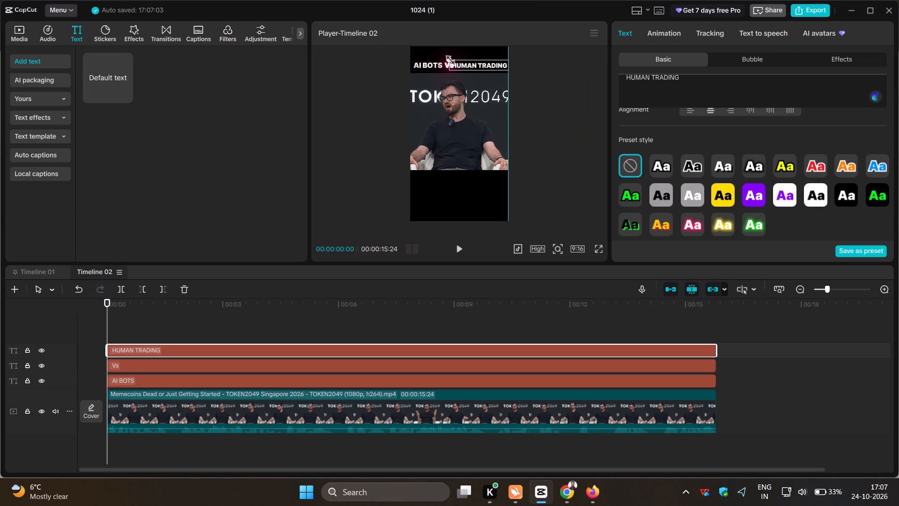
{"action": "left_click_drag", "start_coordinate": [448, 58], "coordinate": [444, 58]}
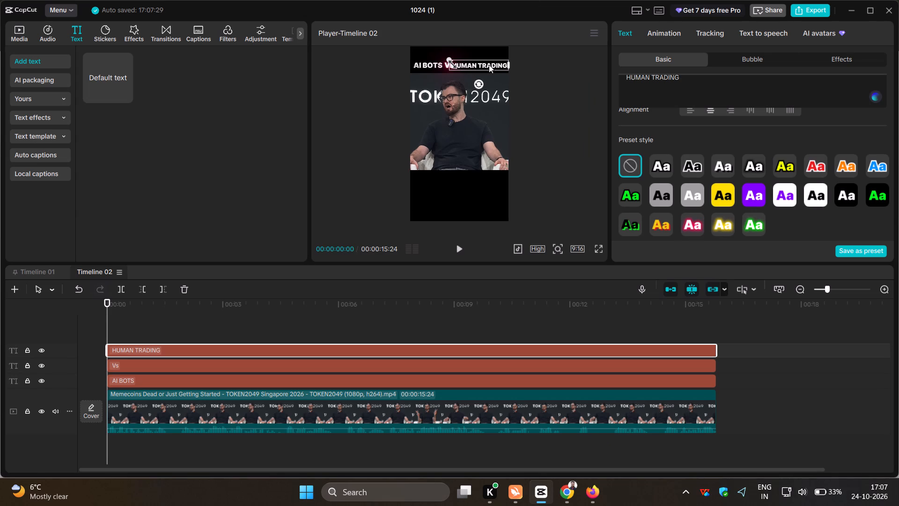
{"action": "left_click", "coordinate": [597, 248]}
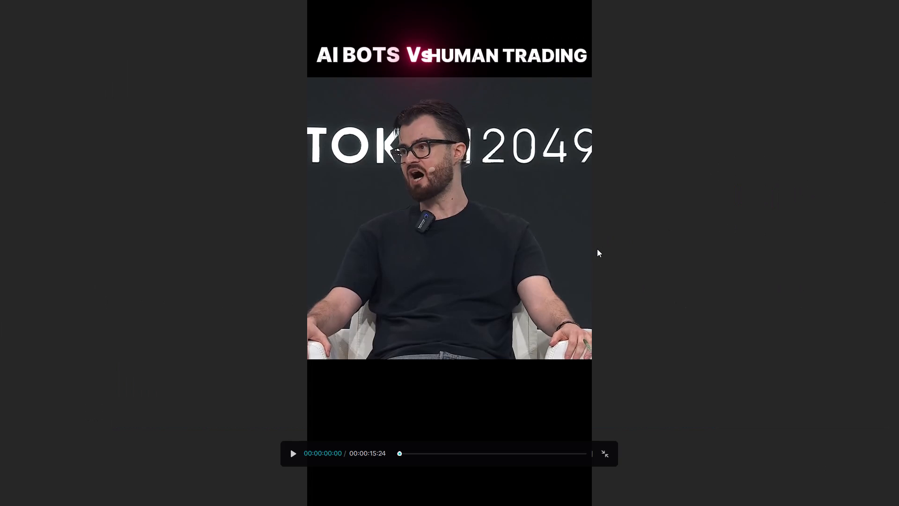
{"action": "left_click", "coordinate": [583, 273]}
{"action": "left_click", "coordinate": [612, 451]}
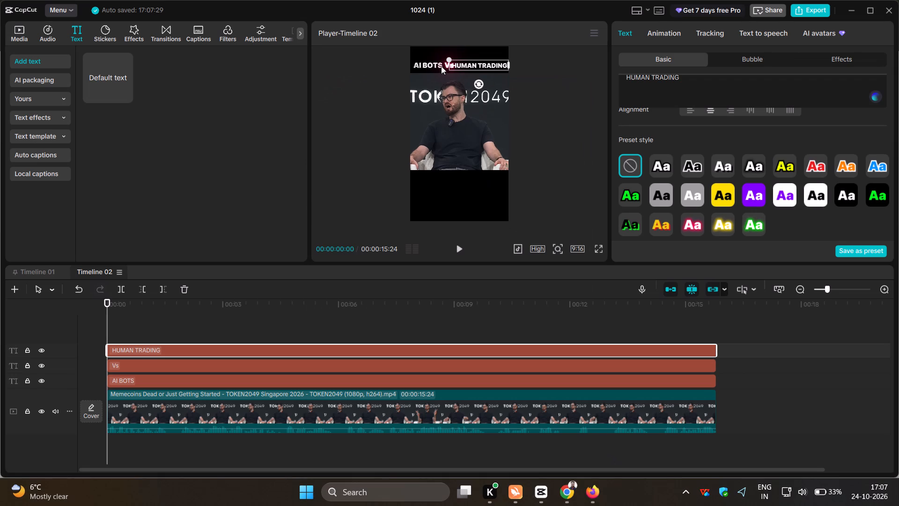
Enlarge the Vs text to about double size, place it just below the gap between AI BOTS and HUMAN TRADING, and preview it.
{"action": "left_click", "coordinate": [445, 63]}
{"action": "left_click", "coordinate": [193, 369]}
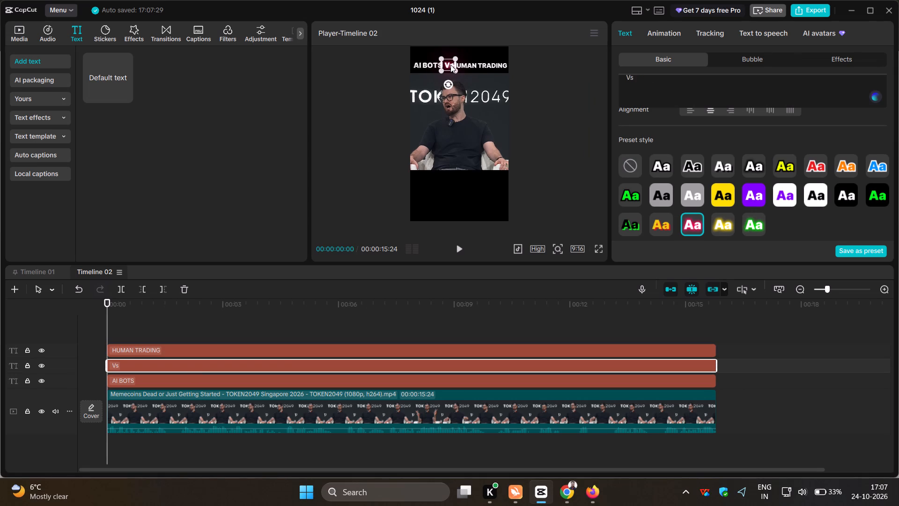
{"action": "left_click_drag", "start_coordinate": [450, 64], "coordinate": [449, 58]}
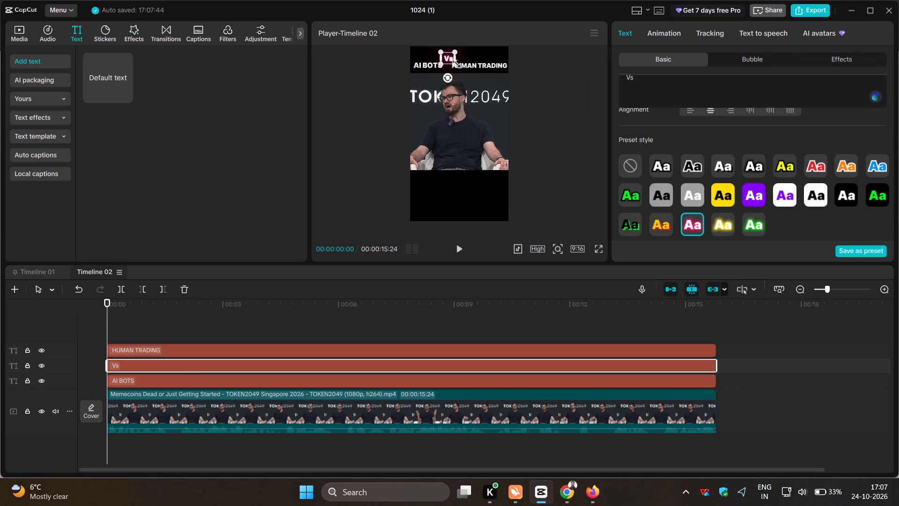
{"action": "left_click_drag", "start_coordinate": [454, 62], "coordinate": [460, 67]}
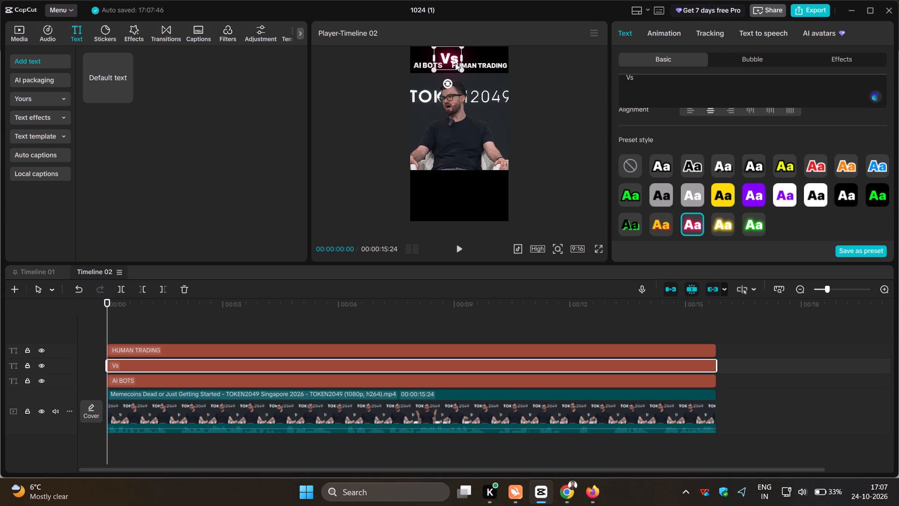
{"action": "left_click_drag", "start_coordinate": [449, 59], "coordinate": [451, 73]}
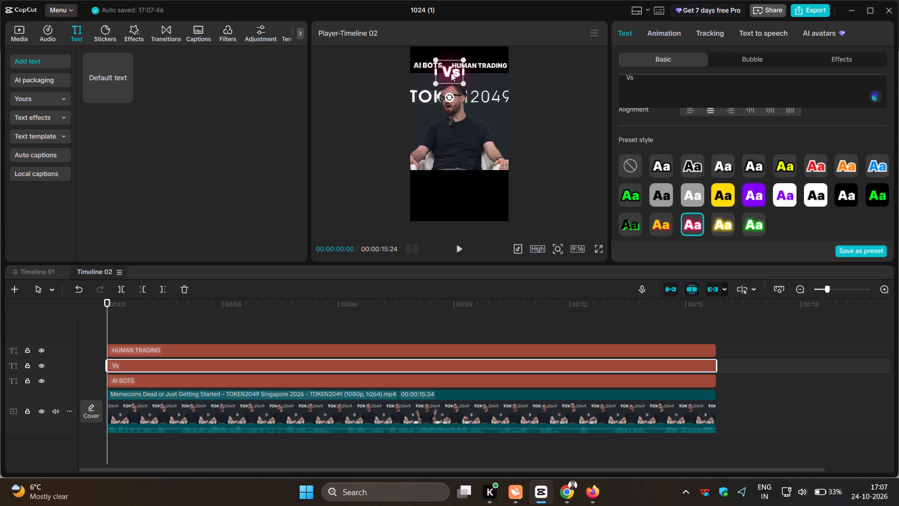
{"action": "left_click_drag", "start_coordinate": [451, 73], "coordinate": [451, 74]}
{"action": "left_click", "coordinate": [597, 247]}
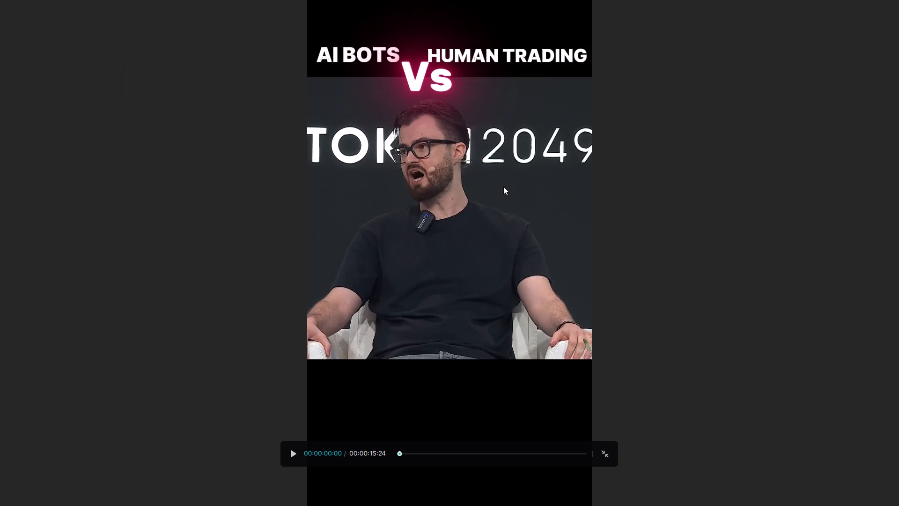
{"action": "left_click", "coordinate": [511, 222]}
{"action": "left_click", "coordinate": [604, 451]}
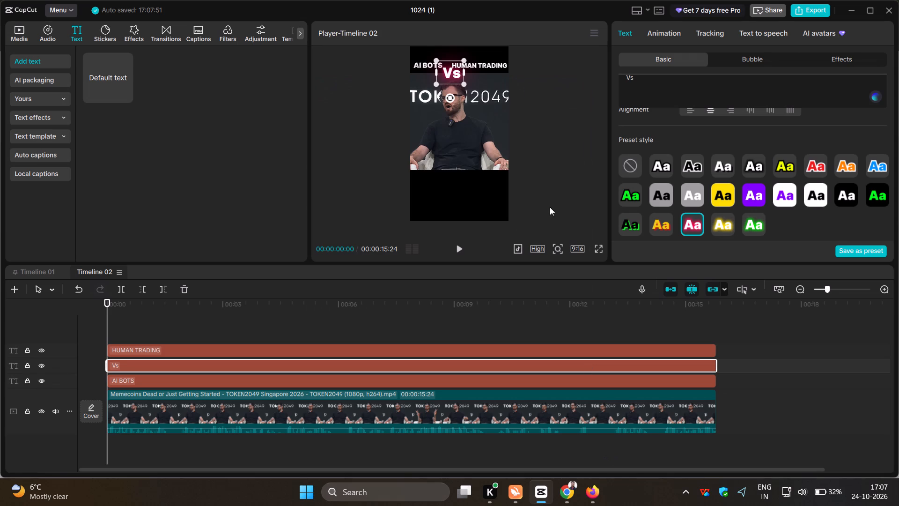
Change the font of the Vs text to System.
{"action": "scroll", "coordinate": [724, 132], "scroll_direction": "up", "scroll_amount": 5}
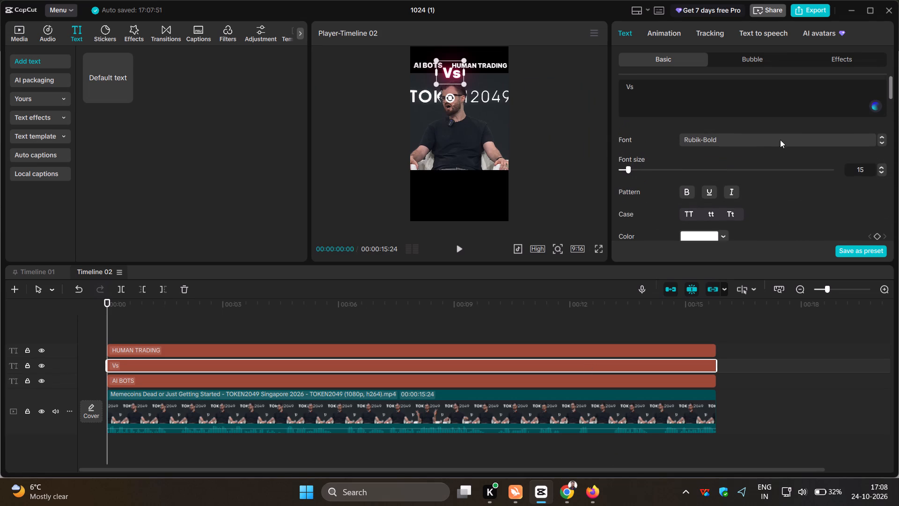
{"action": "left_click", "coordinate": [884, 135]}
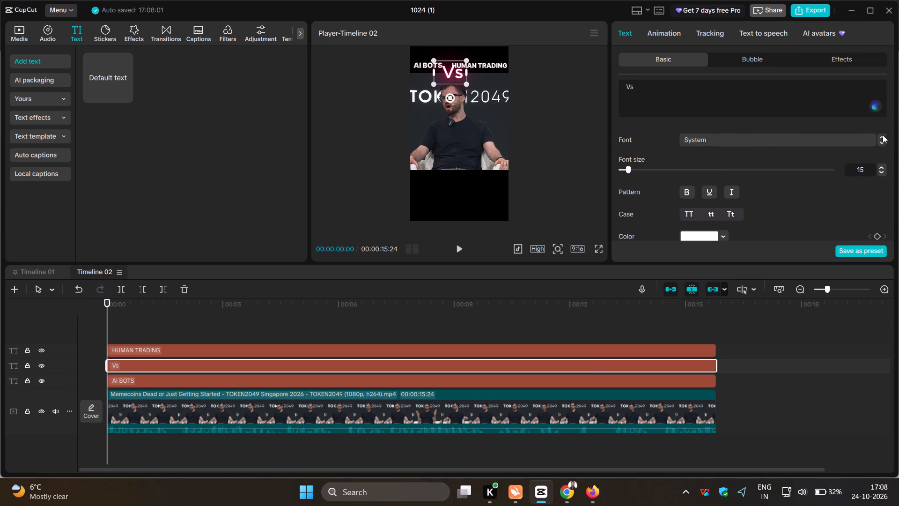
Shrink the Vs text to about half size, fit it on the title line between AI BOTS and HUMAN TRADING, and preview it full screen.
{"action": "left_click_drag", "start_coordinate": [465, 81], "coordinate": [464, 81]}
{"action": "left_click_drag", "start_coordinate": [464, 81], "coordinate": [453, 81]}
{"action": "left_click_drag", "start_coordinate": [449, 74], "coordinate": [444, 67]}
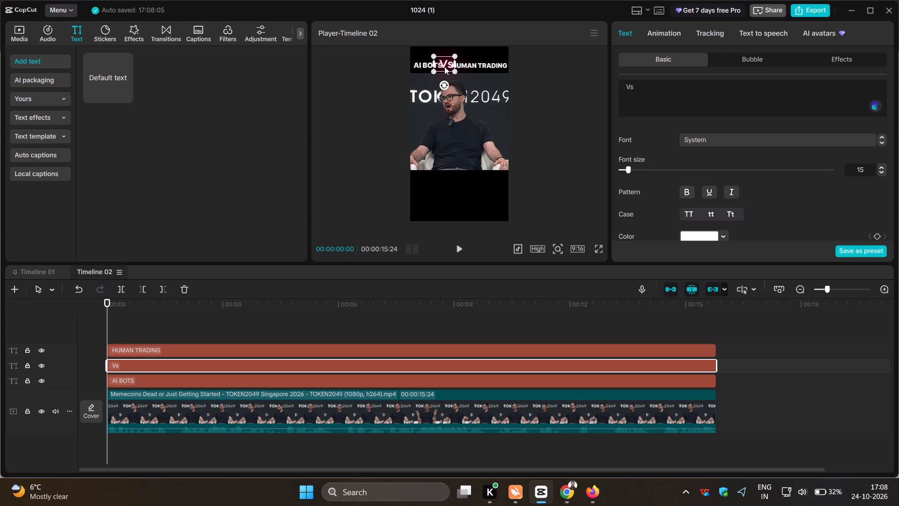
{"action": "left_click_drag", "start_coordinate": [444, 67], "coordinate": [447, 66]}
{"action": "left_click_drag", "start_coordinate": [447, 66], "coordinate": [445, 65]}
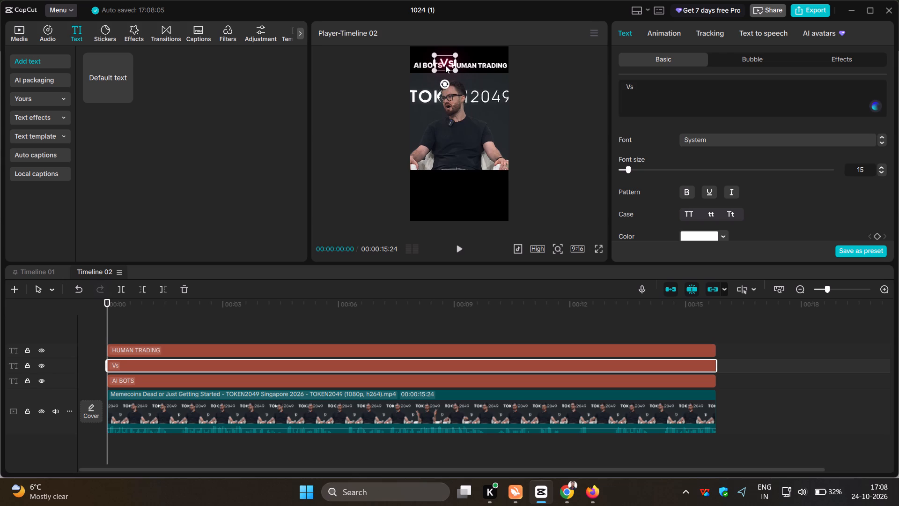
{"action": "left_click_drag", "start_coordinate": [445, 65], "coordinate": [446, 67]}
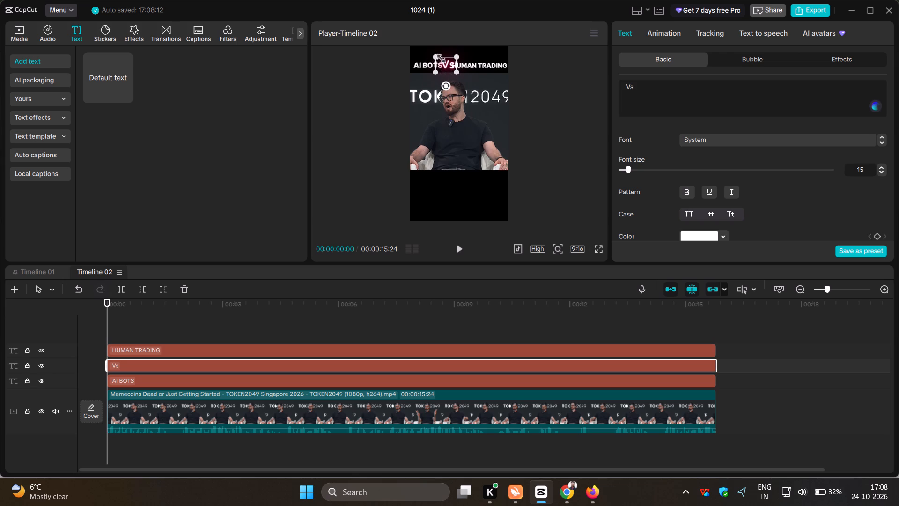
{"action": "left_click", "coordinate": [434, 55]}
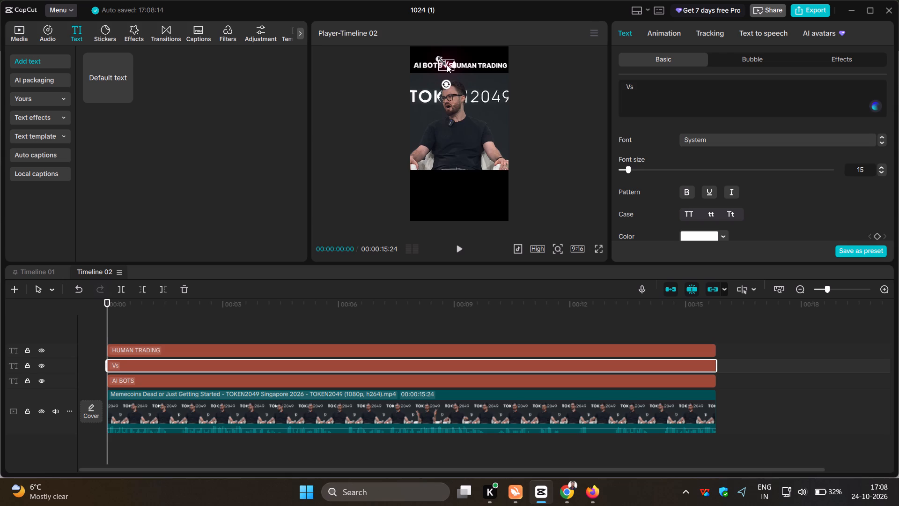
{"action": "left_click", "coordinate": [447, 65]}
{"action": "left_click", "coordinate": [447, 64]}
{"action": "left_click", "coordinate": [594, 247]}
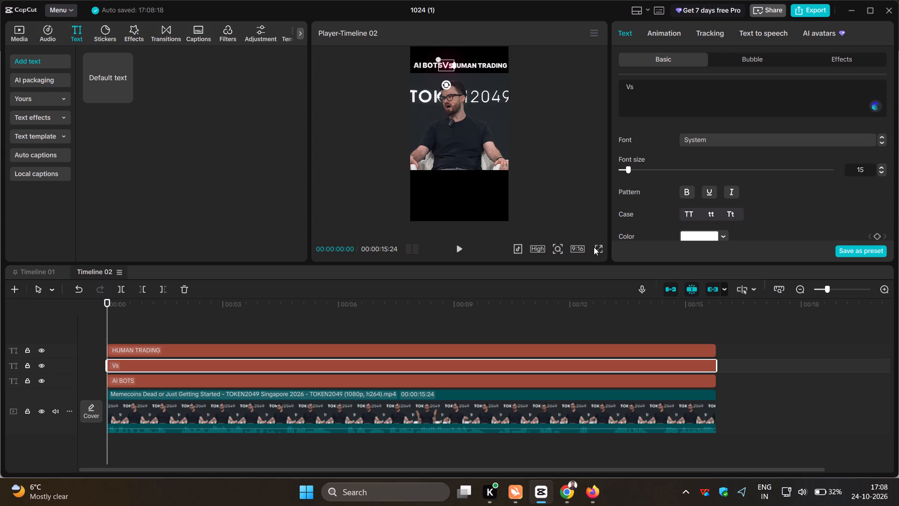
{"action": "left_click", "coordinate": [600, 248]}
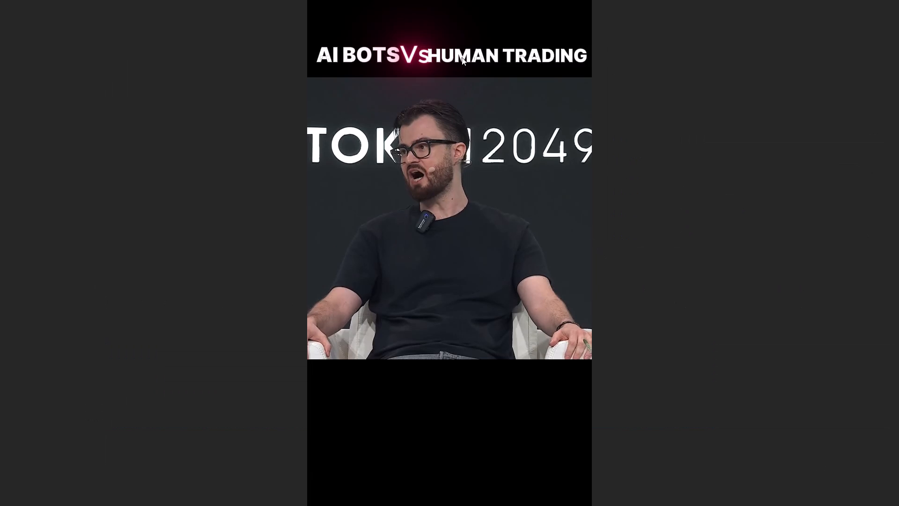
{"action": "left_click", "coordinate": [552, 399]}
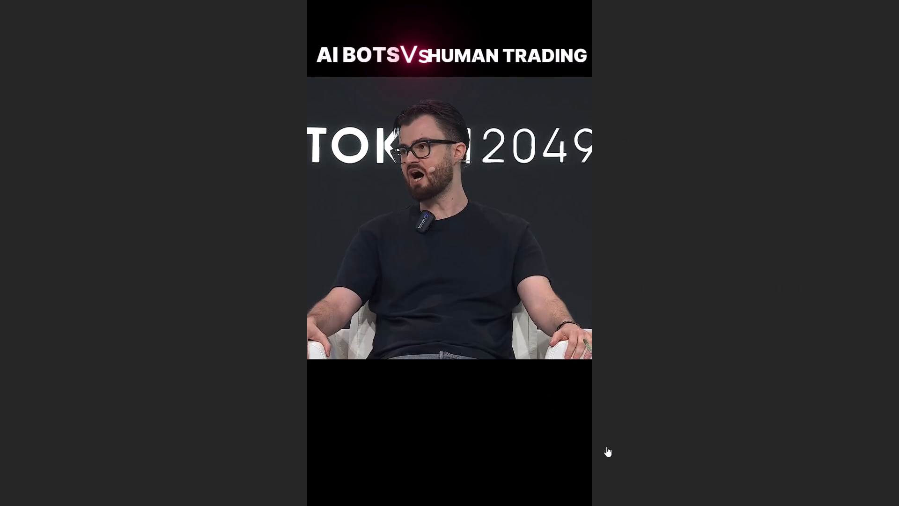
{"action": "left_click", "coordinate": [606, 451]}
Shrink the HUMAN TRADING text slightly, keep it level with AI BOTS with a small gap after Vs, and preview it full screen.
{"action": "left_click", "coordinate": [479, 66]}
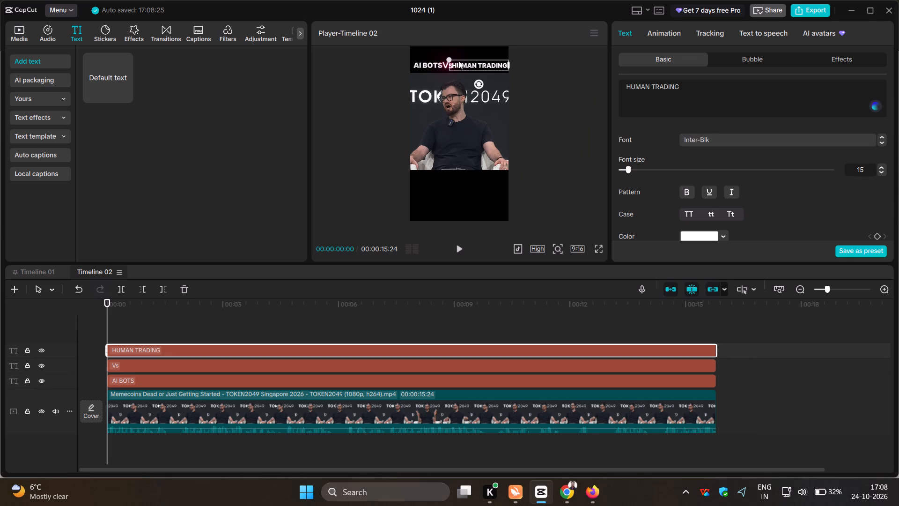
{"action": "left_click_drag", "start_coordinate": [447, 59], "coordinate": [453, 60]}
{"action": "left_click", "coordinate": [477, 65]}
{"action": "left_click_drag", "start_coordinate": [477, 65], "coordinate": [475, 61]}
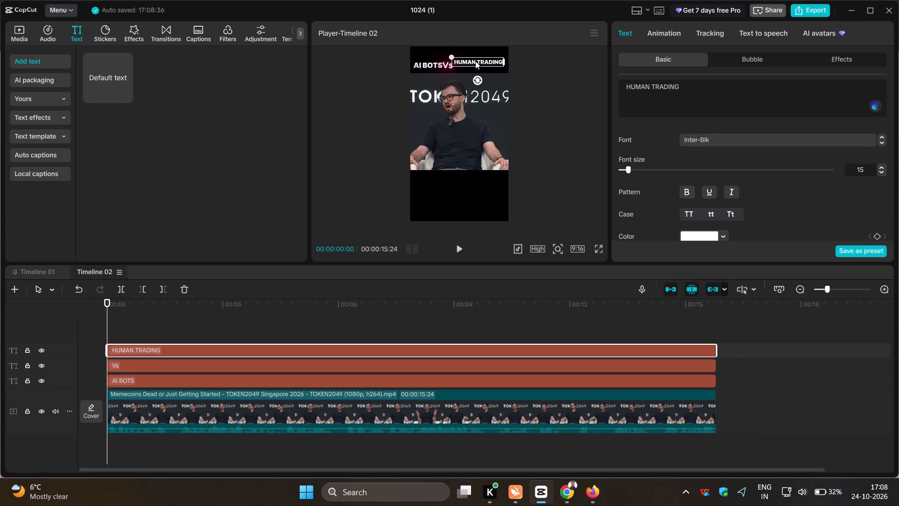
{"action": "left_click_drag", "start_coordinate": [475, 61], "coordinate": [477, 60]}
{"action": "left_click_drag", "start_coordinate": [477, 65], "coordinate": [477, 59]}
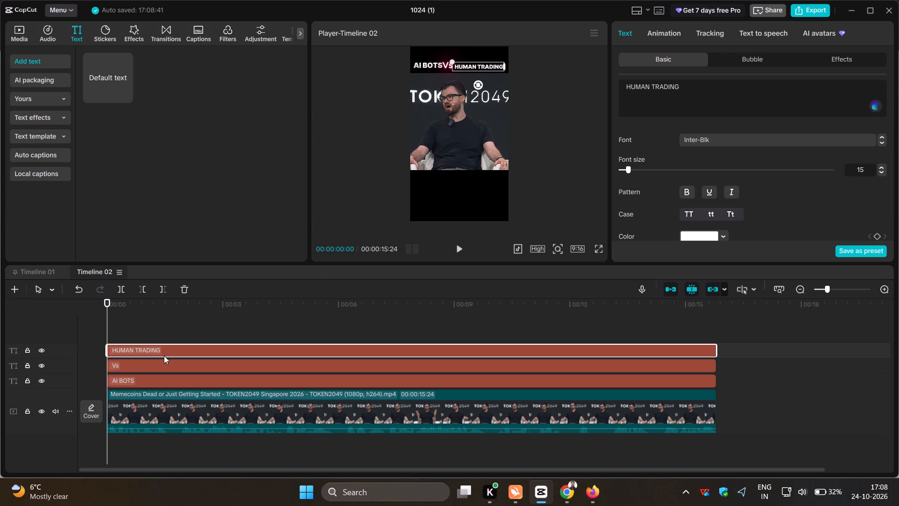
{"action": "left_click", "coordinate": [150, 364]}
{"action": "left_click", "coordinate": [151, 350]}
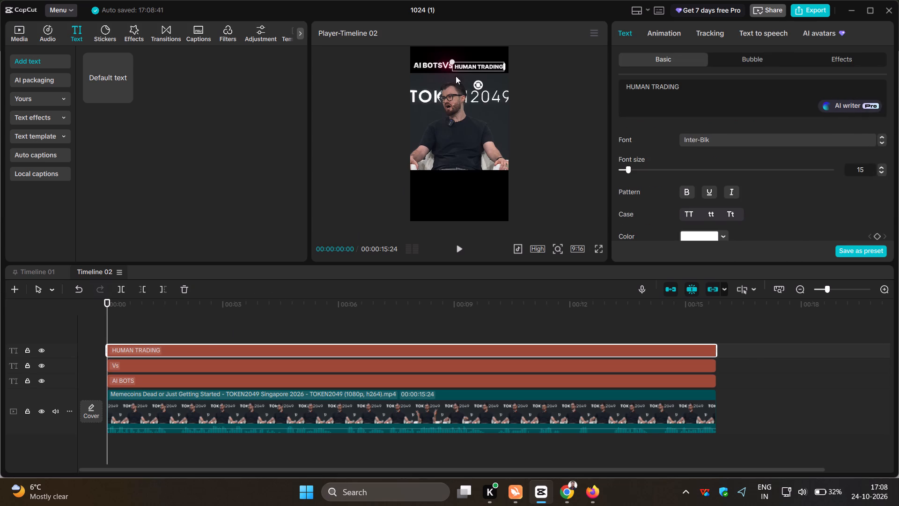
{"action": "left_click", "coordinate": [477, 64]}
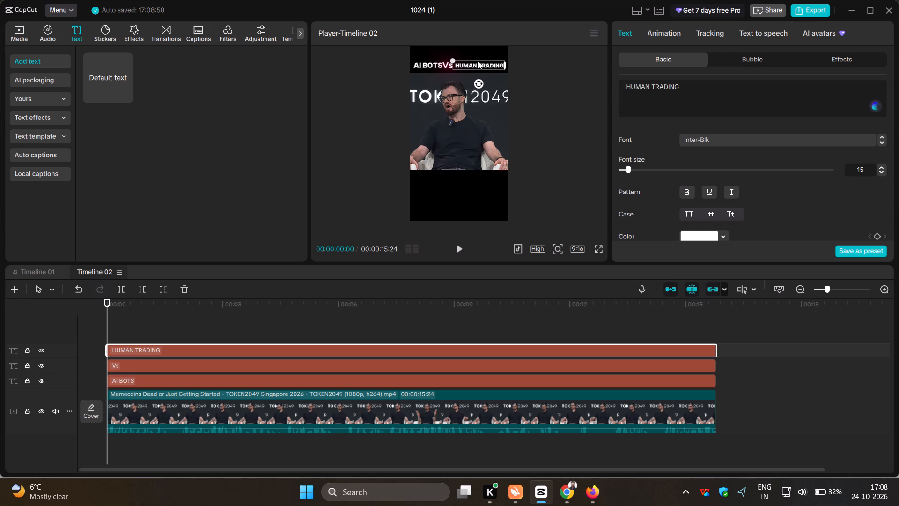
{"action": "left_click", "coordinate": [597, 251]}
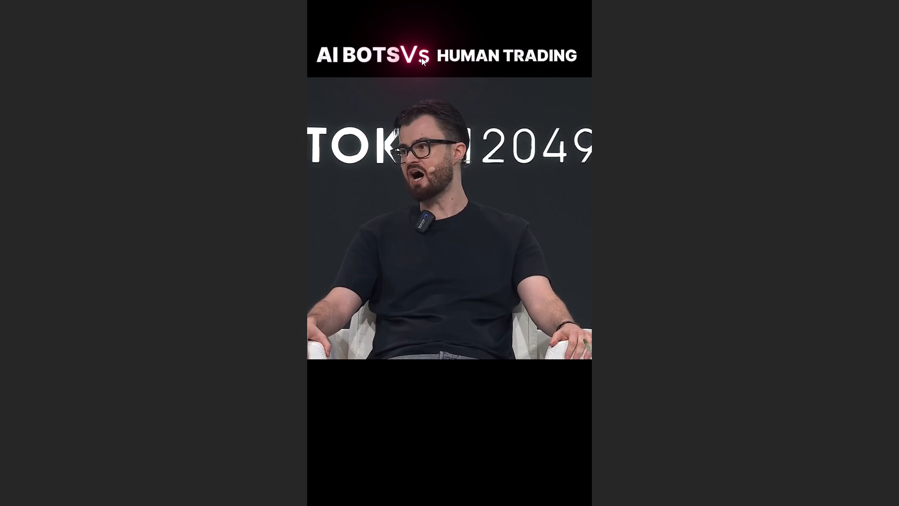
{"action": "left_click", "coordinate": [506, 171]}
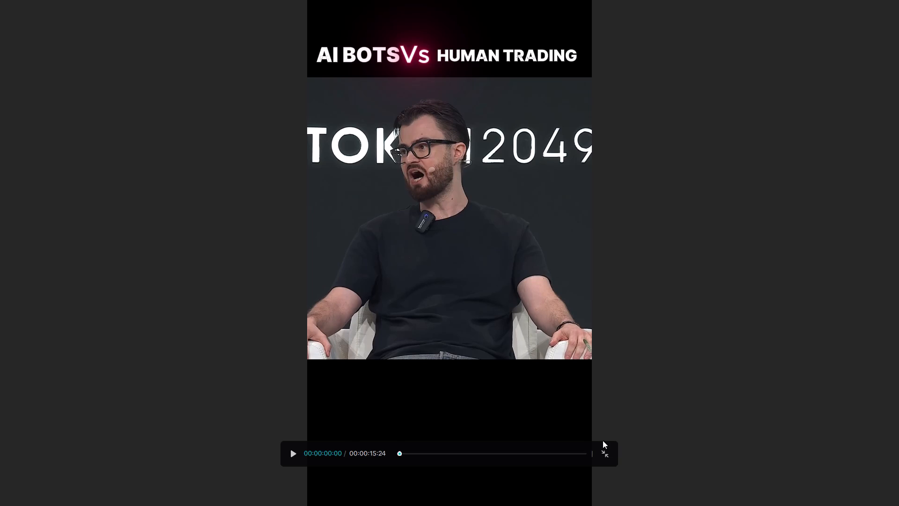
{"action": "left_click", "coordinate": [606, 451]}
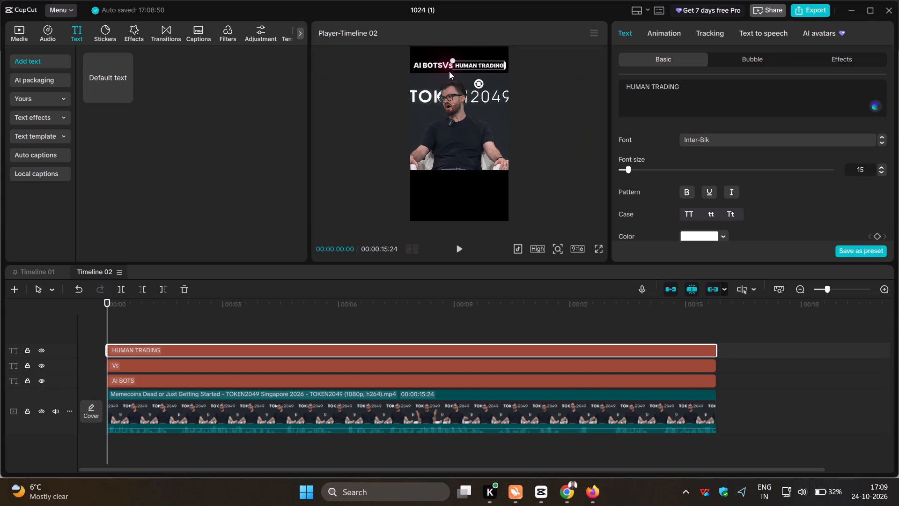
Shift the Vs text slightly toward HUMAN TRADING so it sits centred in the gap after AI BOTS.
{"action": "left_click", "coordinate": [444, 67]}
{"action": "left_click", "coordinate": [444, 67]}
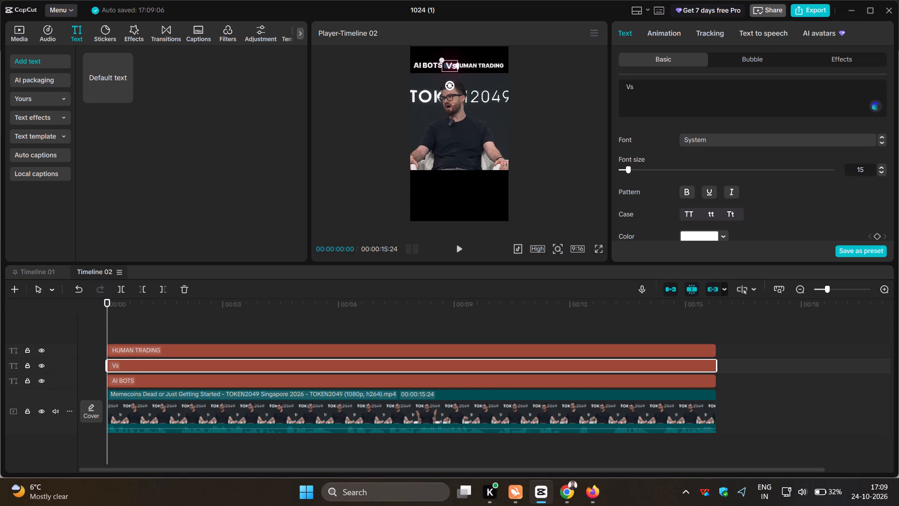
{"action": "left_click", "coordinate": [450, 67]}
Play the clip through in full-screen preview to check the finished title.
{"action": "left_click", "coordinate": [596, 249]}
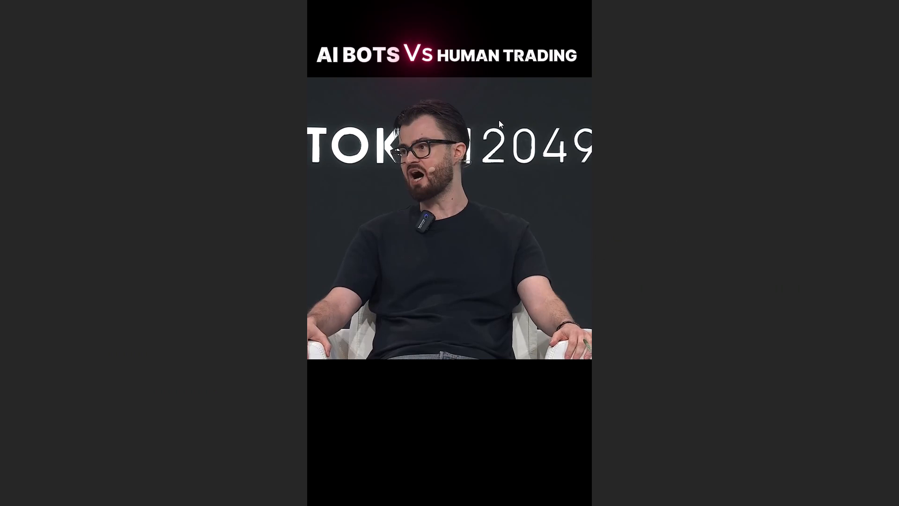
{"action": "left_click", "coordinate": [509, 194]}
{"action": "left_click", "coordinate": [291, 454]}
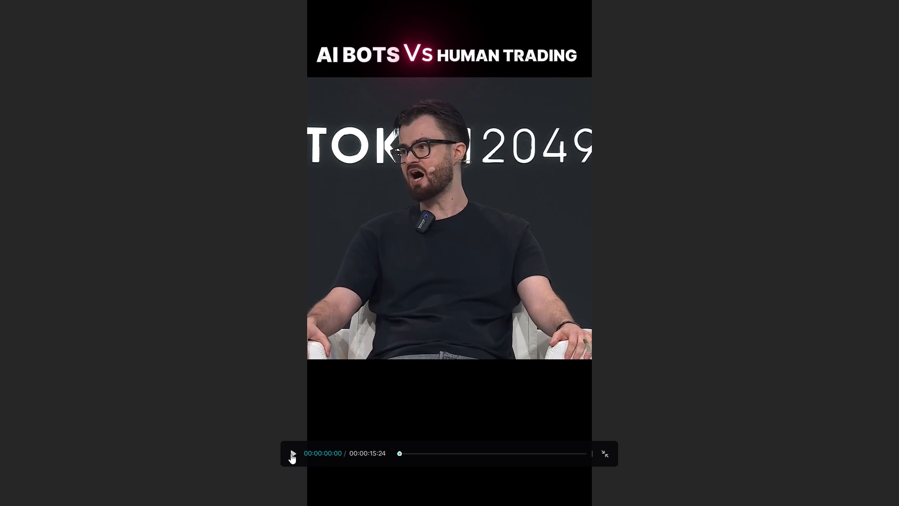
{"action": "left_click", "coordinate": [494, 311]}
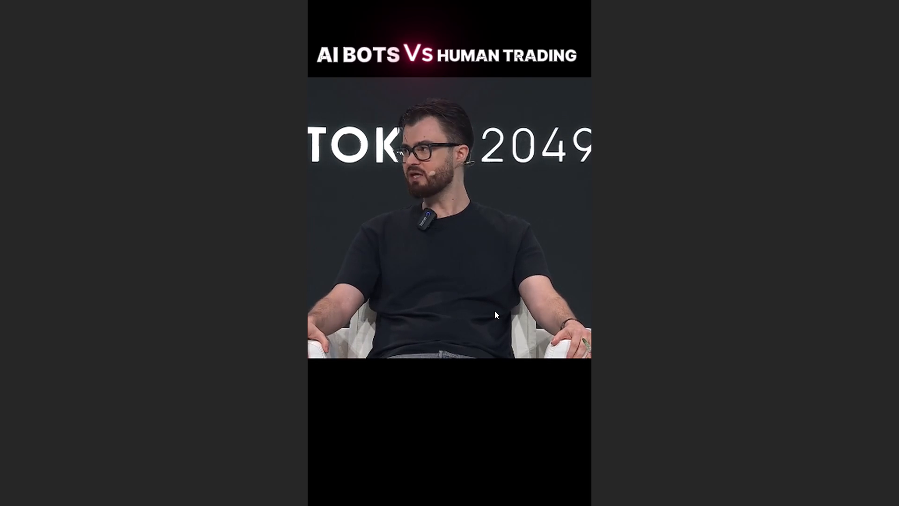
{"action": "left_click", "coordinate": [494, 311]}
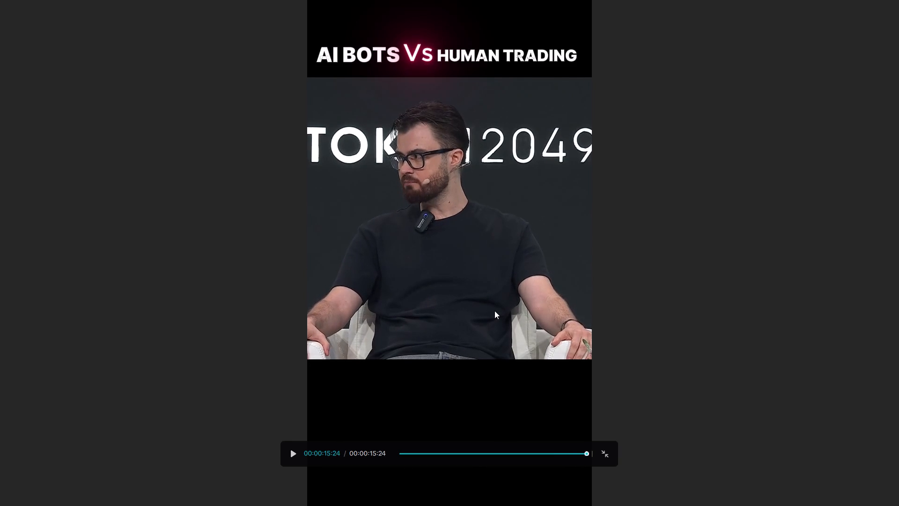
{"action": "left_click", "coordinate": [612, 454]}
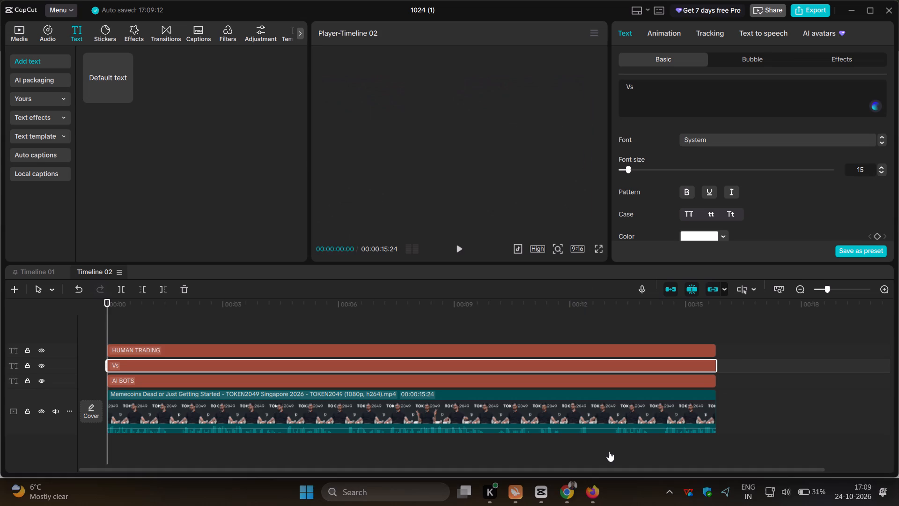
Export Timeline 02 as a 4K mp4 video with the frame rate set to 60fps.
{"action": "left_click", "coordinate": [814, 10]}
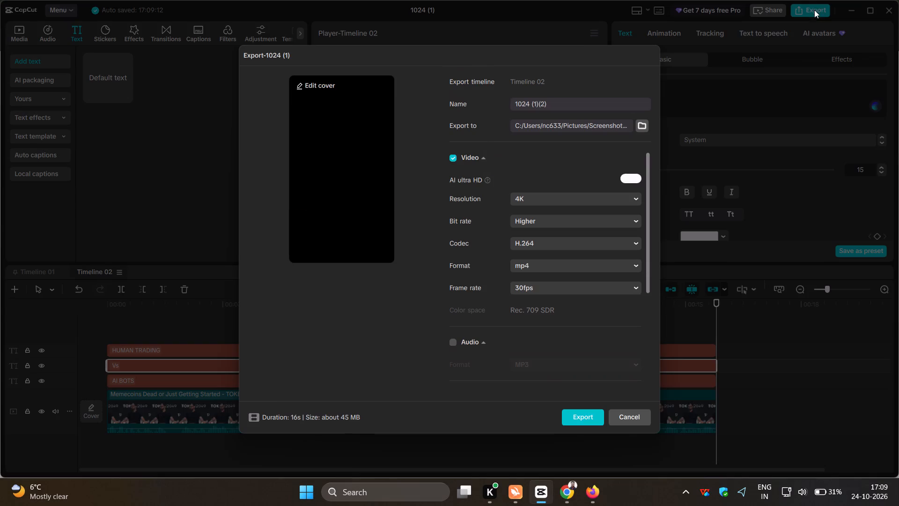
{"action": "left_click", "coordinate": [609, 290]}
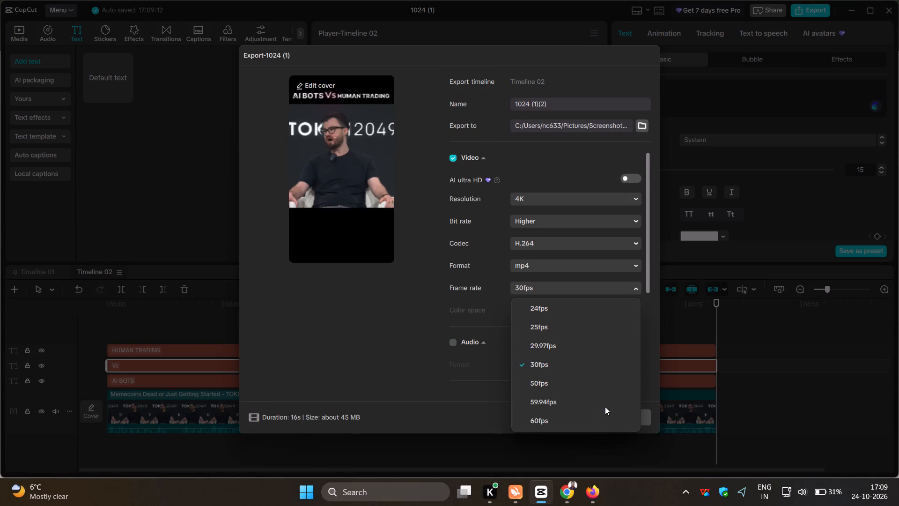
{"action": "left_click", "coordinate": [597, 423]}
{"action": "left_click", "coordinate": [597, 417]}
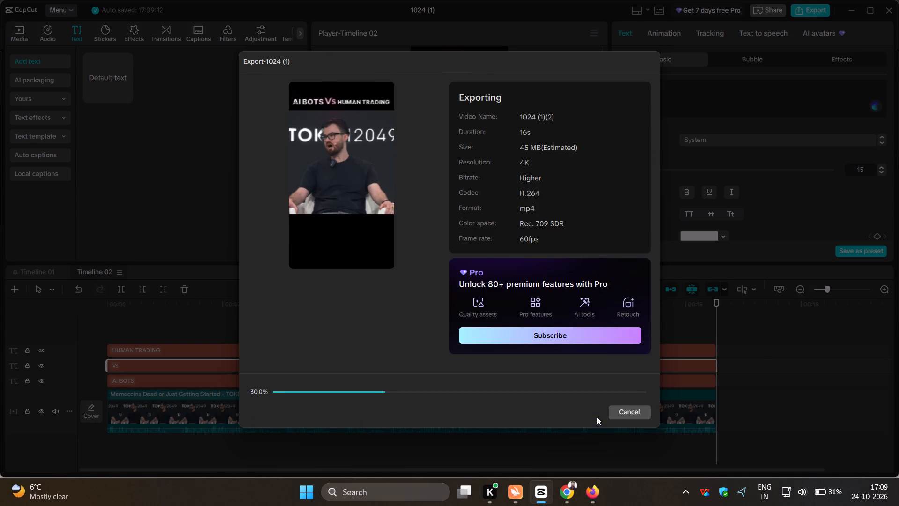
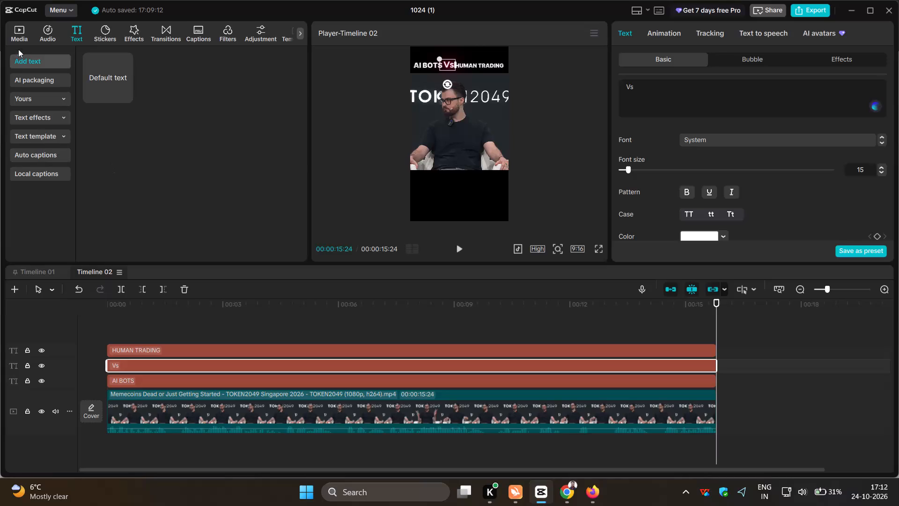
Create a new timeline and add the imported Memecoins TOKEN2049 video to it.
{"action": "left_click", "coordinate": [17, 290]}
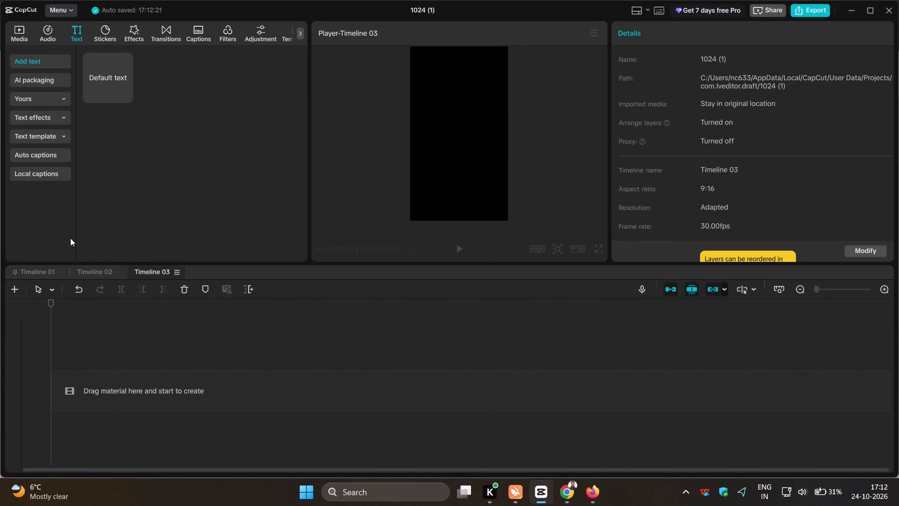
{"action": "left_click", "coordinate": [17, 37]}
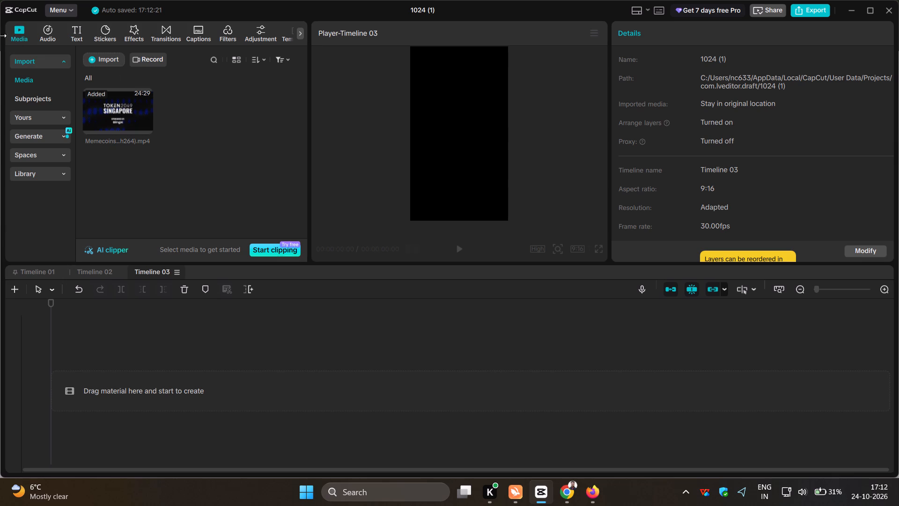
{"action": "left_click", "coordinate": [149, 126]}
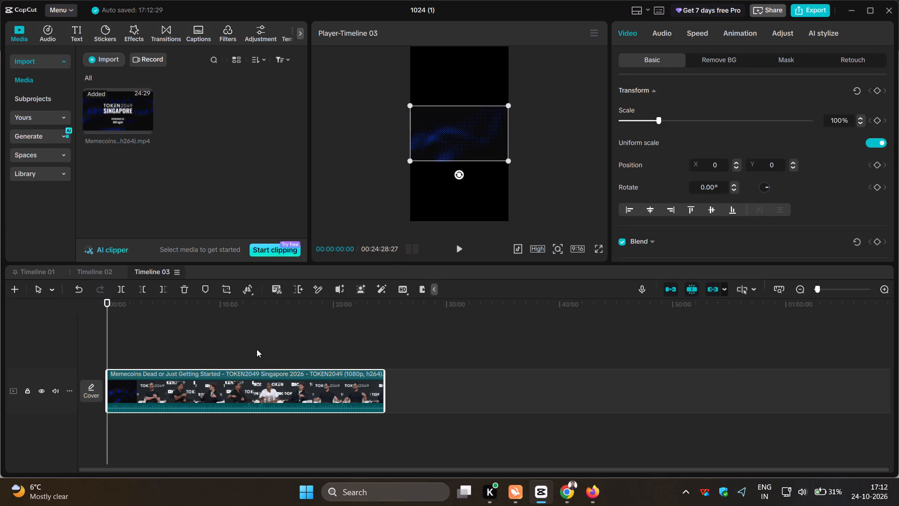
Set the new timeline's aspect ratio to 16:9.
{"action": "left_click", "coordinate": [573, 253]}
{"action": "left_click", "coordinate": [577, 250]}
{"action": "left_click", "coordinate": [606, 293]}
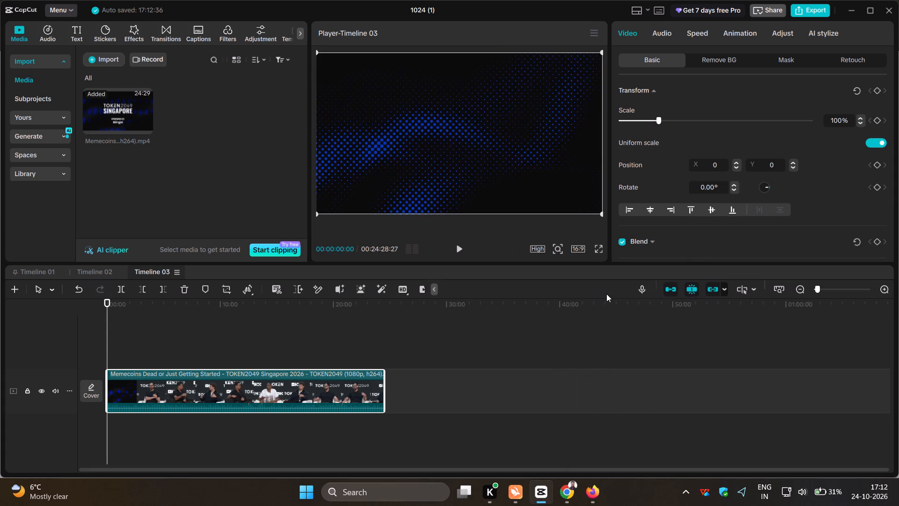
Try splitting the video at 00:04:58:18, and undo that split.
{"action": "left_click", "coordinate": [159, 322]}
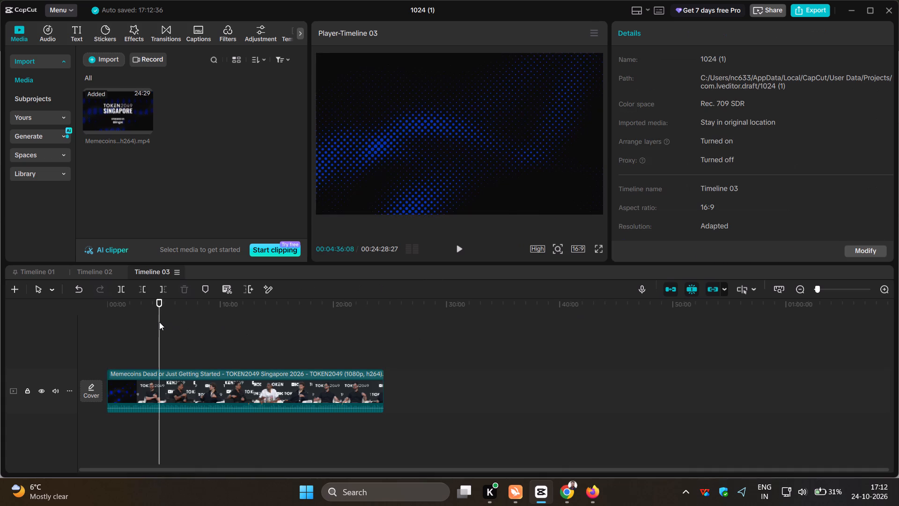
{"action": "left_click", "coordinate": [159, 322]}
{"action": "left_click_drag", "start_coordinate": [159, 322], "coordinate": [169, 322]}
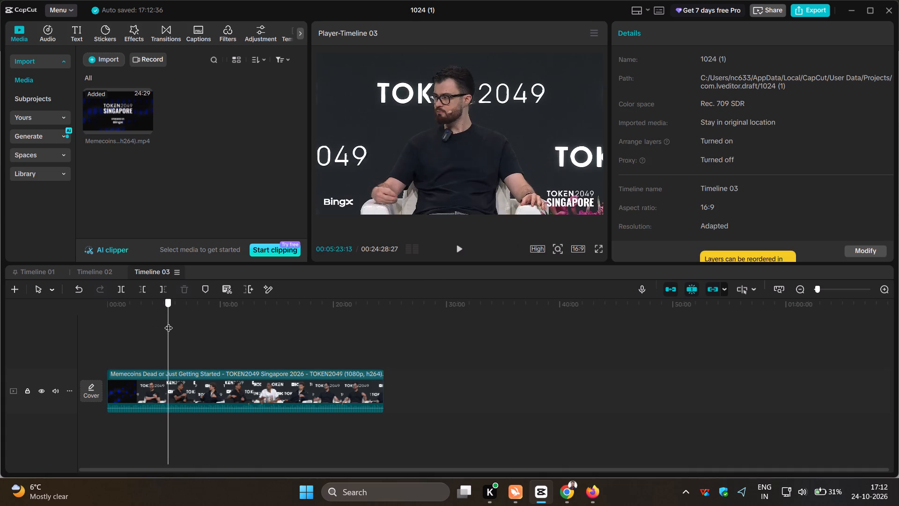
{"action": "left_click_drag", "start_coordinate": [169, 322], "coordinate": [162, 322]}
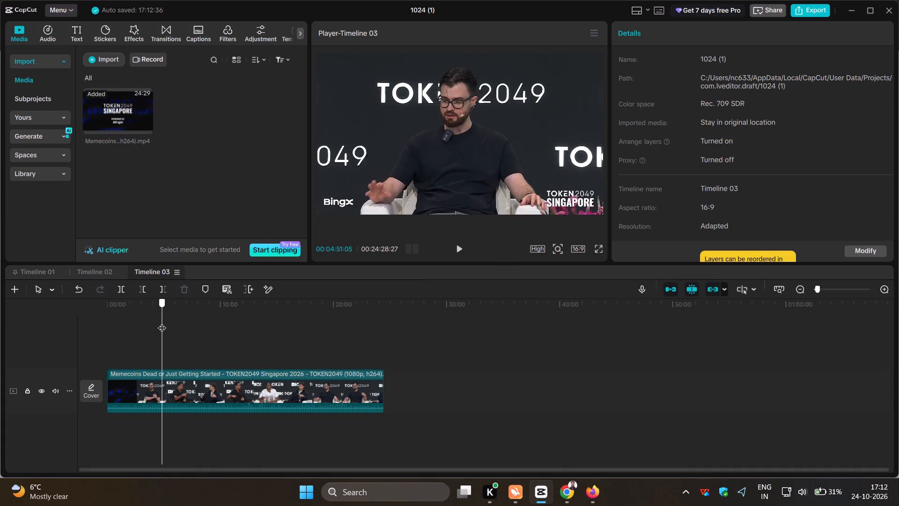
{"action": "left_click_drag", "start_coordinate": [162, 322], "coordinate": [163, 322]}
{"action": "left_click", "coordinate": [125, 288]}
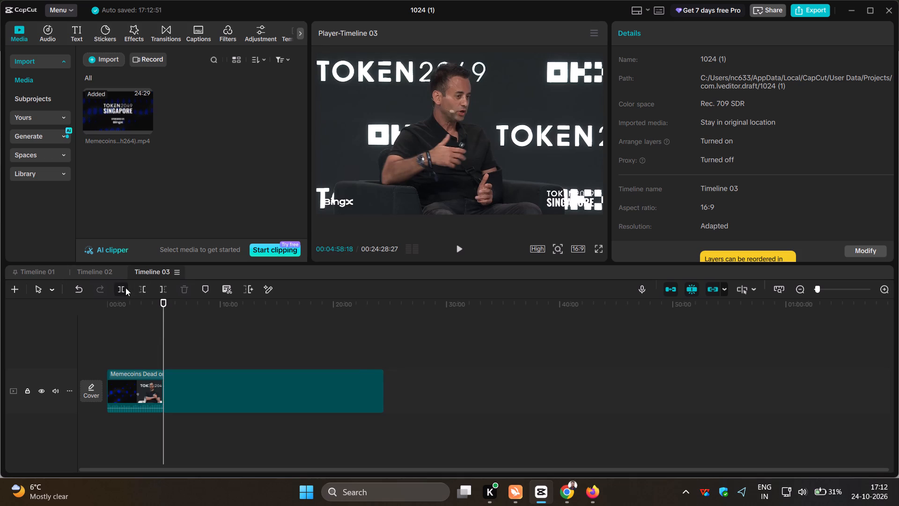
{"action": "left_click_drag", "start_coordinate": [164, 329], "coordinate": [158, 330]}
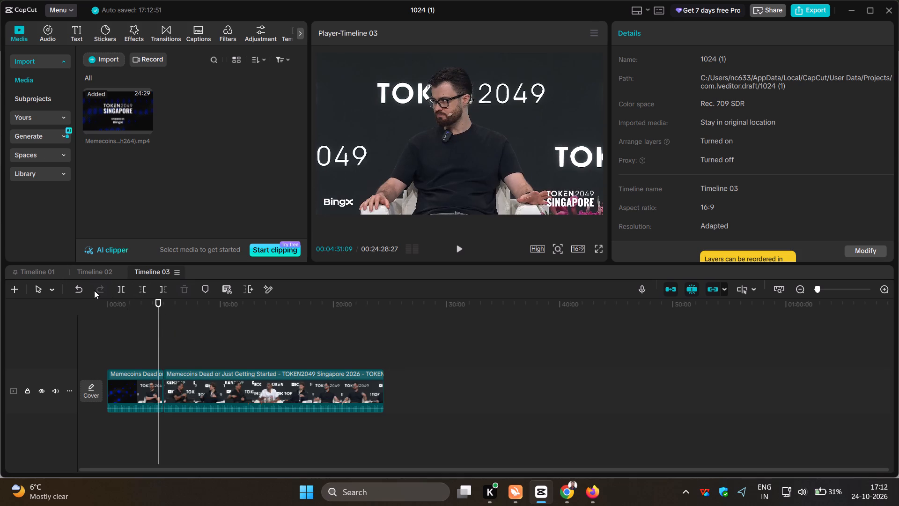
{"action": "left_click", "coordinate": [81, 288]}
Split the video at 00:04:58:09, just before the shot changes to the other speaker.
{"action": "left_click", "coordinate": [774, 290]}
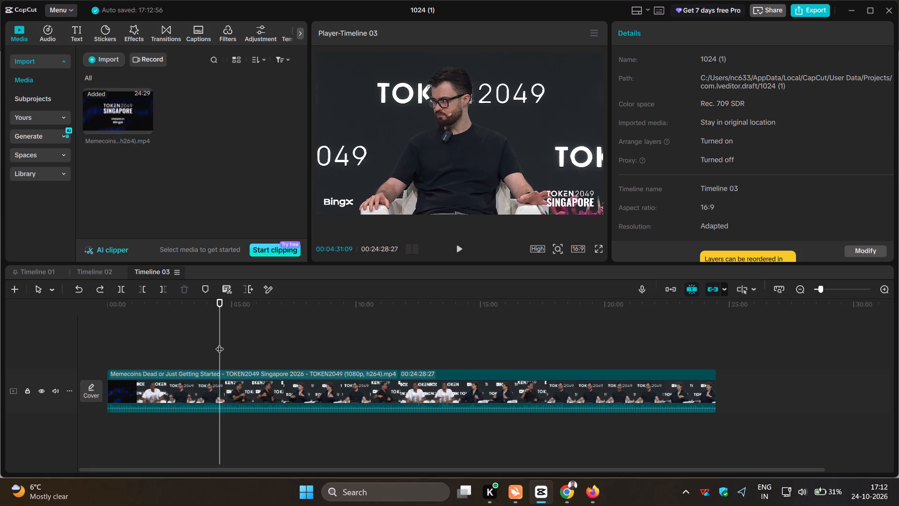
{"action": "left_click_drag", "start_coordinate": [220, 343], "coordinate": [218, 343]}
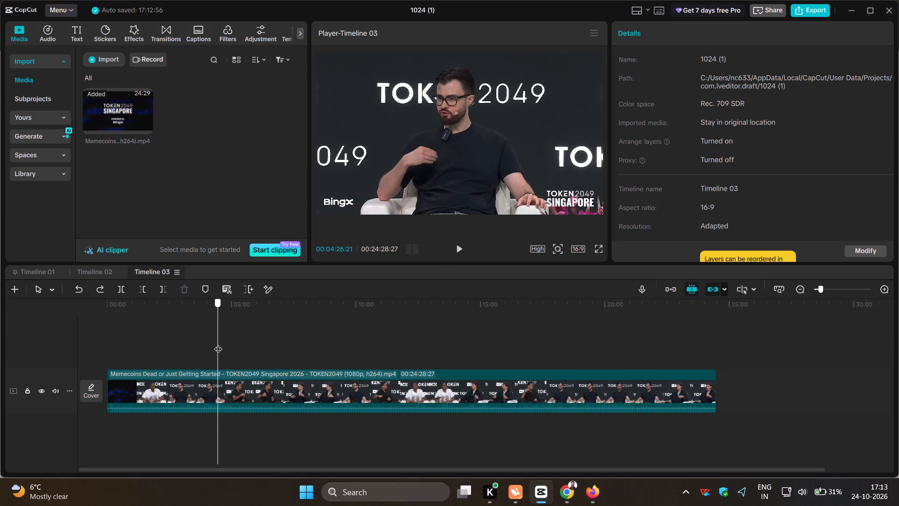
{"action": "left_click_drag", "start_coordinate": [218, 343], "coordinate": [230, 344]}
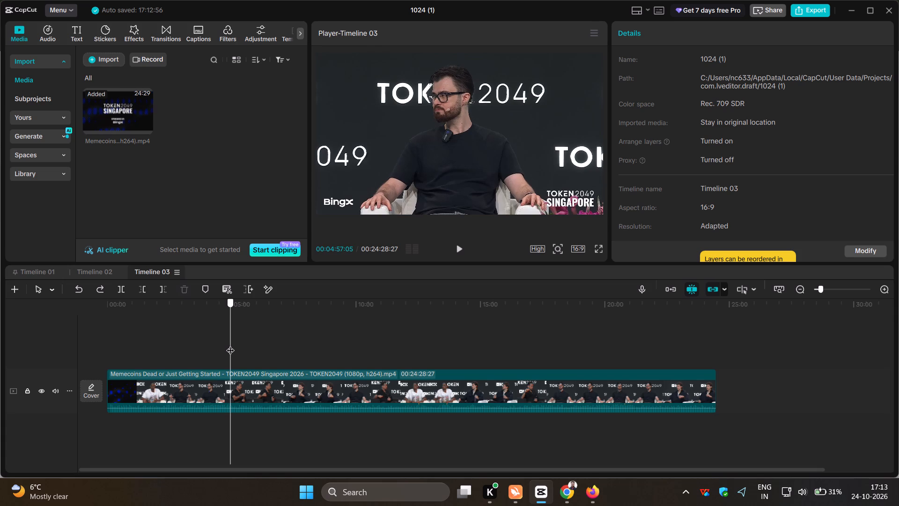
{"action": "left_click_drag", "start_coordinate": [230, 344], "coordinate": [231, 344]}
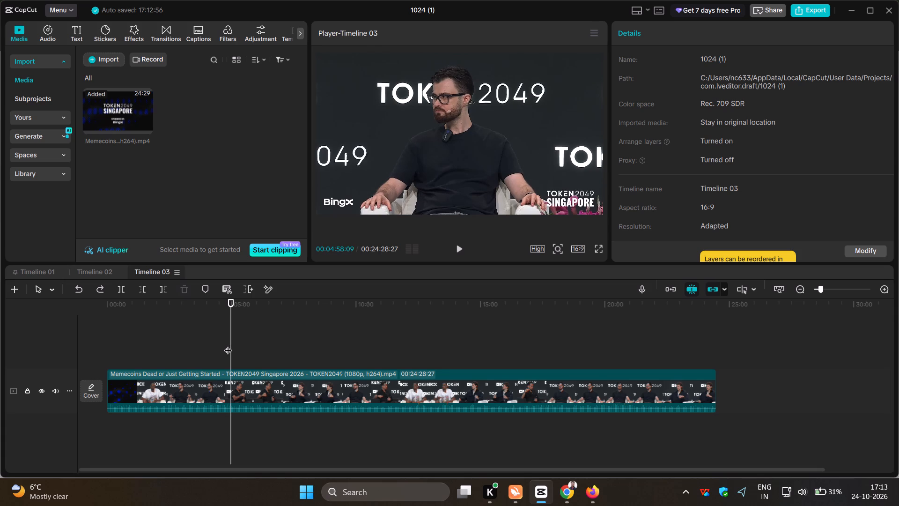
{"action": "left_click", "coordinate": [124, 289]}
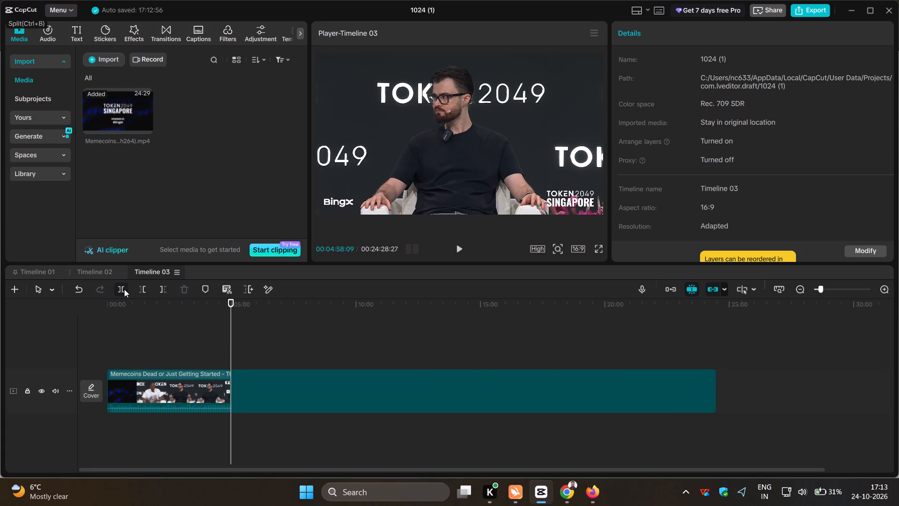
Split the video again at 00:05:20:26 to mark the end of the excerpt.
{"action": "left_click_drag", "start_coordinate": [232, 342], "coordinate": [241, 342]}
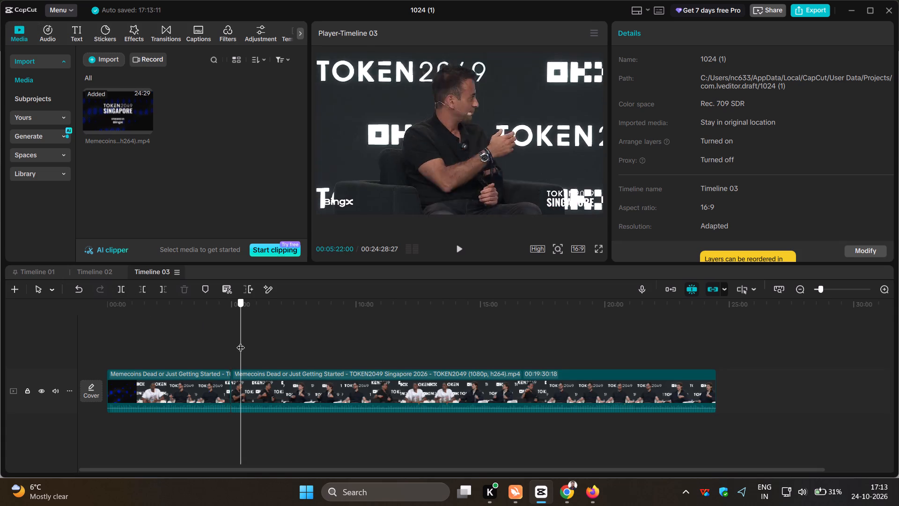
{"action": "left_click_drag", "start_coordinate": [241, 342], "coordinate": [241, 342]}
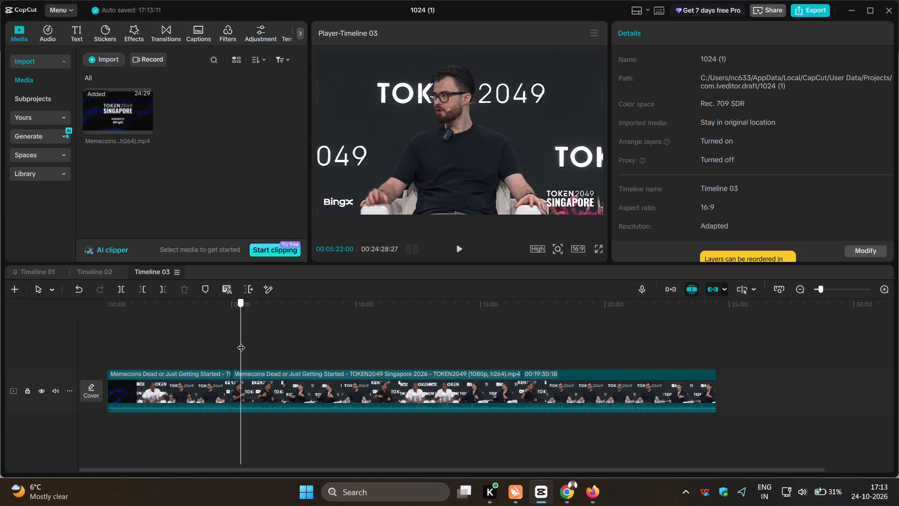
{"action": "left_click_drag", "start_coordinate": [241, 342], "coordinate": [240, 342]}
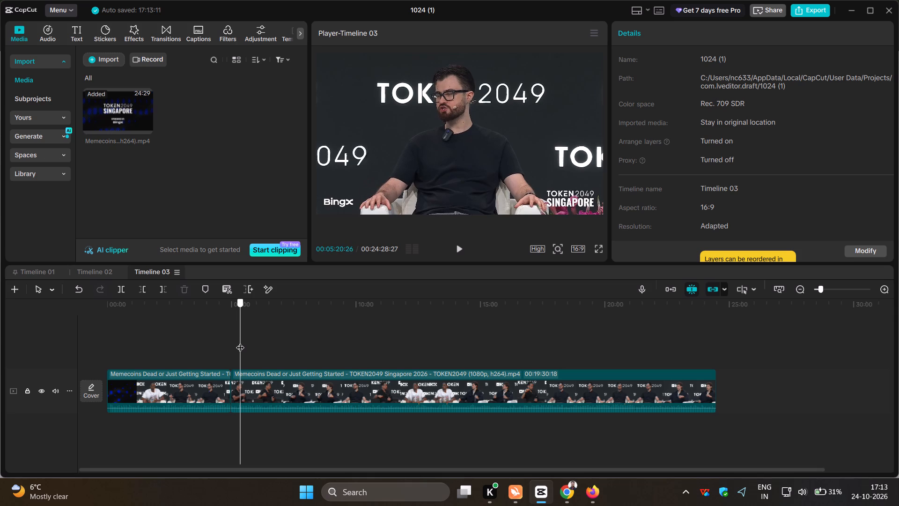
{"action": "left_click_drag", "start_coordinate": [240, 342], "coordinate": [240, 342]}
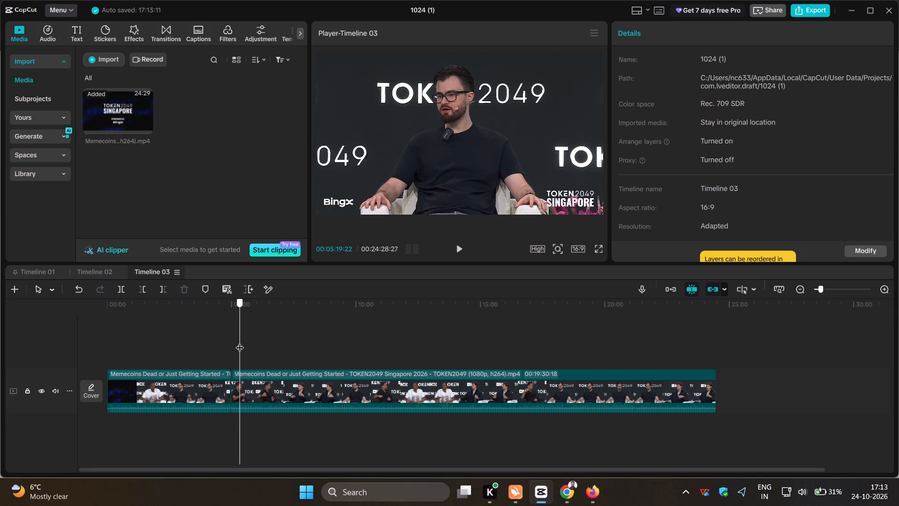
{"action": "left_click_drag", "start_coordinate": [240, 342], "coordinate": [240, 342]}
{"action": "left_click", "coordinate": [124, 287]}
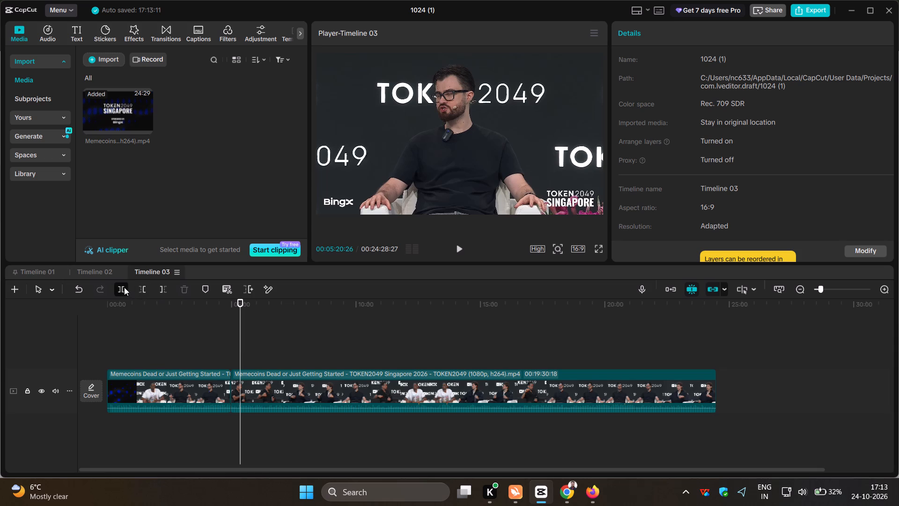
Delete the footage before and after the short excerpt, keeping only the middle segment.
{"action": "left_click", "coordinate": [148, 400]}
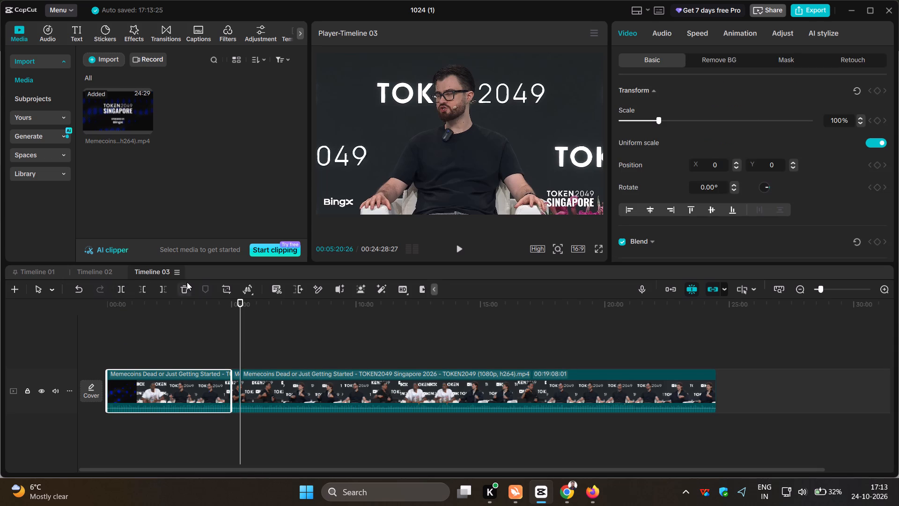
{"action": "left_click", "coordinate": [186, 283]}
{"action": "left_click", "coordinate": [282, 391]}
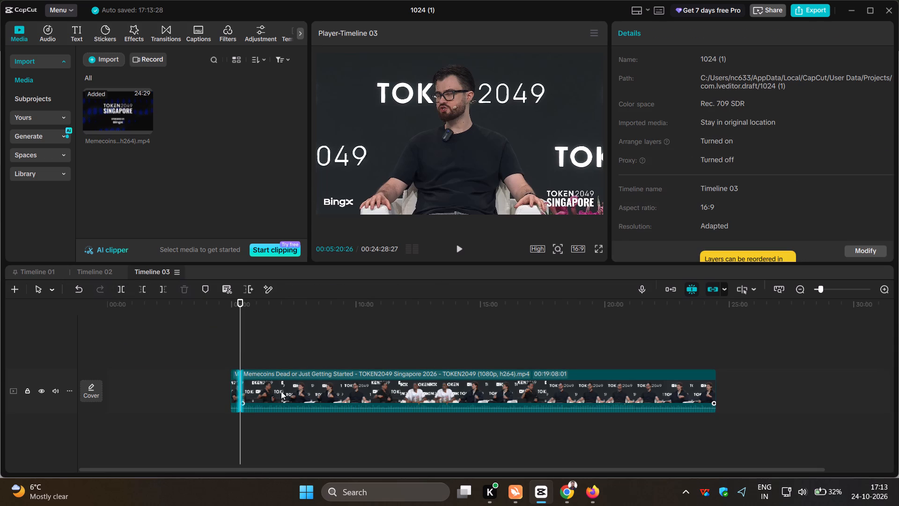
{"action": "left_click", "coordinate": [183, 290]}
Move the remaining excerpt back along the track to about 5 seconds from the timeline's start.
{"action": "left_click", "coordinate": [191, 341]}
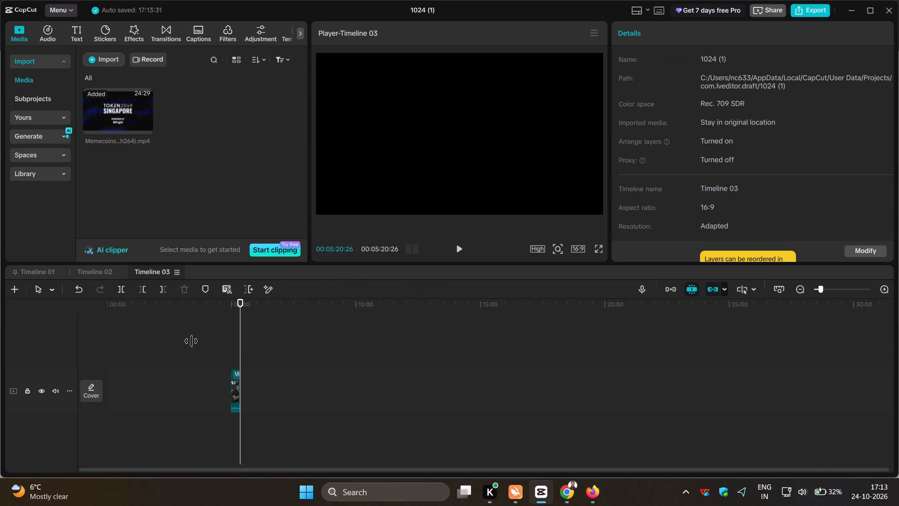
{"action": "left_click_drag", "start_coordinate": [191, 341], "coordinate": [108, 346]}
{"action": "left_click", "coordinate": [143, 386]}
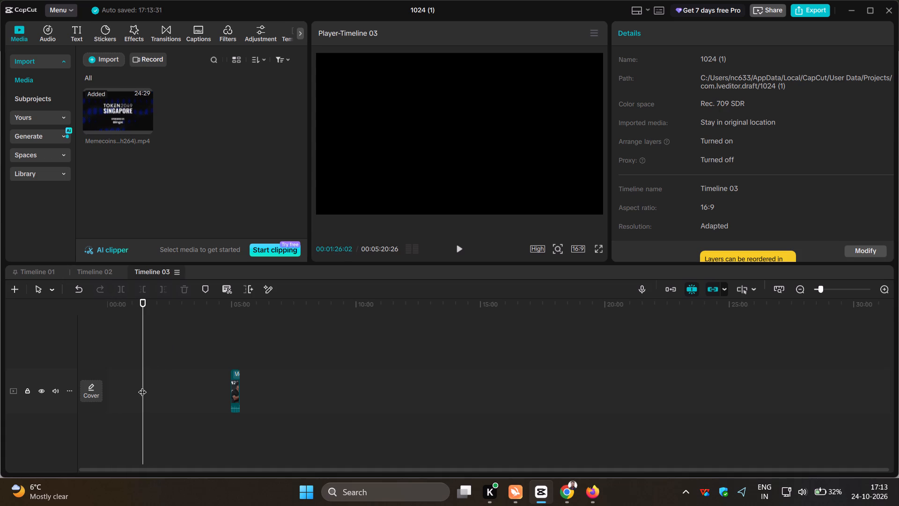
{"action": "left_click", "coordinate": [778, 290]}
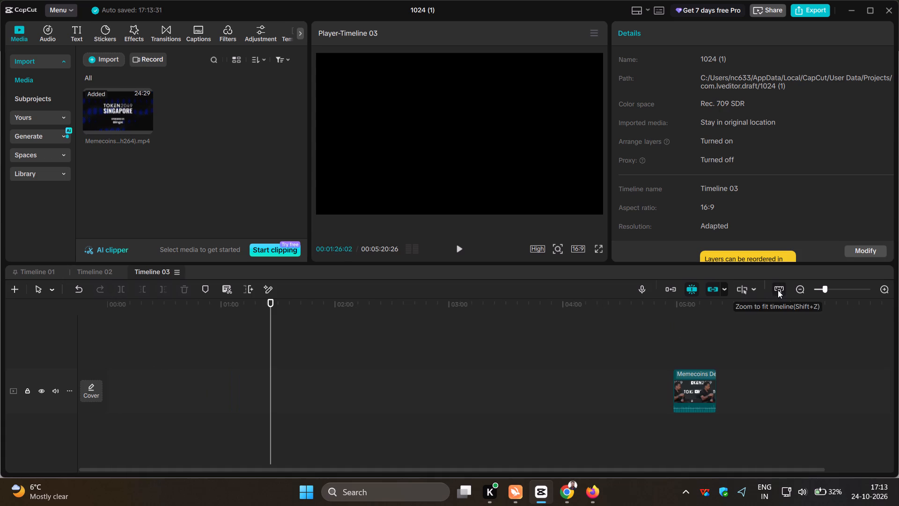
{"action": "left_click", "coordinate": [683, 382]}
{"action": "left_click_drag", "start_coordinate": [683, 382], "coordinate": [371, 375]}
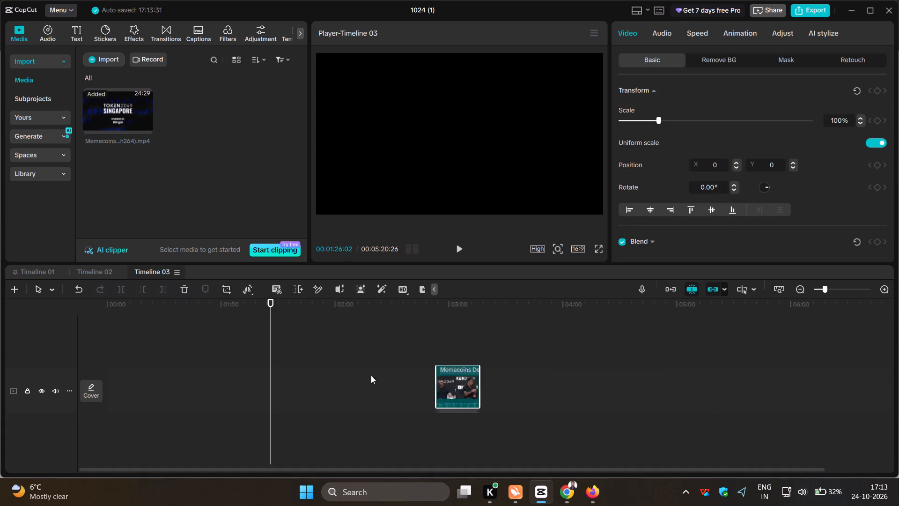
{"action": "left_click_drag", "start_coordinate": [371, 375], "coordinate": [127, 376]}
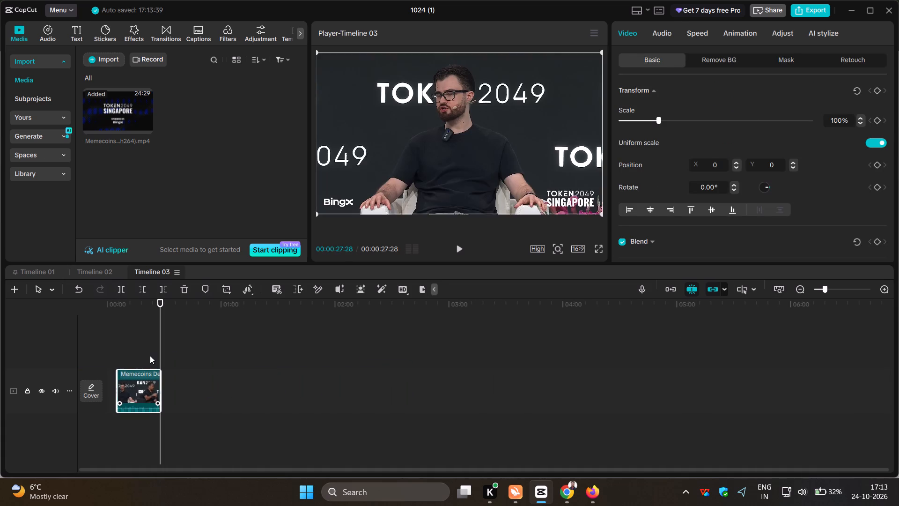
Move the excerpt to begin at 00:00 on the track and return the playhead to the start.
{"action": "left_click", "coordinate": [150, 356]}
{"action": "left_click", "coordinate": [146, 386]}
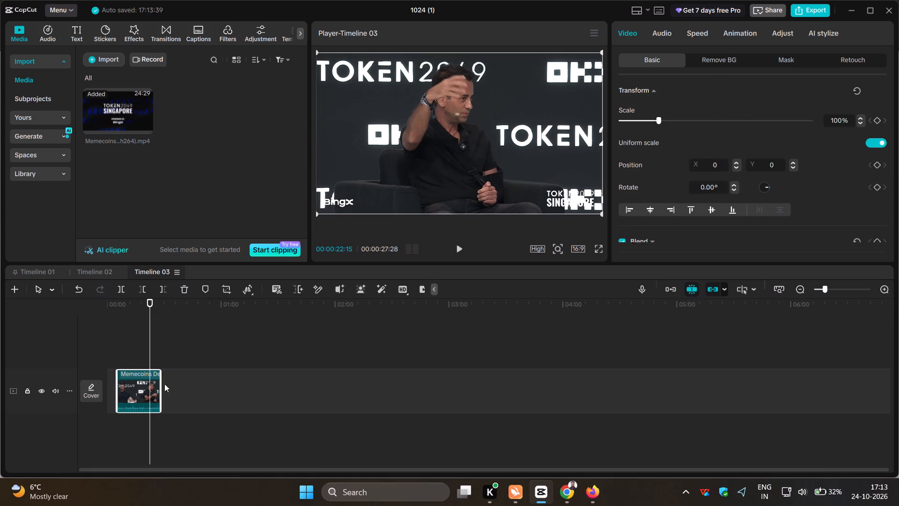
{"action": "left_click", "coordinate": [776, 289]}
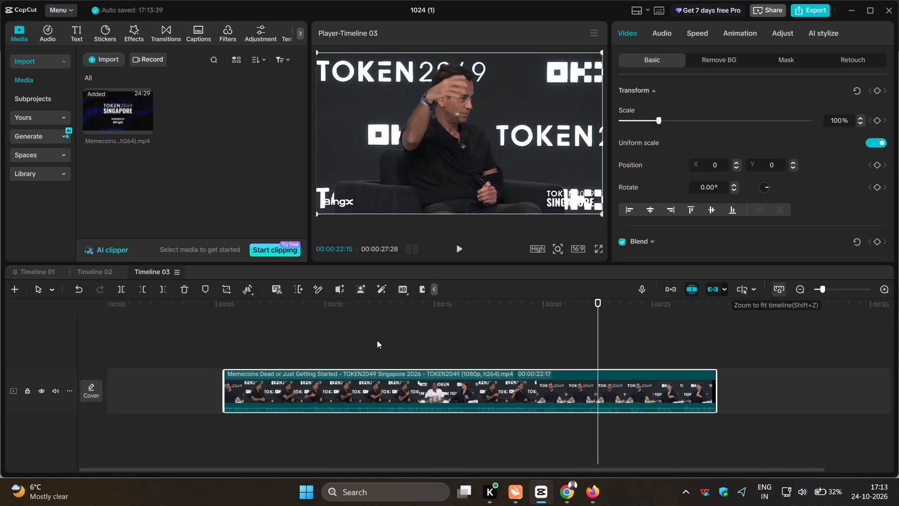
{"action": "left_click", "coordinate": [143, 332]}
{"action": "left_click_drag", "start_coordinate": [143, 332], "coordinate": [89, 335]}
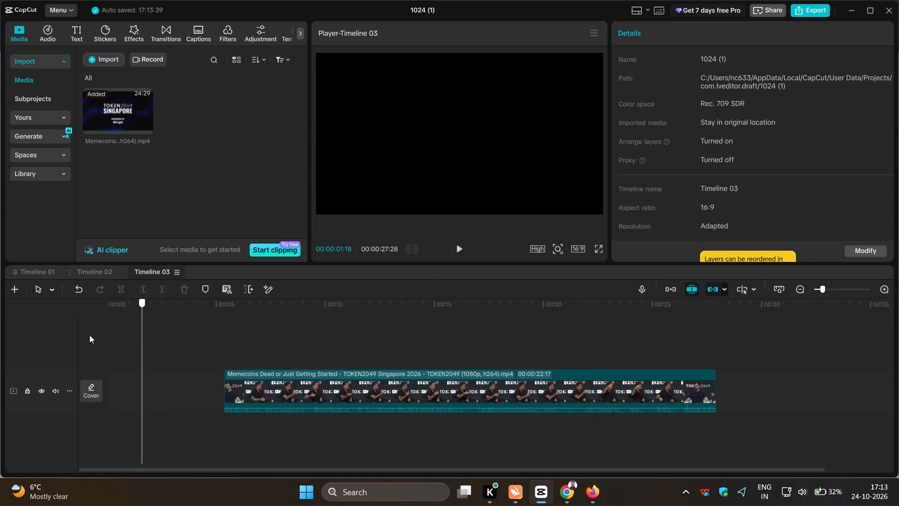
{"action": "left_click_drag", "start_coordinate": [89, 335], "coordinate": [73, 337]}
{"action": "left_click", "coordinate": [458, 250]}
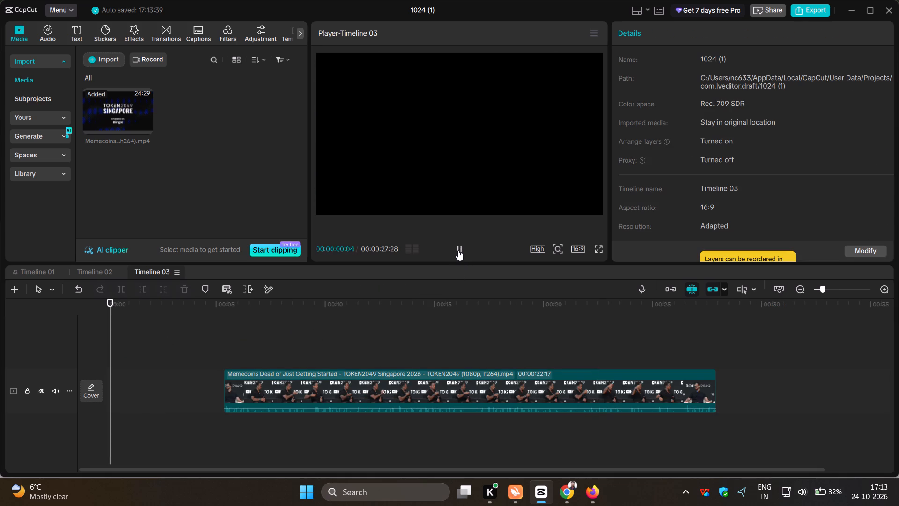
{"action": "left_click", "coordinate": [118, 356]}
{"action": "left_click_drag", "start_coordinate": [118, 356], "coordinate": [96, 351]}
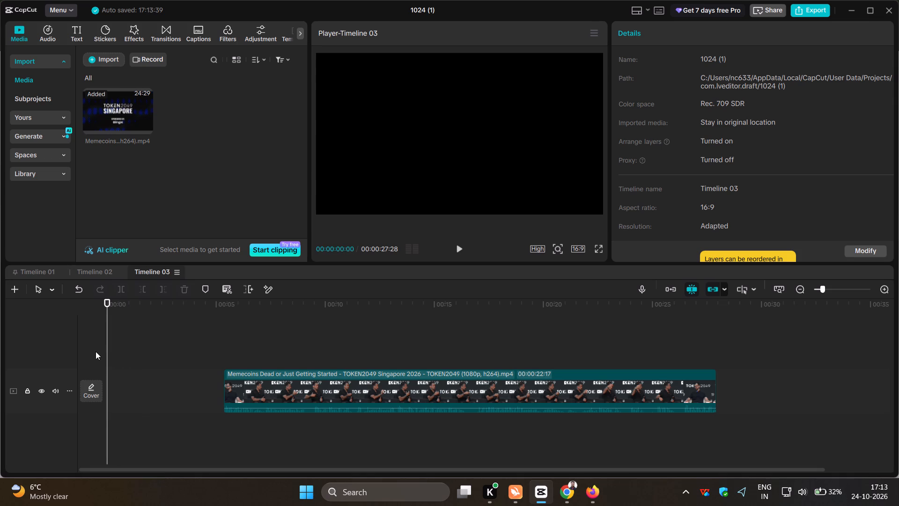
{"action": "left_click_drag", "start_coordinate": [273, 394], "coordinate": [158, 394]}
{"action": "left_click", "coordinate": [133, 347]}
{"action": "left_click_drag", "start_coordinate": [133, 347], "coordinate": [85, 347]}
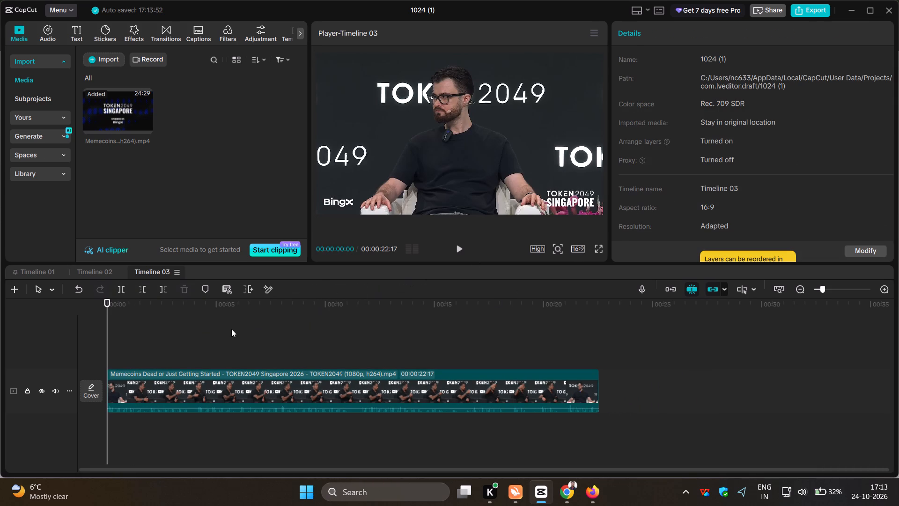
Split the excerpt at 00:00:20:05, where the shot changes to the bearded speaker in glasses.
{"action": "left_click_drag", "start_coordinate": [105, 345], "coordinate": [106, 348]}
{"action": "left_click_drag", "start_coordinate": [106, 348], "coordinate": [152, 357]}
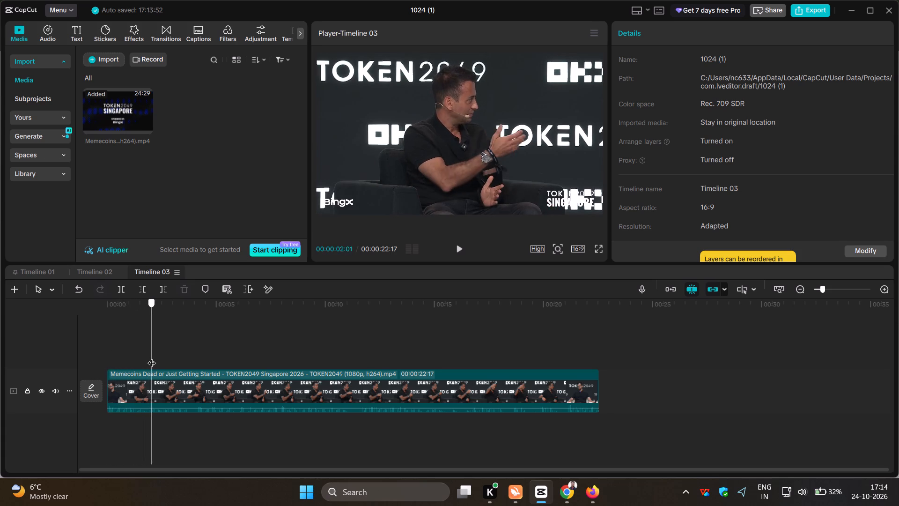
{"action": "left_click_drag", "start_coordinate": [152, 357], "coordinate": [228, 367]}
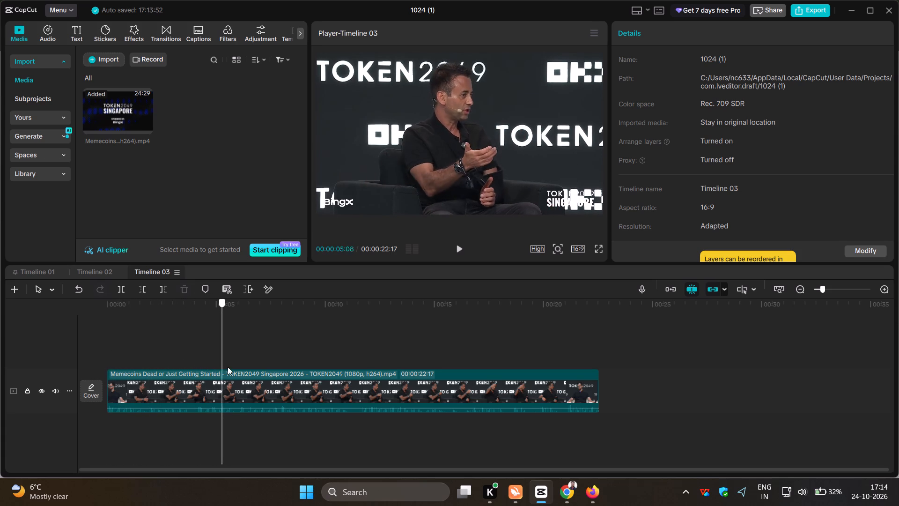
{"action": "left_click_drag", "start_coordinate": [228, 367], "coordinate": [293, 374]}
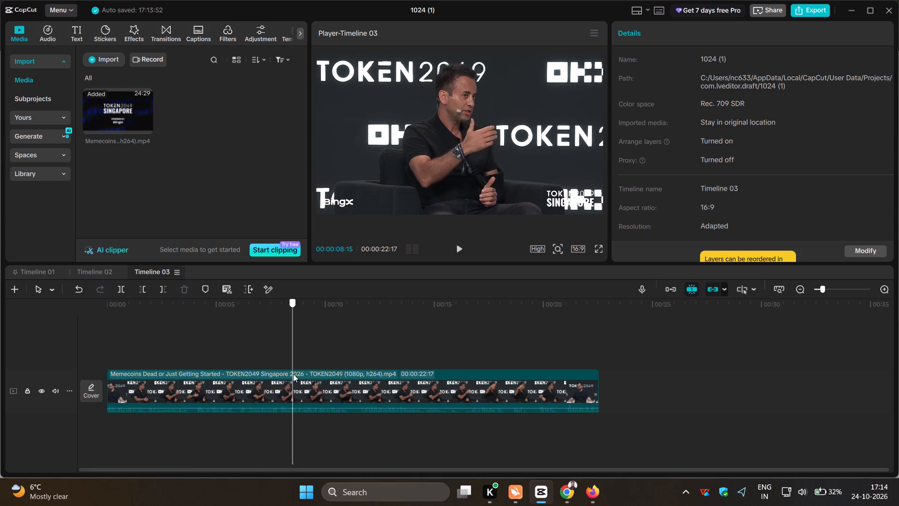
{"action": "left_click_drag", "start_coordinate": [293, 374], "coordinate": [365, 379]}
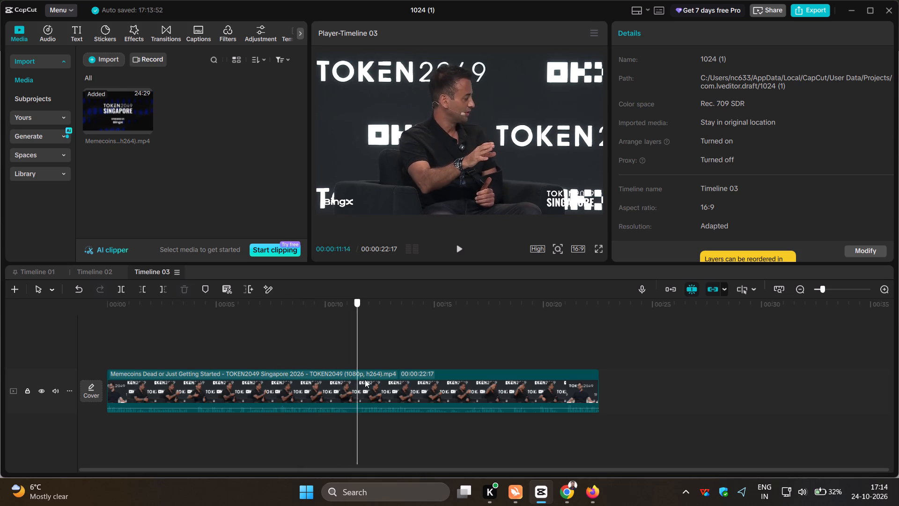
{"action": "left_click_drag", "start_coordinate": [365, 379], "coordinate": [433, 382]}
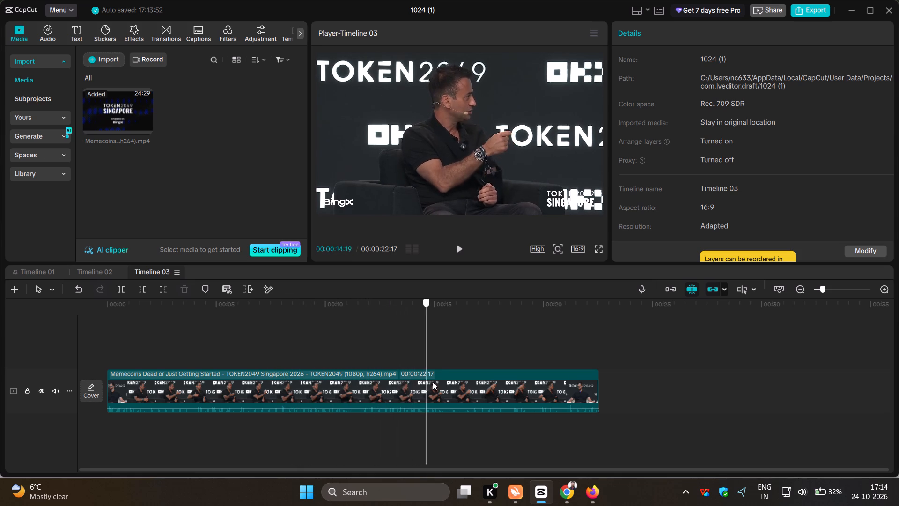
{"action": "left_click_drag", "start_coordinate": [433, 382], "coordinate": [531, 381]}
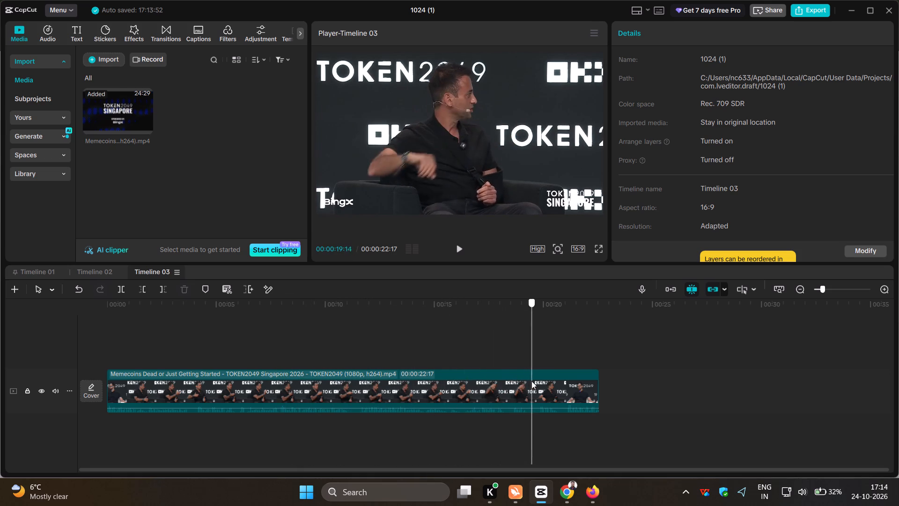
{"action": "left_click_drag", "start_coordinate": [531, 381], "coordinate": [543, 381]}
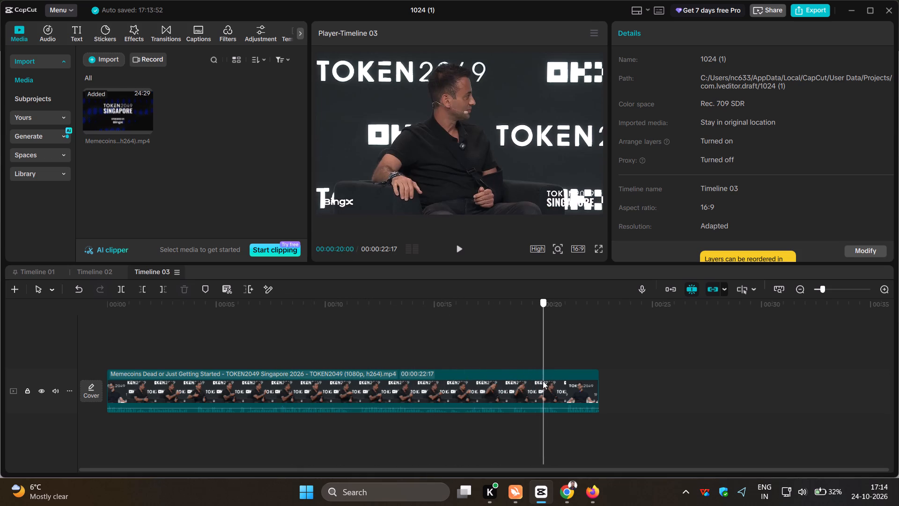
{"action": "left_click_drag", "start_coordinate": [543, 381], "coordinate": [548, 381]}
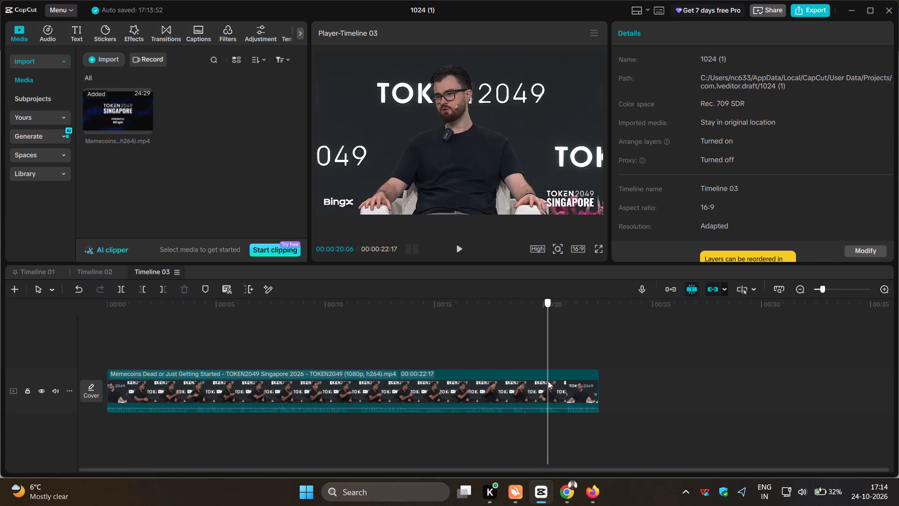
{"action": "left_click_drag", "start_coordinate": [548, 381], "coordinate": [546, 381]}
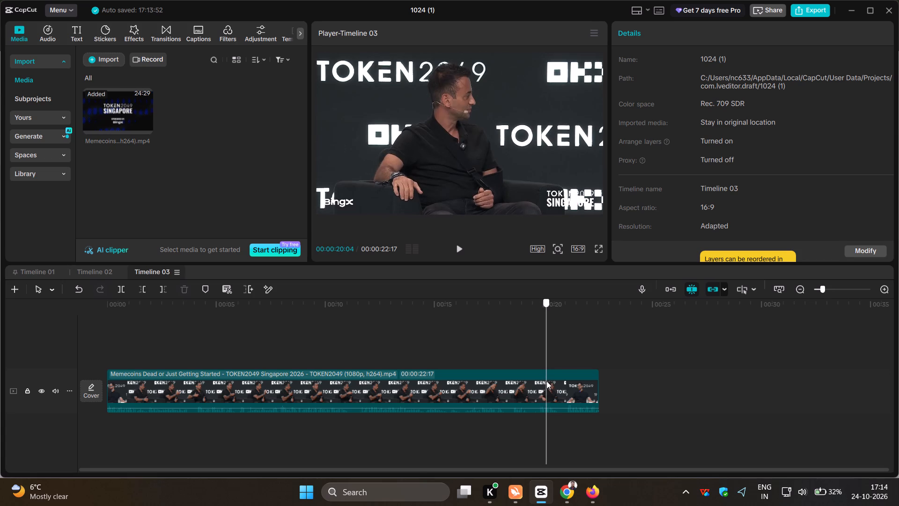
{"action": "left_click_drag", "start_coordinate": [546, 381], "coordinate": [547, 381]}
{"action": "left_click", "coordinate": [118, 294]}
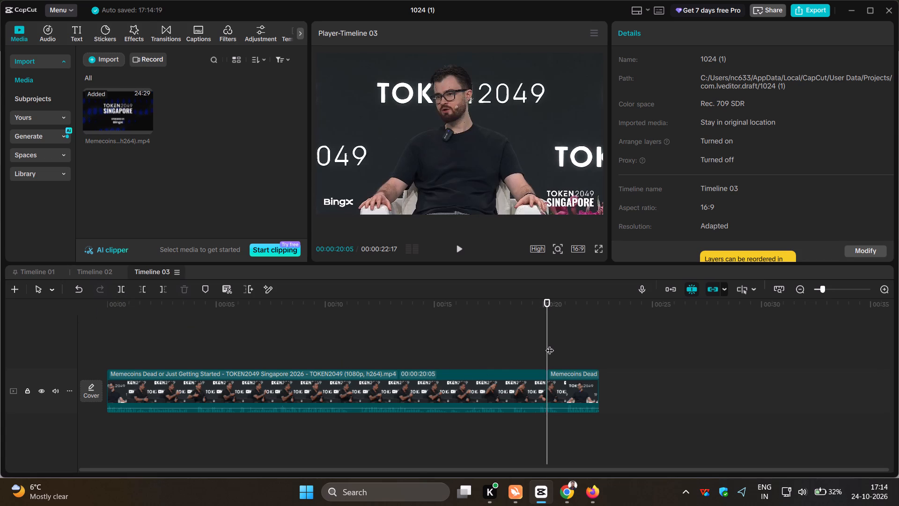
Play back and skim the excerpt from its start and around the new cut to review the footage.
{"action": "left_click_drag", "start_coordinate": [550, 344], "coordinate": [529, 360]}
{"action": "left_click", "coordinate": [457, 251]}
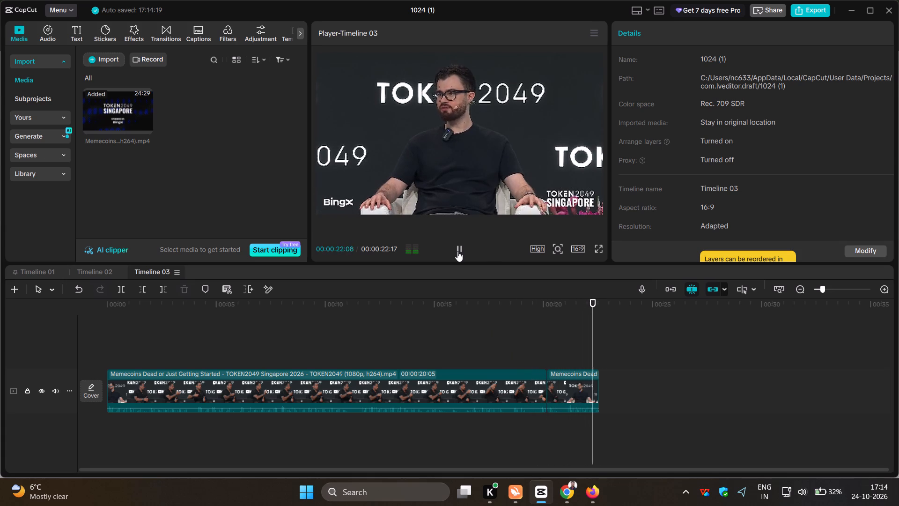
{"action": "left_click", "coordinate": [334, 329]}
{"action": "left_click_drag", "start_coordinate": [334, 329], "coordinate": [89, 334]}
{"action": "left_click", "coordinate": [457, 247]}
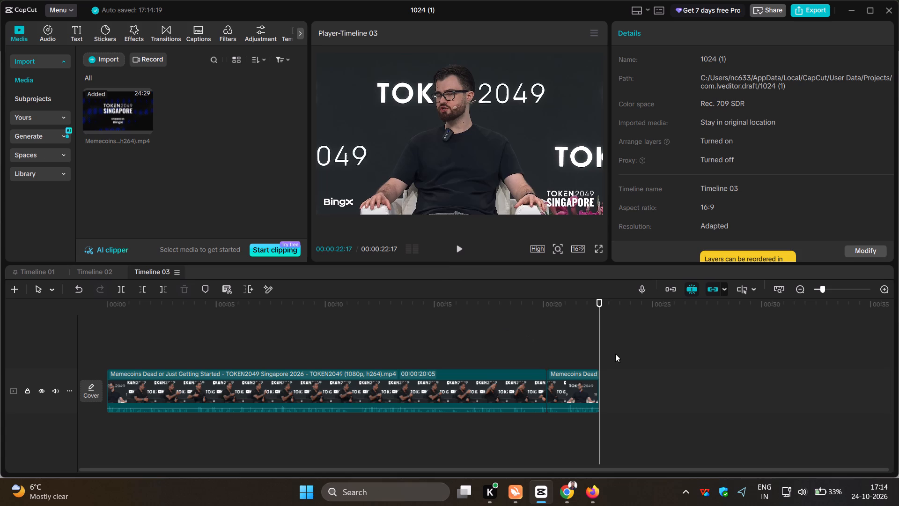
{"action": "left_click", "coordinate": [557, 362]}
{"action": "left_click_drag", "start_coordinate": [557, 362], "coordinate": [134, 363]}
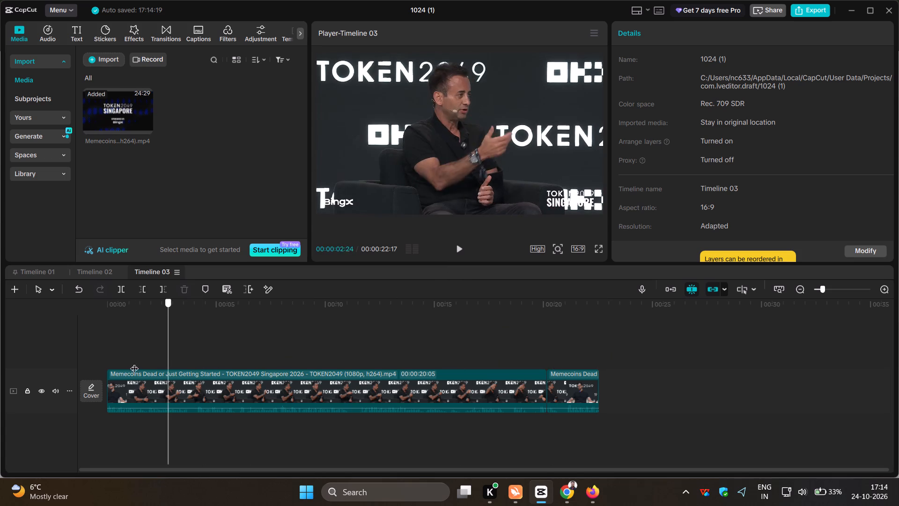
{"action": "left_click_drag", "start_coordinate": [134, 363], "coordinate": [91, 363]}
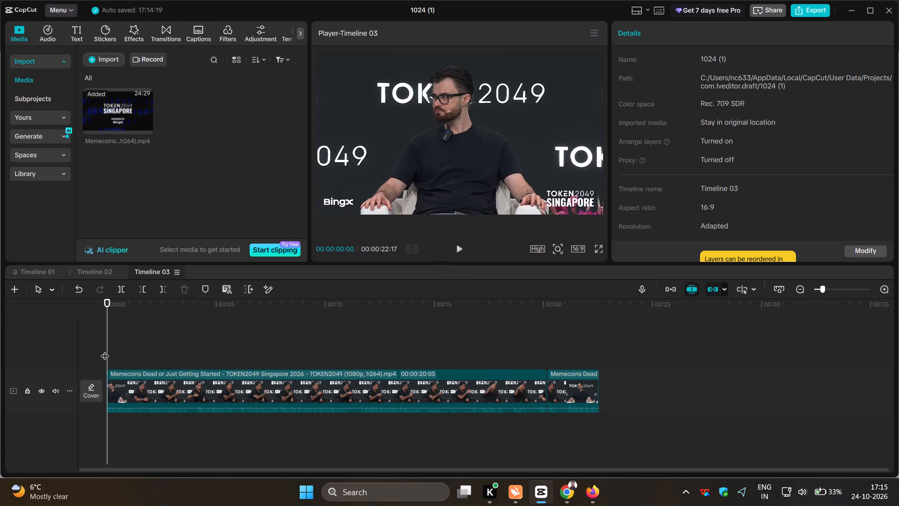
{"action": "left_click_drag", "start_coordinate": [107, 348], "coordinate": [507, 412]}
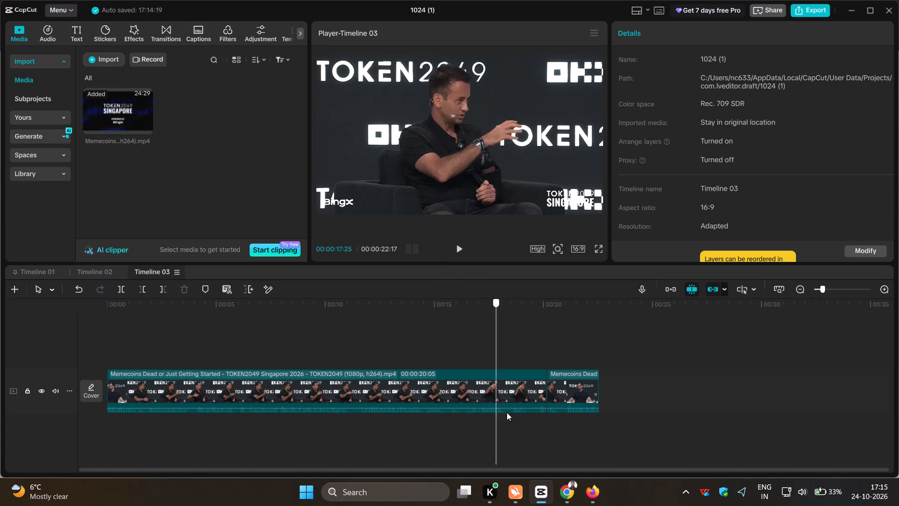
{"action": "left_click_drag", "start_coordinate": [507, 412], "coordinate": [514, 413]}
Change the timeline's aspect ratio to 9:16.
{"action": "left_click", "coordinate": [577, 244]}
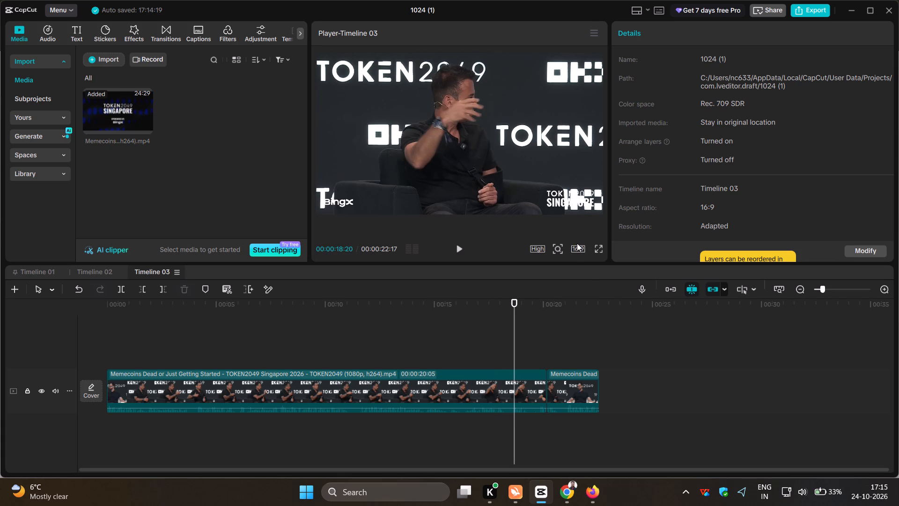
{"action": "left_click", "coordinate": [576, 253]}
{"action": "left_click", "coordinate": [577, 249]}
{"action": "left_click", "coordinate": [577, 249]}
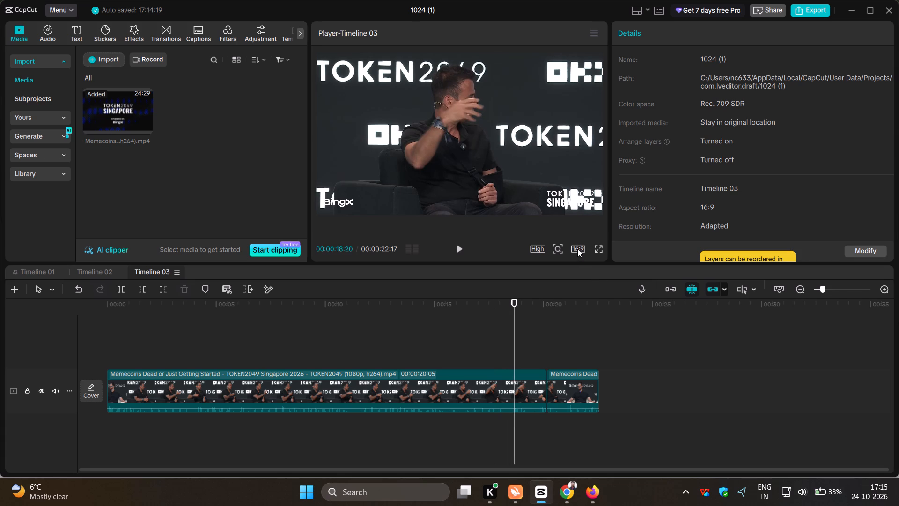
{"action": "left_click", "coordinate": [578, 246]}
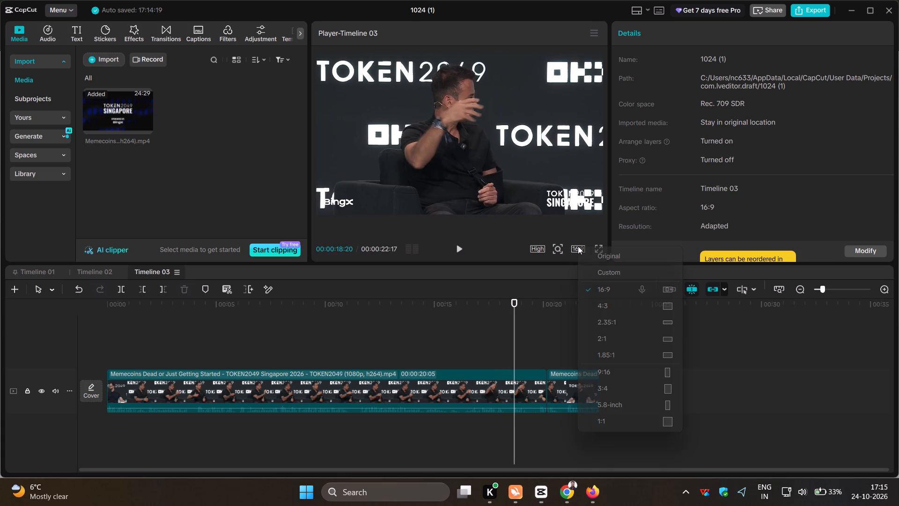
{"action": "left_click", "coordinate": [614, 376]}
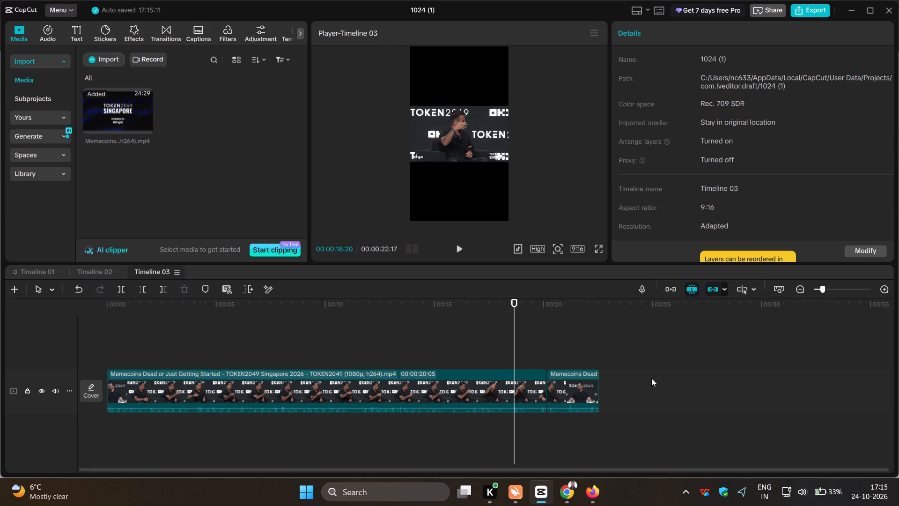
Enlarge the first segment to 181% scale and shift it slightly left in the vertical frame.
{"action": "left_click", "coordinate": [228, 337]}
{"action": "left_click_drag", "start_coordinate": [229, 337], "coordinate": [109, 344]}
{"action": "left_click", "coordinate": [143, 386]}
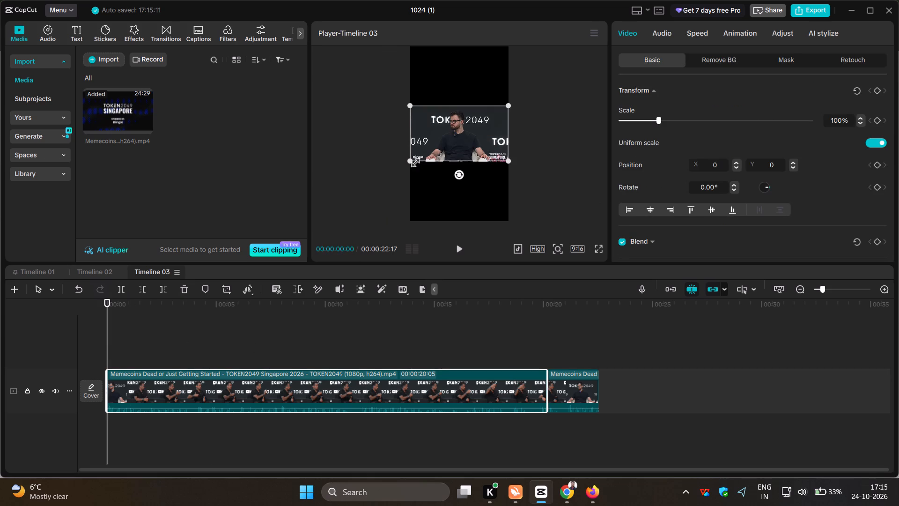
{"action": "left_click_drag", "start_coordinate": [410, 159], "coordinate": [367, 211]}
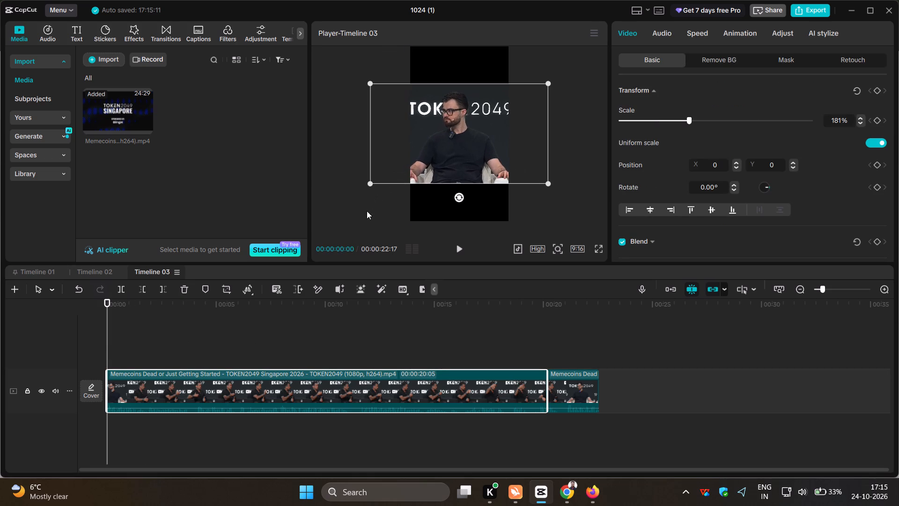
{"action": "left_click_drag", "start_coordinate": [462, 169], "coordinate": [460, 171]}
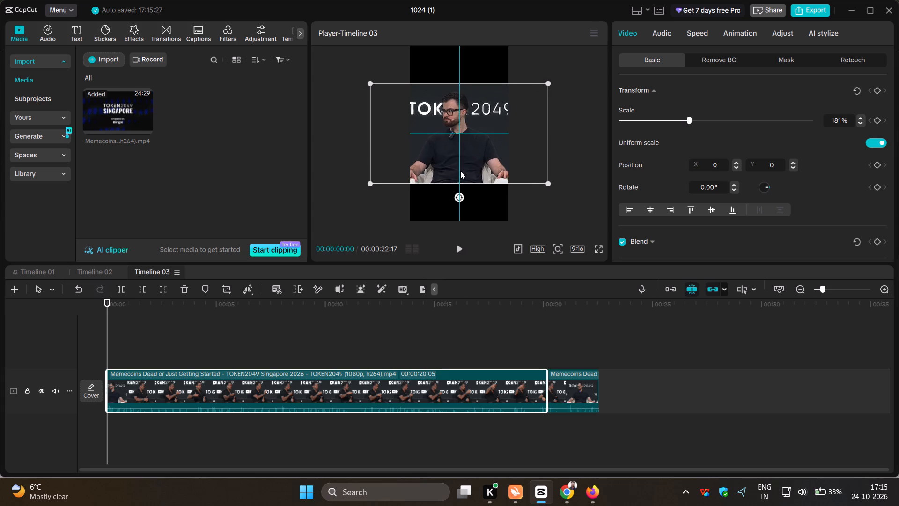
{"action": "left_click_drag", "start_coordinate": [460, 171], "coordinate": [459, 171]}
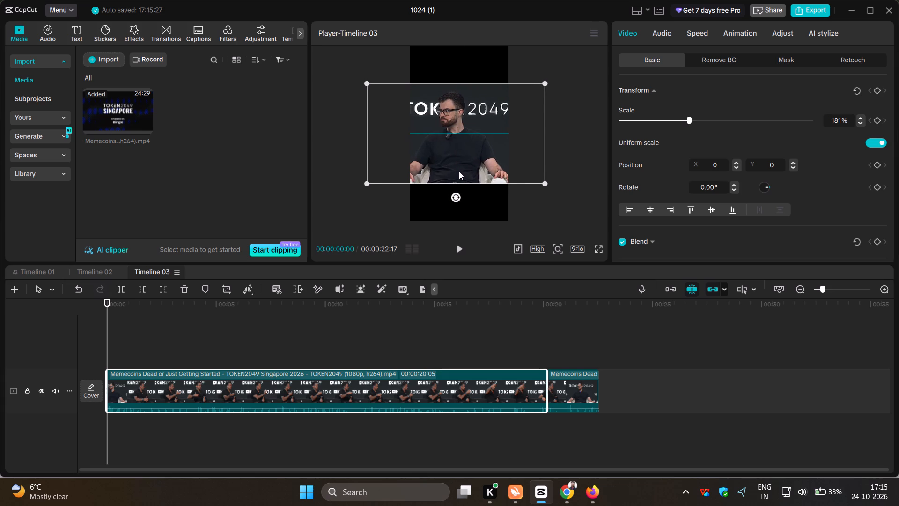
{"action": "left_click_drag", "start_coordinate": [459, 171], "coordinate": [457, 167]}
Enlarge the short last segment after the cut to 168% scale.
{"action": "left_click", "coordinate": [206, 335]}
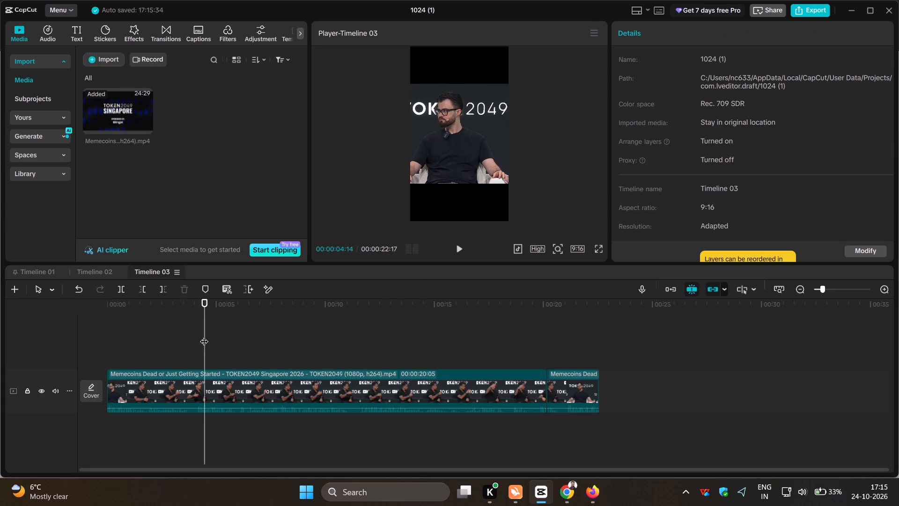
{"action": "left_click_drag", "start_coordinate": [205, 335], "coordinate": [267, 350]}
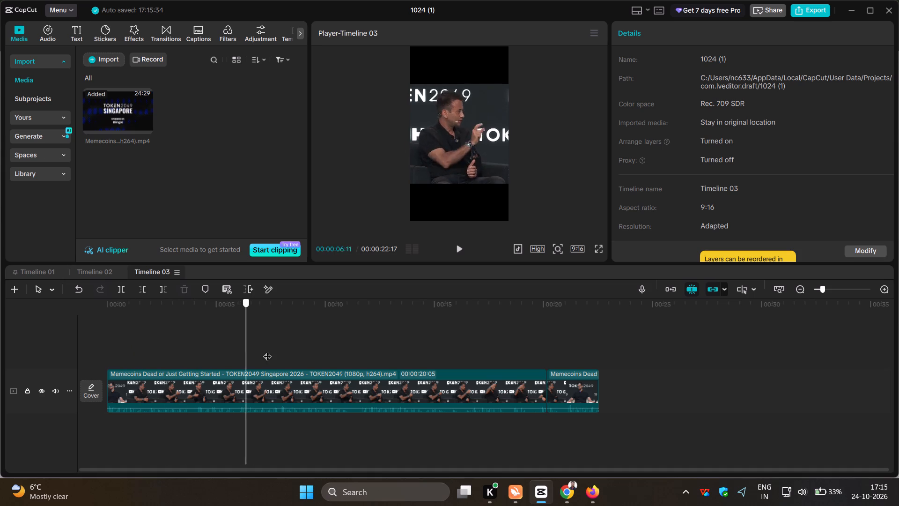
{"action": "left_click_drag", "start_coordinate": [267, 350], "coordinate": [557, 353]}
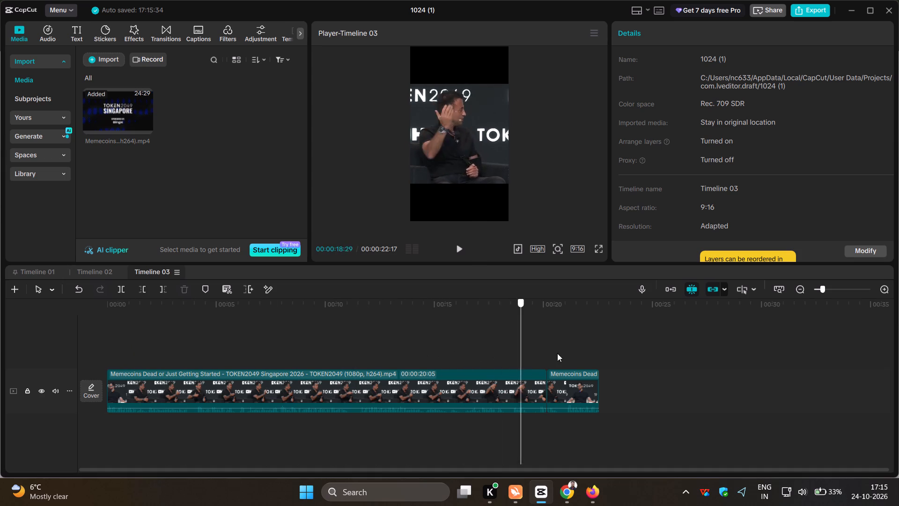
{"action": "left_click_drag", "start_coordinate": [557, 353], "coordinate": [567, 353]}
{"action": "left_click", "coordinate": [571, 382]}
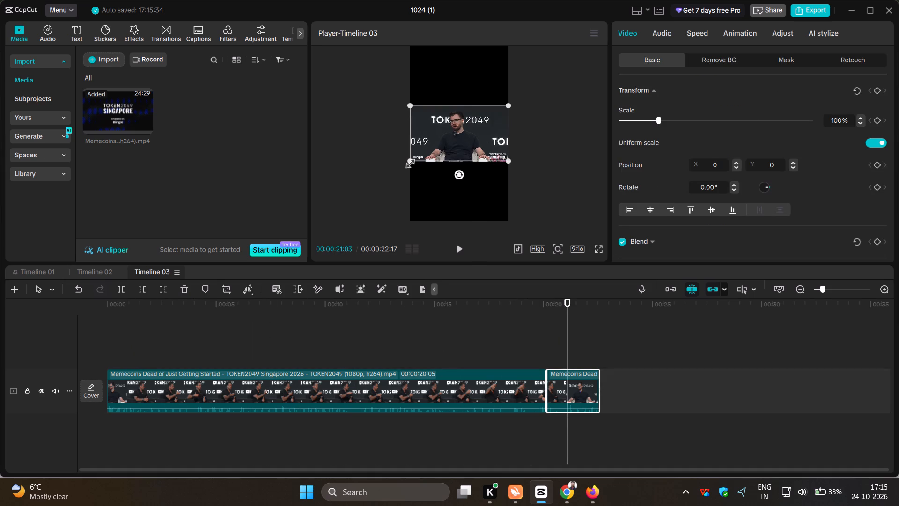
{"action": "left_click_drag", "start_coordinate": [409, 162], "coordinate": [367, 199]}
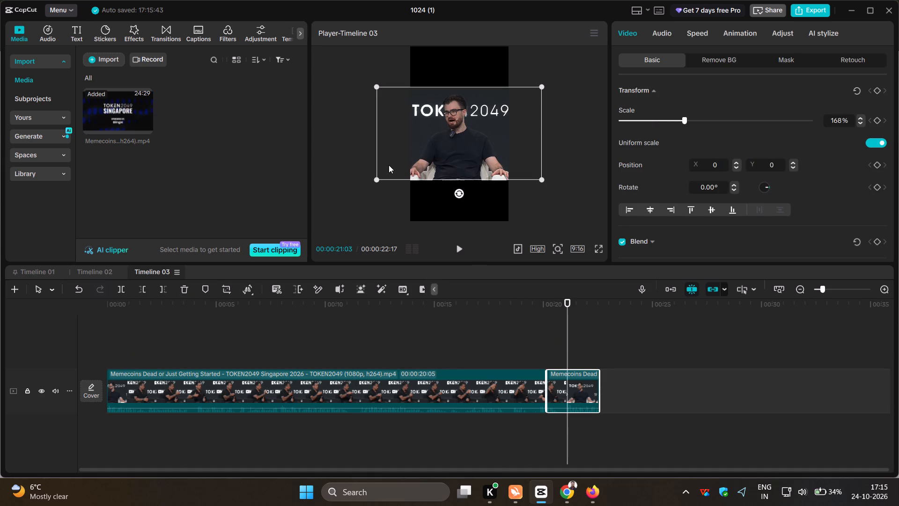
{"action": "left_click", "coordinate": [460, 149]}
Move the last segment up in the vertical frame to position X 0, Y 161.
{"action": "left_click", "coordinate": [511, 327]}
{"action": "left_click_drag", "start_coordinate": [511, 327], "coordinate": [561, 339]}
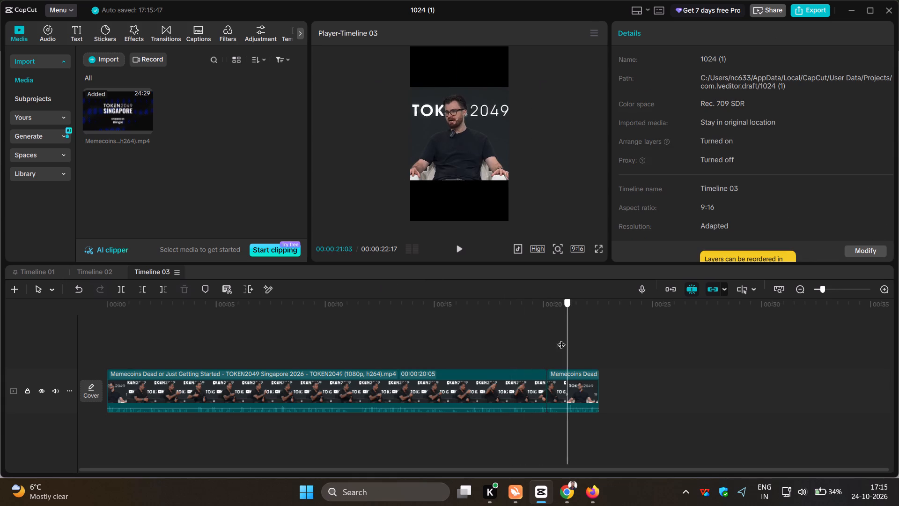
{"action": "left_click_drag", "start_coordinate": [561, 339], "coordinate": [548, 339]}
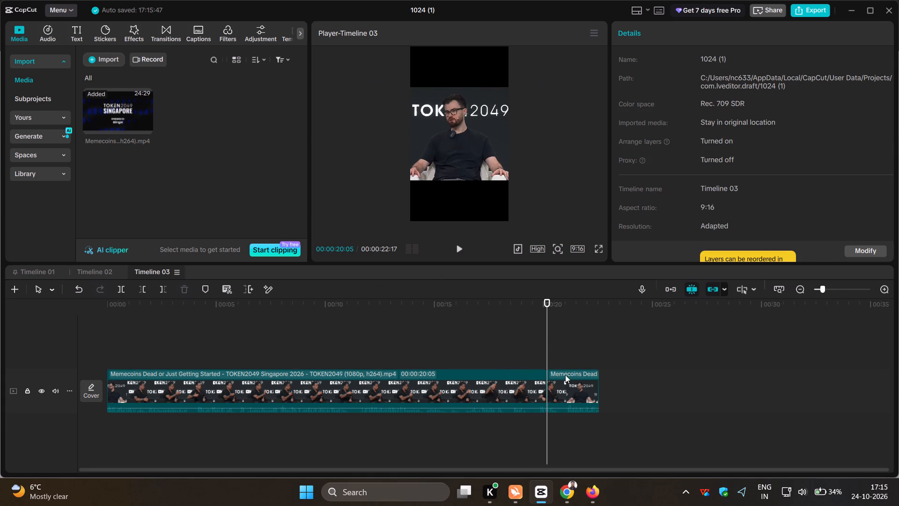
{"action": "left_click", "coordinate": [565, 375]}
{"action": "left_click", "coordinate": [561, 359]}
{"action": "left_click", "coordinate": [565, 379]}
{"action": "left_click_drag", "start_coordinate": [454, 144], "coordinate": [455, 134]}
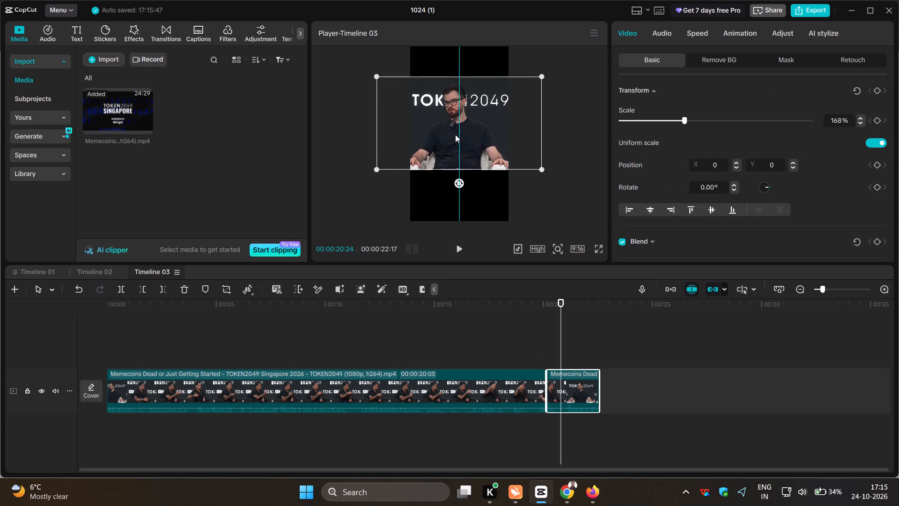
{"action": "left_click_drag", "start_coordinate": [455, 134], "coordinate": [451, 137]}
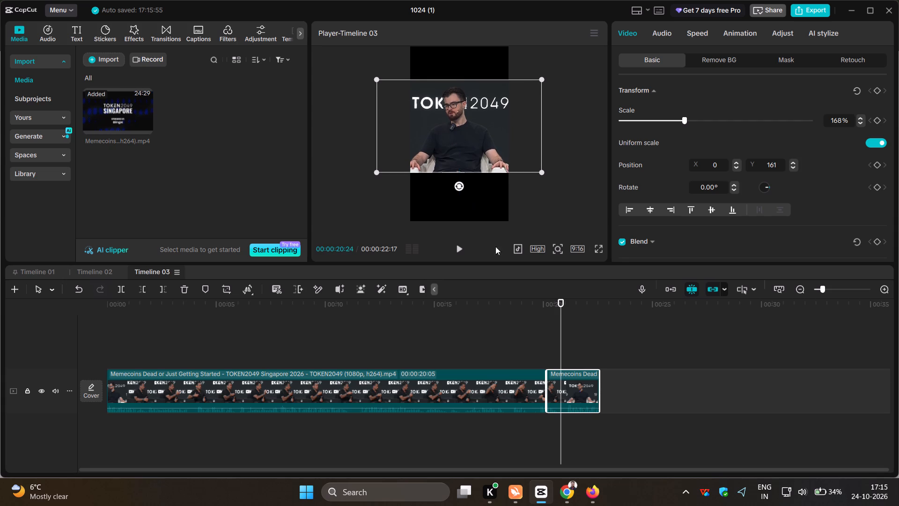
Move the first segment up slightly in the vertical frame, keeping its horizontal position.
{"action": "left_click", "coordinate": [527, 337]}
{"action": "left_click_drag", "start_coordinate": [527, 337], "coordinate": [523, 350]}
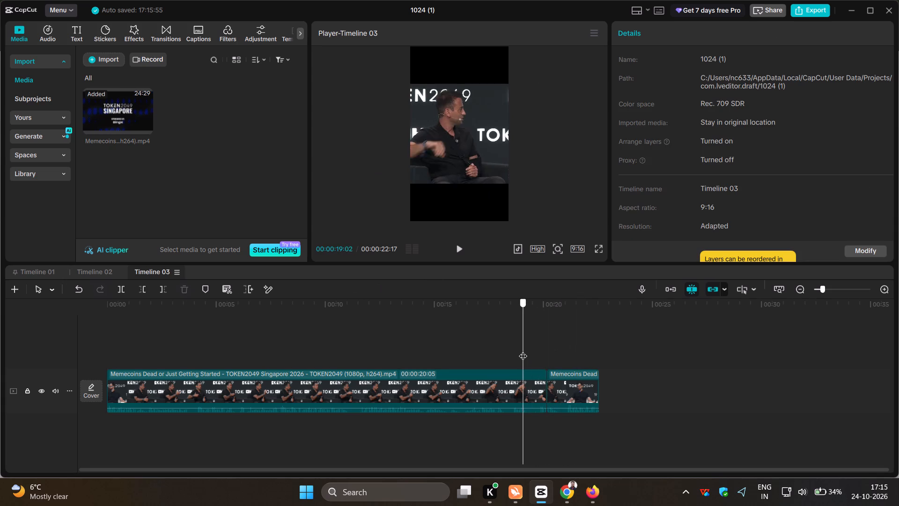
{"action": "left_click_drag", "start_coordinate": [523, 350], "coordinate": [524, 364]}
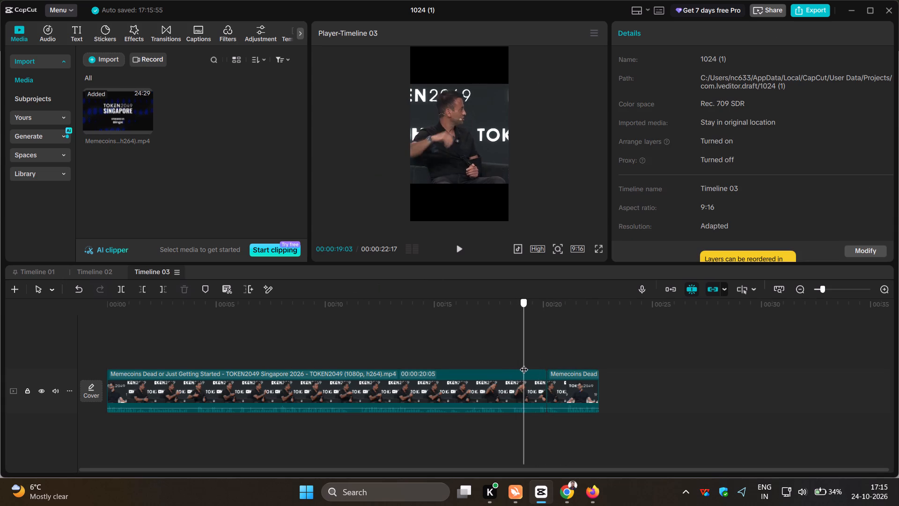
{"action": "left_click_drag", "start_coordinate": [524, 364], "coordinate": [512, 371]}
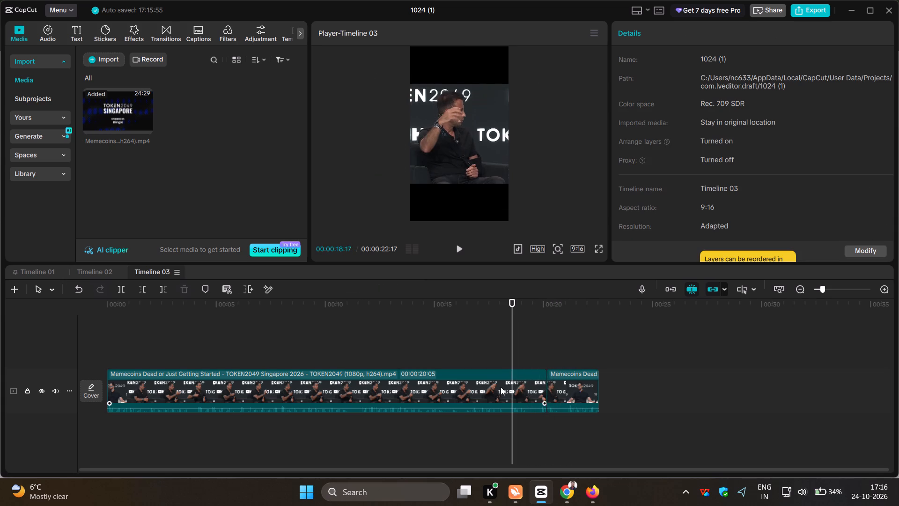
{"action": "left_click", "coordinate": [496, 394]}
{"action": "left_click_drag", "start_coordinate": [462, 149], "coordinate": [462, 144]}
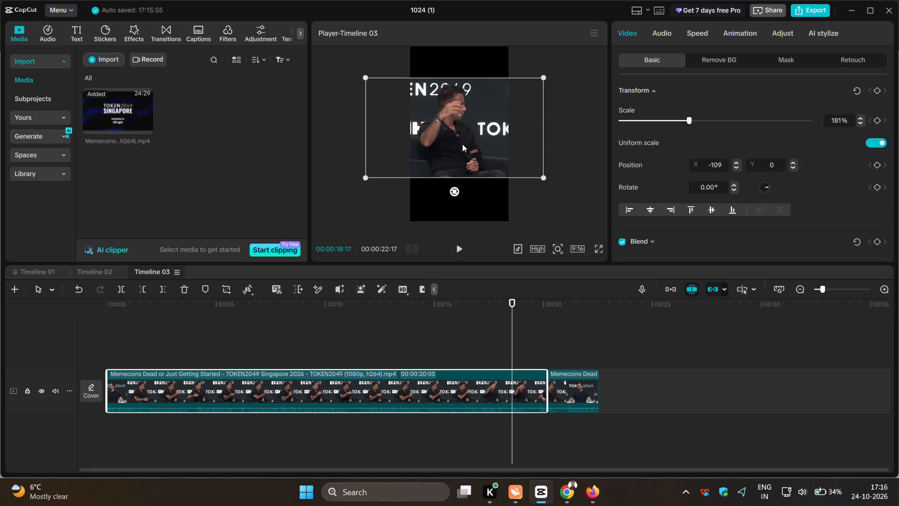
At the cut, nudge the last segment up to position X 0, Y 180 to line it up with the first.
{"action": "double_click", "coordinate": [541, 315]}
{"action": "left_click", "coordinate": [519, 330]}
{"action": "left_click_drag", "start_coordinate": [521, 331], "coordinate": [541, 335]}
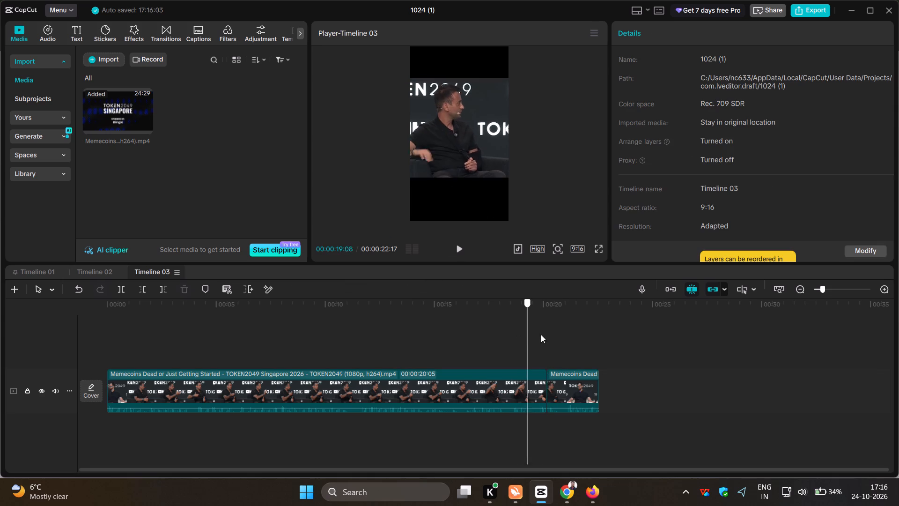
{"action": "left_click_drag", "start_coordinate": [541, 335], "coordinate": [546, 345]}
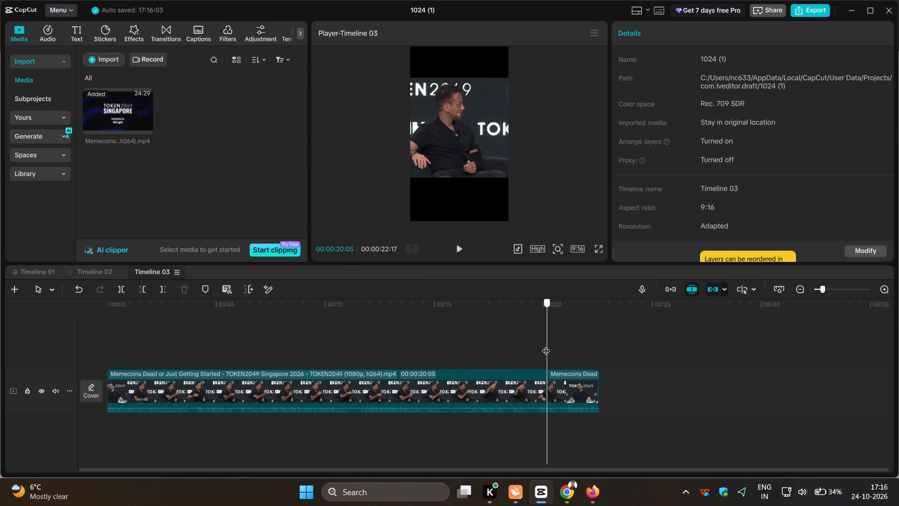
{"action": "left_click_drag", "start_coordinate": [546, 345], "coordinate": [553, 344]}
{"action": "left_click_drag", "start_coordinate": [553, 344], "coordinate": [547, 343]}
{"action": "left_click", "coordinate": [562, 383]}
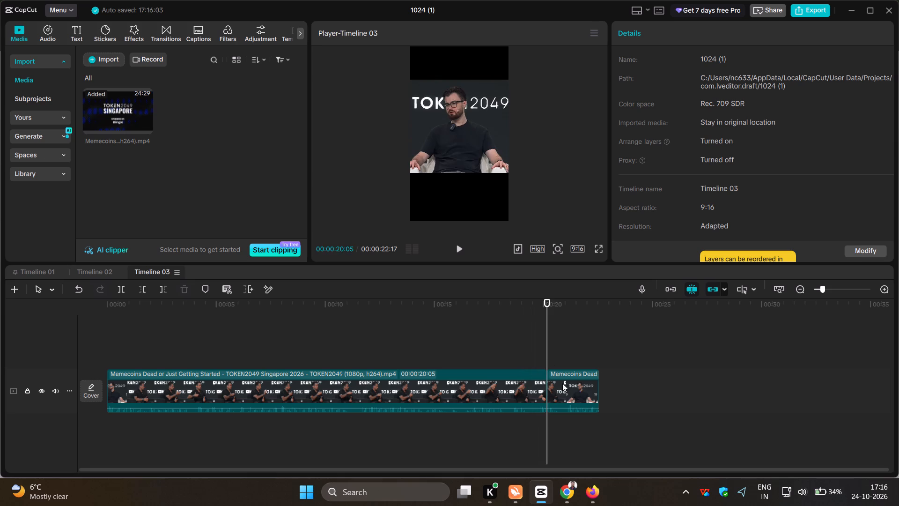
{"action": "left_click", "coordinate": [462, 145]}
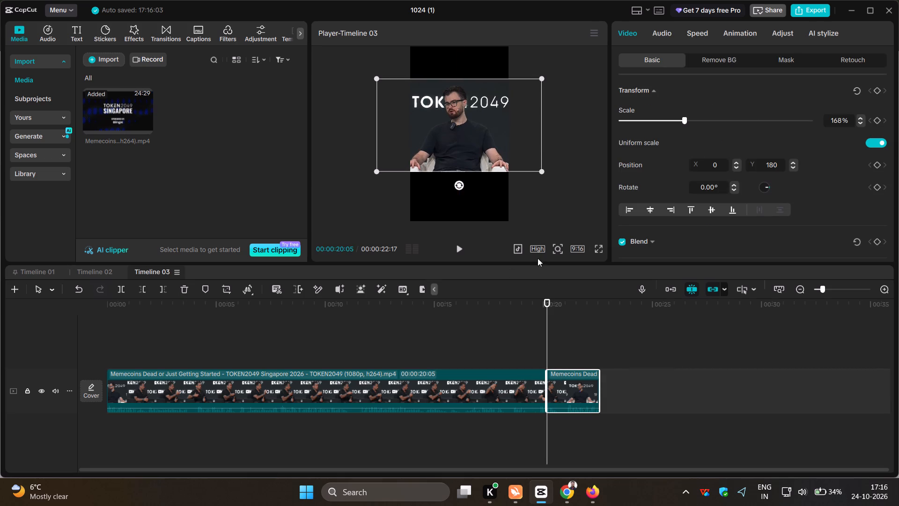
Add a default text layer at the start of the timeline and extend it to the end of the video at 00:00:22:17.
{"action": "left_click", "coordinate": [535, 316]}
{"action": "left_click_drag", "start_coordinate": [534, 316], "coordinate": [547, 340]}
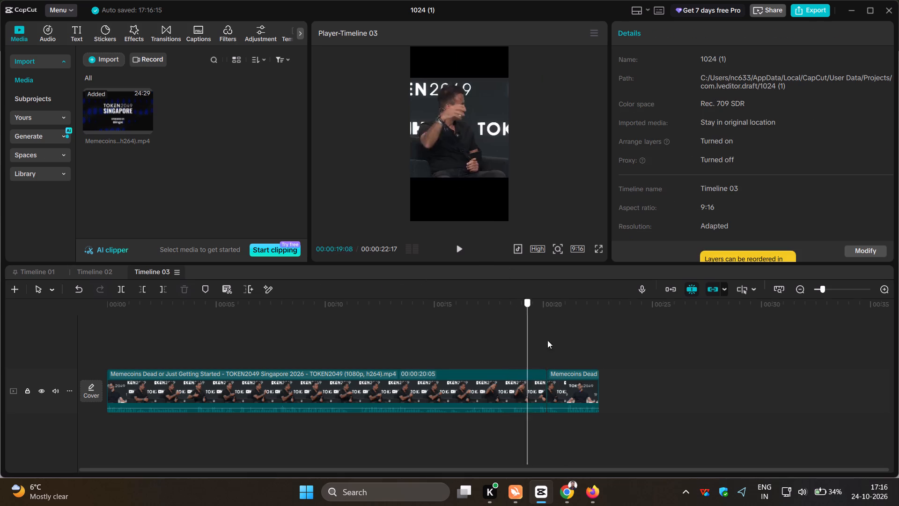
{"action": "left_click_drag", "start_coordinate": [547, 340], "coordinate": [303, 337]}
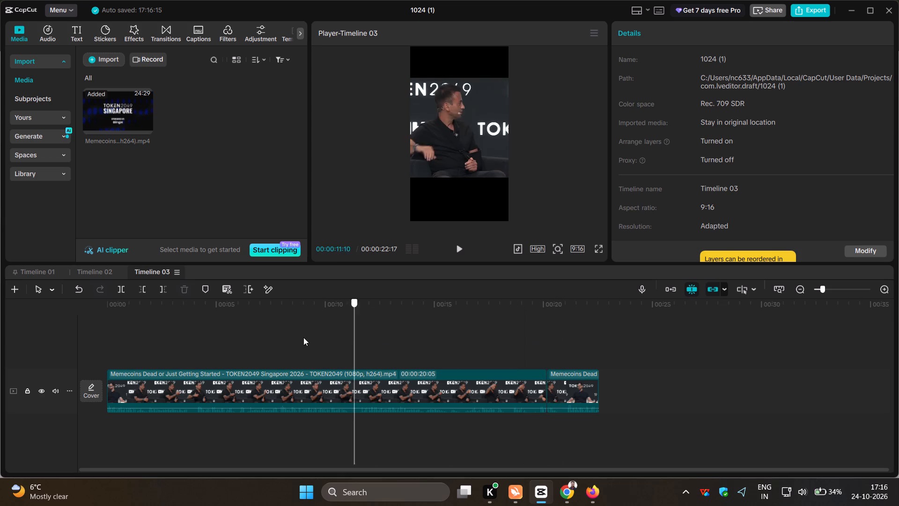
{"action": "left_click_drag", "start_coordinate": [303, 337], "coordinate": [63, 355]}
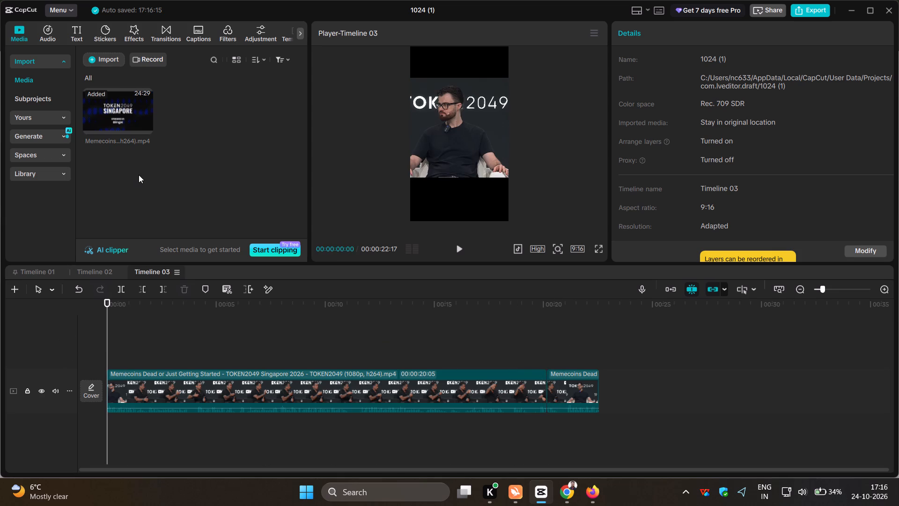
{"action": "left_click", "coordinate": [75, 35]}
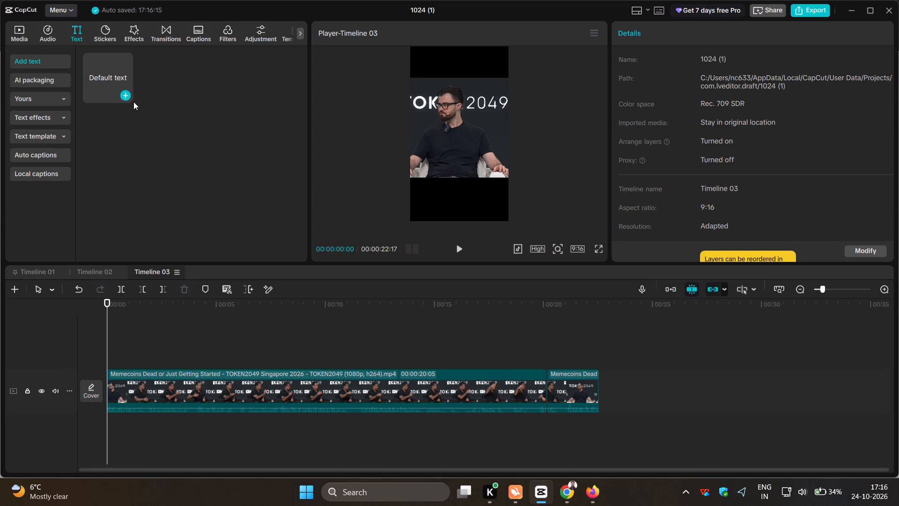
{"action": "left_click", "coordinate": [128, 95]}
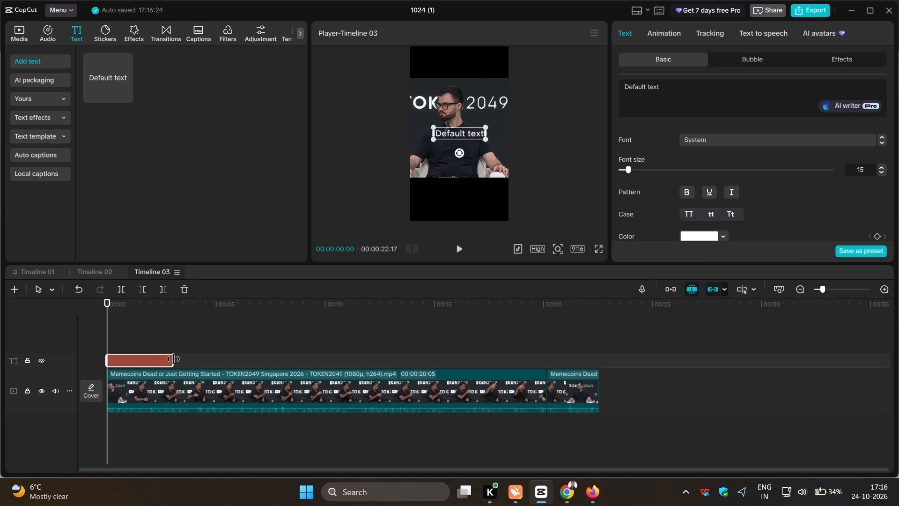
{"action": "left_click_drag", "start_coordinate": [172, 359], "coordinate": [596, 370]}
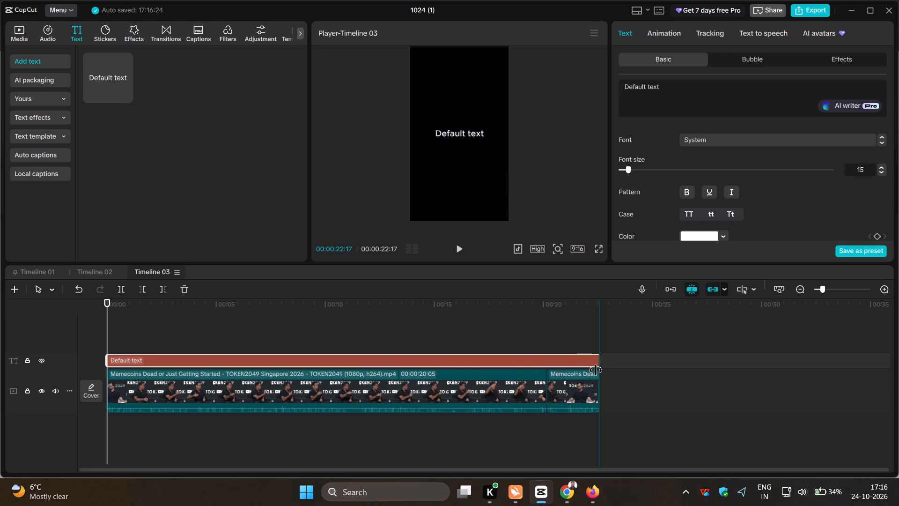
{"action": "left_click_drag", "start_coordinate": [596, 370], "coordinate": [595, 370]}
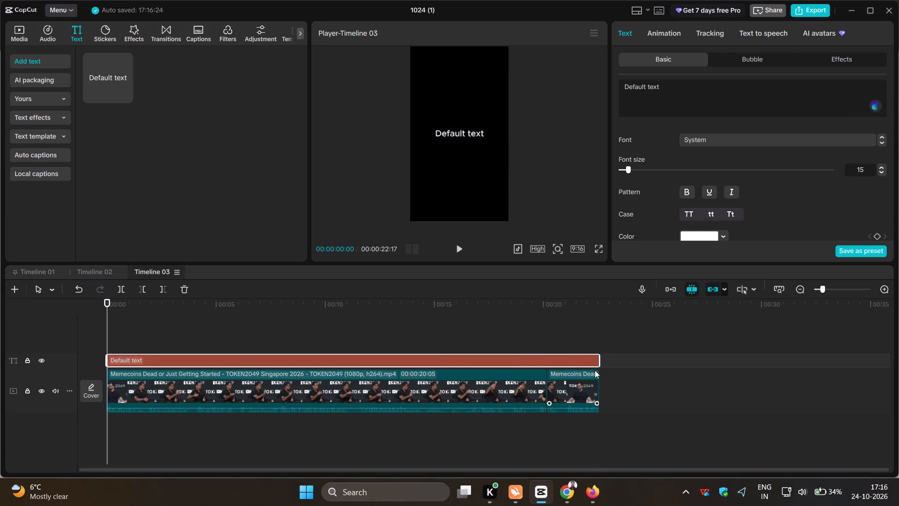
Replace the default text with three lines reading "how do you sell a", "memecoins in" and "grocery stores".
{"action": "left_click_drag", "start_coordinate": [689, 90], "coordinate": [623, 85]}
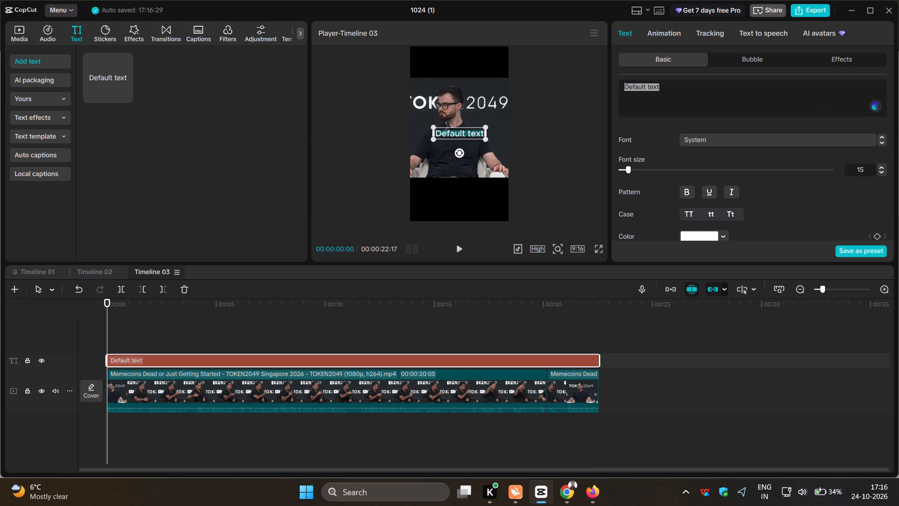
{"action": "key", "text": "space"}
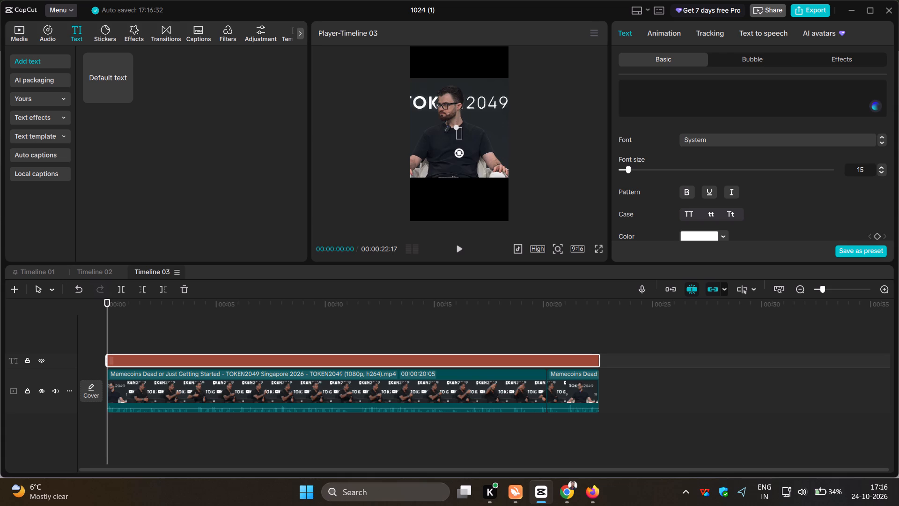
{"action": "type", "text": "how do you"}
{"action": "key", "text": "space"}
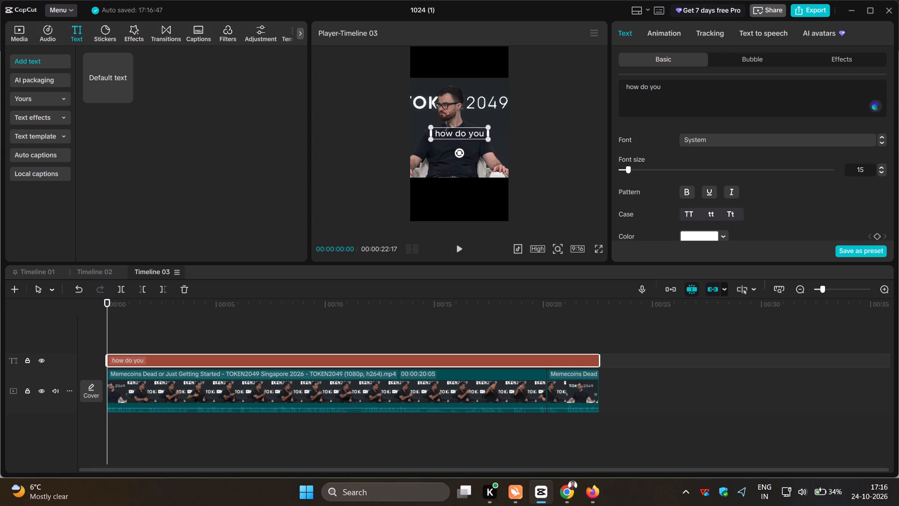
{"action": "type", "text": "sell a"}
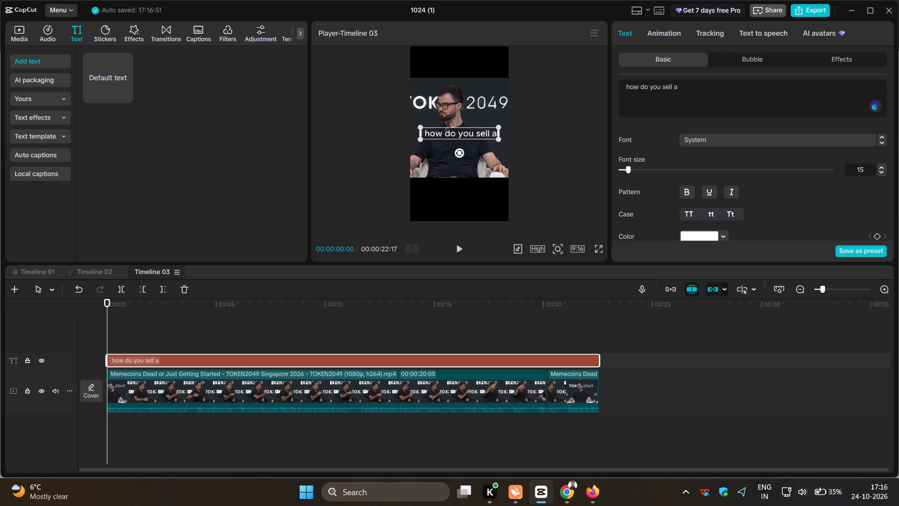
{"action": "key", "text": "Return"}
{"action": "type", "text": "memecoins"}
{"action": "key", "text": "space"}
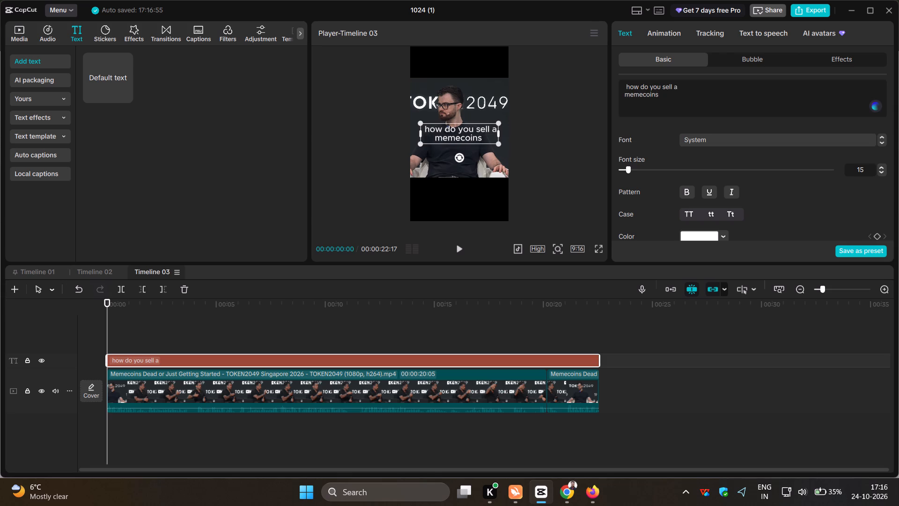
{"action": "type", "text": "in"}
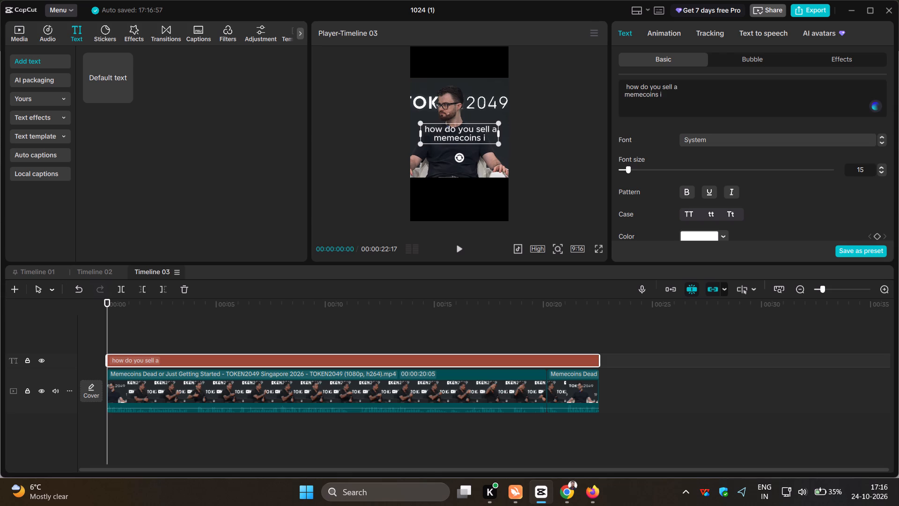
{"action": "key", "text": "space"}
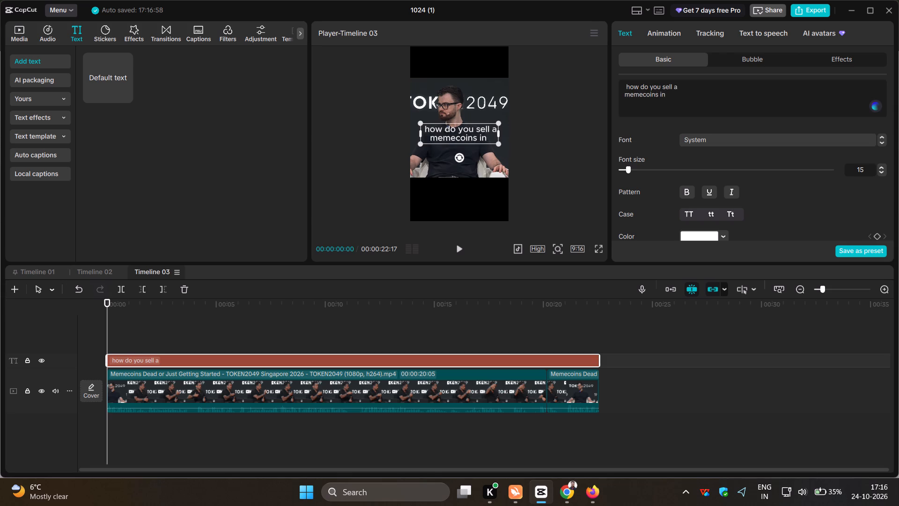
{"action": "key", "text": "Return"}
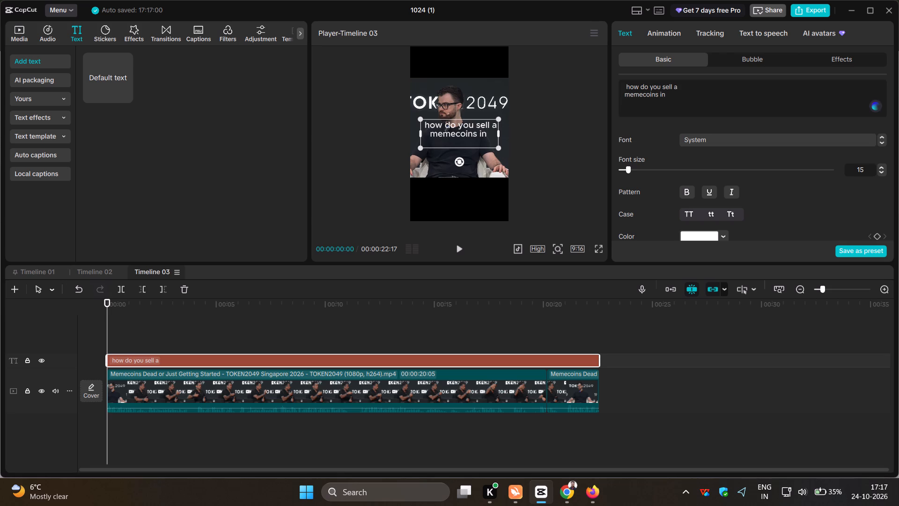
{"action": "type", "text": "grocery storws"}
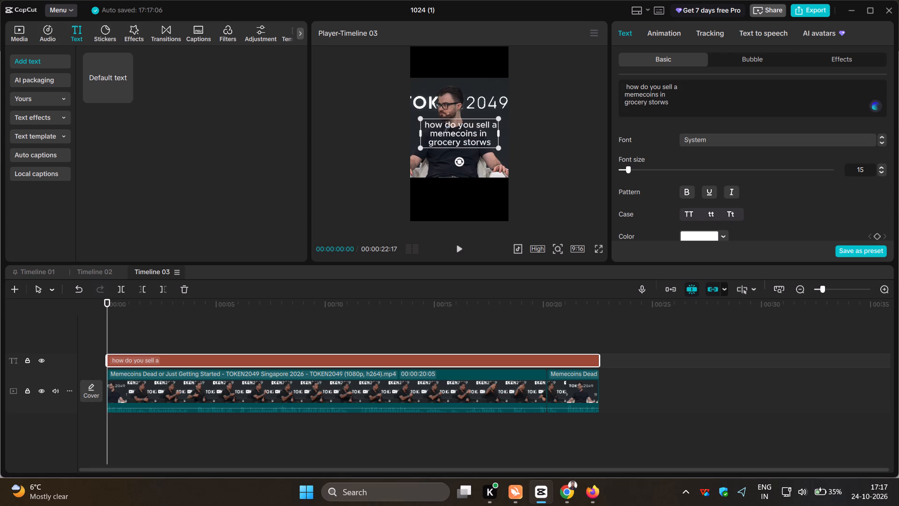
{"action": "key", "text": "BackSpace"}
{"action": "key", "text": "BackSpace"}
{"action": "type", "text": "es"}
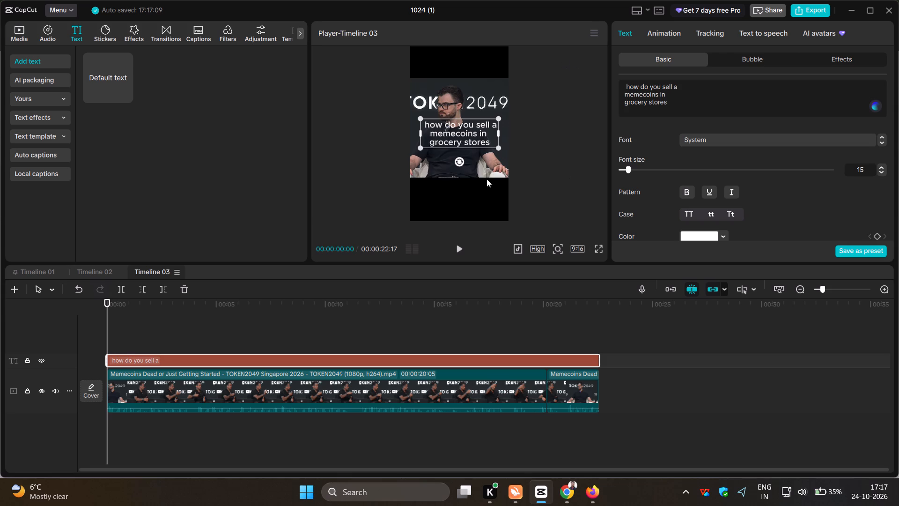
Shrink the title text and centre it horizontally within the black band above the video.
{"action": "left_click_drag", "start_coordinate": [457, 137], "coordinate": [454, 69]}
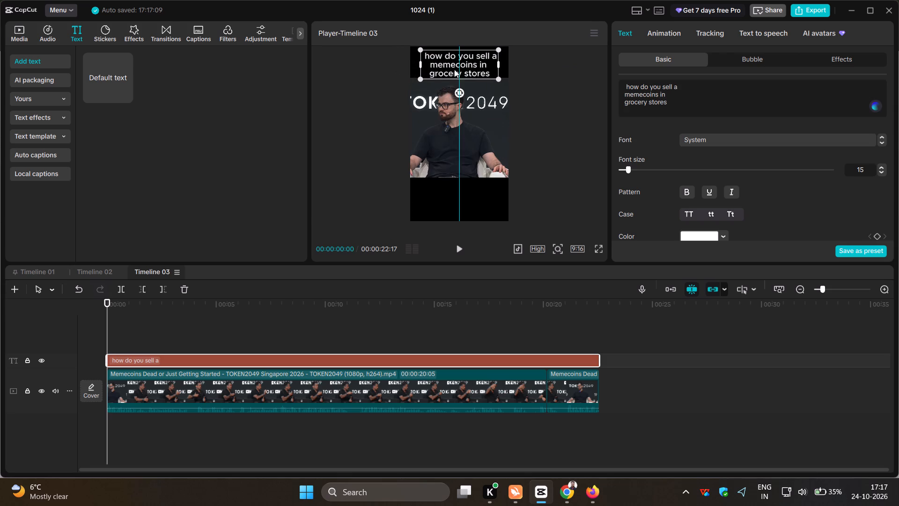
{"action": "left_click_drag", "start_coordinate": [454, 69], "coordinate": [454, 67]}
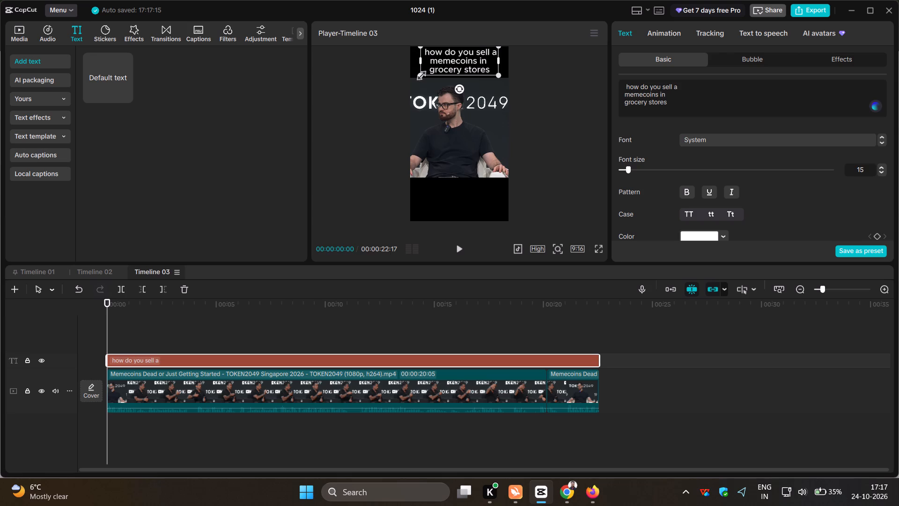
{"action": "left_click_drag", "start_coordinate": [419, 74], "coordinate": [427, 67]}
{"action": "left_click_drag", "start_coordinate": [420, 71], "coordinate": [425, 68]}
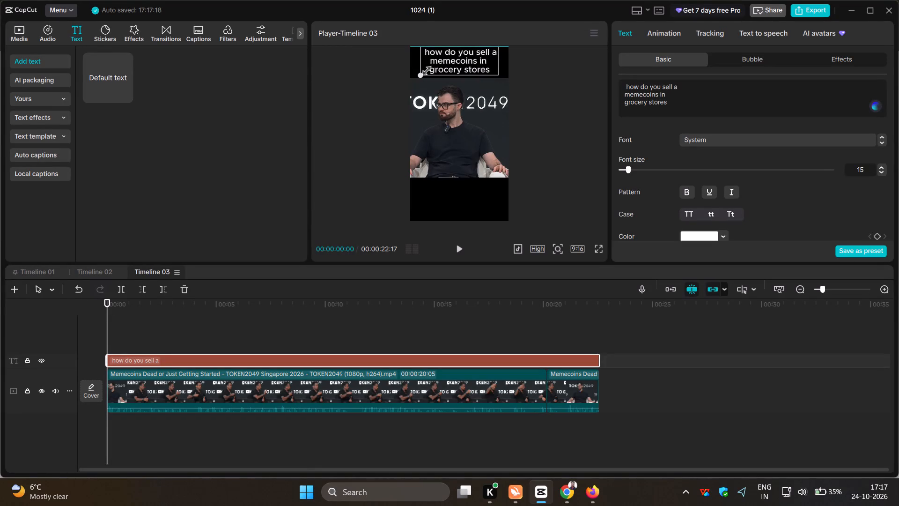
{"action": "left_click_drag", "start_coordinate": [425, 68], "coordinate": [427, 67]}
{"action": "left_click_drag", "start_coordinate": [442, 64], "coordinate": [436, 79]}
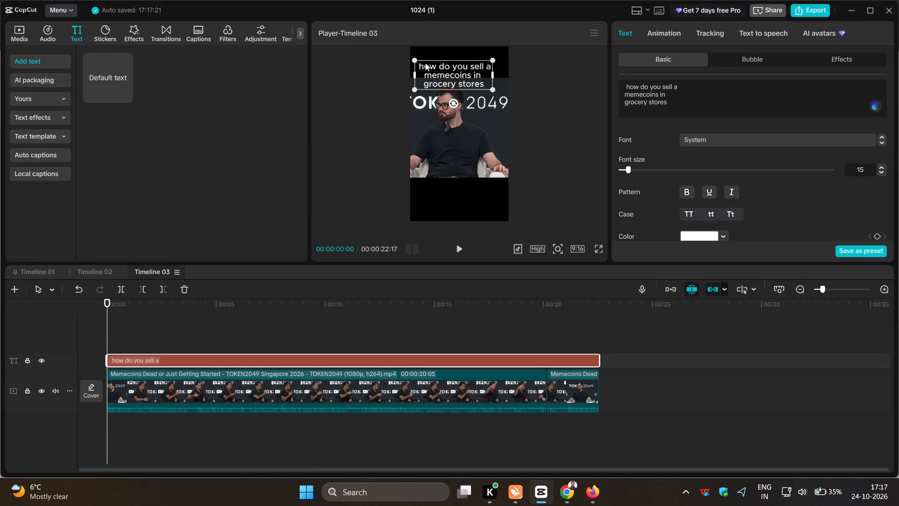
{"action": "left_click_drag", "start_coordinate": [412, 59], "coordinate": [424, 65]}
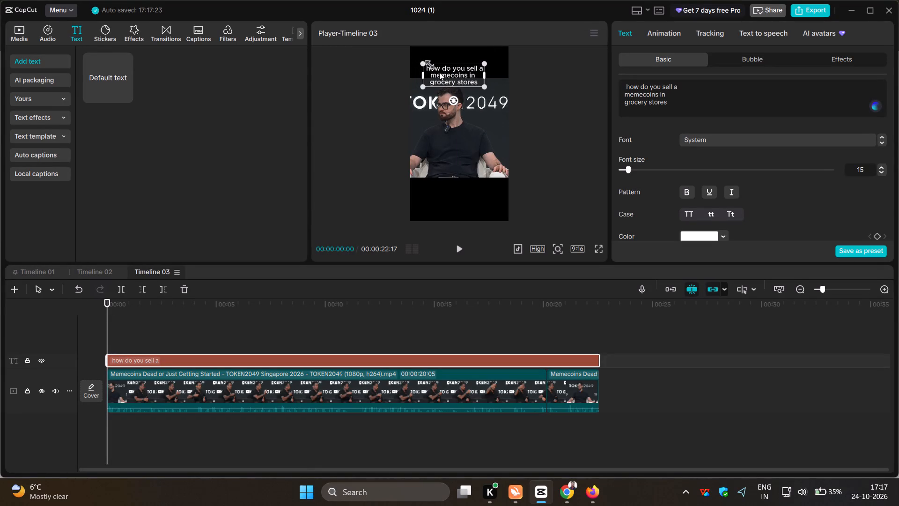
{"action": "left_click_drag", "start_coordinate": [443, 76], "coordinate": [449, 63]}
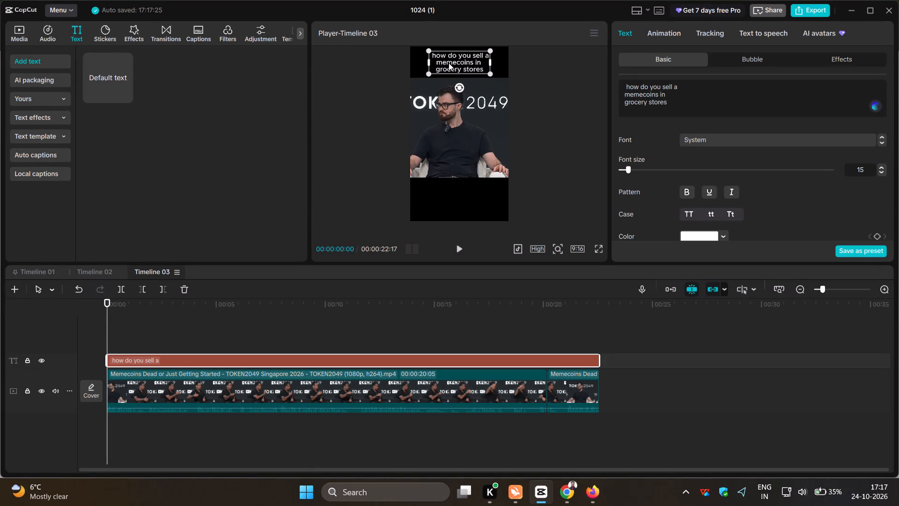
Change the title text's case so that each word starts with a capital letter.
{"action": "scroll", "coordinate": [778, 178], "scroll_direction": "down", "scroll_amount": 2}
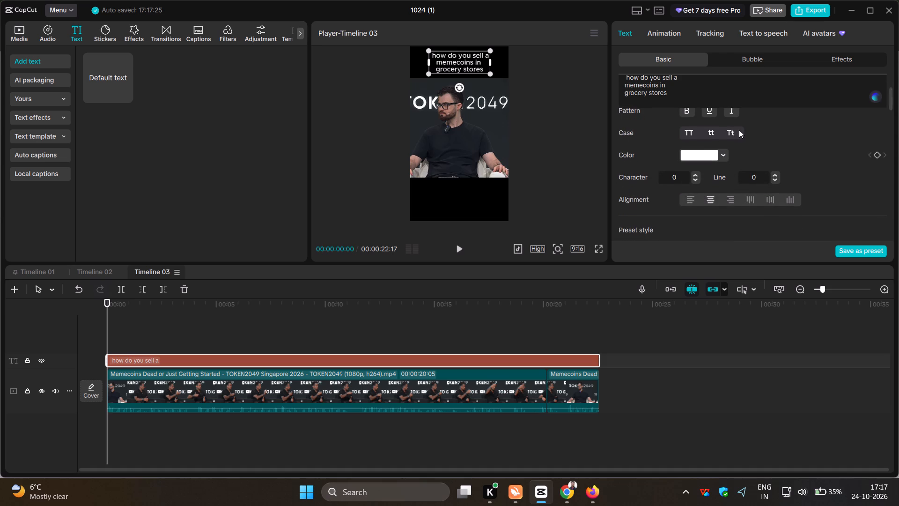
{"action": "left_click", "coordinate": [739, 130]}
{"action": "left_click", "coordinate": [729, 133]}
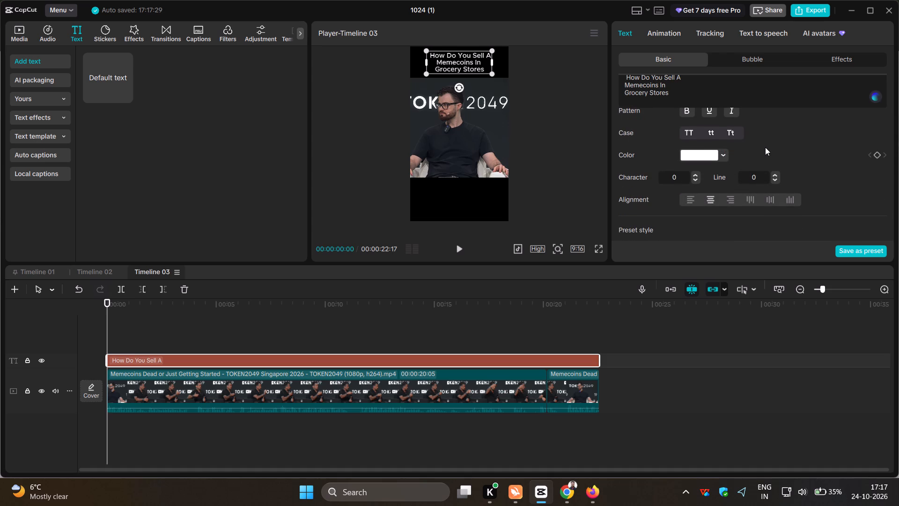
{"action": "scroll", "coordinate": [765, 147], "scroll_direction": "up", "scroll_amount": 3}
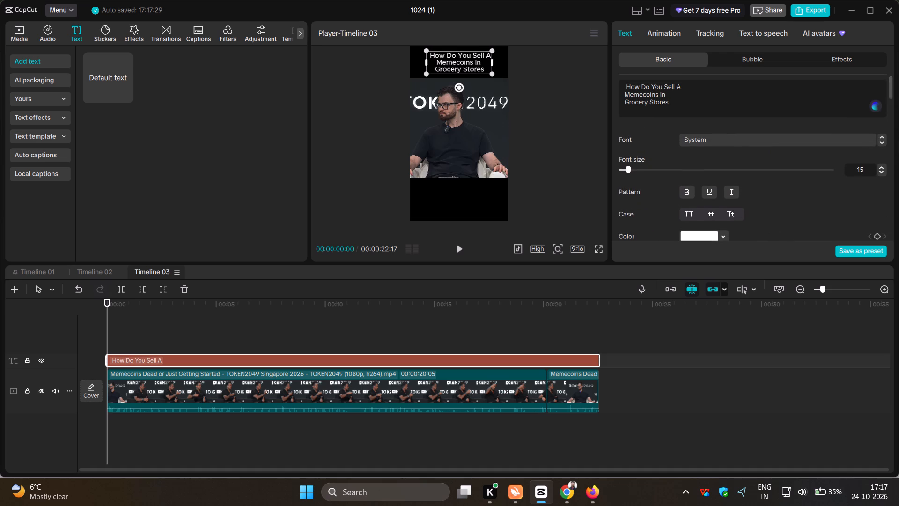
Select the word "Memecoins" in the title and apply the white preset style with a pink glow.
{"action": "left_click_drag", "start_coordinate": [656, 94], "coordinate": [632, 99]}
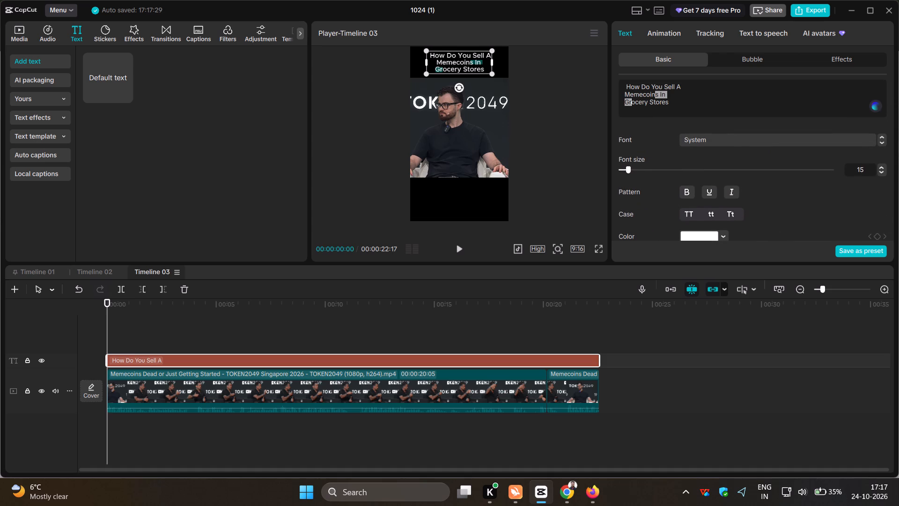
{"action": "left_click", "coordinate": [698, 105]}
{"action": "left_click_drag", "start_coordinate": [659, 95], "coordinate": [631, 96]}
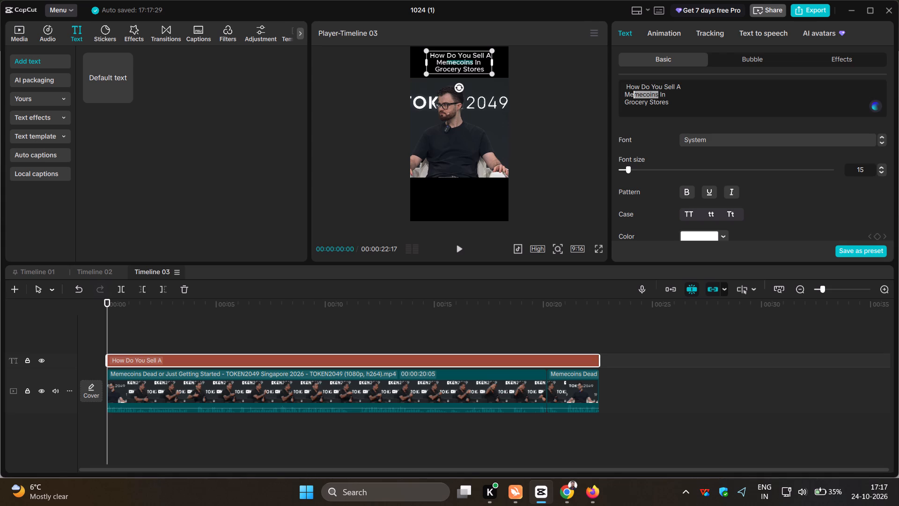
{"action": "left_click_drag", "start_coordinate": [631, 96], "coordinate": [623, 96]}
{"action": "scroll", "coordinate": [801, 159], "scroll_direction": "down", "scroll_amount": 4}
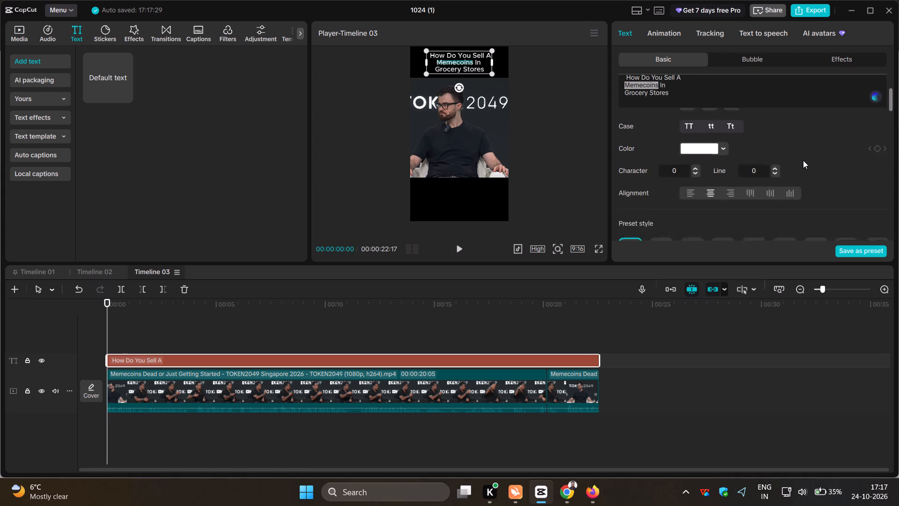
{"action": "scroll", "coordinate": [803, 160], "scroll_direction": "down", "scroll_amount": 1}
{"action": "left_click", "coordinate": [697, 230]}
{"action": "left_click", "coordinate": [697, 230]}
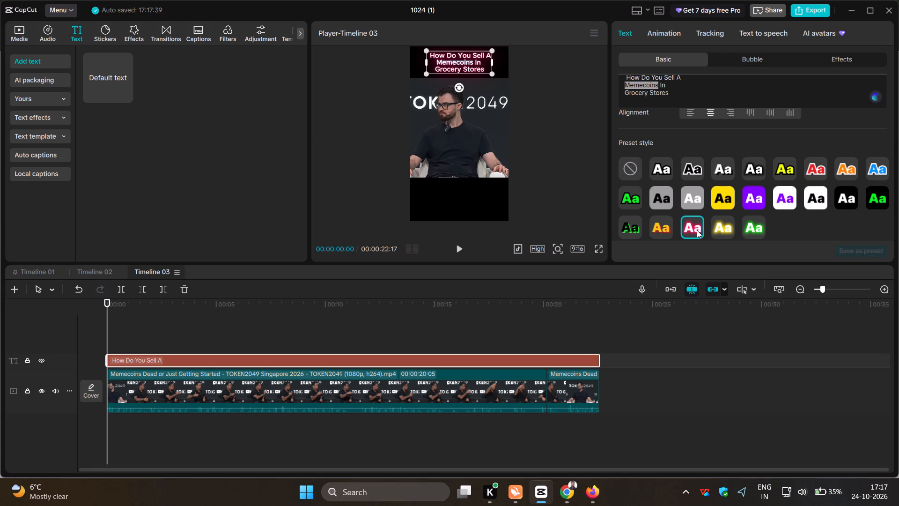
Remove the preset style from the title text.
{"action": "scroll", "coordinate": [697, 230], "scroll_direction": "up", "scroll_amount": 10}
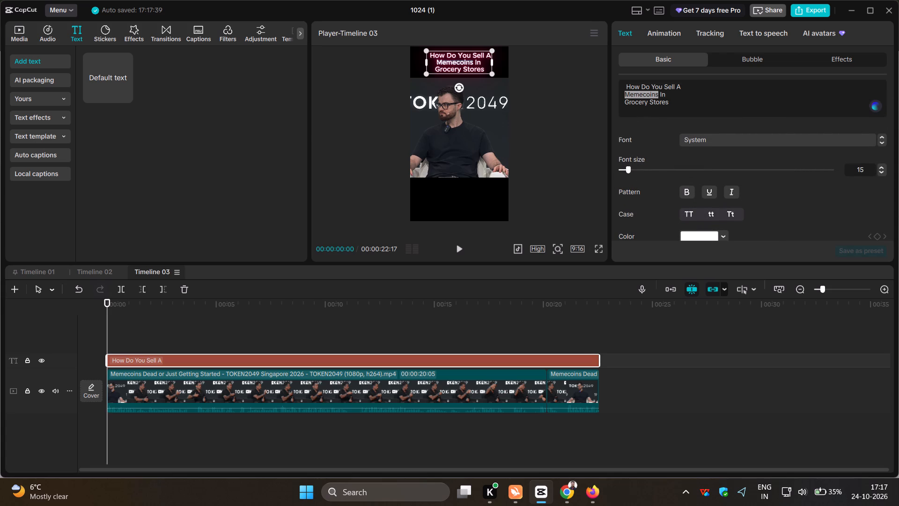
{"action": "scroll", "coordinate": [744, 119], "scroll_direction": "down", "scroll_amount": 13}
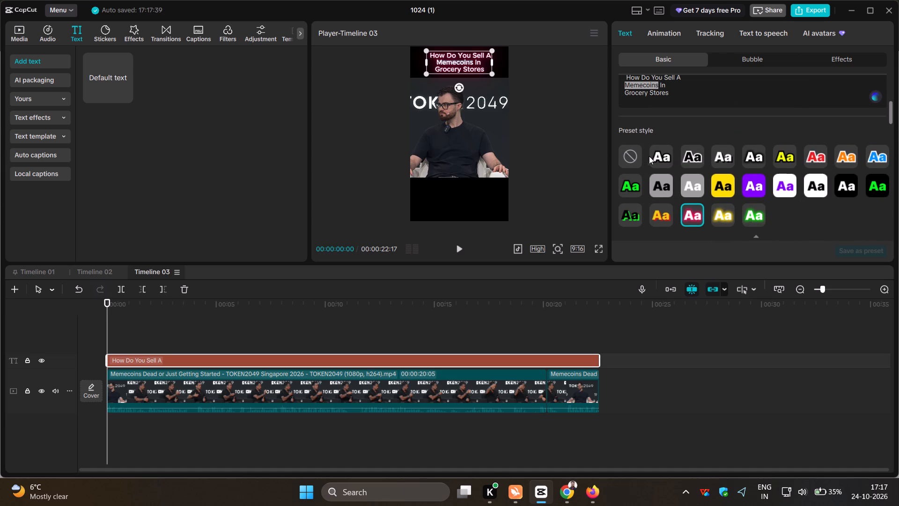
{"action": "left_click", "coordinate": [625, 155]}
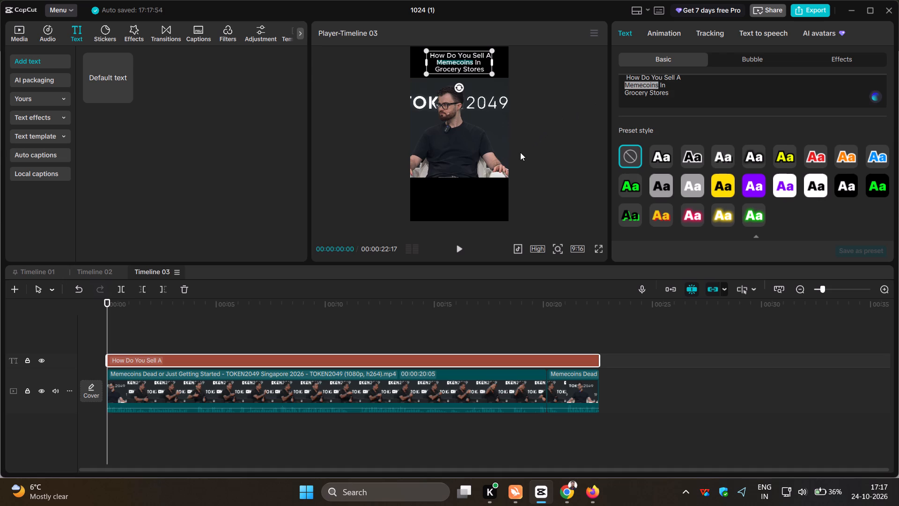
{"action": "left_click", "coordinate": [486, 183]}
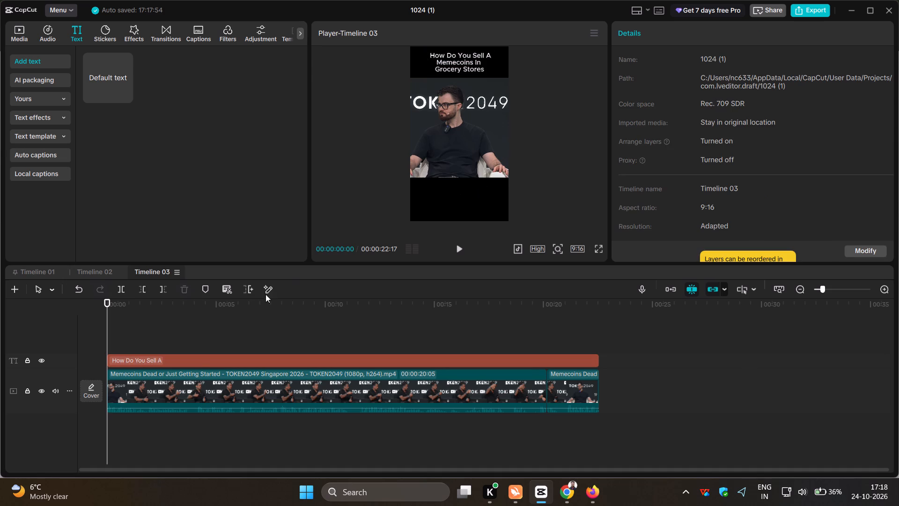
Replace "Memecoins" in the title's second line with blank spaces, leaving only "In" towards the line's end.
{"action": "left_click", "coordinate": [192, 358]}
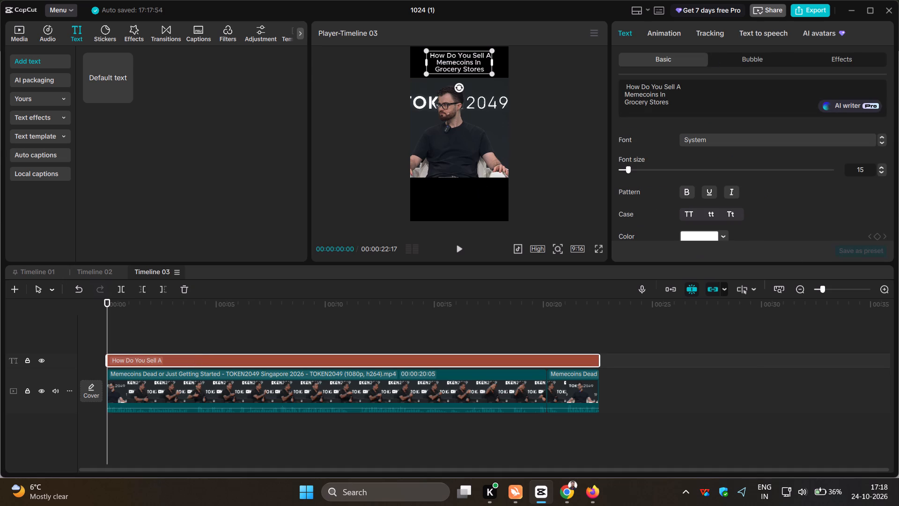
{"action": "left_click_drag", "start_coordinate": [658, 94], "coordinate": [623, 95]}
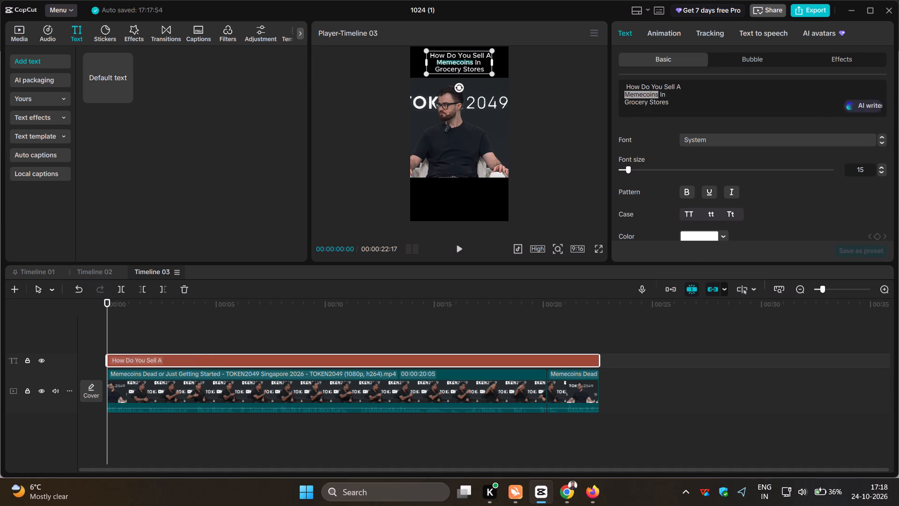
{"action": "key", "text": "space"}
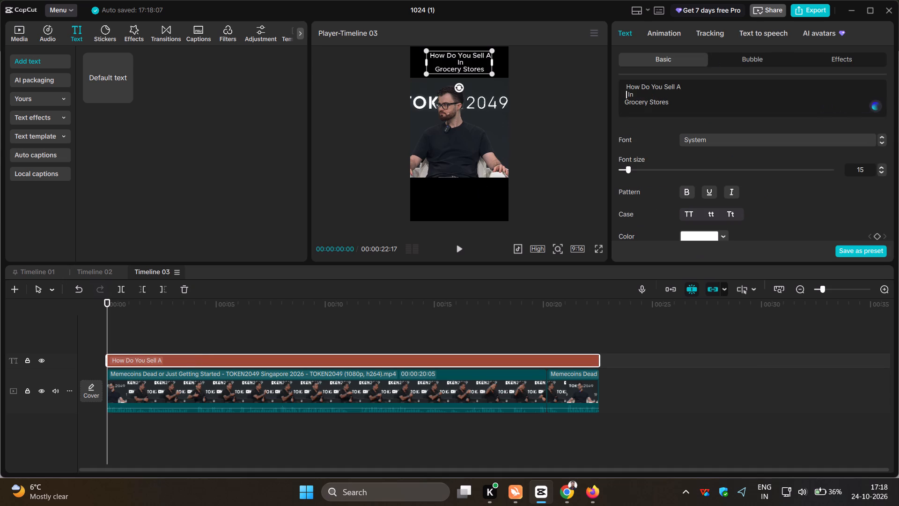
{"action": "key", "text": "space"}
{"action": "key", "text": "space"}
{"action": "key", "text": "space"}
{"action": "key", "text": "space"}
{"action": "key", "text": "space"}
{"action": "key", "text": "space"}
{"action": "key", "text": "space"}
{"action": "key", "text": "space"}
{"action": "key", "text": "space"}
{"action": "key", "text": "space"}
{"action": "key", "text": "space"}
{"action": "key", "text": "space"}
{"action": "key", "text": "space"}
{"action": "key", "text": "space"}
{"action": "key", "text": "space"}
{"action": "key", "text": "space"}
{"action": "key", "text": "space"}
{"action": "key", "text": "space"}
{"action": "key", "text": "space"}
{"action": "key", "text": "space"}
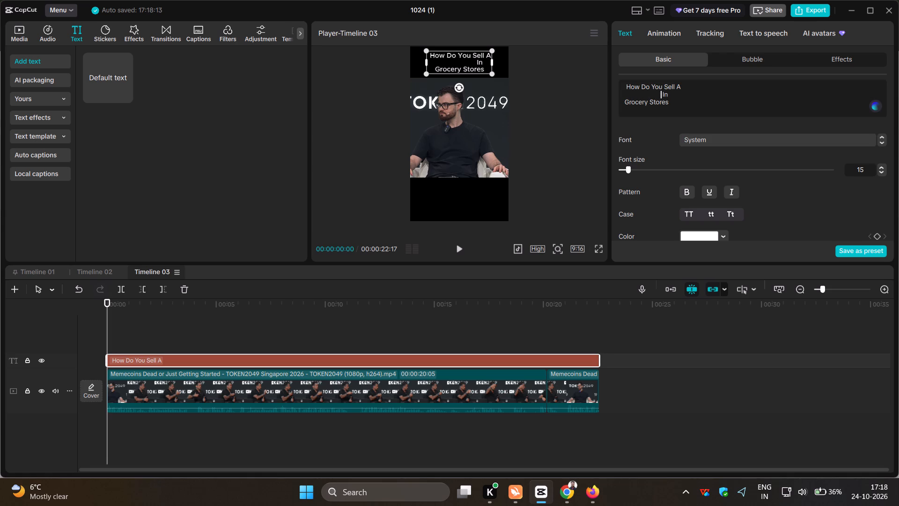
Add a full stop after "Grocery Stores" and delete those two words from the title's third line.
{"action": "left_click_drag", "start_coordinate": [670, 100], "coordinate": [620, 105]}
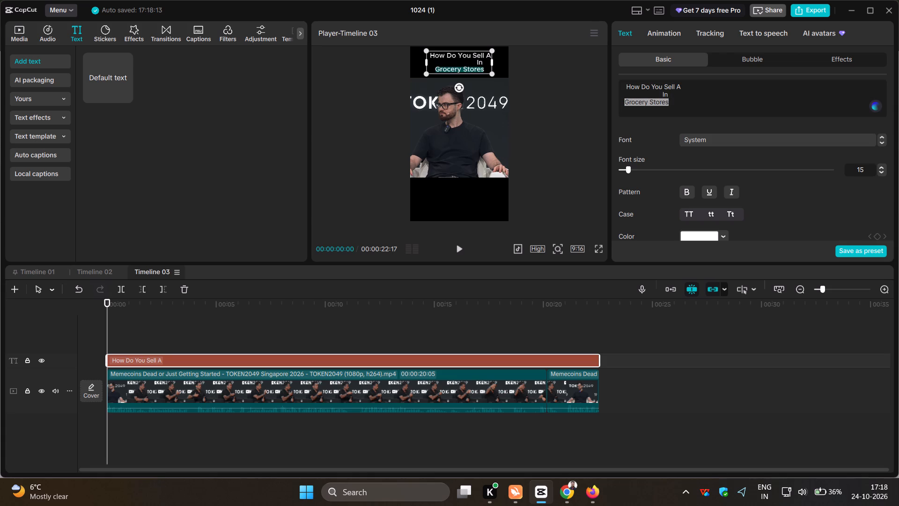
{"action": "left_click", "coordinate": [672, 102]}
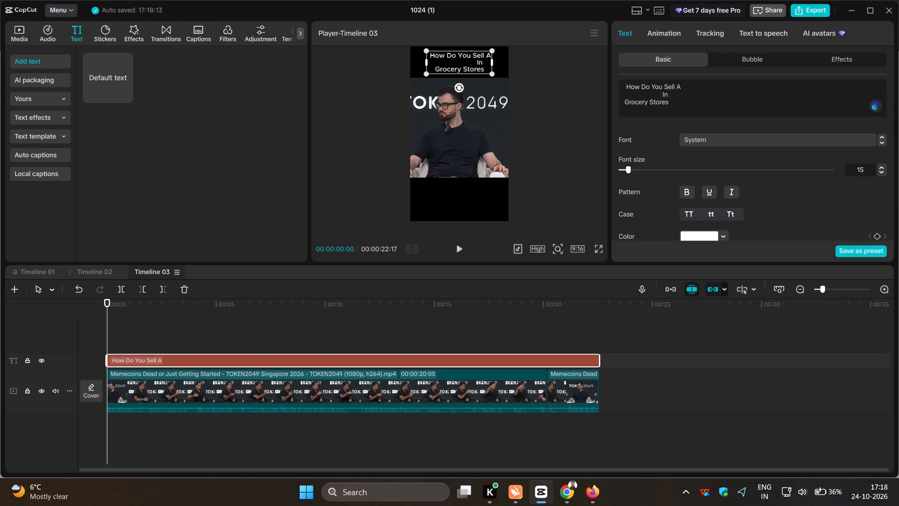
{"action": "key", "text": "space"}
{"action": "type", "text": "."}
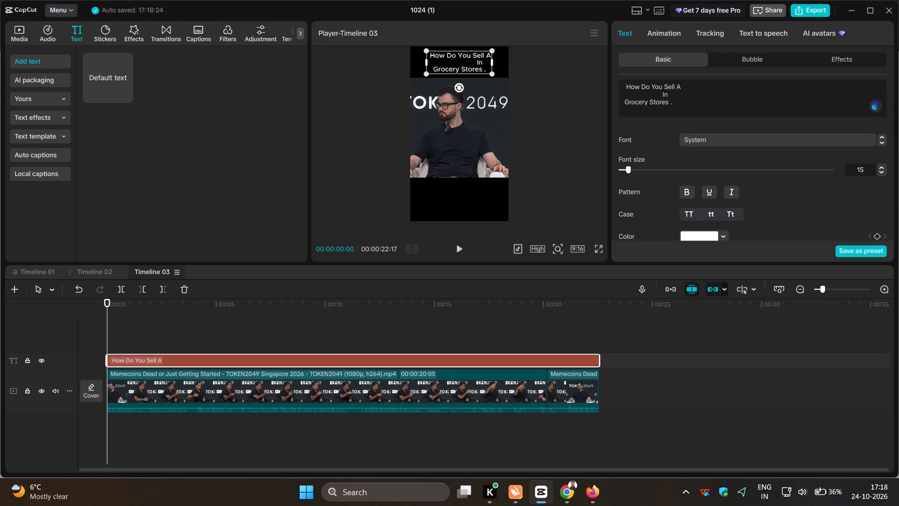
{"action": "left_click", "coordinate": [670, 101]}
{"action": "key", "text": "BackSpace"}
{"action": "key", "text": "BackSpace"}
{"action": "key", "text": "BackSpace"}
{"action": "key", "text": "BackSpace"}
{"action": "key", "text": "BackSpace"}
{"action": "key", "text": "BackSpace"}
{"action": "key", "text": "BackSpace"}
{"action": "key", "text": "BackSpace"}
{"action": "key", "text": "BackSpace"}
{"action": "key", "text": "BackSpace"}
{"action": "key", "text": "BackSpace"}
{"action": "key", "text": "BackSpace"}
{"action": "key", "text": "BackSpace"}
{"action": "key", "text": "BackSpace"}
{"action": "key", "text": "BackSpace"}
{"action": "key", "text": "BackSpace"}
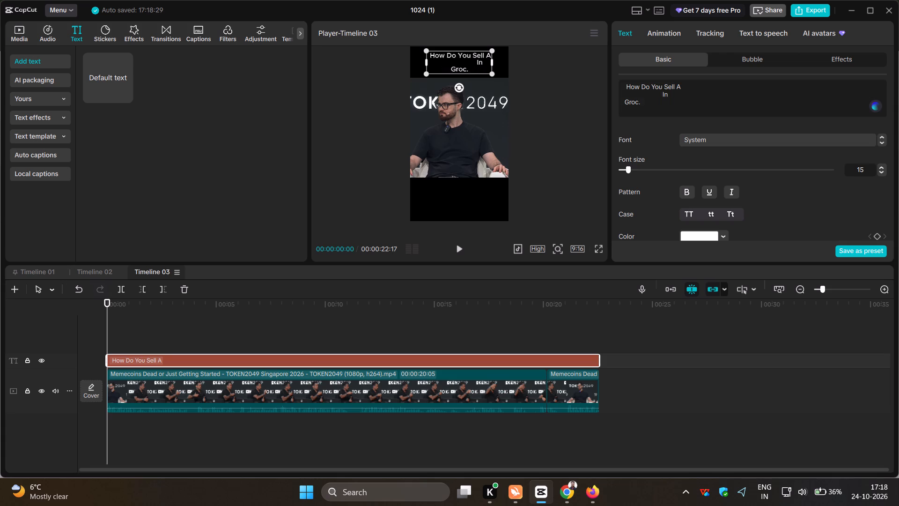
{"action": "key", "text": "BackSpace"}
{"action": "key", "text": "BackSpace"}
{"action": "key", "text": "BackSpace"}
{"action": "key", "text": "BackSpace"}
Pad the title's third line with leading spaces so that the full stop sits below "In".
{"action": "key", "text": "space"}
{"action": "key", "text": "space"}
{"action": "key", "text": "space"}
{"action": "key", "text": "space"}
{"action": "key", "text": "space"}
{"action": "key", "text": "space"}
{"action": "key", "text": "space"}
{"action": "key", "text": "space"}
{"action": "key", "text": "space"}
{"action": "key", "text": "space"}
{"action": "key", "text": "space"}
{"action": "key", "text": "space"}
{"action": "key", "text": "space"}
{"action": "key", "text": "space"}
{"action": "key", "text": "space"}
{"action": "key", "text": "space"}
{"action": "key", "text": "space"}
{"action": "key", "text": "space"}
{"action": "key", "text": "space"}
{"action": "key", "text": "space"}
{"action": "key", "text": "space"}
{"action": "key", "text": "space"}
{"action": "key", "text": "space"}
{"action": "key", "text": "space"}
{"action": "key", "text": "space"}
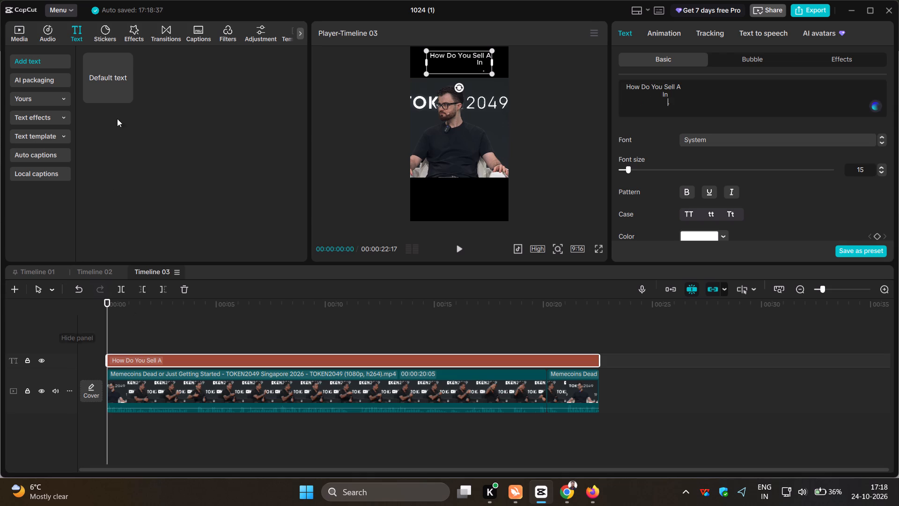
Add a second default text layer at the start of the timeline and extend it to the end of the video.
{"action": "left_click", "coordinate": [126, 96]}
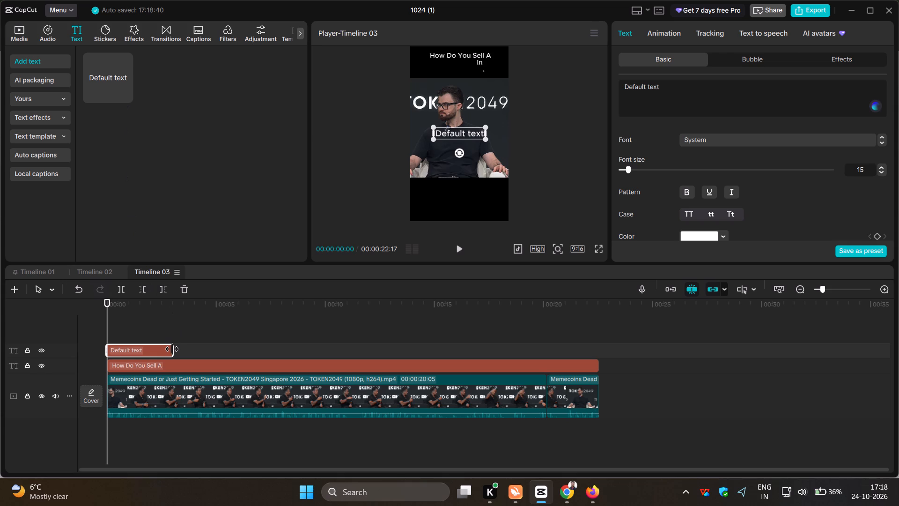
{"action": "left_click_drag", "start_coordinate": [172, 349], "coordinate": [474, 358]}
{"action": "left_click_drag", "start_coordinate": [490, 358], "coordinate": [502, 356]}
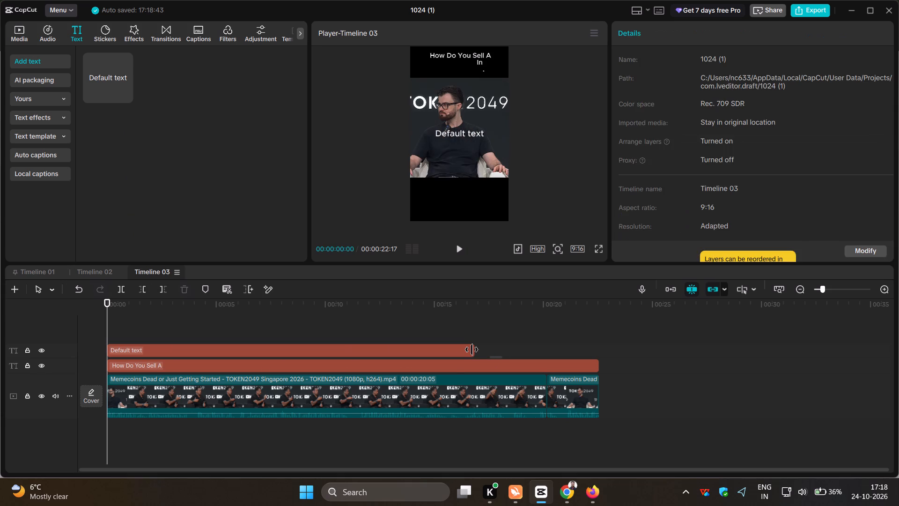
{"action": "left_click", "coordinate": [472, 350]}
{"action": "left_click_drag", "start_coordinate": [473, 350], "coordinate": [593, 356]}
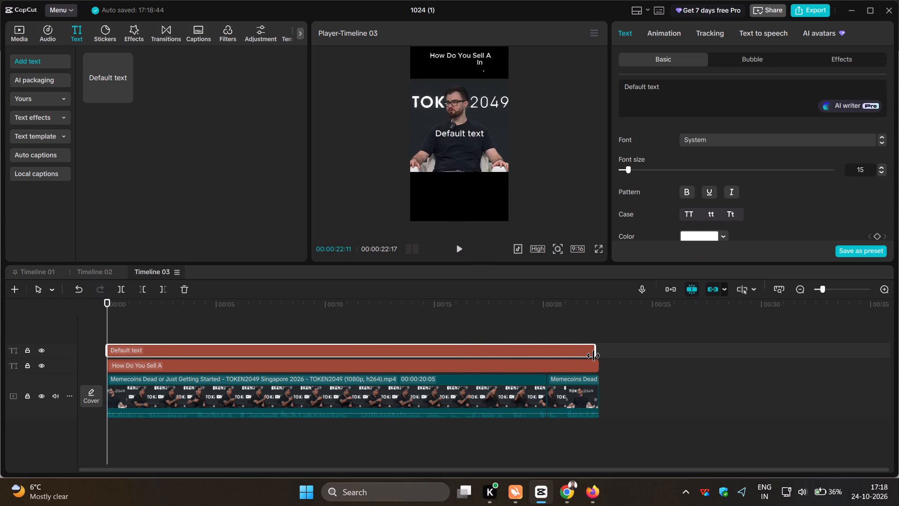
{"action": "left_click_drag", "start_coordinate": [593, 356], "coordinate": [595, 356]}
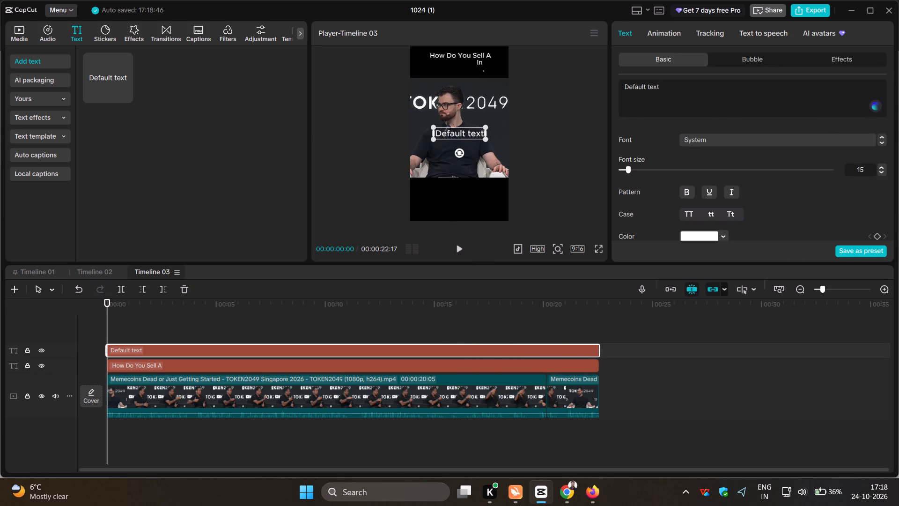
Replace the new layer's default text with "memecoins".
{"action": "left_click_drag", "start_coordinate": [667, 92], "coordinate": [620, 88]}
{"action": "key", "text": "space"}
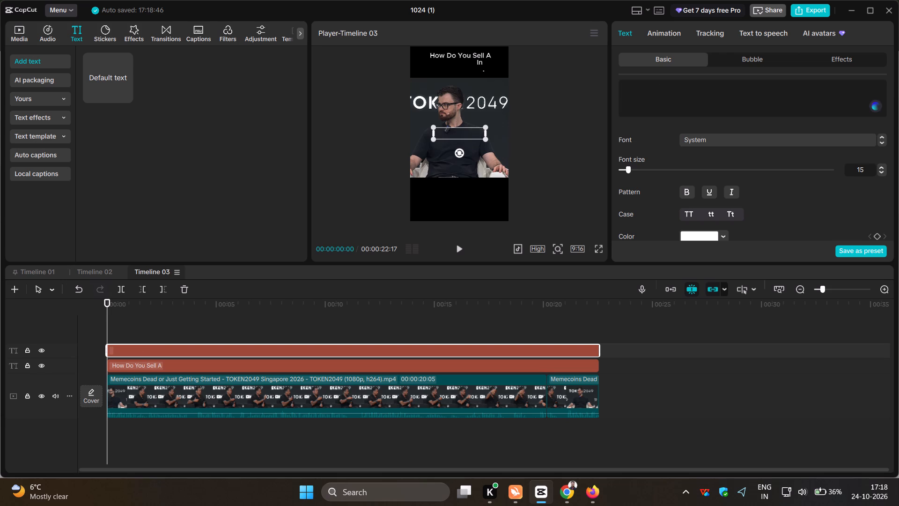
{"action": "type", "text": "mem"}
{"action": "type", "text": "ecoi"}
{"action": "type", "text": "ns"}
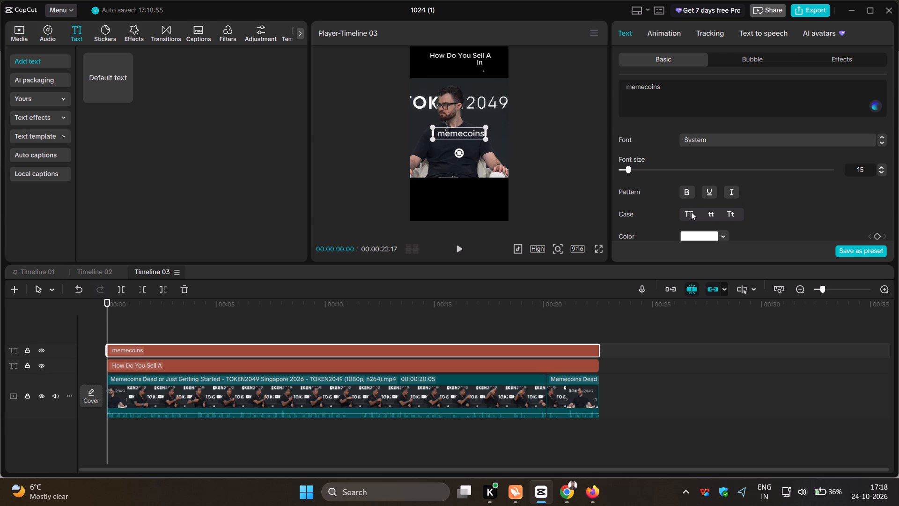
Change the memecoins text to all capitals and set its font to Inter-Blk.
{"action": "left_click", "coordinate": [691, 212]}
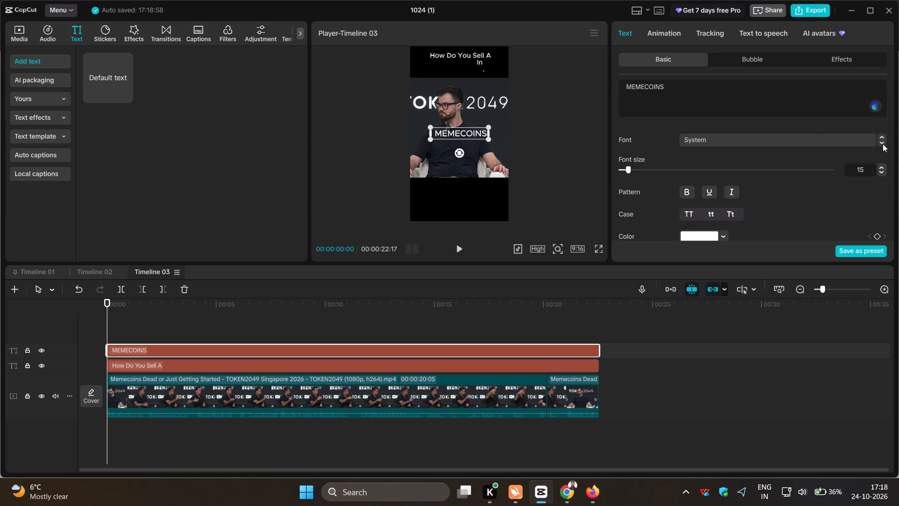
{"action": "left_click", "coordinate": [883, 144]}
{"action": "left_click", "coordinate": [883, 144]}
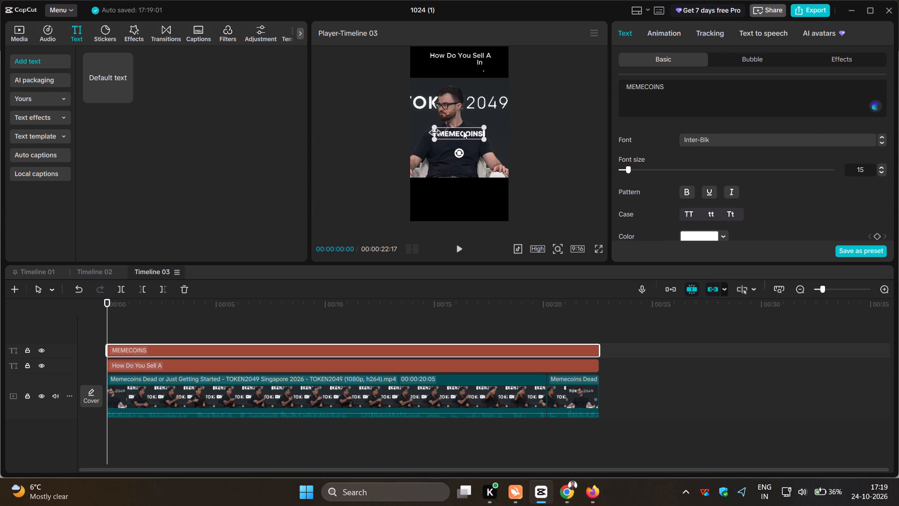
Move the MEMECOINS text into the blank space before "In" on the title's second line.
{"action": "left_click_drag", "start_coordinate": [463, 131], "coordinate": [453, 60]}
Apply the white preset style with a pink glow to the MEMECOINS text.
{"action": "scroll", "coordinate": [756, 173], "scroll_direction": "down", "scroll_amount": 4}
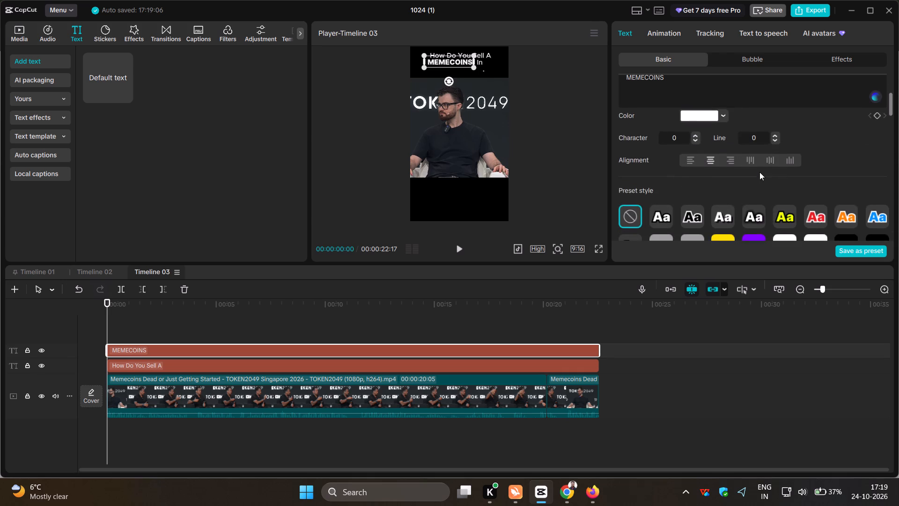
{"action": "scroll", "coordinate": [759, 172], "scroll_direction": "down", "scroll_amount": 3}
{"action": "left_click", "coordinate": [688, 177]}
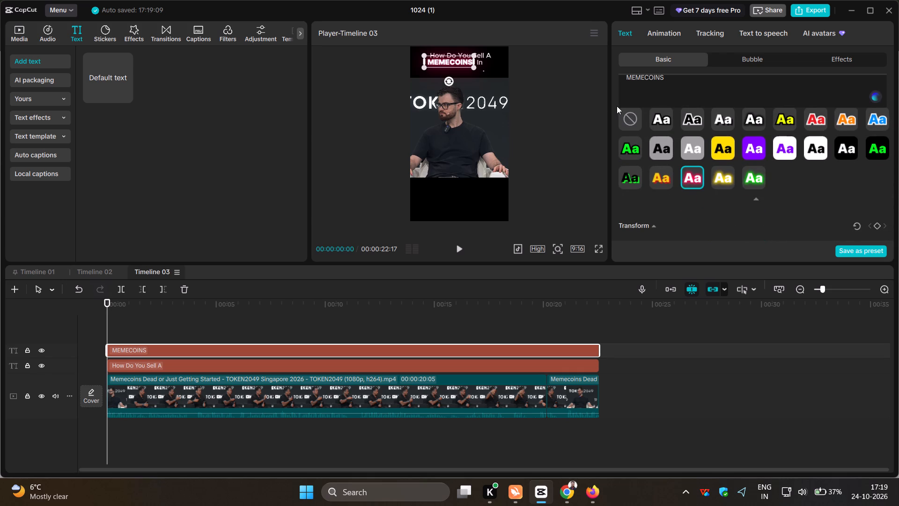
Add another default text layer at the start of the timeline and extend it to the end of the video.
{"action": "left_click", "coordinate": [600, 246]}
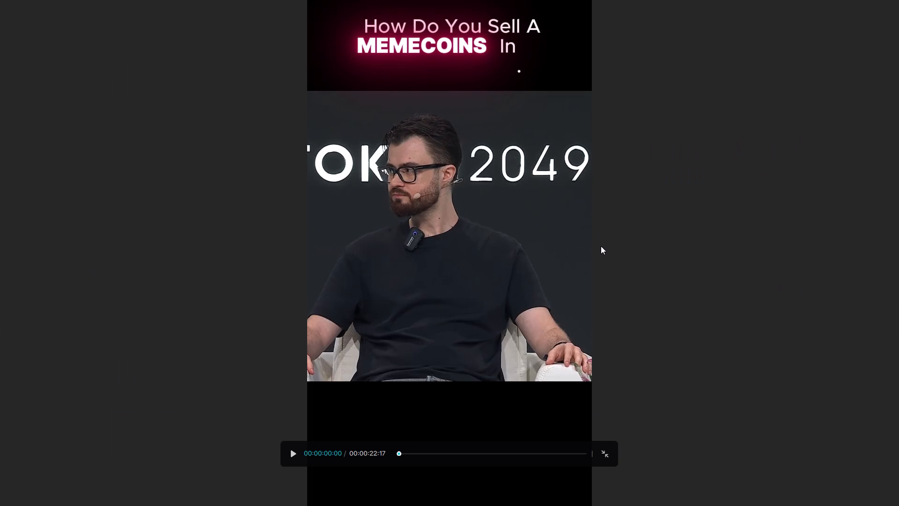
{"action": "left_click", "coordinate": [603, 449]}
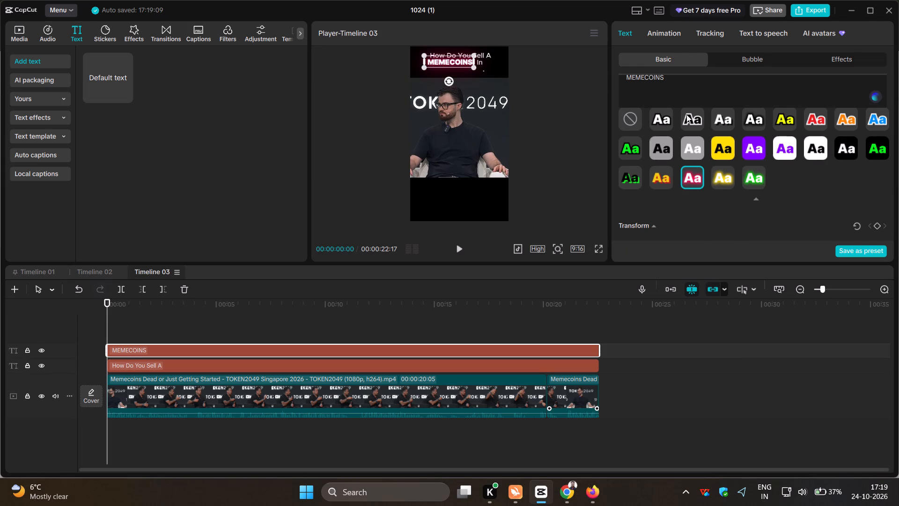
{"action": "scroll", "coordinate": [689, 116], "scroll_direction": "up", "scroll_amount": 4}
{"action": "left_click", "coordinate": [155, 318]}
{"action": "left_click_drag", "start_coordinate": [155, 318], "coordinate": [105, 321]}
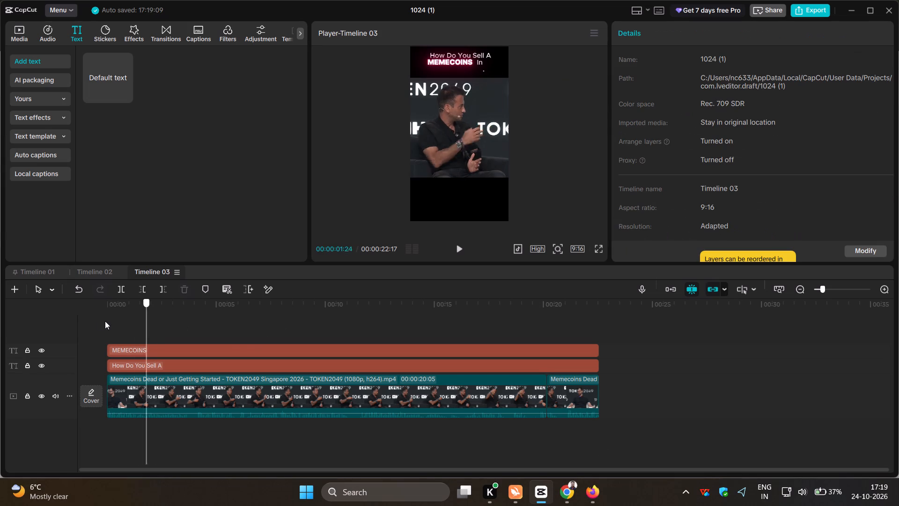
{"action": "left_click_drag", "start_coordinate": [105, 321], "coordinate": [91, 322]}
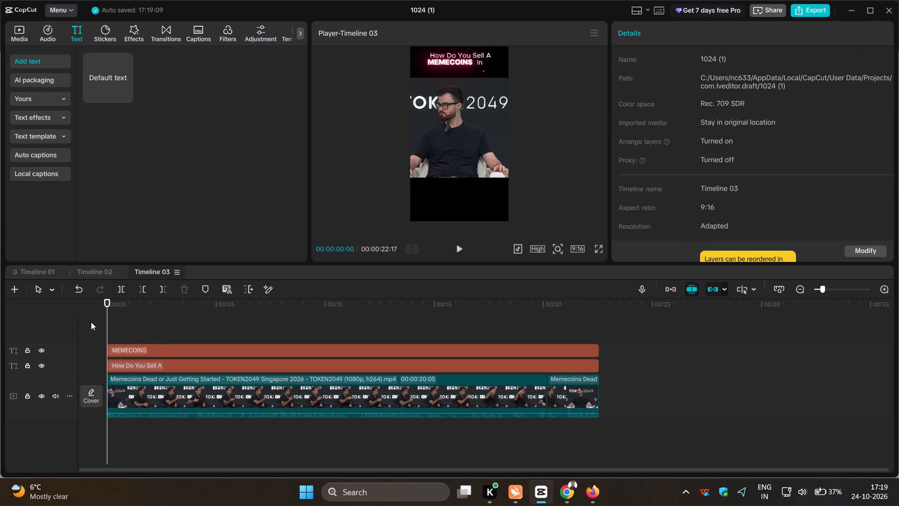
{"action": "left_click", "coordinate": [123, 96]}
{"action": "left_click_drag", "start_coordinate": [175, 350], "coordinate": [258, 356]}
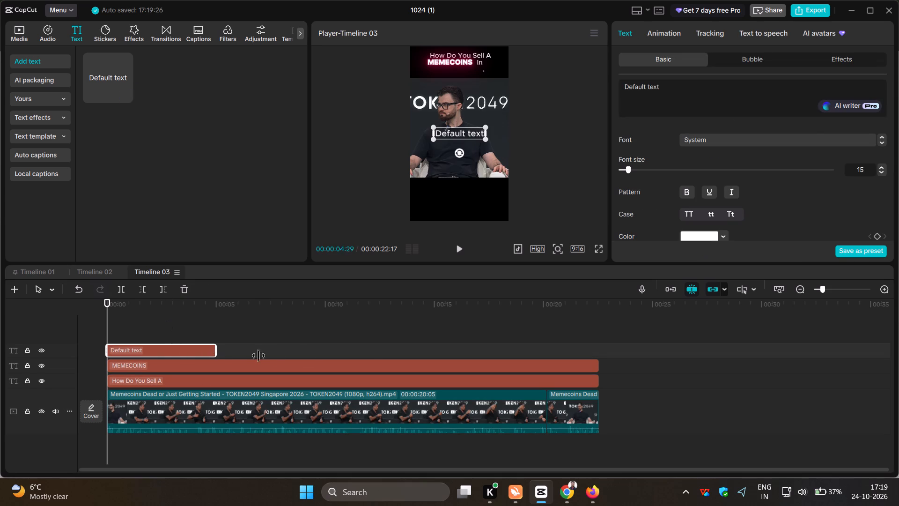
{"action": "left_click_drag", "start_coordinate": [258, 356], "coordinate": [600, 365]}
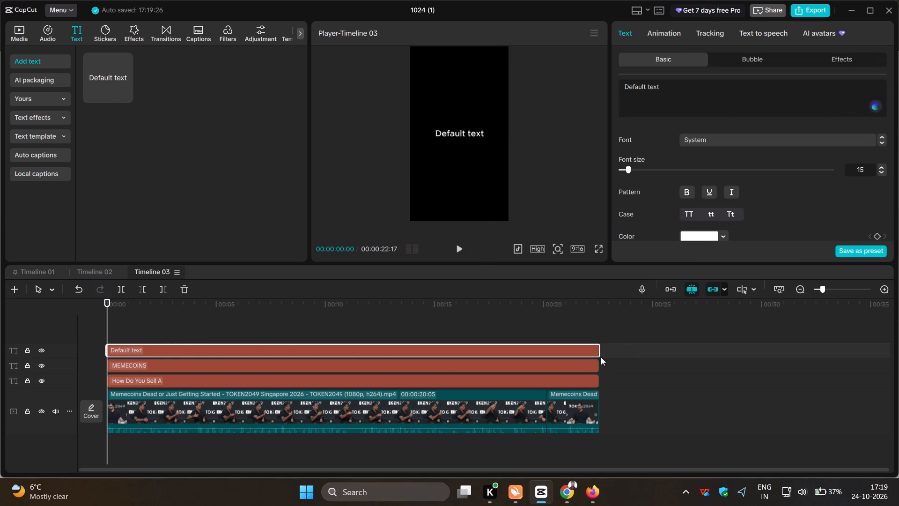
Replace the new layer's default text with "grocery stores", preceded by a space.
{"action": "left_click", "coordinate": [666, 90]}
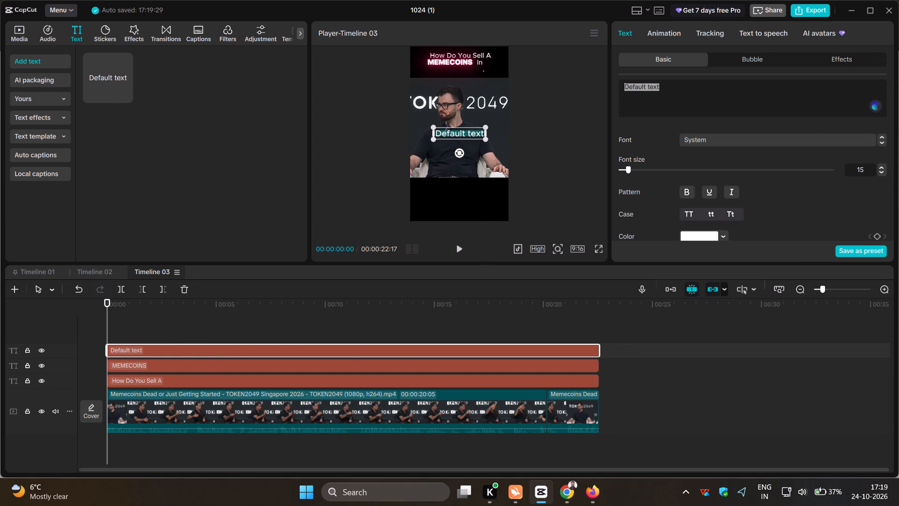
{"action": "key", "text": "space"}
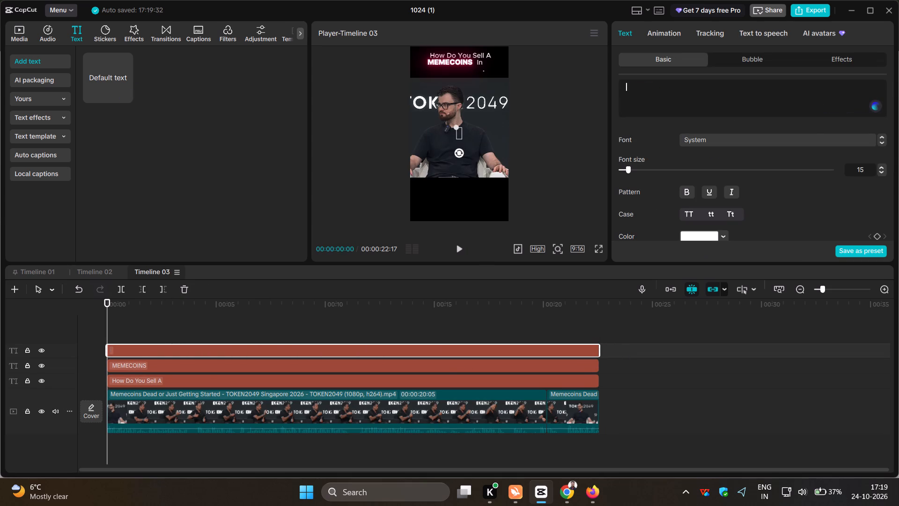
{"action": "type", "text": "gro"}
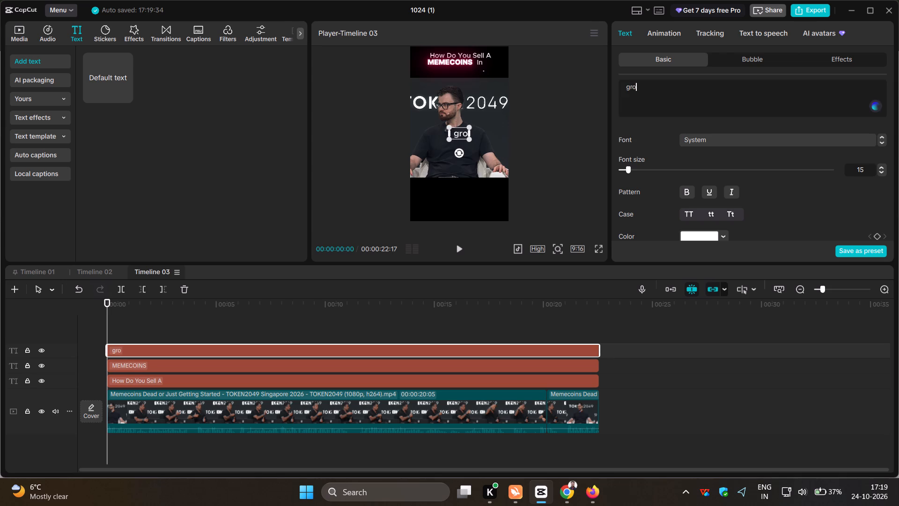
{"action": "type", "text": "cery stores"}
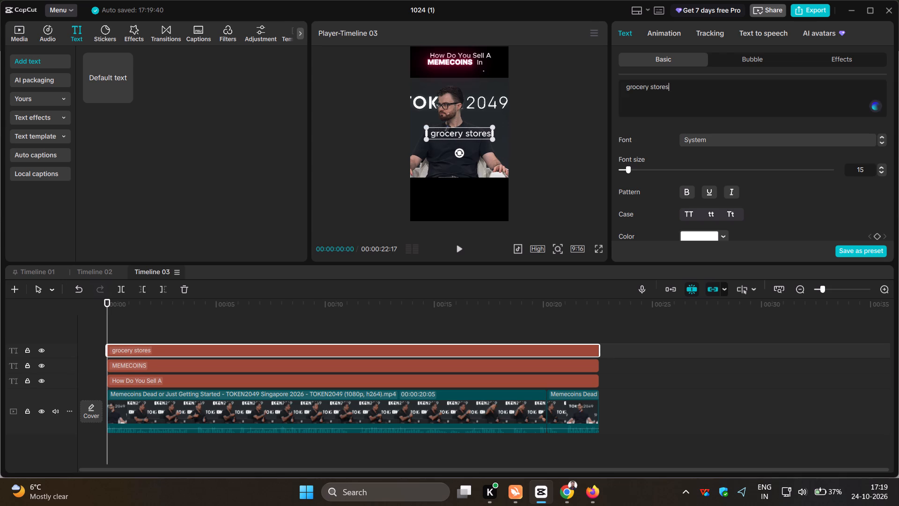
Set the grocery stores text to title case in Rubik-Bold and apply the green preset style with a black outline.
{"action": "left_click", "coordinate": [731, 212]}
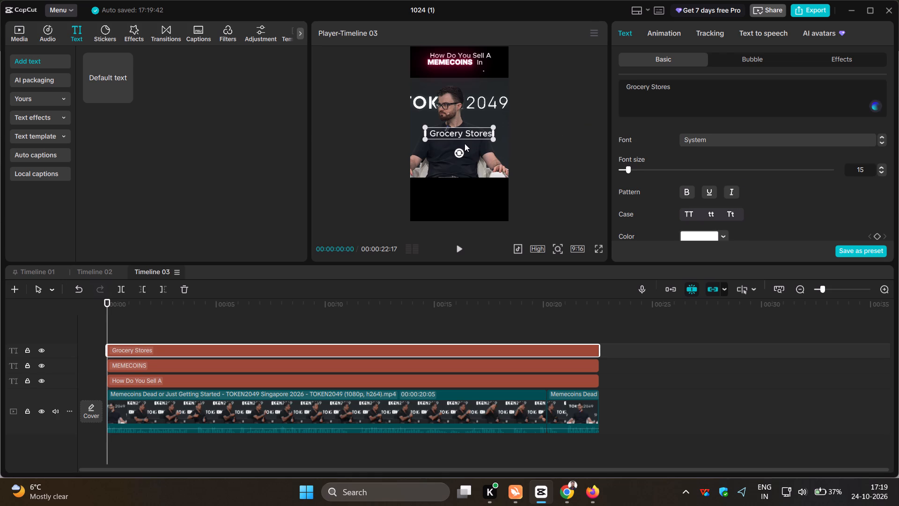
{"action": "left_click", "coordinate": [884, 142]}
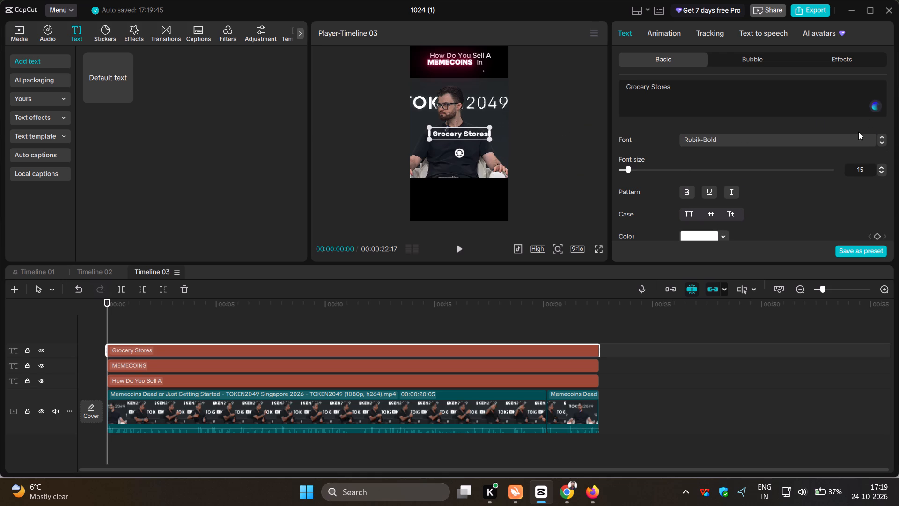
{"action": "scroll", "coordinate": [819, 140], "scroll_direction": "down", "scroll_amount": 7}
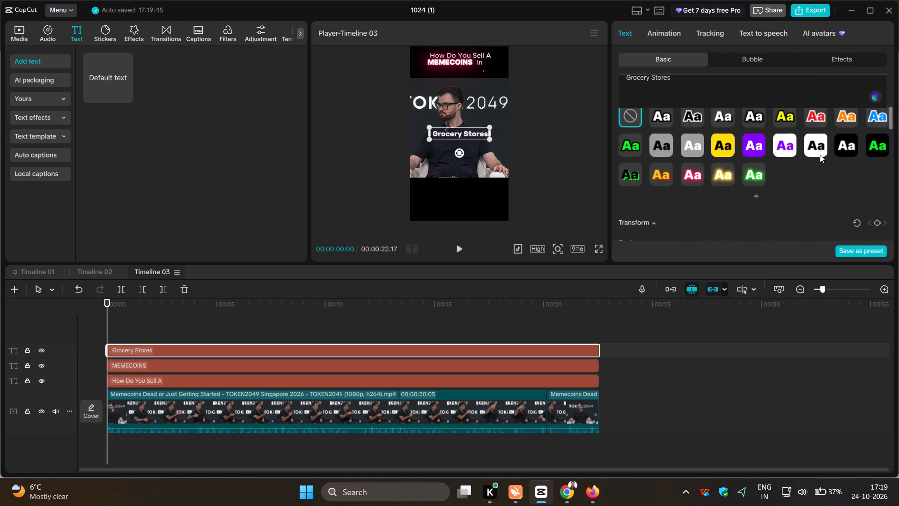
{"action": "left_click", "coordinate": [631, 150]}
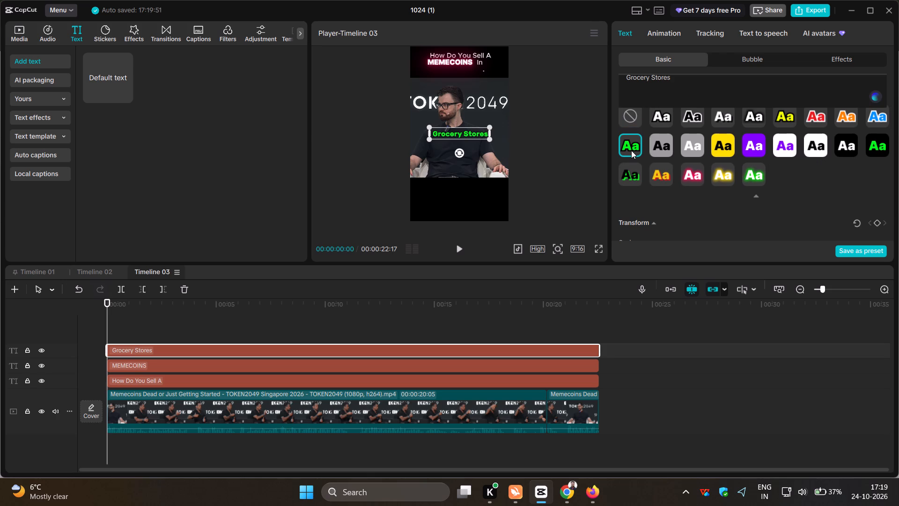
Move the Grocery Stores text up to form the title's third line, directly beneath MEMECOINS.
{"action": "left_click_drag", "start_coordinate": [455, 135], "coordinate": [449, 73]}
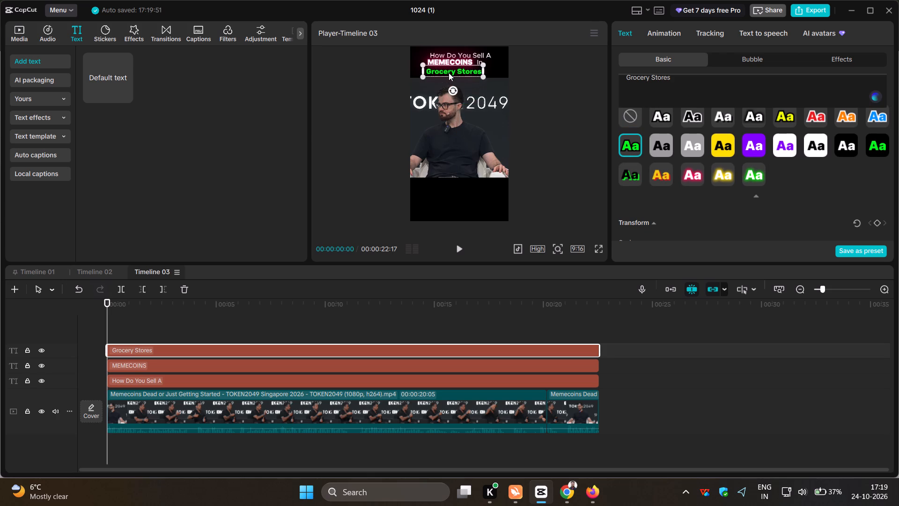
{"action": "left_click_drag", "start_coordinate": [449, 73], "coordinate": [451, 69]}
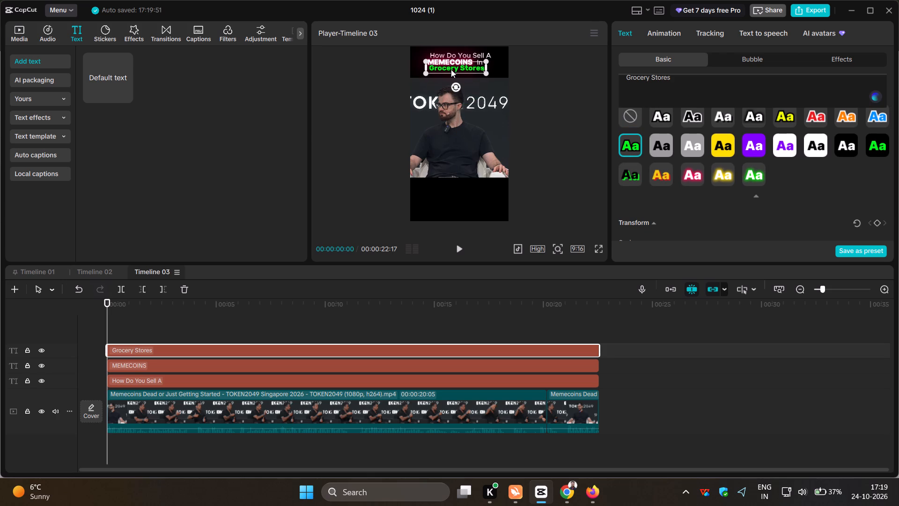
{"action": "left_click_drag", "start_coordinate": [451, 69], "coordinate": [451, 69]}
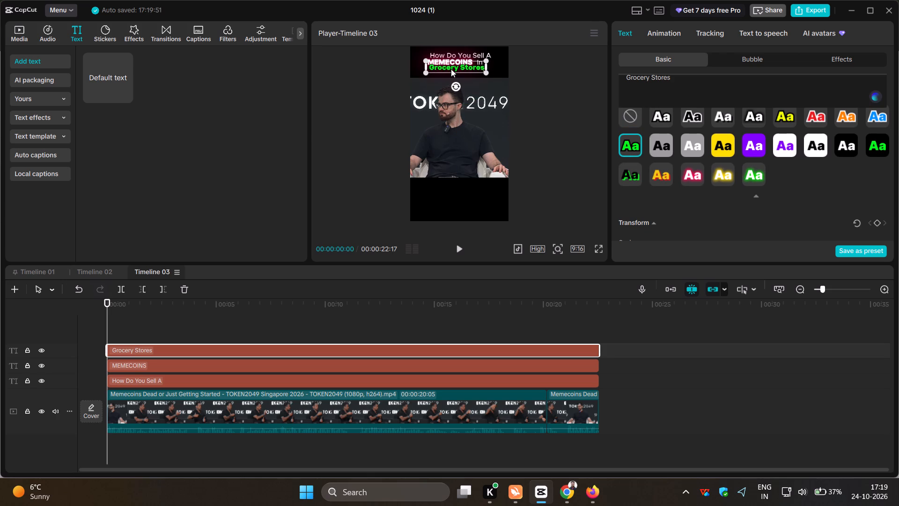
{"action": "left_click_drag", "start_coordinate": [451, 69], "coordinate": [451, 70]}
Delete the stray period from the last line of the "How Do You Sell A In" text.
{"action": "scroll", "coordinate": [659, 97], "scroll_direction": "up", "scroll_amount": 5}
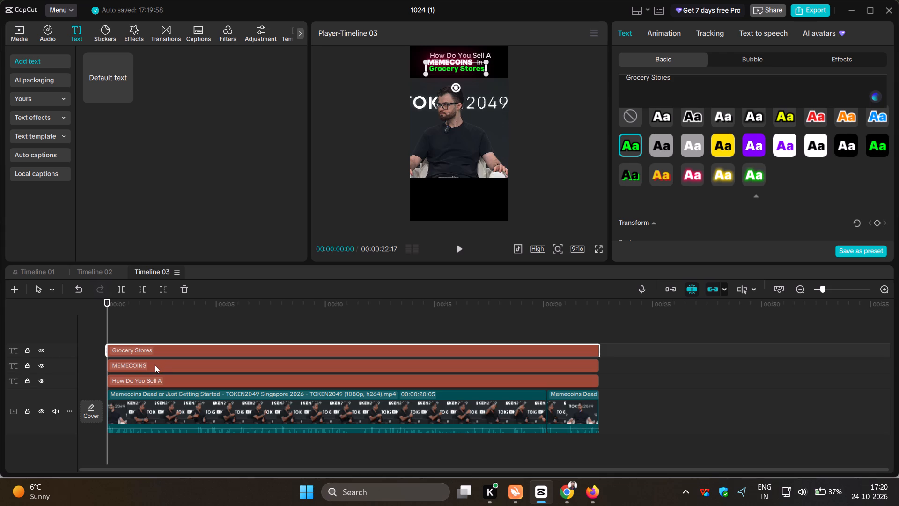
{"action": "left_click", "coordinate": [157, 378]}
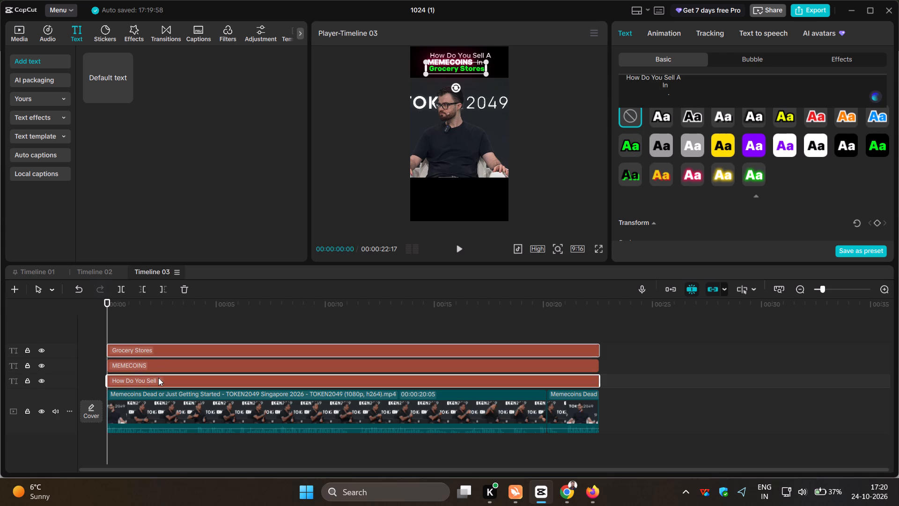
{"action": "left_click_drag", "start_coordinate": [673, 94], "coordinate": [659, 97]}
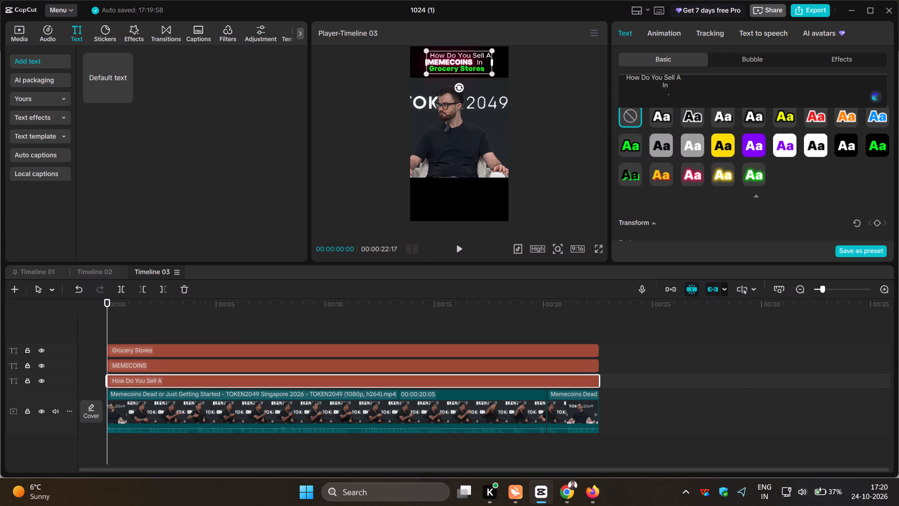
{"action": "key", "text": "BackSpace"}
Shrink the MEMECOINS text to about 86% scale, shift it closer to "In", and check the title in full-screen preview.
{"action": "left_click", "coordinate": [204, 366]}
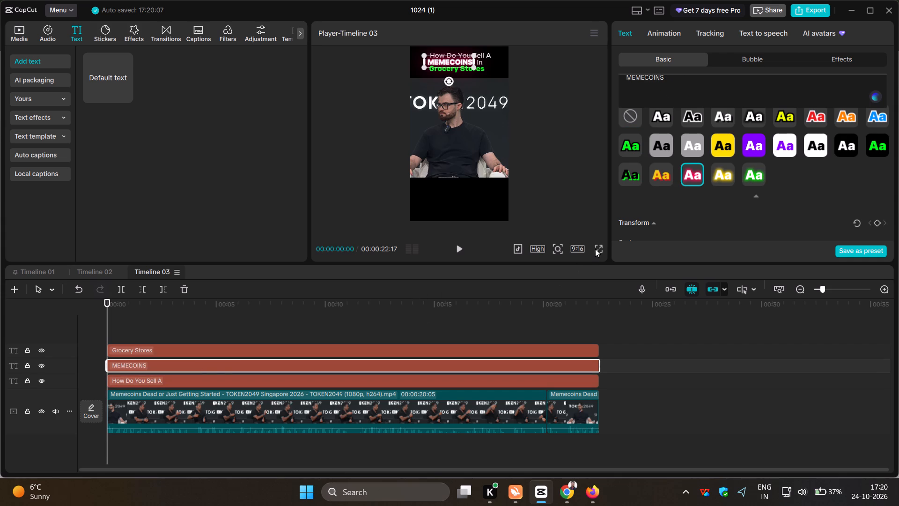
{"action": "left_click", "coordinate": [596, 249]}
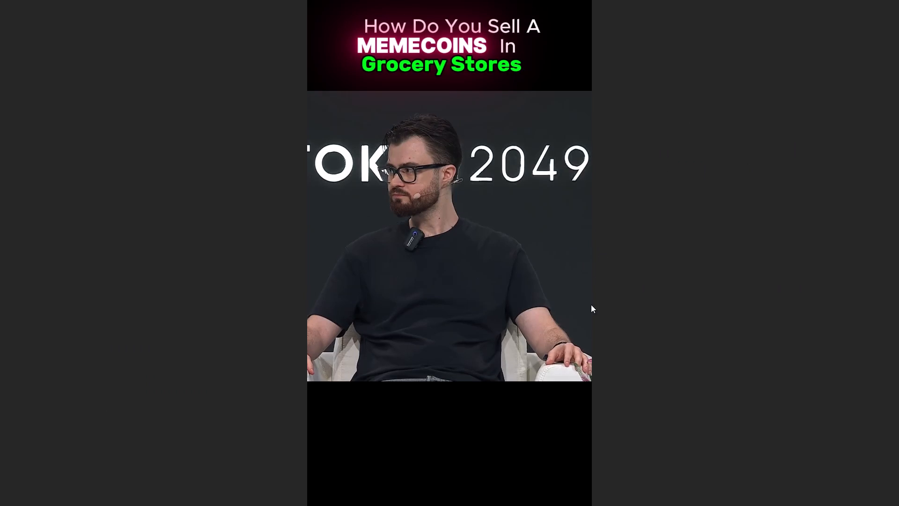
{"action": "left_click", "coordinate": [577, 322]}
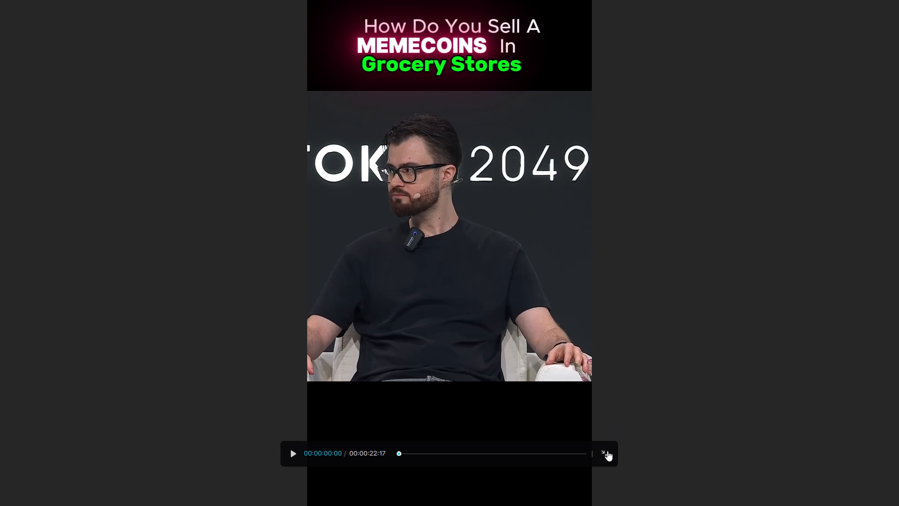
{"action": "left_click", "coordinate": [607, 451]}
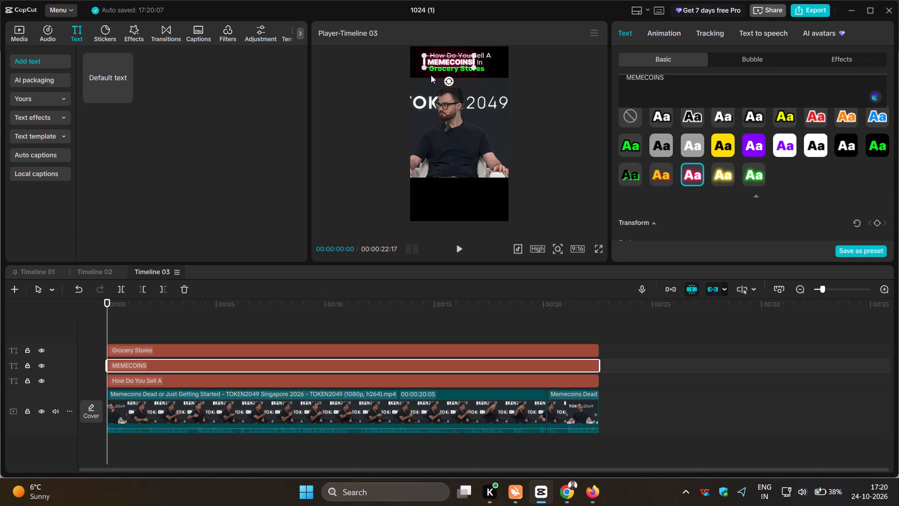
{"action": "left_click_drag", "start_coordinate": [420, 54], "coordinate": [427, 57]}
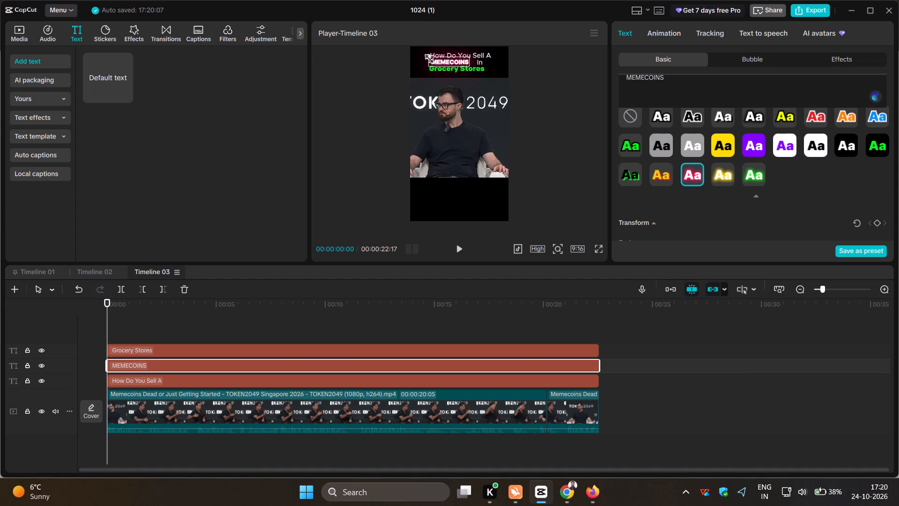
{"action": "left_click_drag", "start_coordinate": [427, 57], "coordinate": [425, 57]}
{"action": "left_click_drag", "start_coordinate": [453, 61], "coordinate": [458, 60]}
{"action": "left_click", "coordinate": [456, 60]}
{"action": "left_click", "coordinate": [595, 246]}
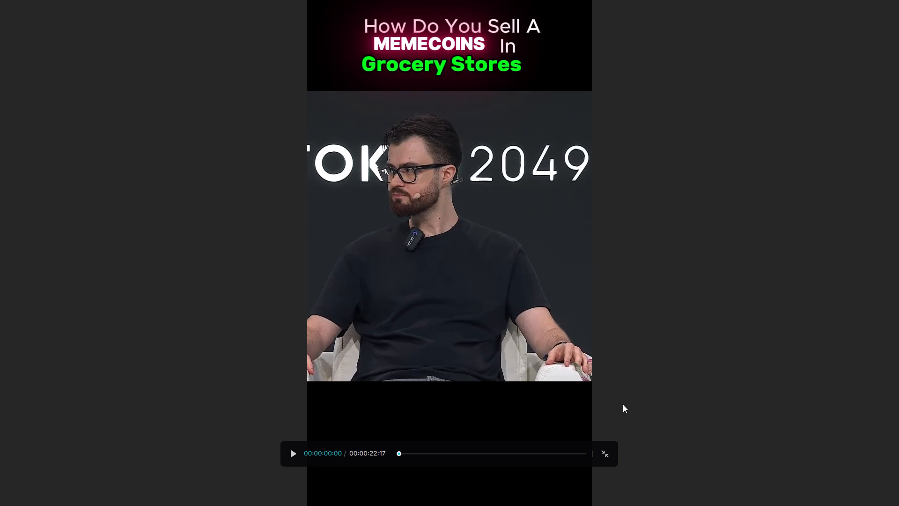
{"action": "left_click", "coordinate": [606, 452]}
Lower the MEMECOINS text's pink glow intensity to 24 and check the title in full-screen preview.
{"action": "scroll", "coordinate": [720, 147], "scroll_direction": "down", "scroll_amount": 4}
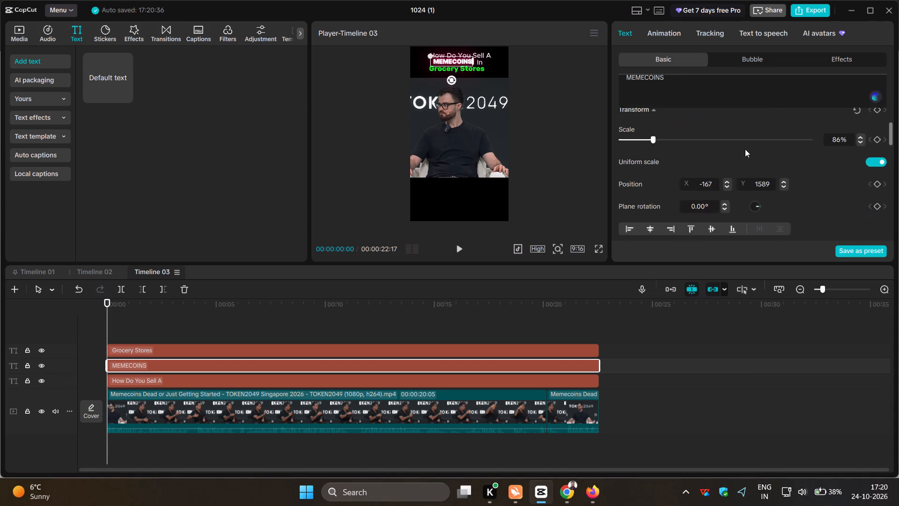
{"action": "scroll", "coordinate": [745, 149], "scroll_direction": "down", "scroll_amount": 18}
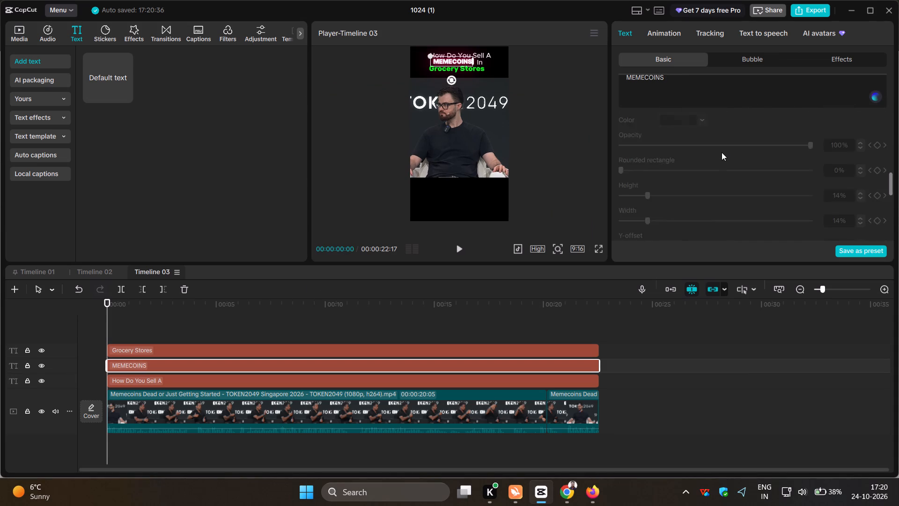
{"action": "scroll", "coordinate": [722, 152], "scroll_direction": "down", "scroll_amount": 13}
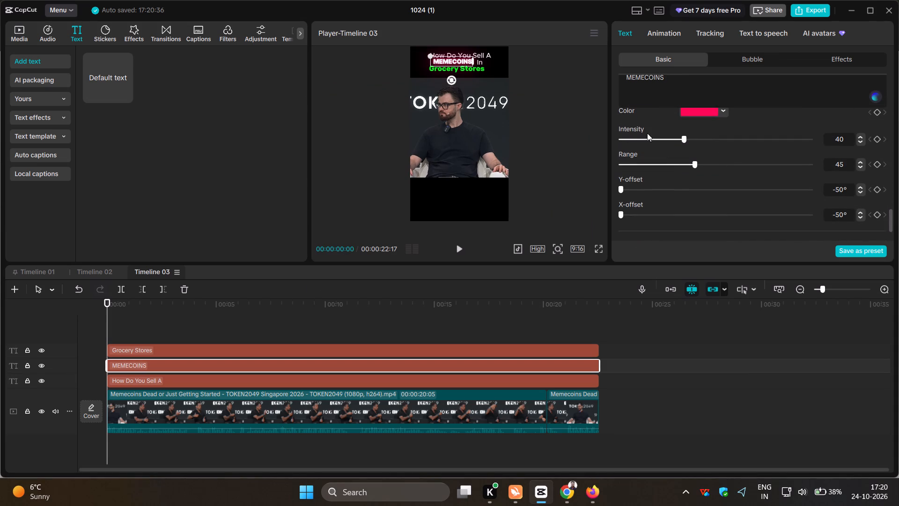
{"action": "left_click", "coordinate": [649, 140]}
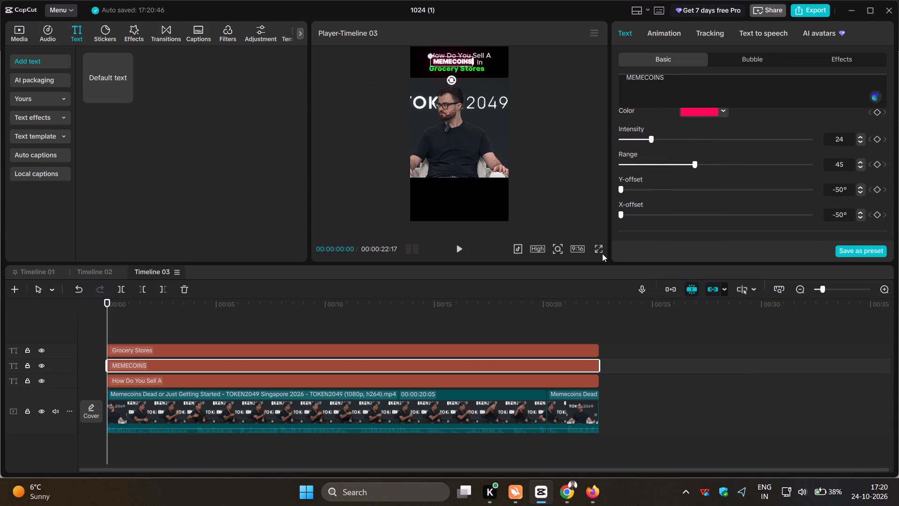
{"action": "left_click", "coordinate": [602, 253]}
{"action": "left_click", "coordinate": [598, 249]}
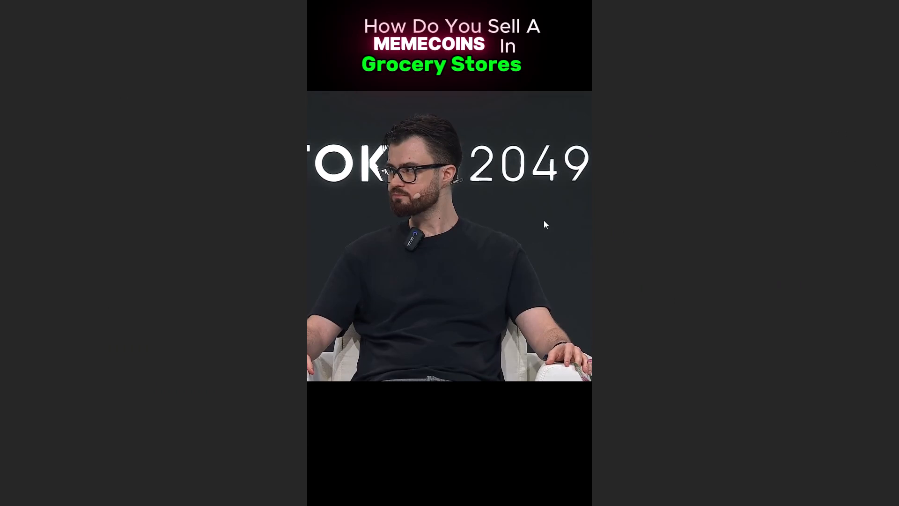
{"action": "left_click", "coordinate": [567, 234]}
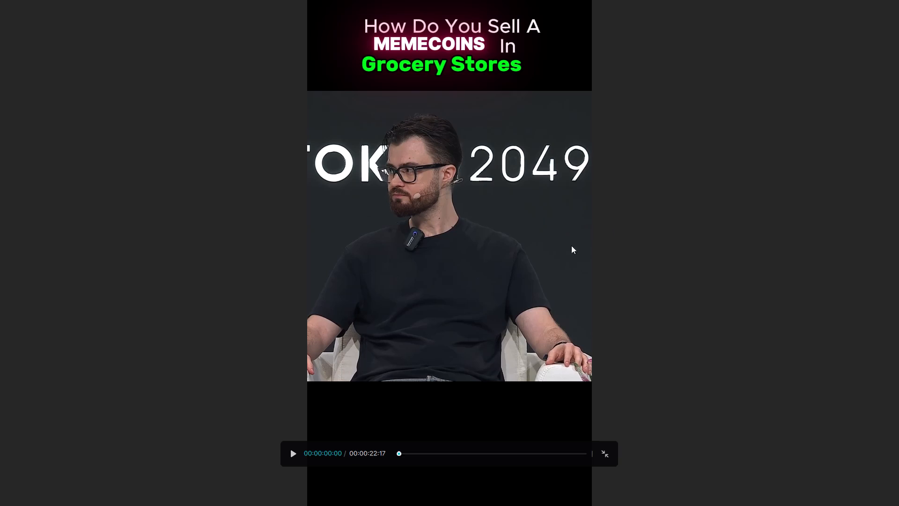
{"action": "left_click", "coordinate": [607, 455]}
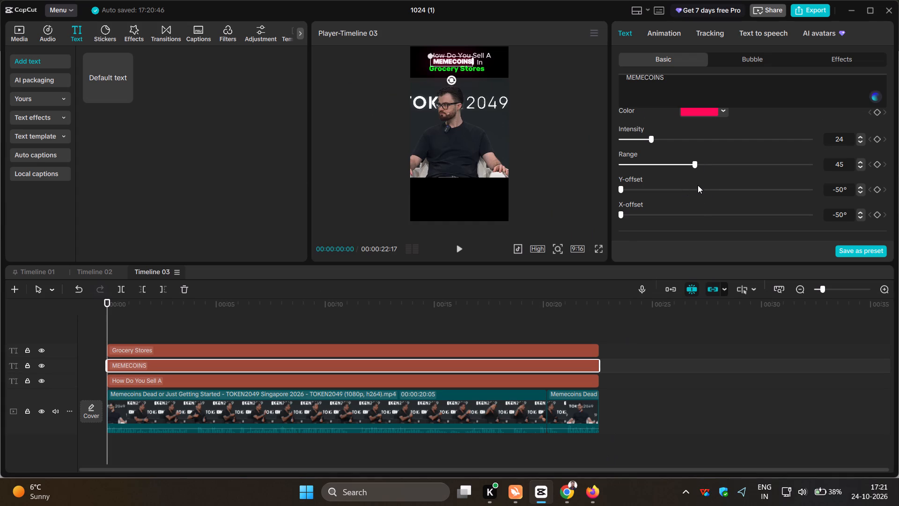
Look through the MEMECOINS text's glow, transform and preset style settings.
{"action": "scroll", "coordinate": [698, 185], "scroll_direction": "down", "scroll_amount": 8}
{"action": "scroll", "coordinate": [696, 185], "scroll_direction": "up", "scroll_amount": 10}
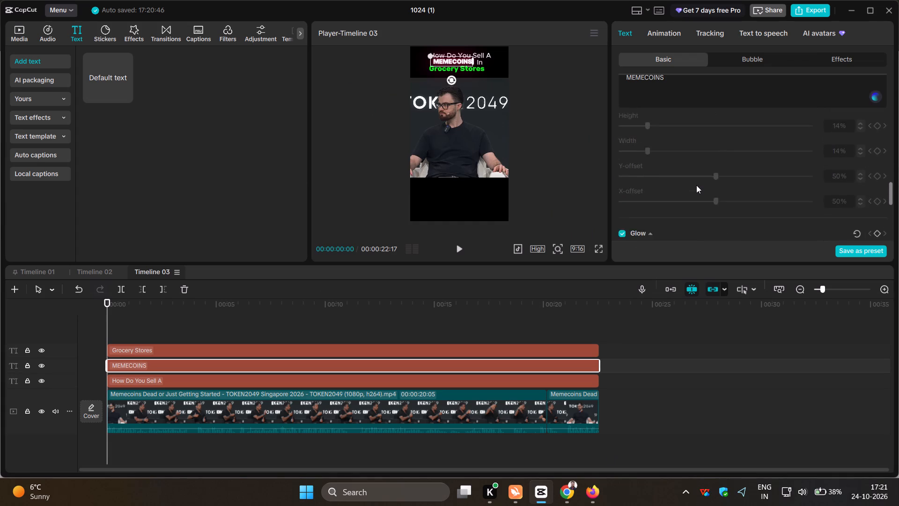
{"action": "scroll", "coordinate": [696, 185], "scroll_direction": "up", "scroll_amount": 19}
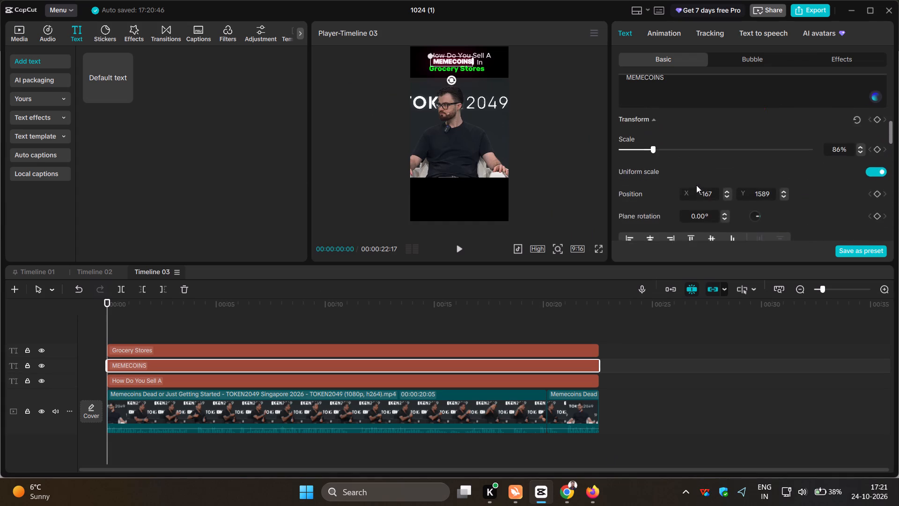
{"action": "scroll", "coordinate": [696, 185], "scroll_direction": "up", "scroll_amount": 5}
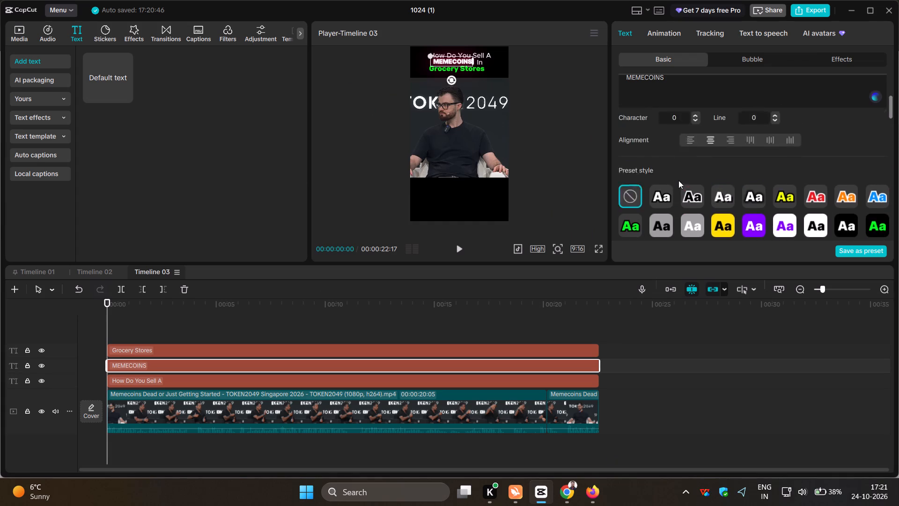
{"action": "scroll", "coordinate": [678, 180], "scroll_direction": "up", "scroll_amount": 7}
Scrub through the clip and check the three-line title in full-screen preview at about two seconds.
{"action": "left_click", "coordinate": [594, 327]}
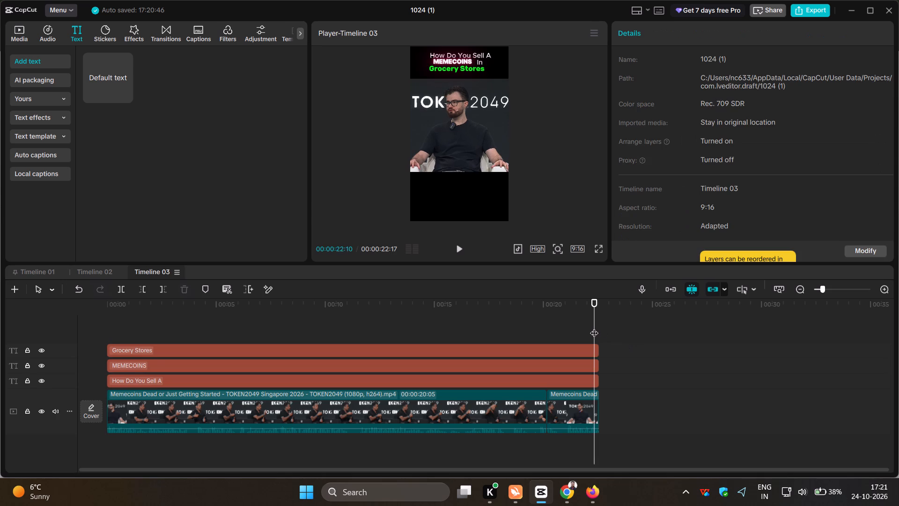
{"action": "left_click_drag", "start_coordinate": [594, 327], "coordinate": [103, 316]}
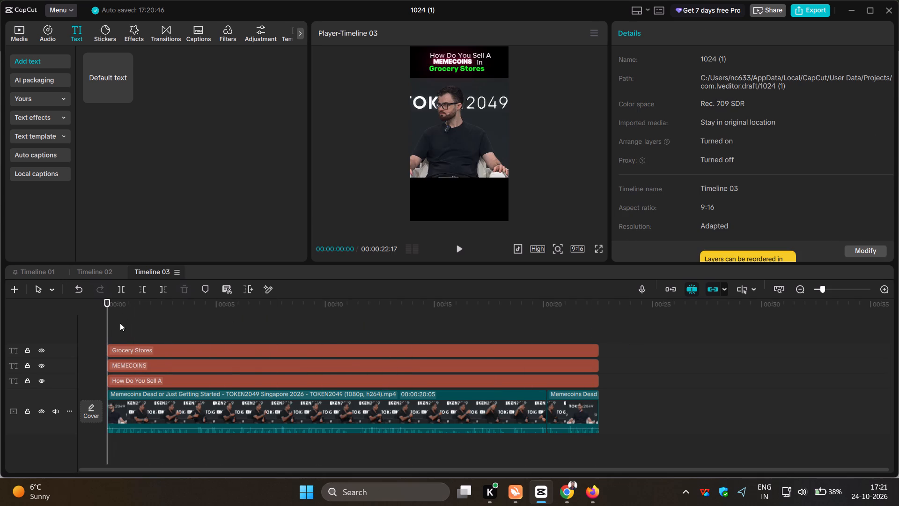
{"action": "left_click", "coordinate": [119, 326]}
{"action": "left_click_drag", "start_coordinate": [119, 326], "coordinate": [152, 341]}
{"action": "left_click", "coordinate": [600, 251]}
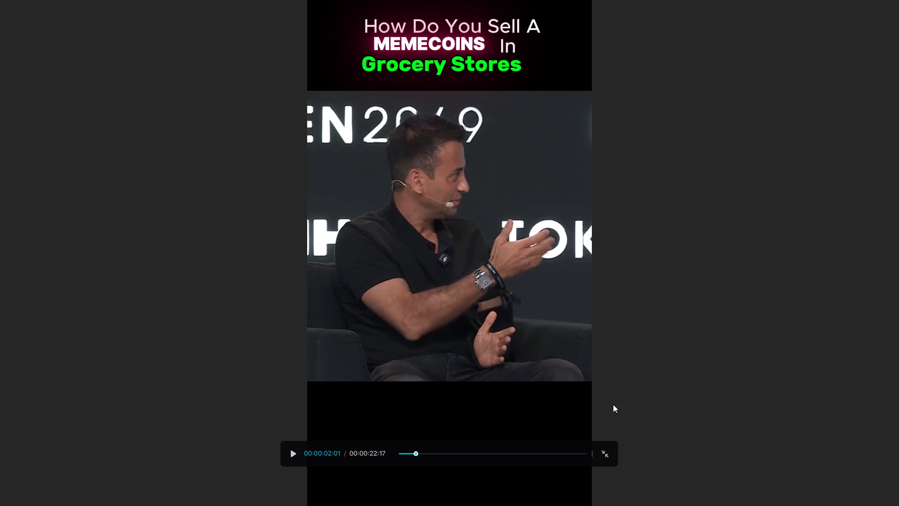
{"action": "left_click", "coordinate": [608, 449]}
{"action": "scroll", "coordinate": [729, 122], "scroll_direction": "down", "scroll_amount": 11}
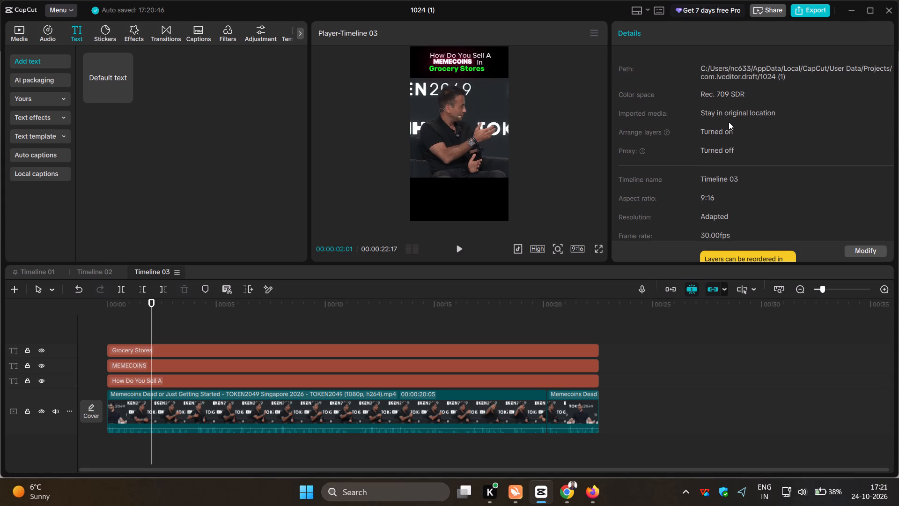
{"action": "scroll", "coordinate": [729, 122], "scroll_direction": "up", "scroll_amount": 12}
{"action": "scroll", "coordinate": [729, 122], "scroll_direction": "down", "scroll_amount": 15}
Apply the white-lettered pink-glow preset style to the MEMECOINS text, with the playhead near the clip's start.
{"action": "left_click", "coordinate": [125, 327]}
{"action": "left_click_drag", "start_coordinate": [125, 327], "coordinate": [111, 331]}
{"action": "left_click", "coordinate": [133, 360]}
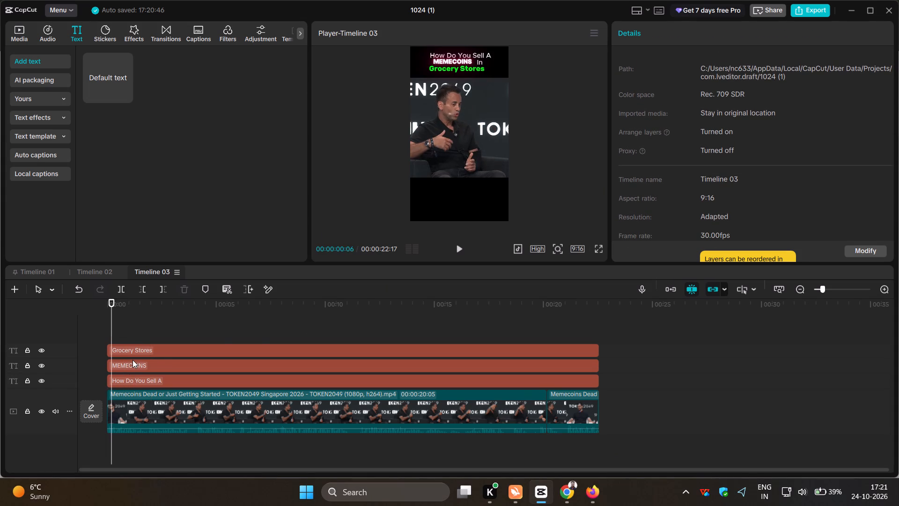
{"action": "scroll", "coordinate": [730, 154], "scroll_direction": "down", "scroll_amount": 6}
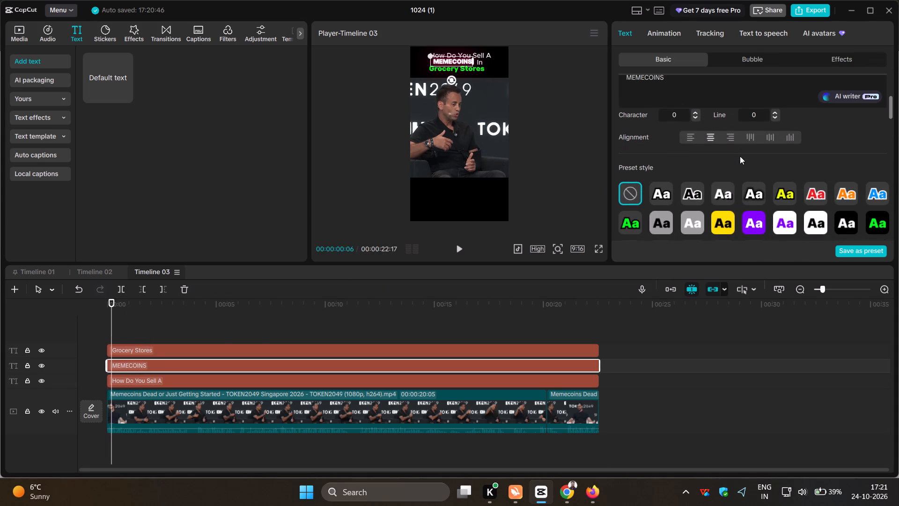
{"action": "scroll", "coordinate": [740, 156], "scroll_direction": "down", "scroll_amount": 5}
{"action": "scroll", "coordinate": [740, 156], "scroll_direction": "up", "scroll_amount": 3}
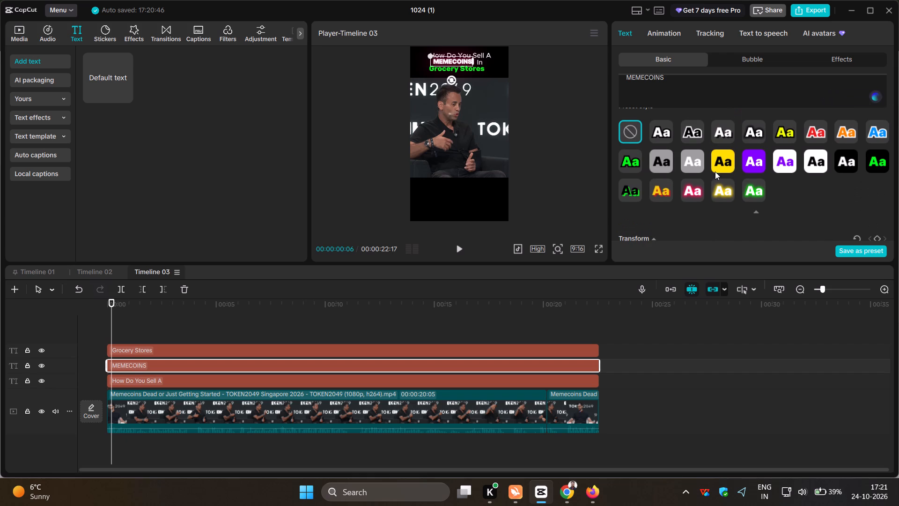
{"action": "left_click", "coordinate": [695, 187]}
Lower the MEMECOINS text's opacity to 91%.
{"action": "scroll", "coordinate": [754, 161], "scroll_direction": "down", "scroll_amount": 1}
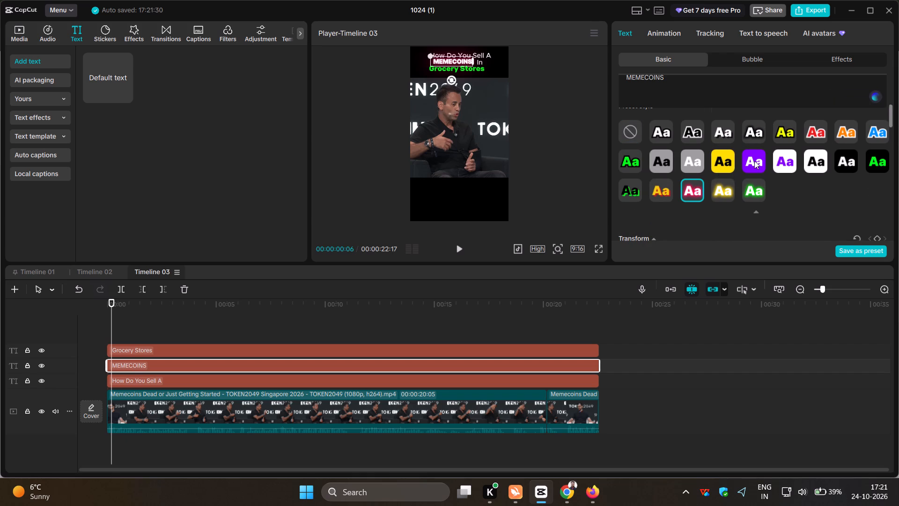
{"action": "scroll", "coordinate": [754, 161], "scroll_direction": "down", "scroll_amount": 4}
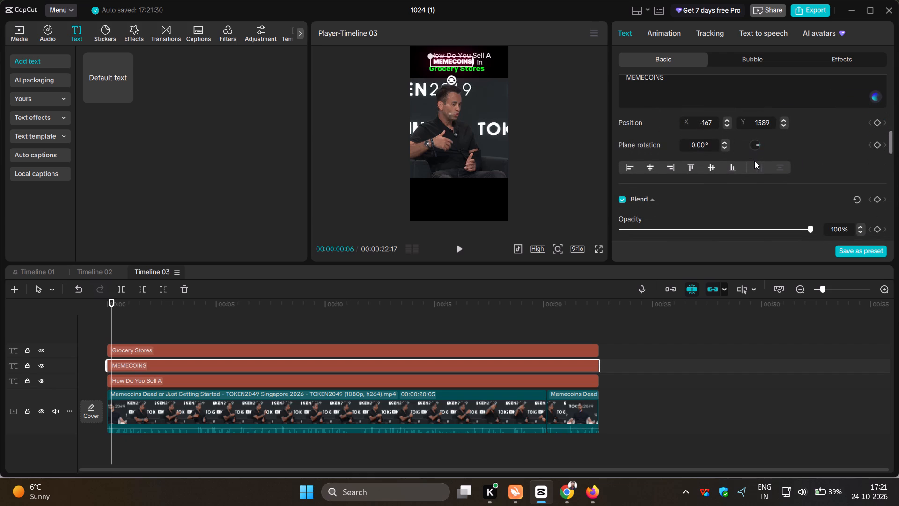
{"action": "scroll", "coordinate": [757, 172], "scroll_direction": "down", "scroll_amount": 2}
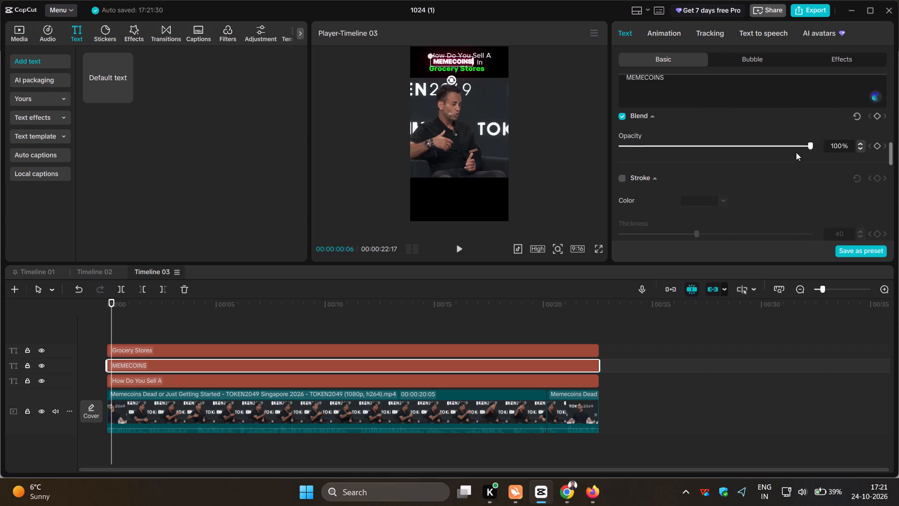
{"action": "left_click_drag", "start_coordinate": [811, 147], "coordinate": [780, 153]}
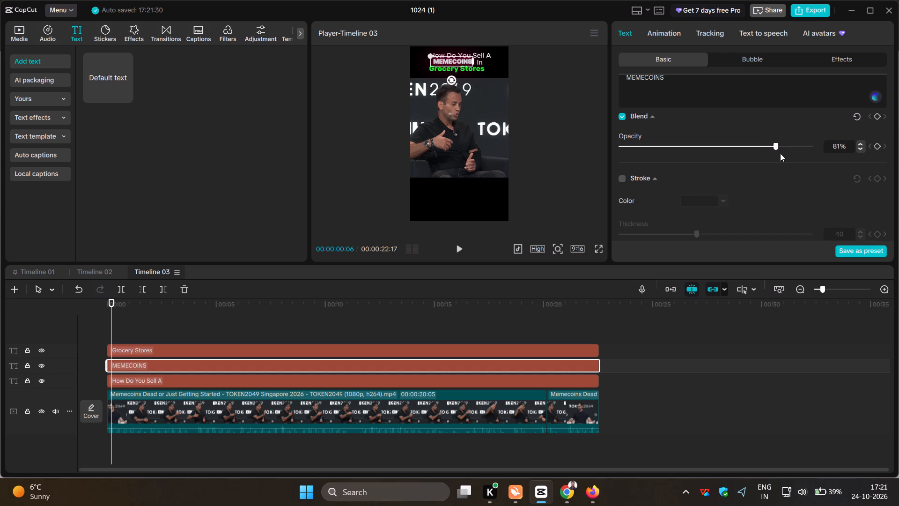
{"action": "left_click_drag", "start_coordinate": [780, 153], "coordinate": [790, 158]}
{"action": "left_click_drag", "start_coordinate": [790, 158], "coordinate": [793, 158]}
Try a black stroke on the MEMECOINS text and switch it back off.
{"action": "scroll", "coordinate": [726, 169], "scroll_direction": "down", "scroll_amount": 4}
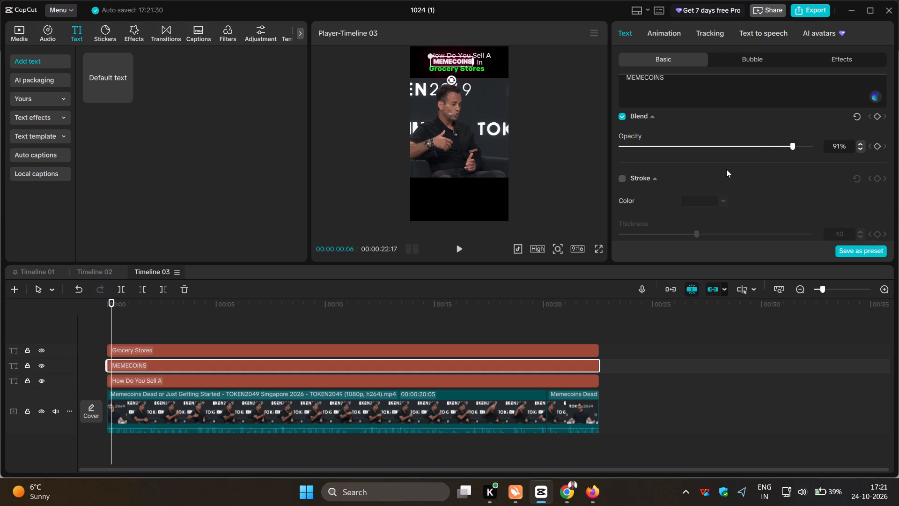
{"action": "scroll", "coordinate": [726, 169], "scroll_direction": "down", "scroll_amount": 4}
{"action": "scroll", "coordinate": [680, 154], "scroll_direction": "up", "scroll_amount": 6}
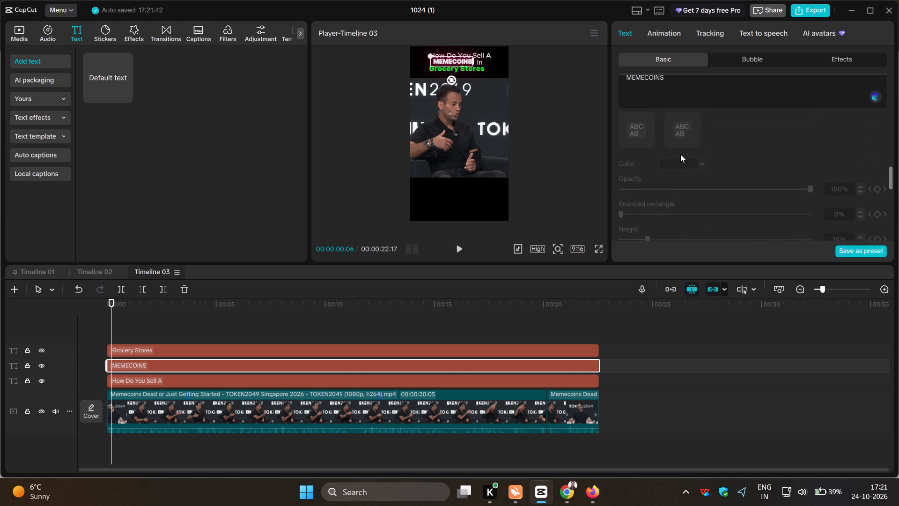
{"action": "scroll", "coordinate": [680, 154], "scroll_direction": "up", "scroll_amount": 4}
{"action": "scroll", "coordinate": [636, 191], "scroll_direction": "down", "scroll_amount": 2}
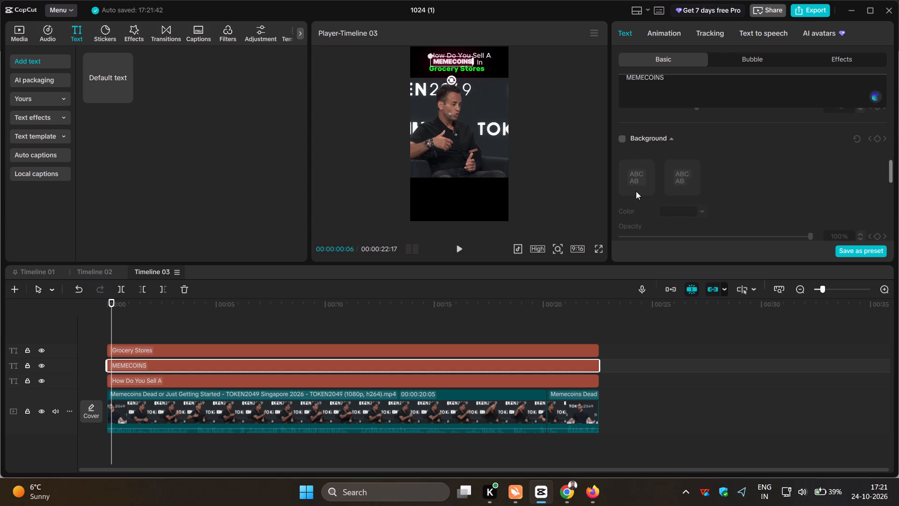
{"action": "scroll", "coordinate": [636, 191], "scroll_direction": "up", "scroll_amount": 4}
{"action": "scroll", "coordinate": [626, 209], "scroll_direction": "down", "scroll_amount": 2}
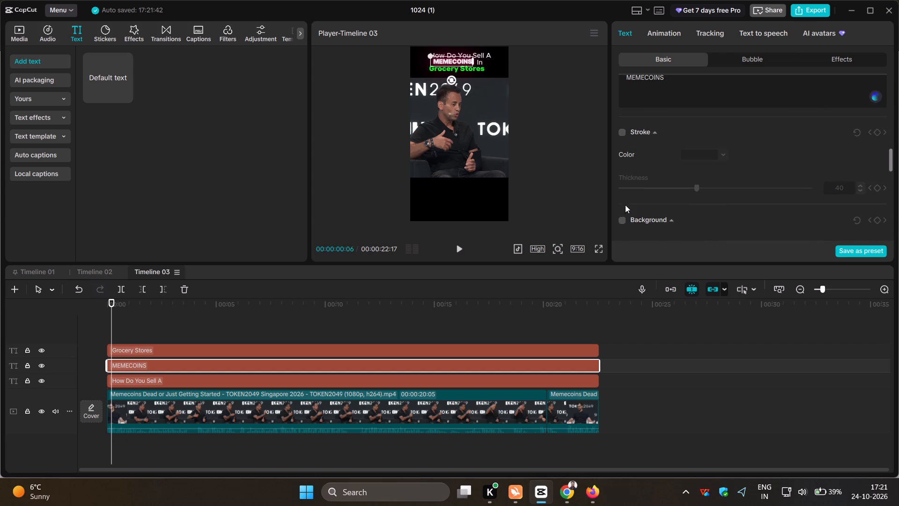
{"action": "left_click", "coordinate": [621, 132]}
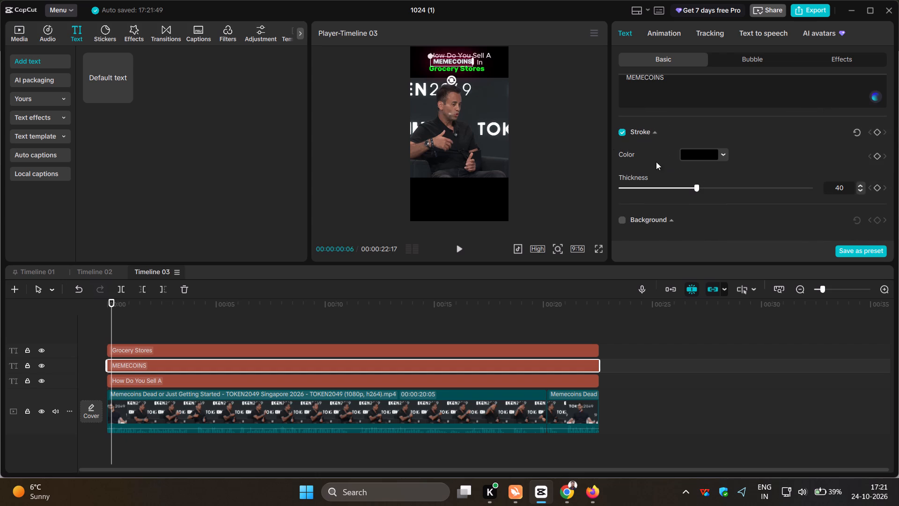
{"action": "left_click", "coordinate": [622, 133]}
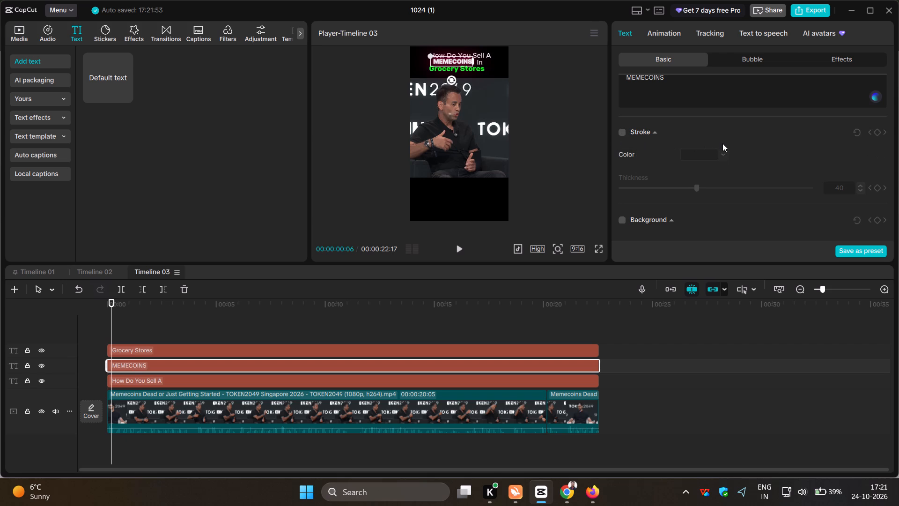
Switch the MEMECOINS text's glow to the second, non-Pro style and check the title in full-screen preview.
{"action": "scroll", "coordinate": [722, 143], "scroll_direction": "down", "scroll_amount": 9}
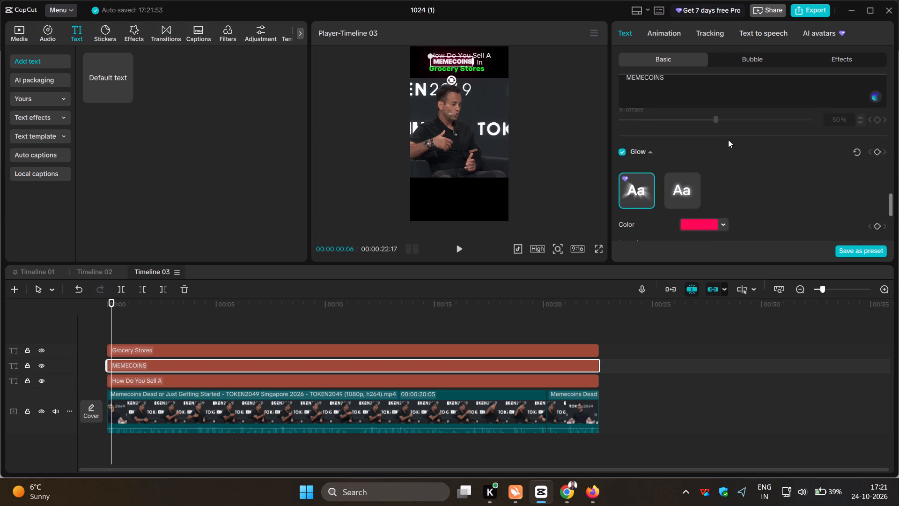
{"action": "scroll", "coordinate": [728, 140], "scroll_direction": "down", "scroll_amount": 1}
{"action": "left_click", "coordinate": [681, 129]}
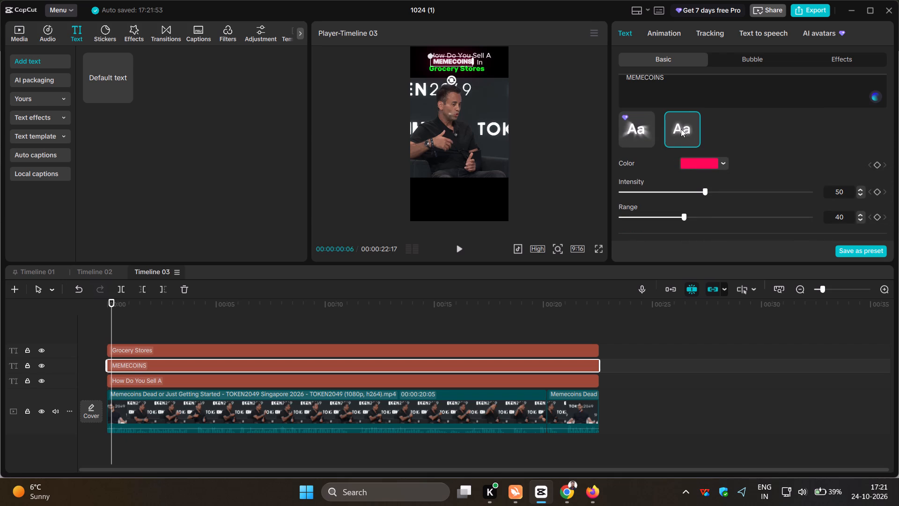
{"action": "left_click", "coordinate": [601, 246]}
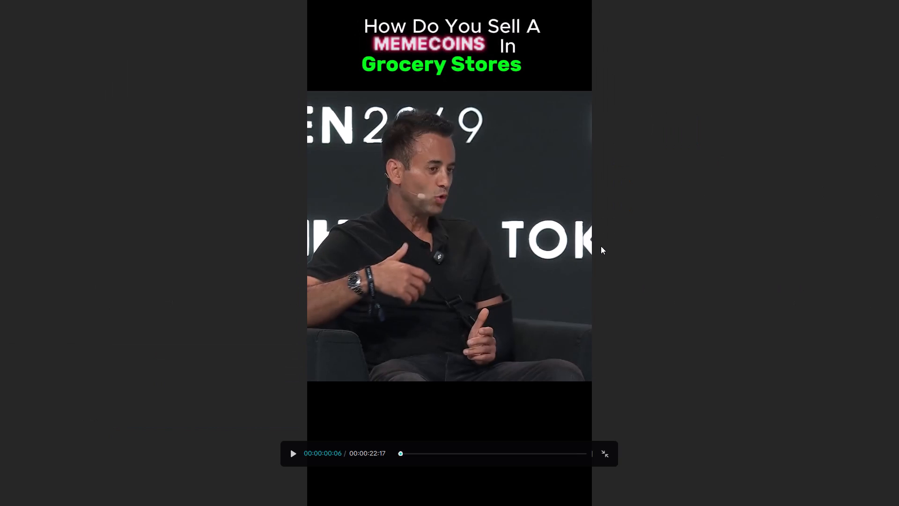
{"action": "left_click", "coordinate": [589, 250]}
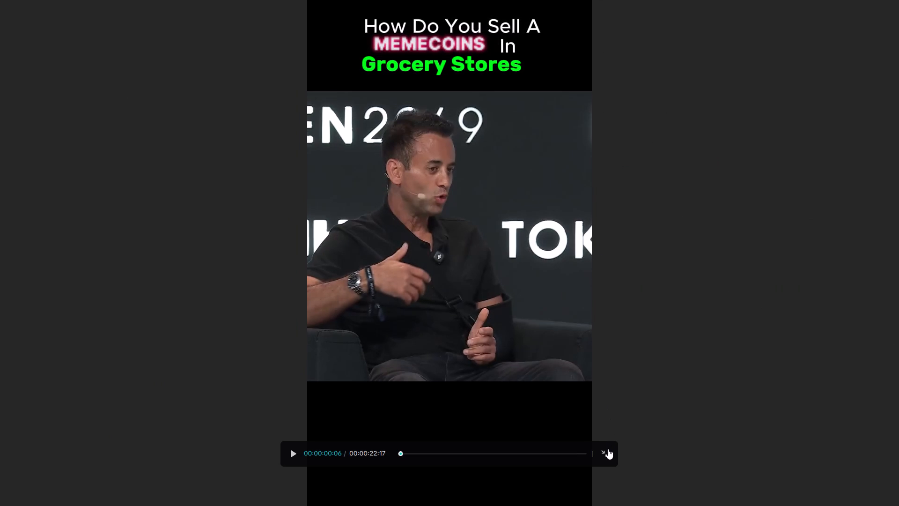
{"action": "left_click", "coordinate": [607, 449]}
Set the MEMECOINS text's opacity to 100% and check the title in full-screen preview.
{"action": "scroll", "coordinate": [735, 175], "scroll_direction": "up", "scroll_amount": 7}
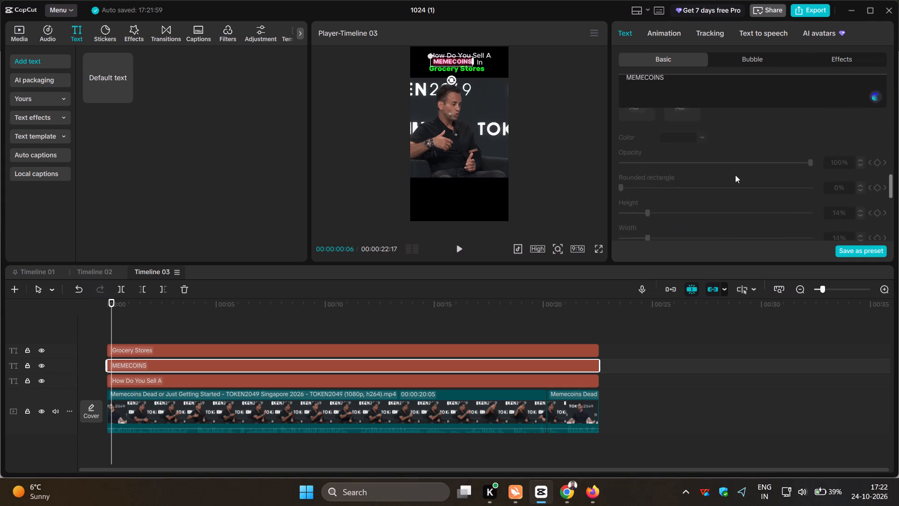
{"action": "scroll", "coordinate": [735, 175], "scroll_direction": "up", "scroll_amount": 4}
{"action": "left_click_drag", "start_coordinate": [793, 143], "coordinate": [830, 141]}
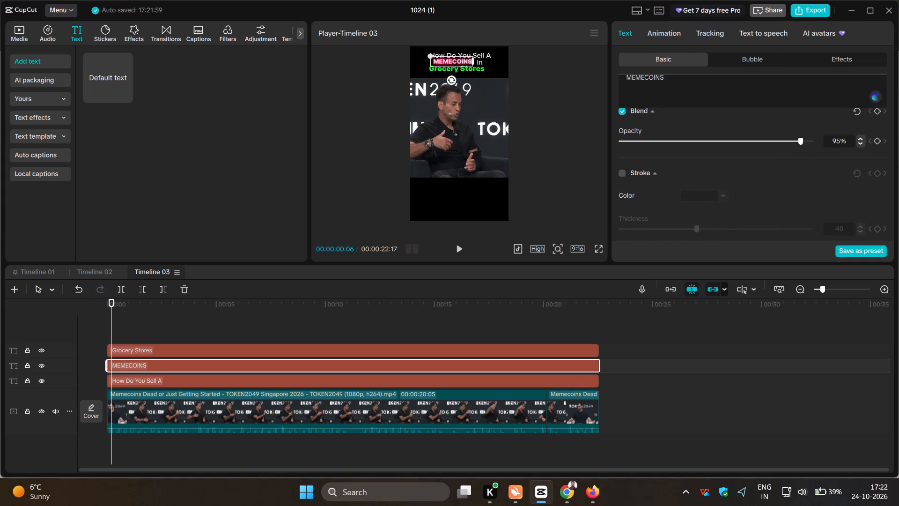
{"action": "left_click_drag", "start_coordinate": [830, 141], "coordinate": [846, 138]}
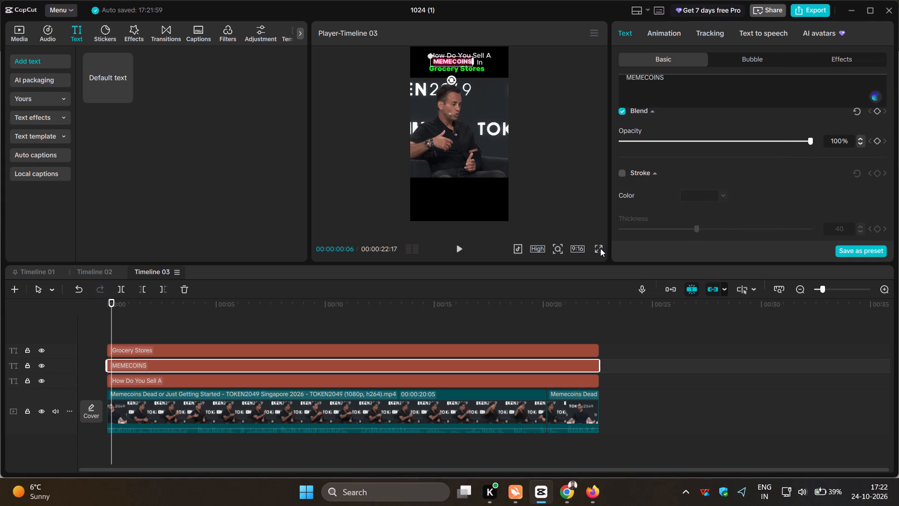
{"action": "left_click", "coordinate": [600, 248]}
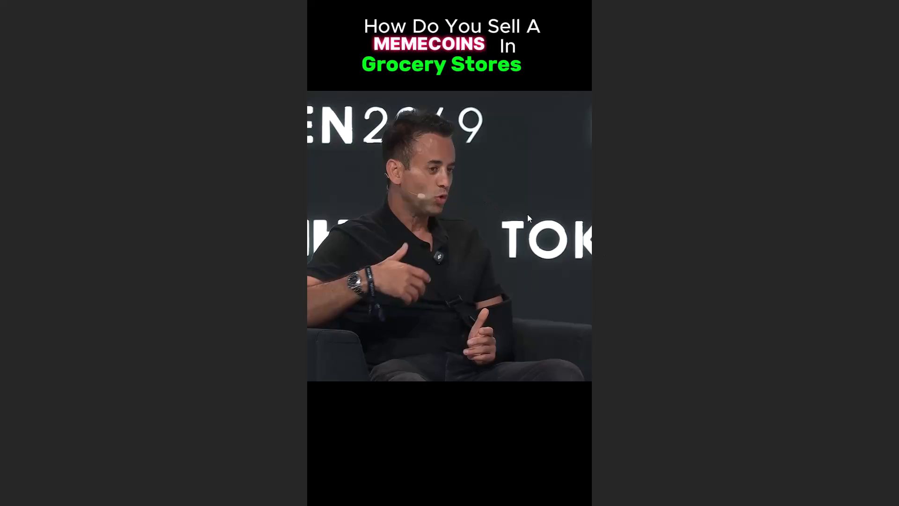
{"action": "left_click", "coordinate": [544, 222]}
{"action": "left_click", "coordinate": [610, 453]}
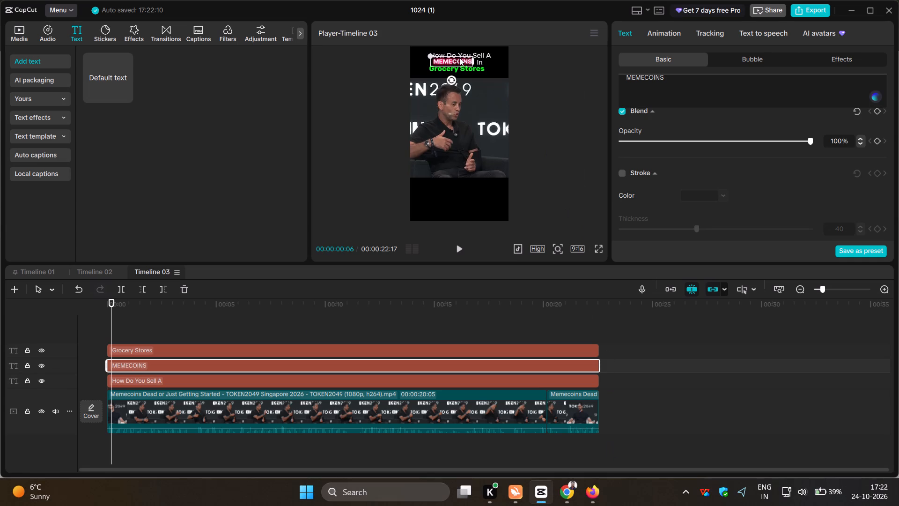
Nudge the MEMECOINS text slightly right, closer to the word In, and check the title in full-screen preview.
{"action": "left_click_drag", "start_coordinate": [457, 63], "coordinate": [464, 63]}
{"action": "left_click_drag", "start_coordinate": [462, 61], "coordinate": [462, 67]}
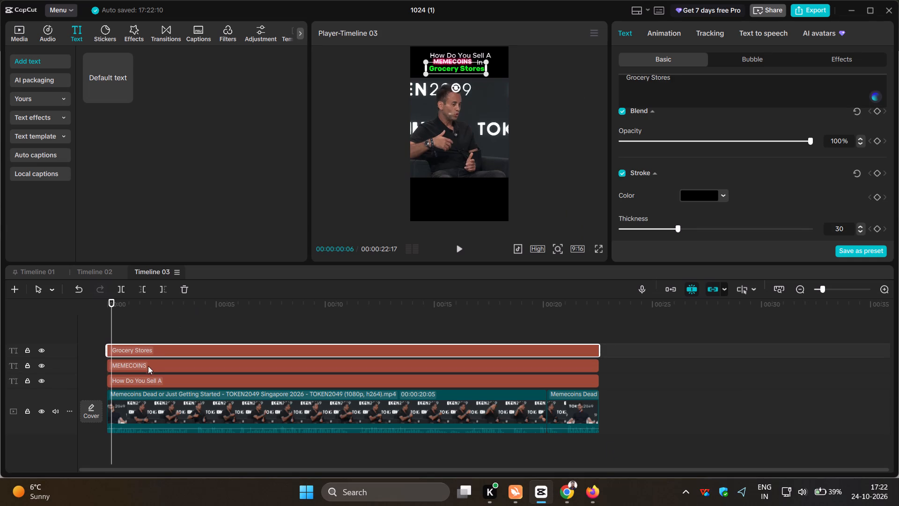
{"action": "left_click", "coordinate": [148, 365]}
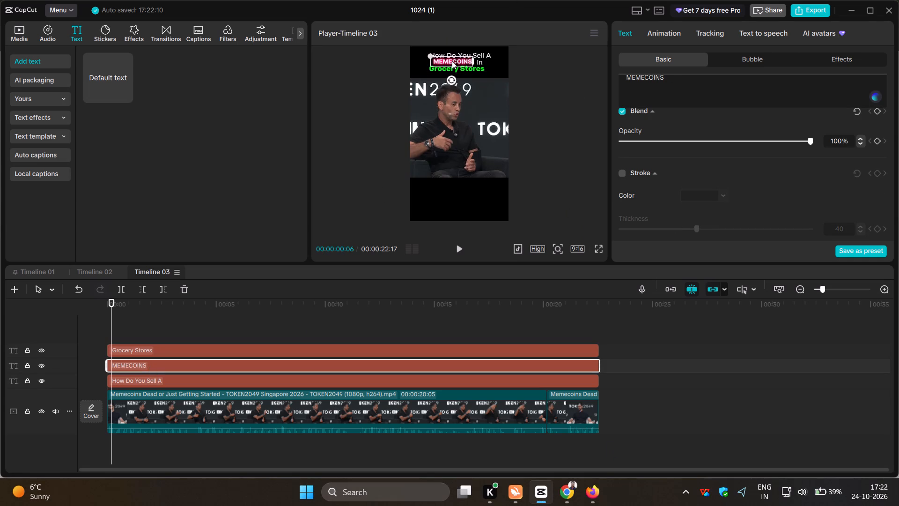
{"action": "left_click", "coordinate": [452, 61]}
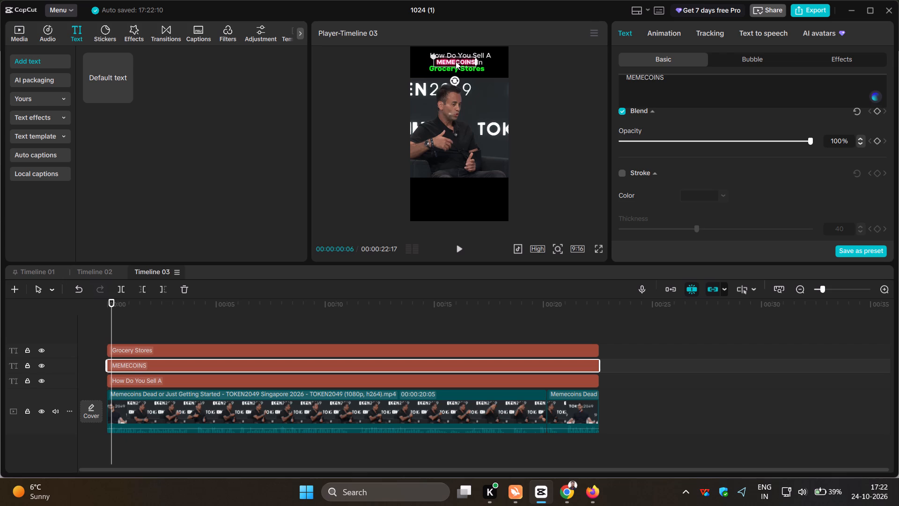
{"action": "left_click", "coordinate": [598, 246]}
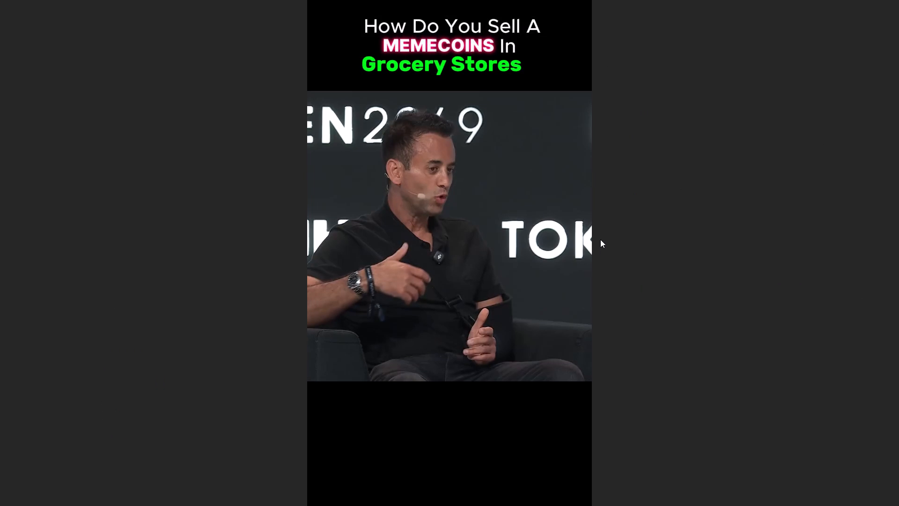
{"action": "left_click", "coordinate": [520, 257]}
{"action": "left_click", "coordinate": [607, 450]}
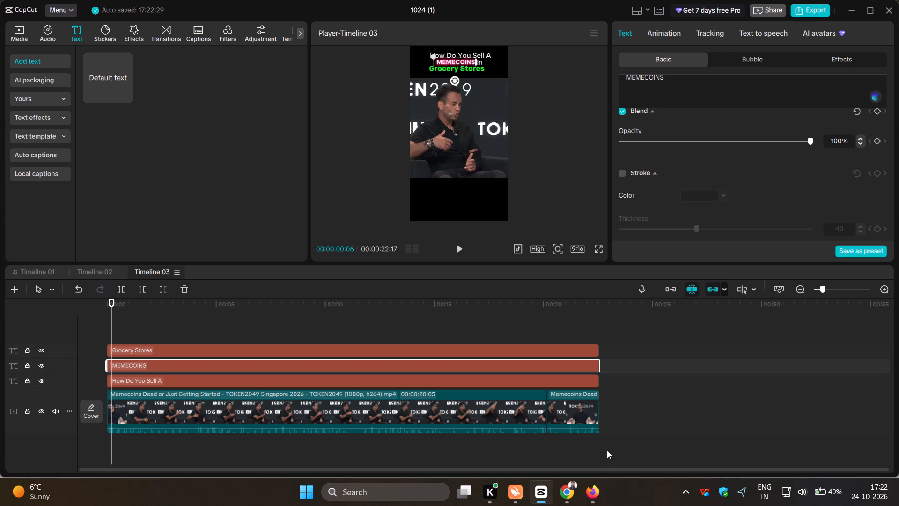
Scrub through the whole clip to review the title over each shot, ending back at the start.
{"action": "left_click", "coordinate": [550, 321]}
{"action": "left_click_drag", "start_coordinate": [550, 321], "coordinate": [496, 320]}
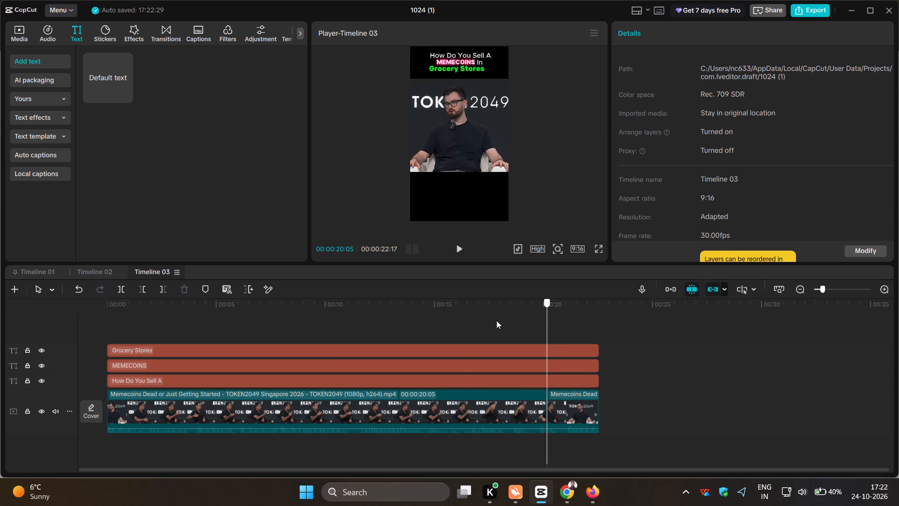
{"action": "left_click_drag", "start_coordinate": [496, 320], "coordinate": [103, 302]}
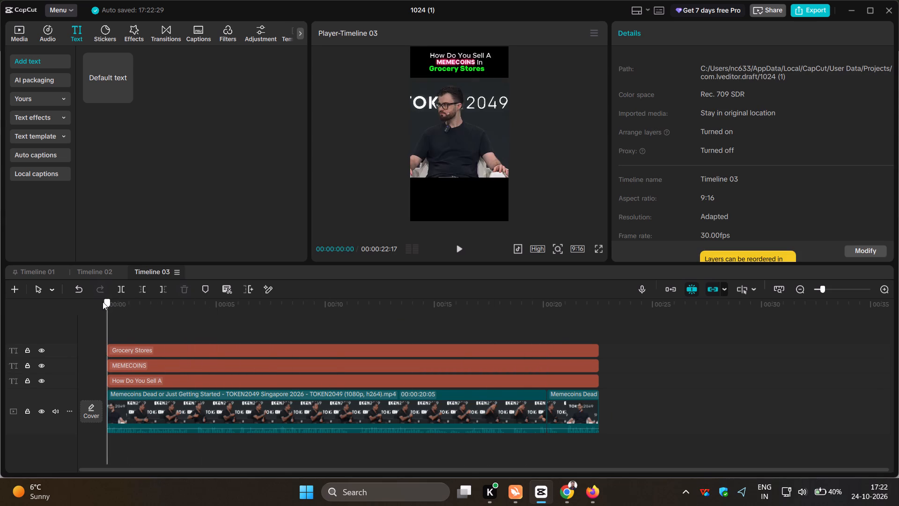
{"action": "left_click_drag", "start_coordinate": [103, 302], "coordinate": [599, 335]}
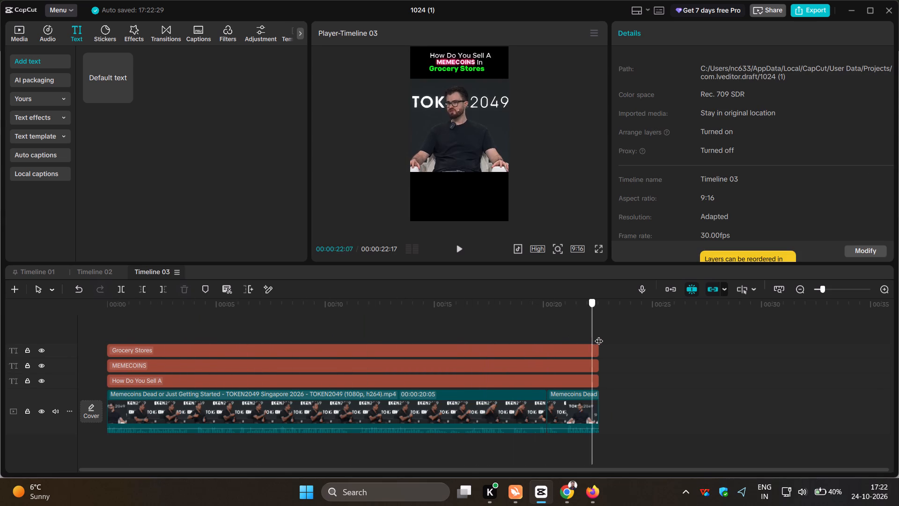
{"action": "left_click_drag", "start_coordinate": [599, 335], "coordinate": [102, 321]}
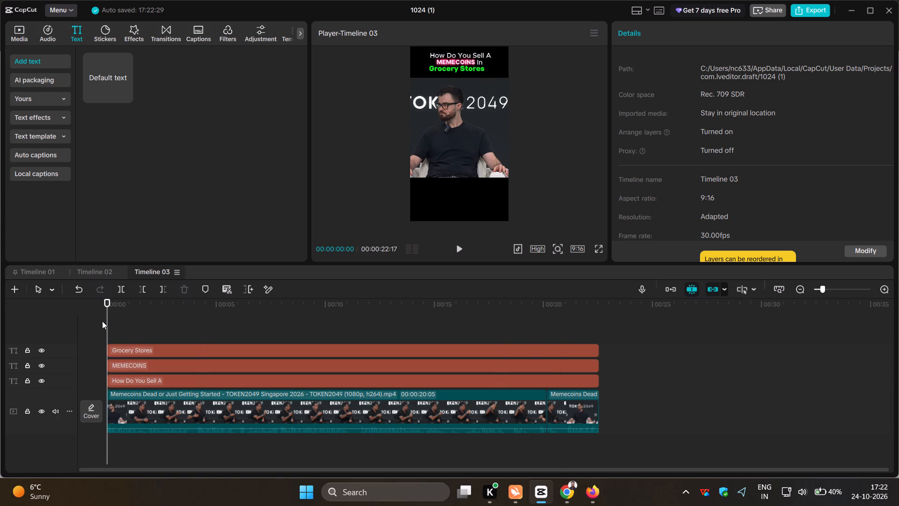
Export Timeline 03 as a 4K mp4 video with the frame rate set to 60fps.
{"action": "left_click", "coordinate": [809, 11]}
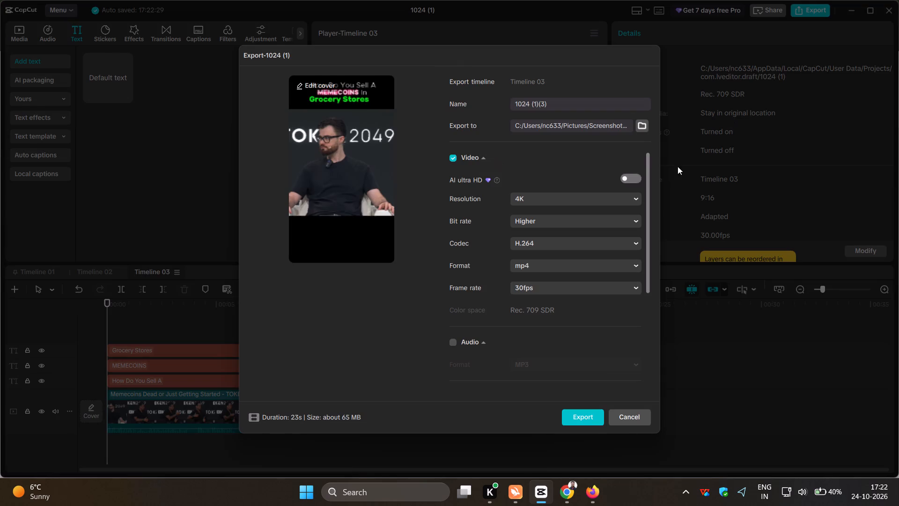
{"action": "left_click", "coordinate": [601, 286]}
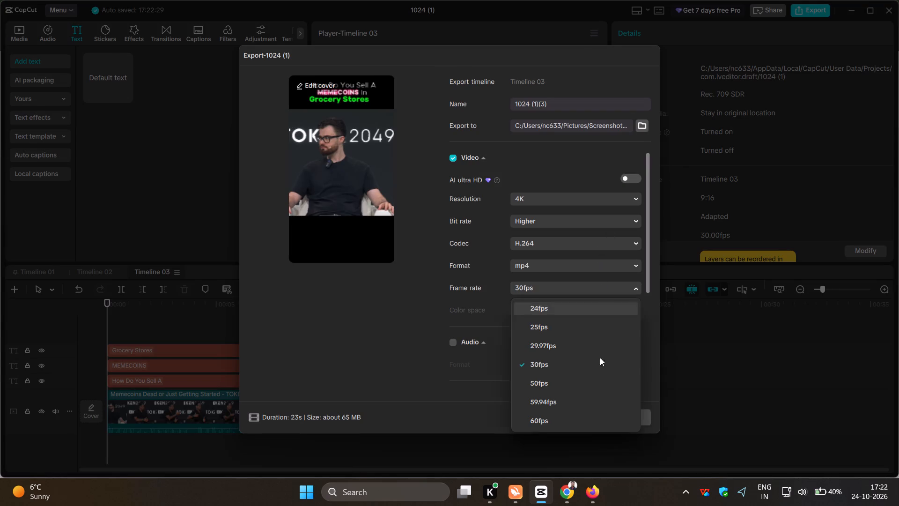
{"action": "left_click", "coordinate": [584, 417]}
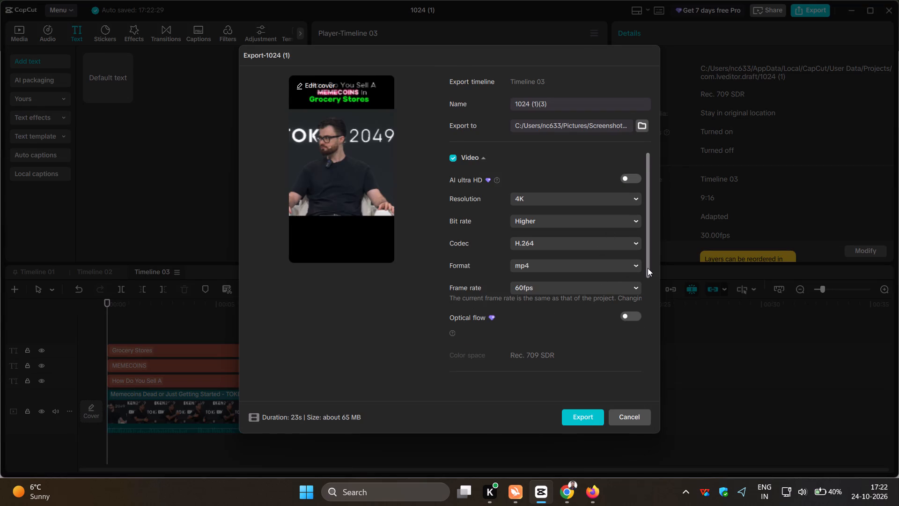
{"action": "scroll", "coordinate": [648, 268], "scroll_direction": "down", "scroll_amount": 14}
{"action": "scroll", "coordinate": [640, 299], "scroll_direction": "down", "scroll_amount": 11}
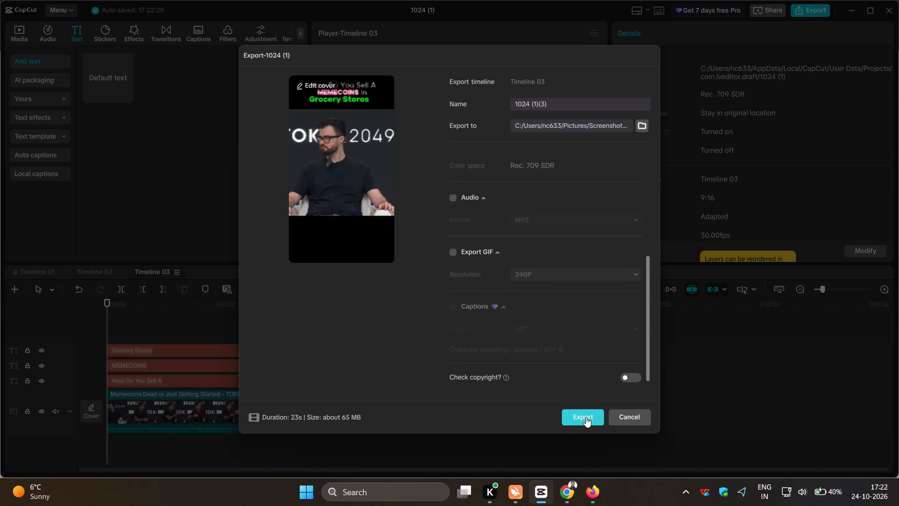
{"action": "left_click", "coordinate": [586, 417]}
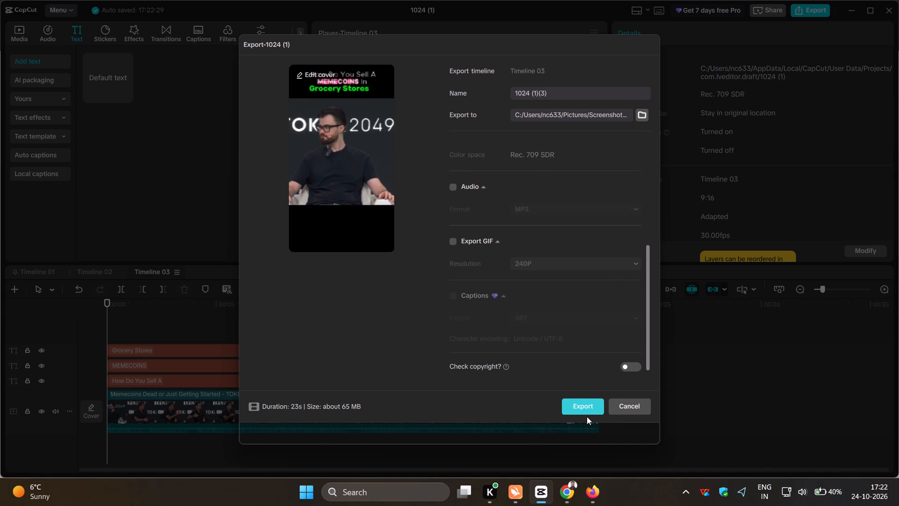
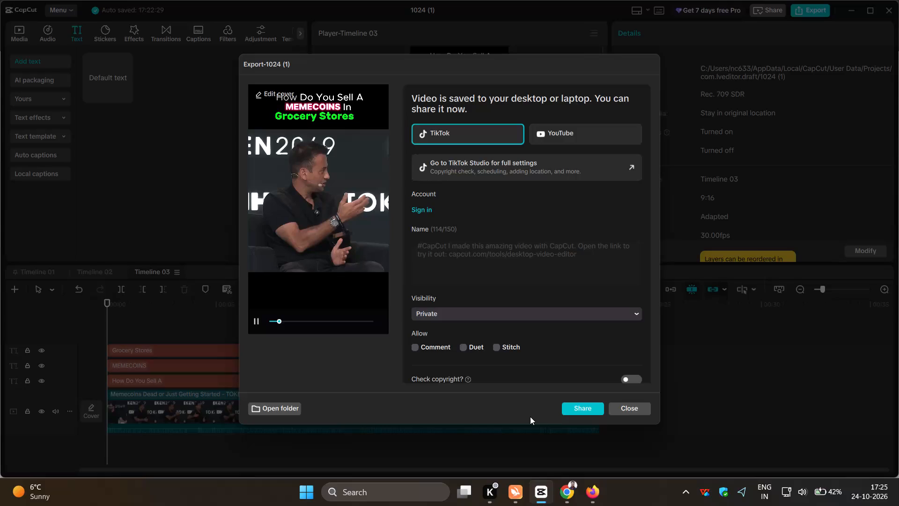
Dismiss the completed export window without sharing the video.
{"action": "left_click", "coordinate": [644, 402]}
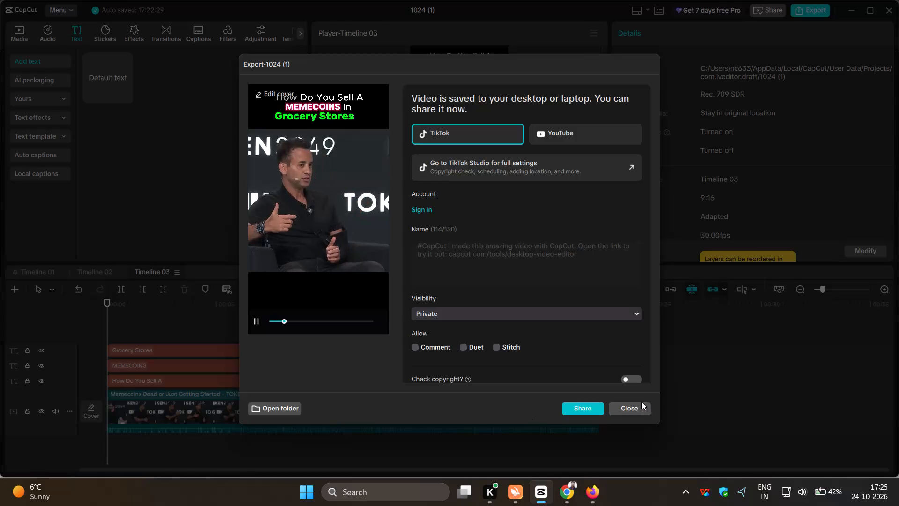
{"action": "left_click", "coordinate": [632, 406]}
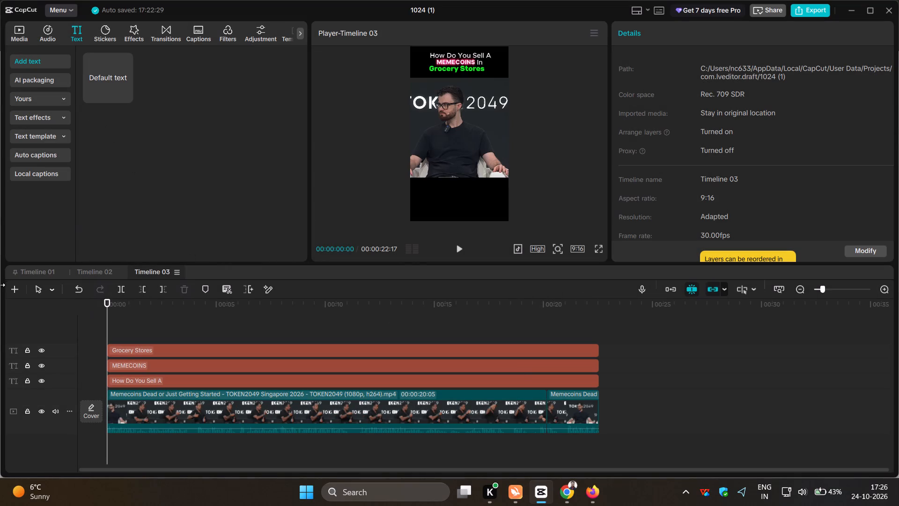
Create a new timeline and add the Memecoins TOKEN2049 source video to it.
{"action": "left_click", "coordinate": [14, 288]}
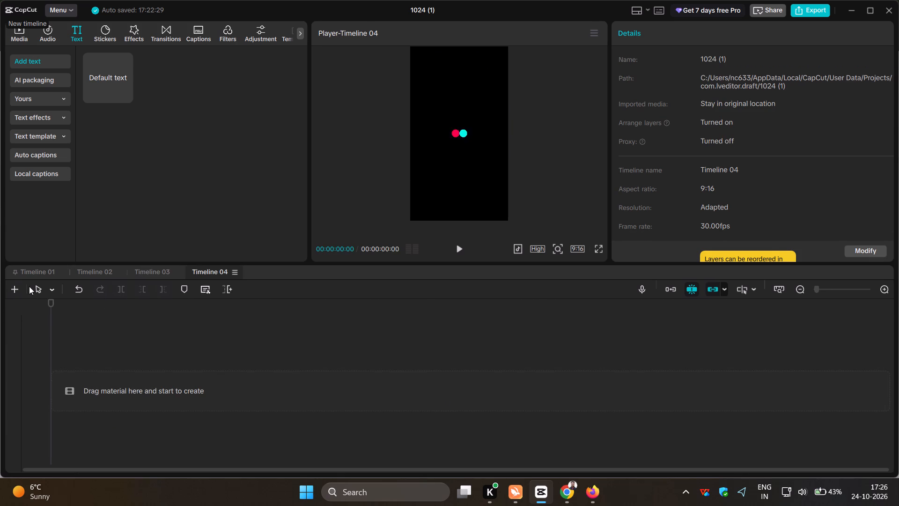
{"action": "left_click", "coordinate": [18, 36]}
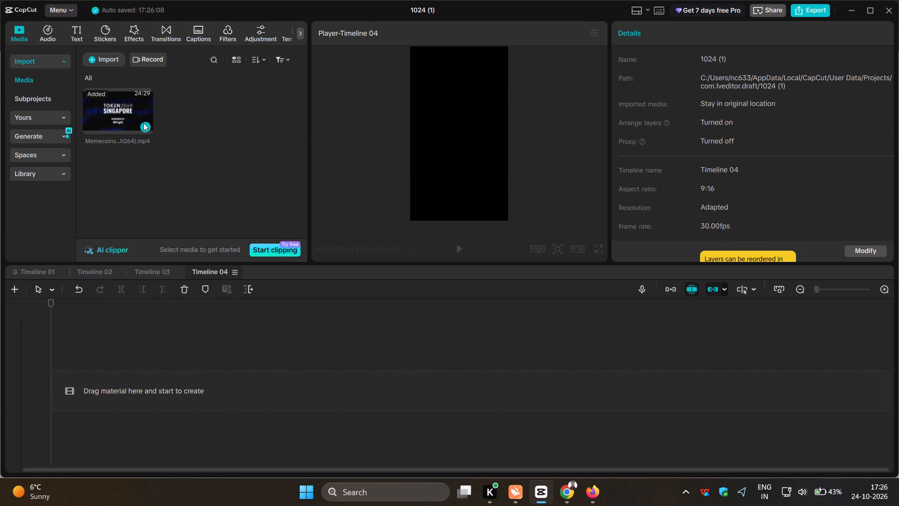
{"action": "left_click", "coordinate": [143, 123]}
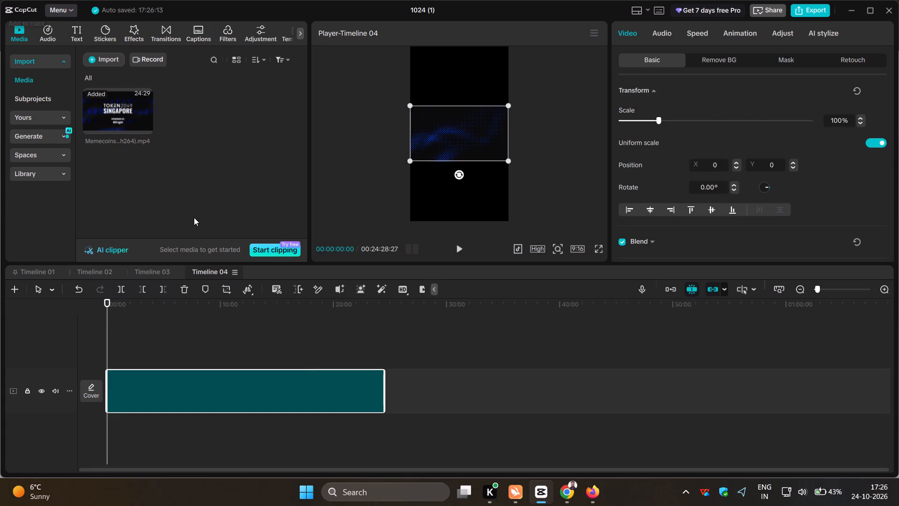
Split the video at 00:00:42:25, on the wide TOKEN2049 Singapore stage shot.
{"action": "left_click", "coordinate": [183, 342]}
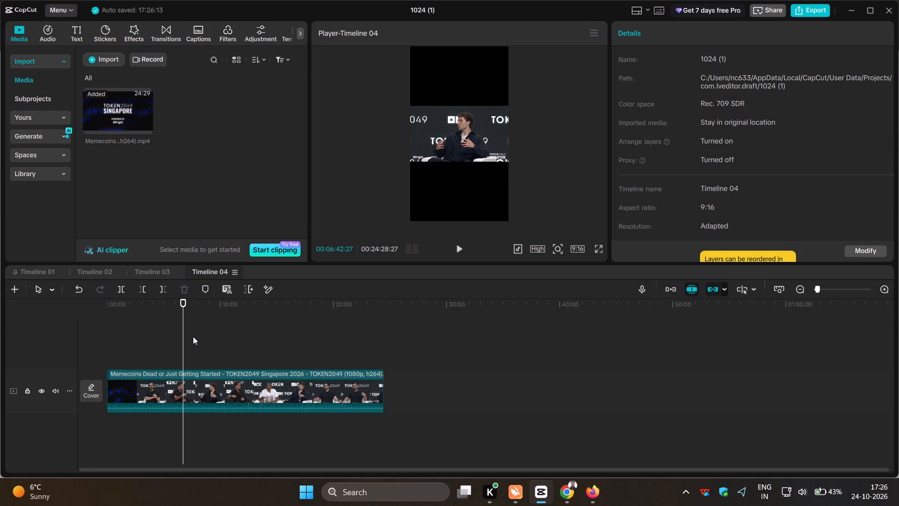
{"action": "left_click_drag", "start_coordinate": [184, 331], "coordinate": [180, 331]}
{"action": "left_click_drag", "start_coordinate": [180, 331], "coordinate": [116, 332]}
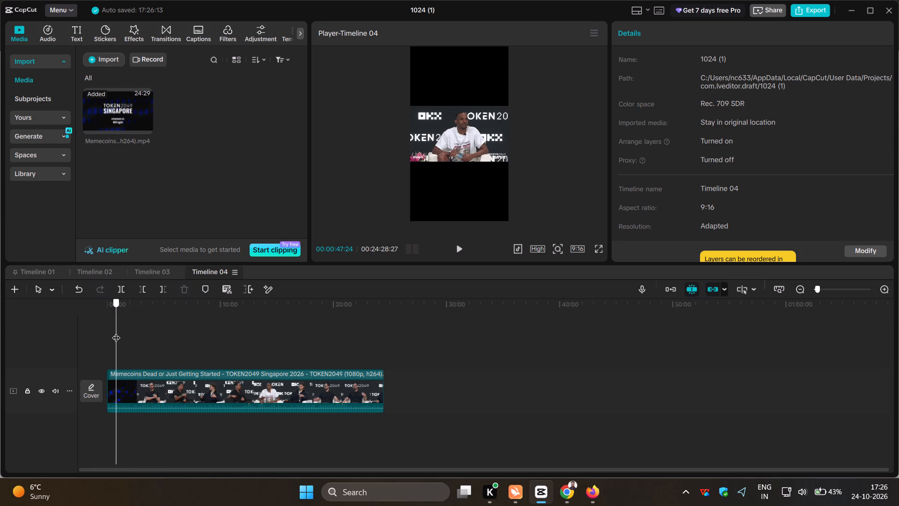
{"action": "left_click_drag", "start_coordinate": [116, 332], "coordinate": [114, 332]}
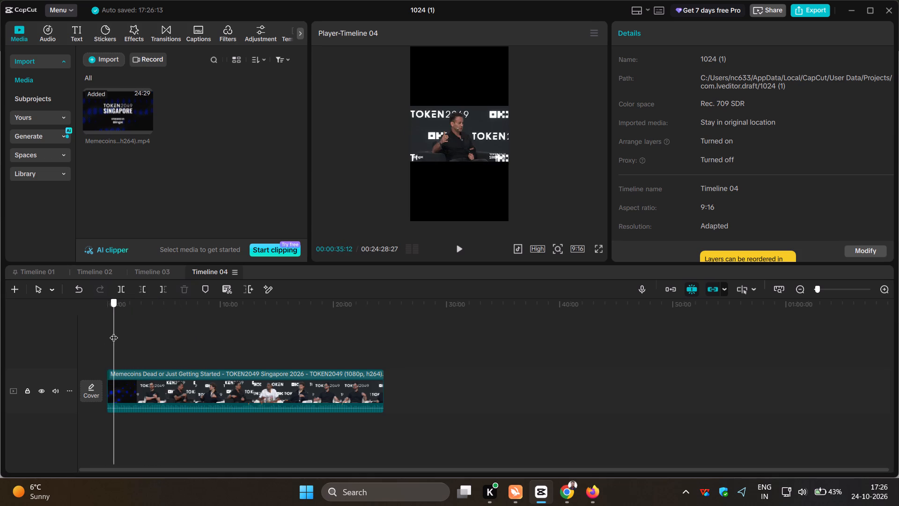
{"action": "left_click_drag", "start_coordinate": [114, 332], "coordinate": [115, 332]}
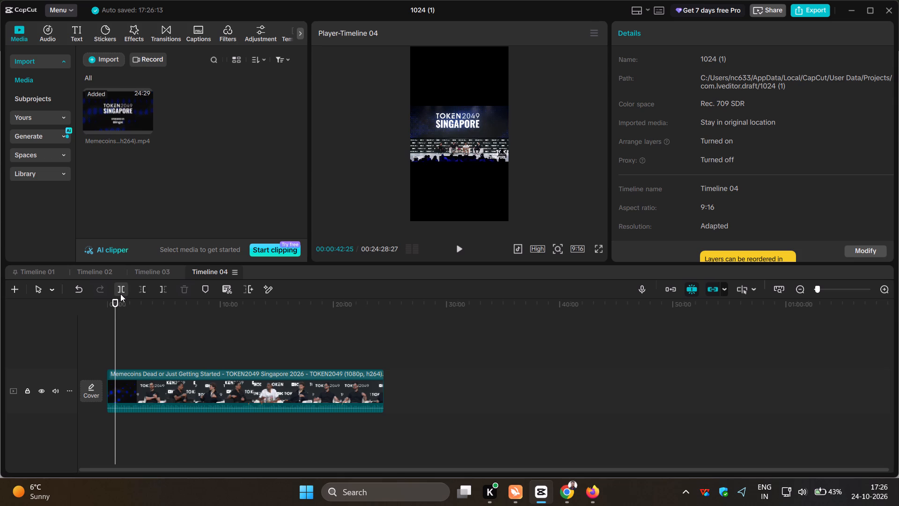
{"action": "left_click", "coordinate": [120, 294]}
Split the video at 00:01:13:20 and delete everything after that cut.
{"action": "left_click_drag", "start_coordinate": [114, 334], "coordinate": [120, 334]}
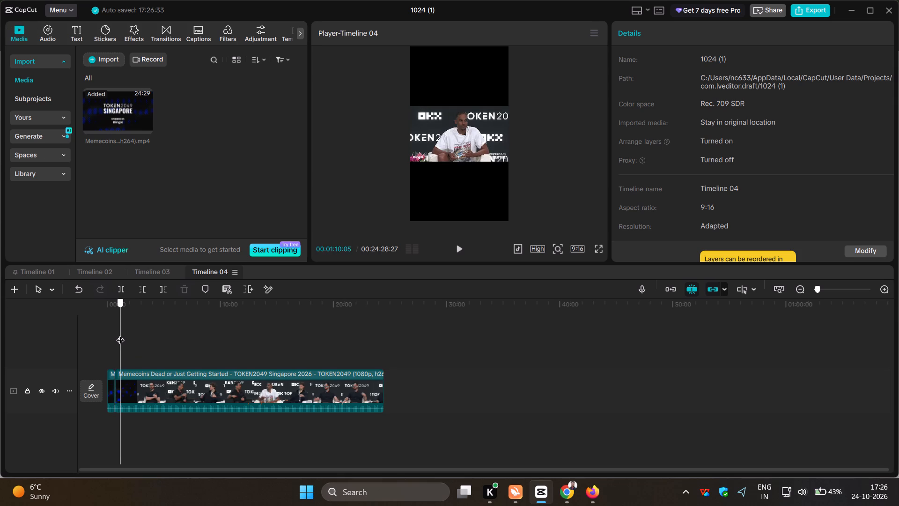
{"action": "left_click_drag", "start_coordinate": [120, 334], "coordinate": [121, 334]}
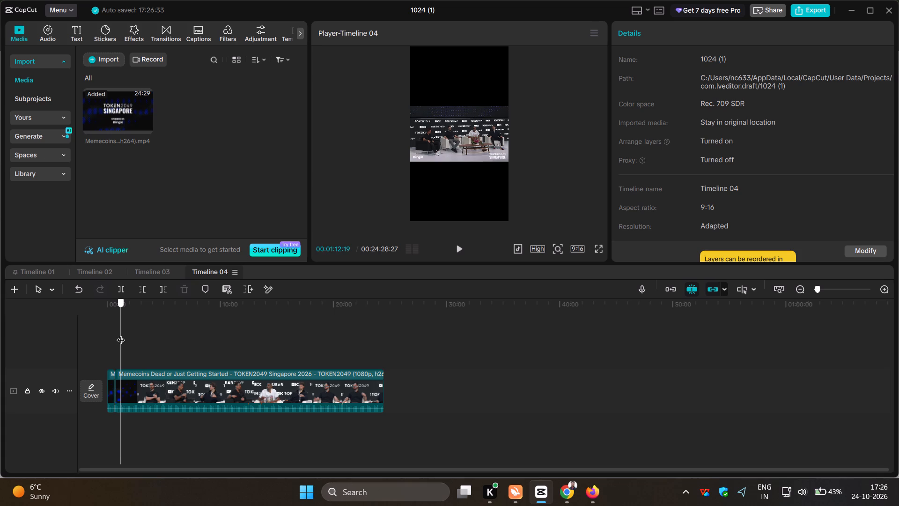
{"action": "left_click_drag", "start_coordinate": [121, 334], "coordinate": [121, 334]}
{"action": "left_click", "coordinate": [770, 289]}
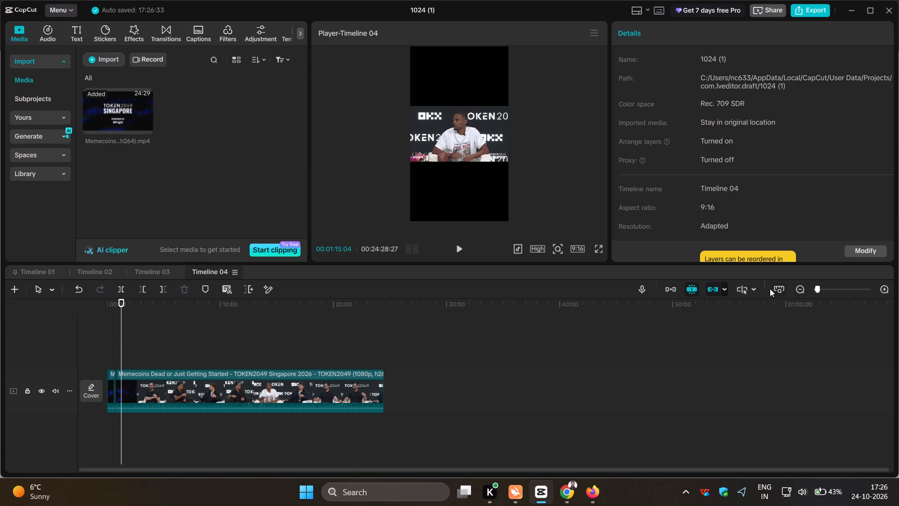
{"action": "left_click", "coordinate": [773, 286]}
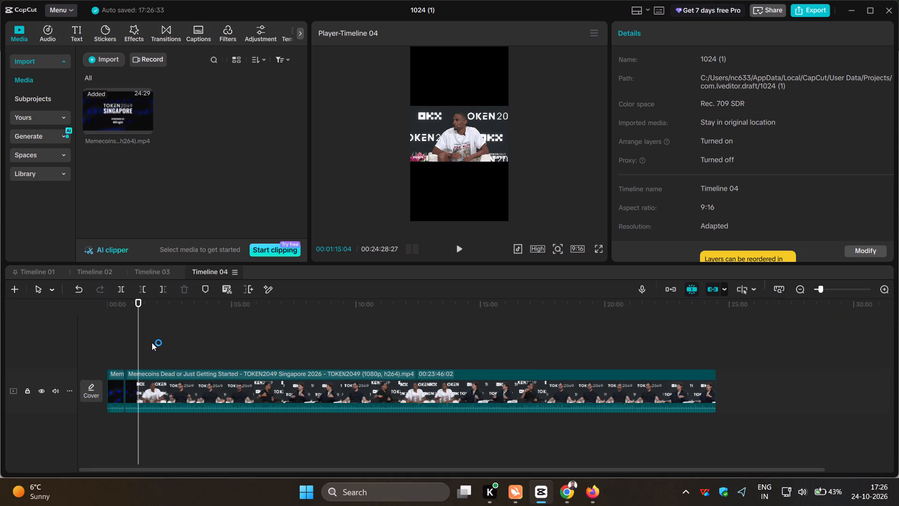
{"action": "left_click", "coordinate": [139, 342]}
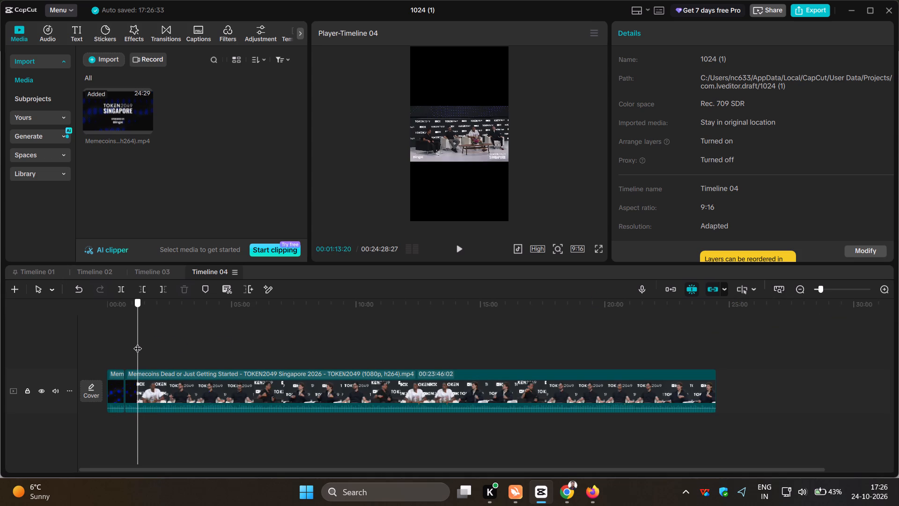
{"action": "left_click", "coordinate": [121, 291]}
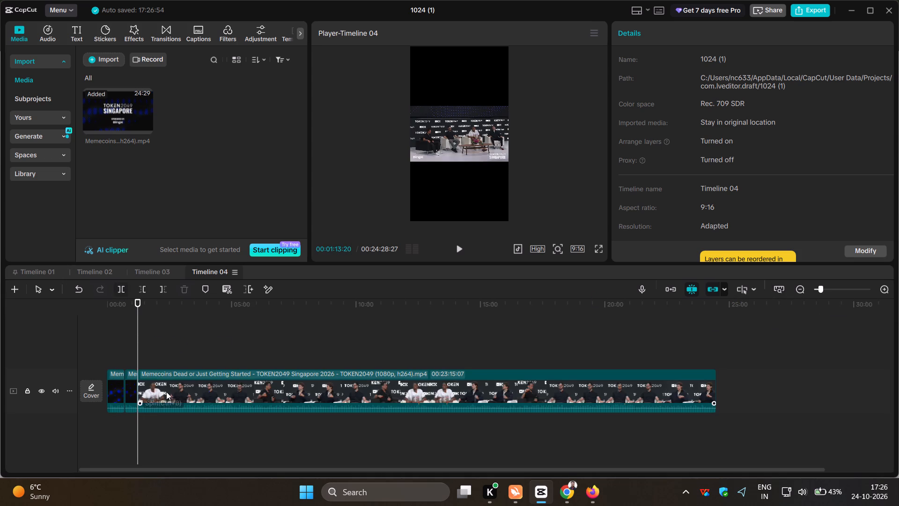
{"action": "left_click", "coordinate": [166, 394]}
{"action": "left_click", "coordinate": [184, 286]}
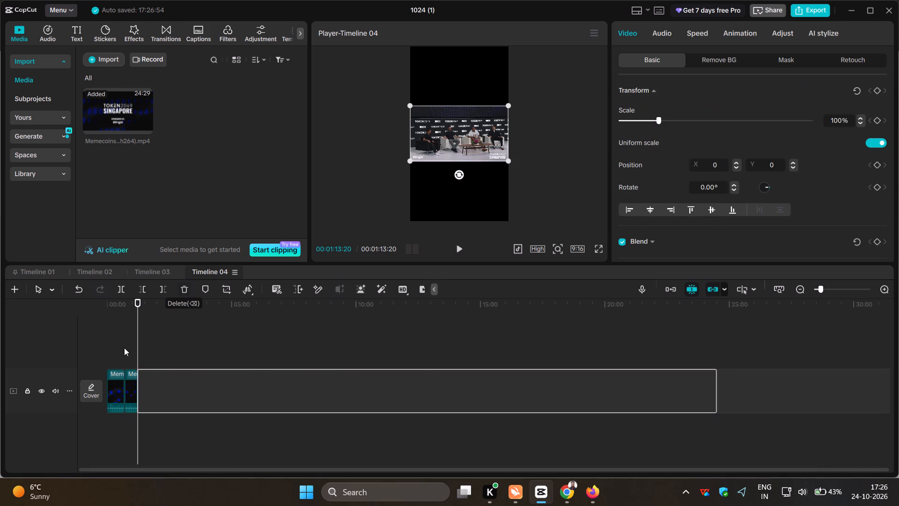
Delete the opening piece before the first cut, fit the remaining excerpt in the timeline and return to its start.
{"action": "left_click", "coordinate": [115, 376]}
{"action": "left_click", "coordinate": [116, 353]}
{"action": "left_click", "coordinate": [111, 380]}
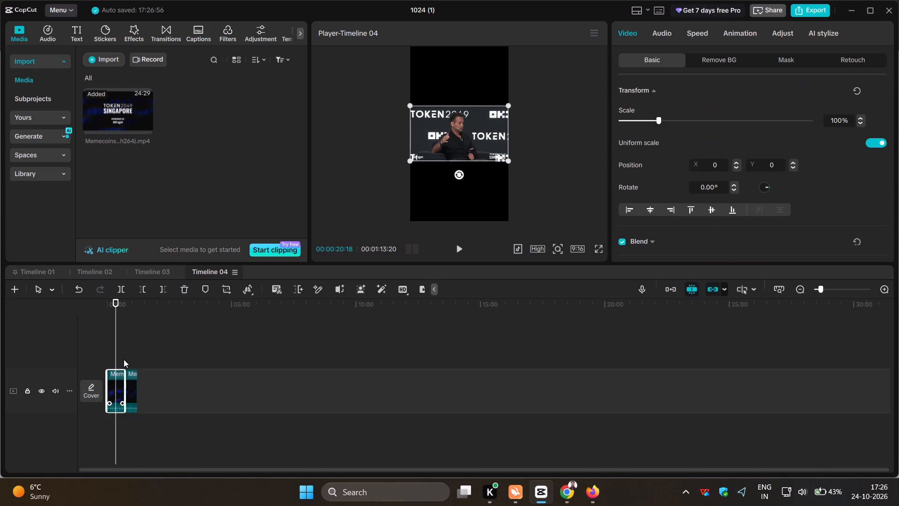
{"action": "left_click", "coordinate": [181, 289]}
{"action": "left_click_drag", "start_coordinate": [130, 372], "coordinate": [111, 381]}
{"action": "left_click", "coordinate": [118, 349]}
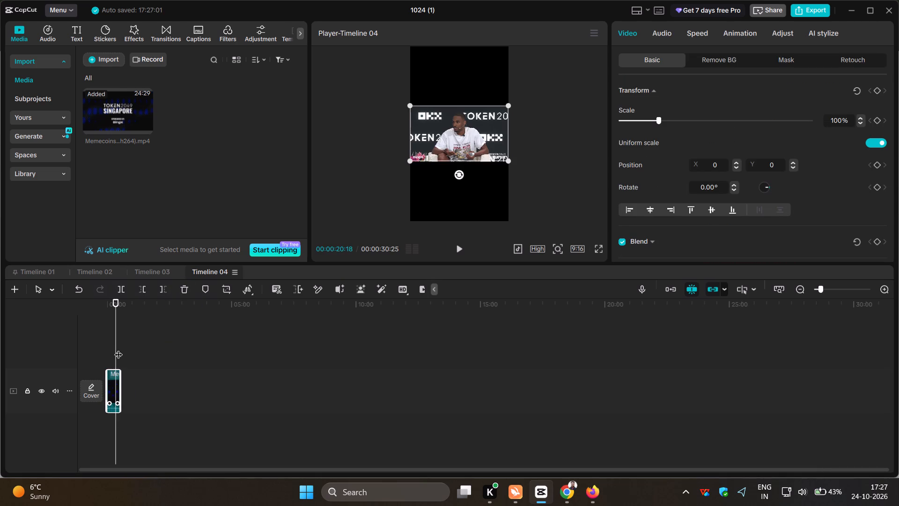
{"action": "left_click_drag", "start_coordinate": [118, 349], "coordinate": [92, 352]}
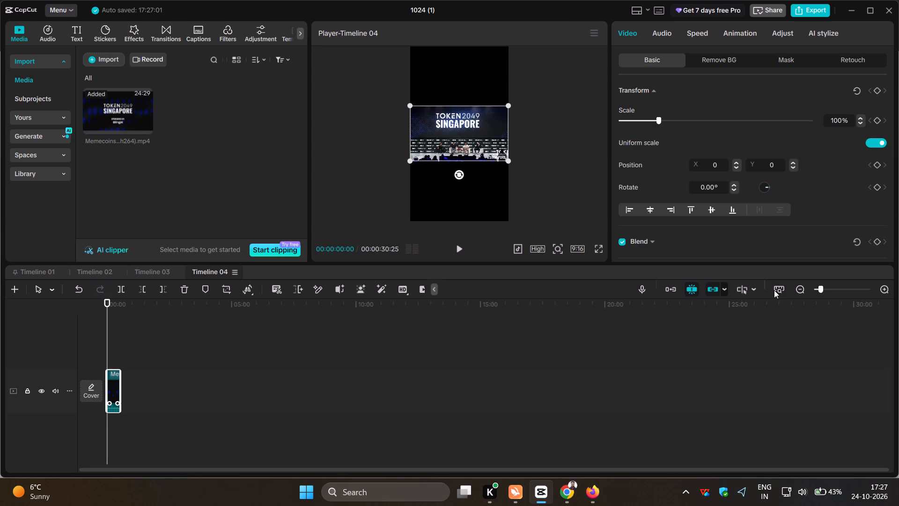
{"action": "left_click", "coordinate": [774, 288]}
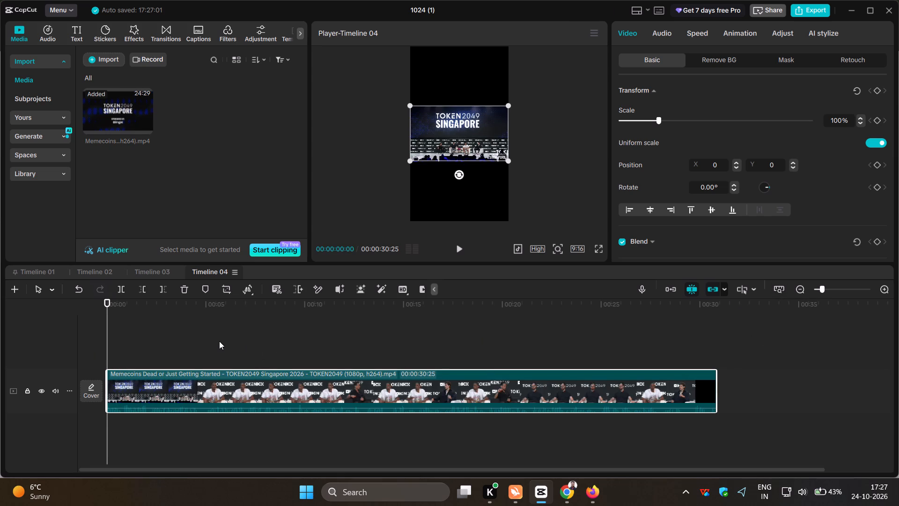
{"action": "left_click", "coordinate": [219, 341]}
{"action": "left_click_drag", "start_coordinate": [219, 341], "coordinate": [66, 347]}
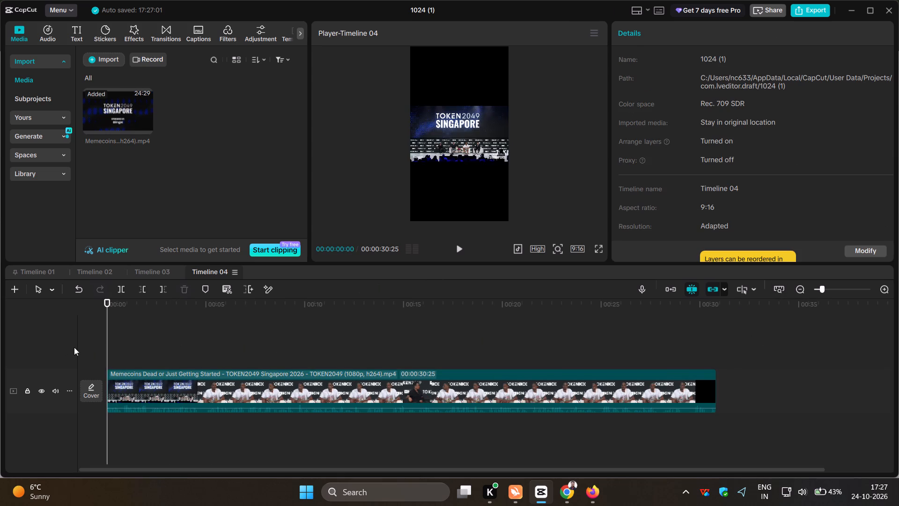
Set the aspect ratio of Timeline 04 to 16:9.
{"action": "left_click", "coordinate": [578, 251]}
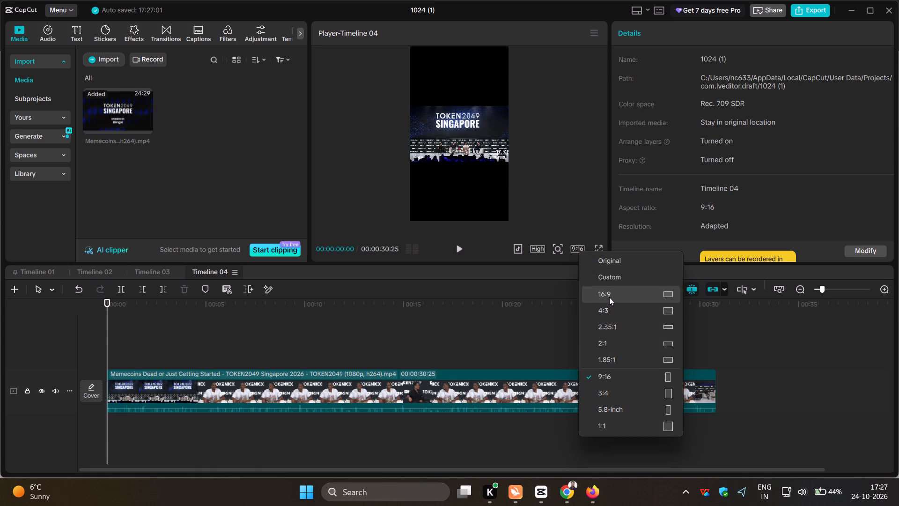
{"action": "left_click", "coordinate": [609, 297]}
Review the excerpt's opening, split it at 00:00:01:04 and delete the short piece before the cut.
{"action": "left_click", "coordinate": [137, 322]}
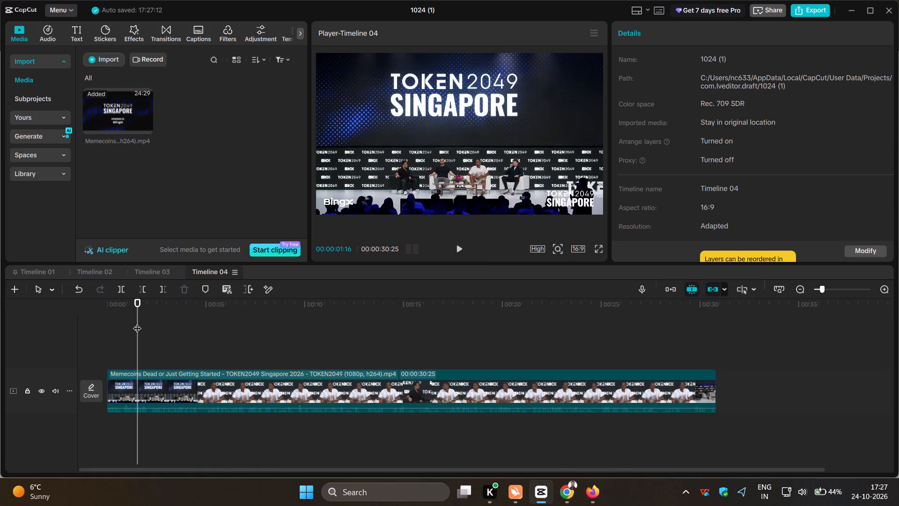
{"action": "left_click_drag", "start_coordinate": [137, 322], "coordinate": [187, 349]}
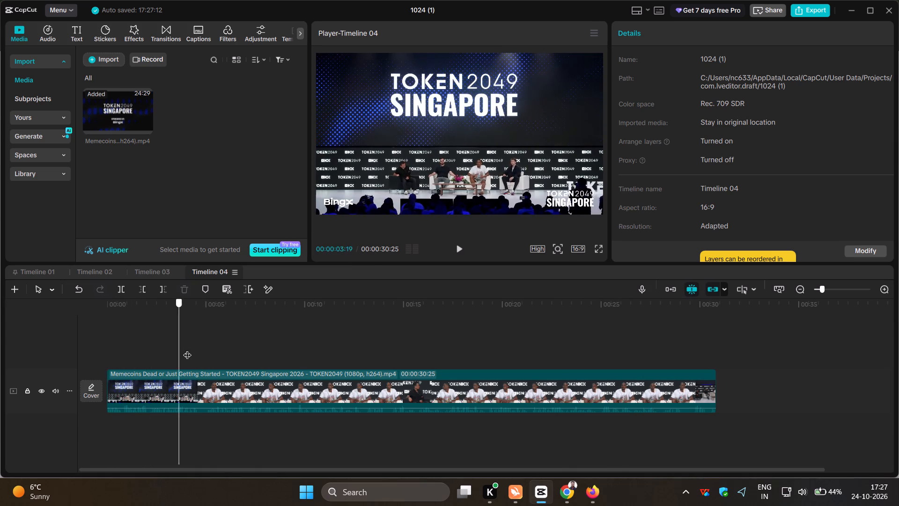
{"action": "left_click_drag", "start_coordinate": [187, 349], "coordinate": [214, 357]}
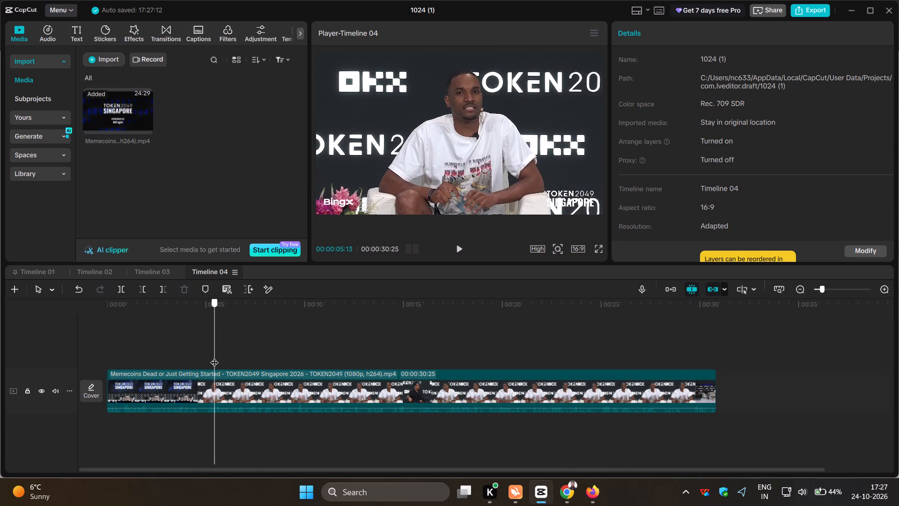
{"action": "left_click_drag", "start_coordinate": [214, 357], "coordinate": [129, 354]}
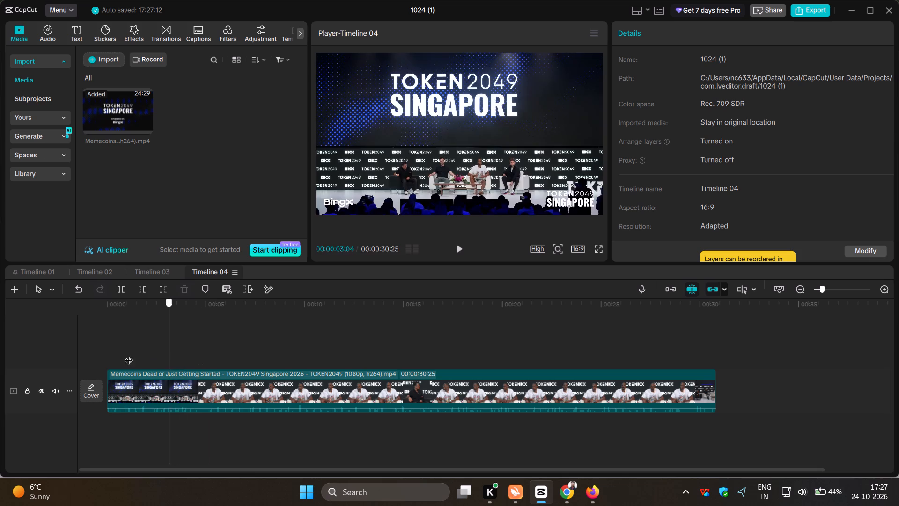
{"action": "left_click_drag", "start_coordinate": [129, 354], "coordinate": [67, 356]}
{"action": "left_click", "coordinate": [462, 249]}
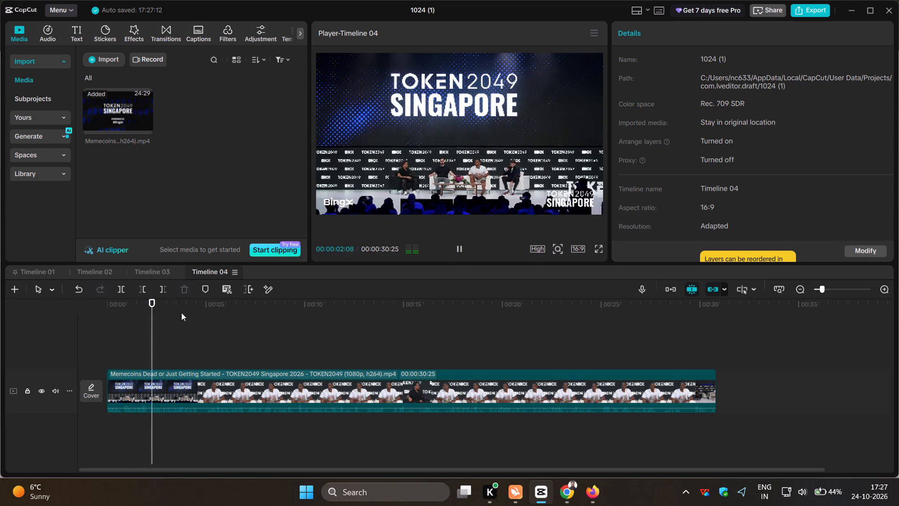
{"action": "left_click_drag", "start_coordinate": [164, 330], "coordinate": [83, 347]}
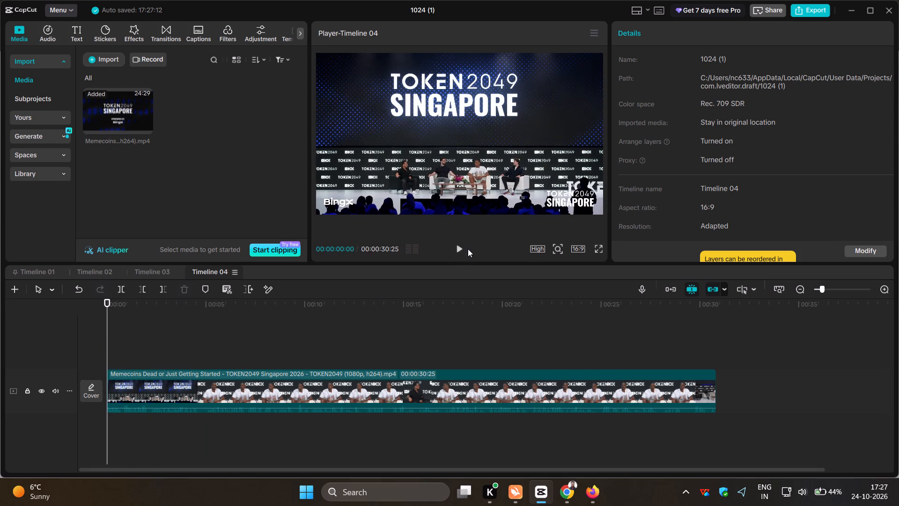
{"action": "left_click", "coordinate": [459, 249]}
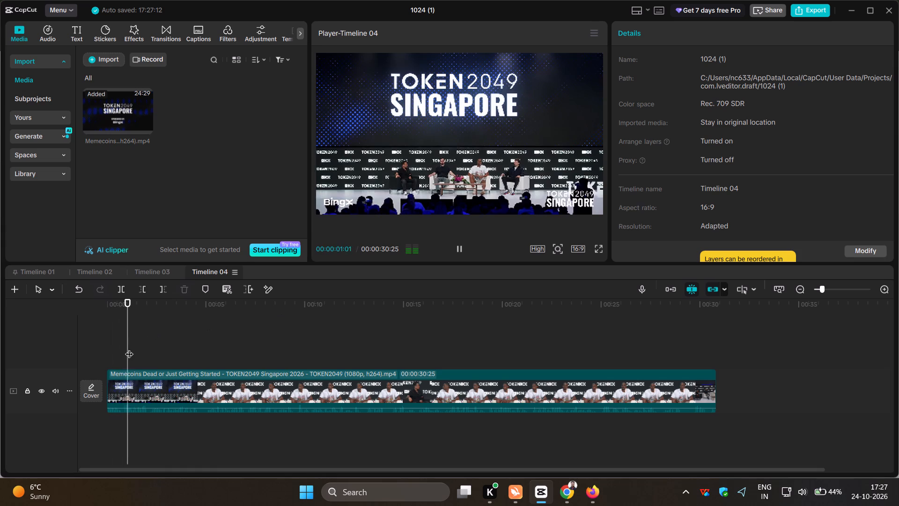
{"action": "left_click", "coordinate": [130, 350]}
{"action": "left_click", "coordinate": [123, 283]}
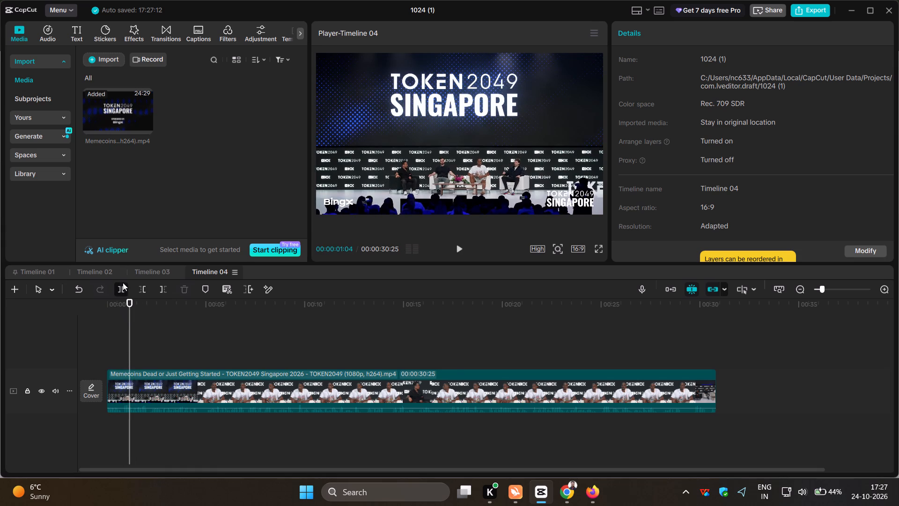
{"action": "left_click", "coordinate": [122, 384]}
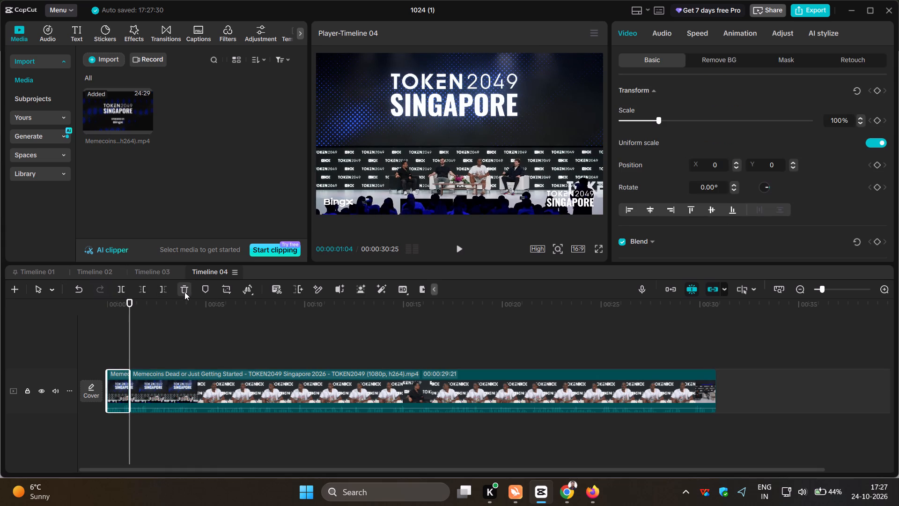
{"action": "left_click", "coordinate": [184, 292]}
Play the trimmed excerpt from start to end, then return the playhead to the start.
{"action": "left_click_drag", "start_coordinate": [129, 350], "coordinate": [95, 355]}
{"action": "left_click", "coordinate": [159, 382]}
{"action": "left_click_drag", "start_coordinate": [159, 382], "coordinate": [139, 385]}
{"action": "left_click", "coordinate": [121, 350]}
{"action": "left_click_drag", "start_coordinate": [121, 350], "coordinate": [100, 350]}
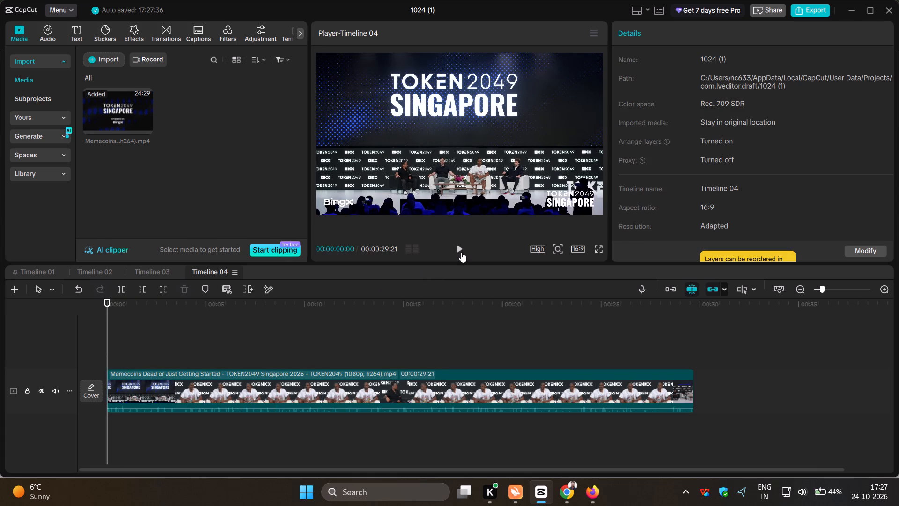
{"action": "left_click", "coordinate": [461, 252]}
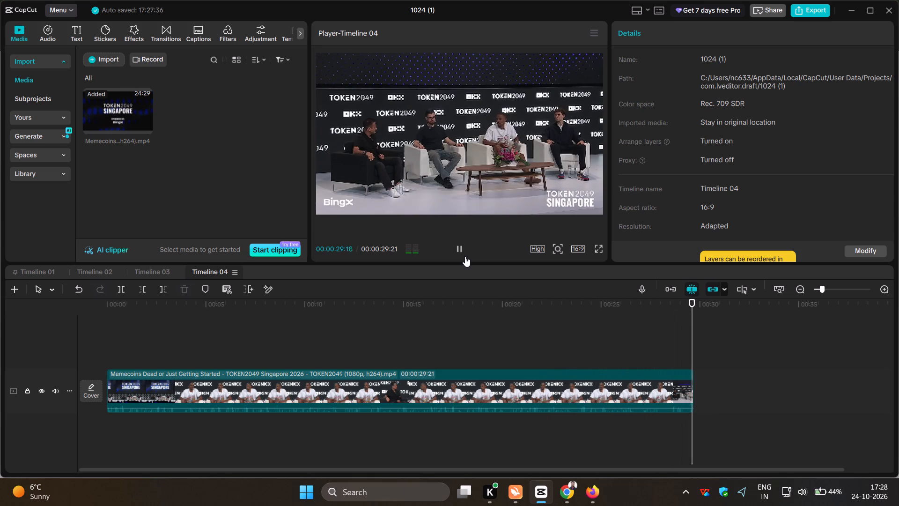
{"action": "left_click", "coordinate": [461, 325]}
{"action": "left_click_drag", "start_coordinate": [461, 325], "coordinate": [95, 337]}
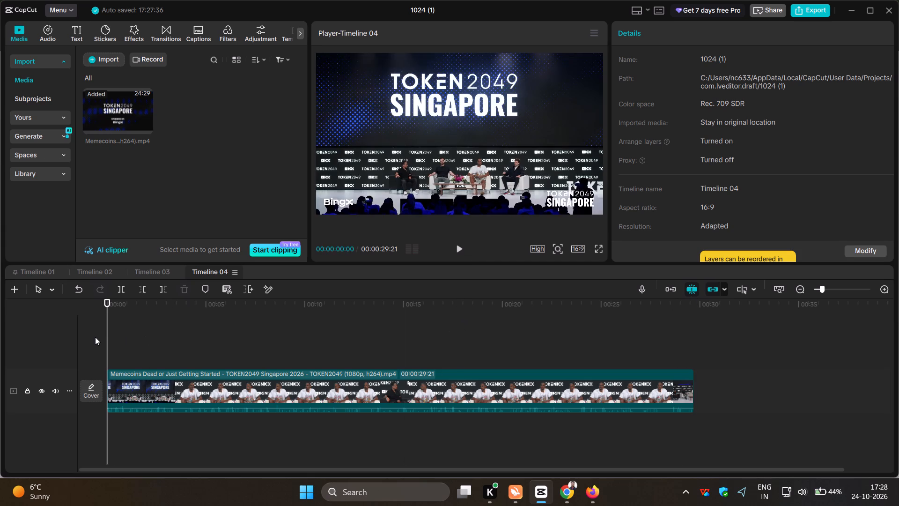
Split the excerpt at 00:00:03:21, where the wide stage shot changes to the close-up of the white-shirted speaker, and check the frames around the cut.
{"action": "left_click_drag", "start_coordinate": [107, 335], "coordinate": [160, 336]}
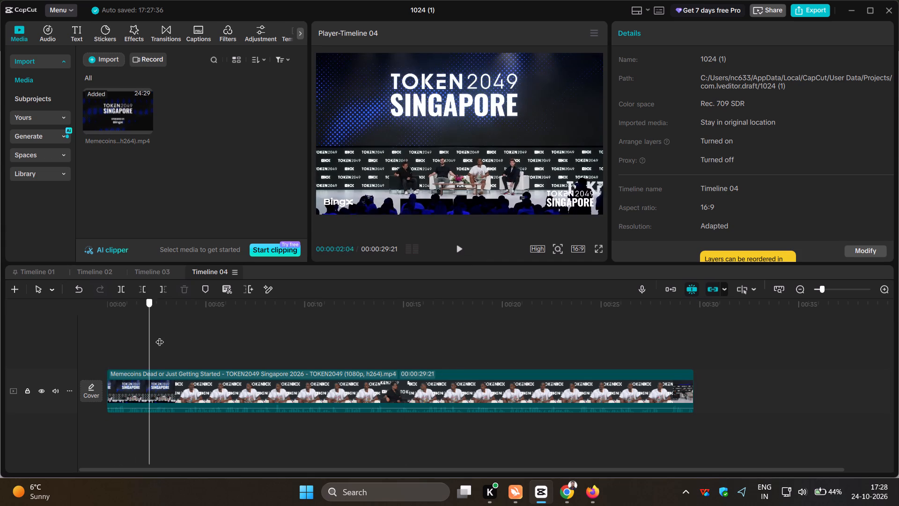
{"action": "left_click_drag", "start_coordinate": [160, 336], "coordinate": [178, 344]}
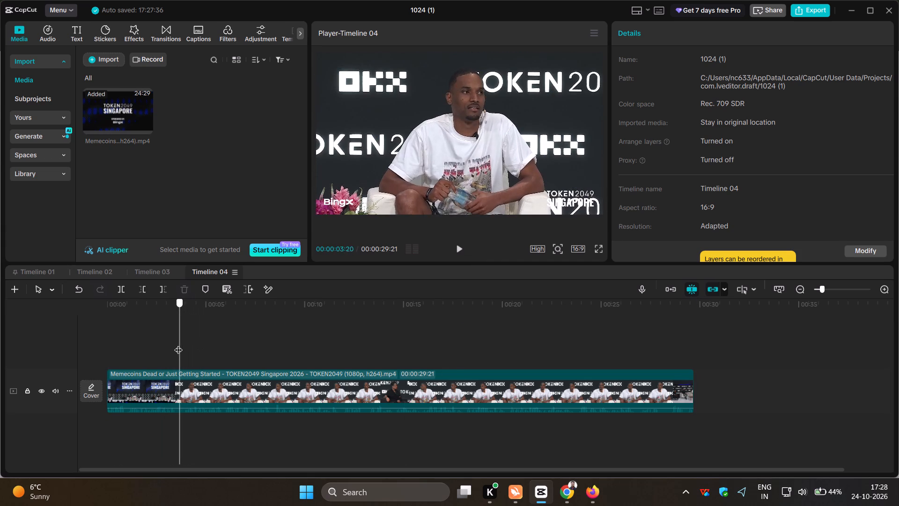
{"action": "left_click_drag", "start_coordinate": [178, 344], "coordinate": [180, 344]}
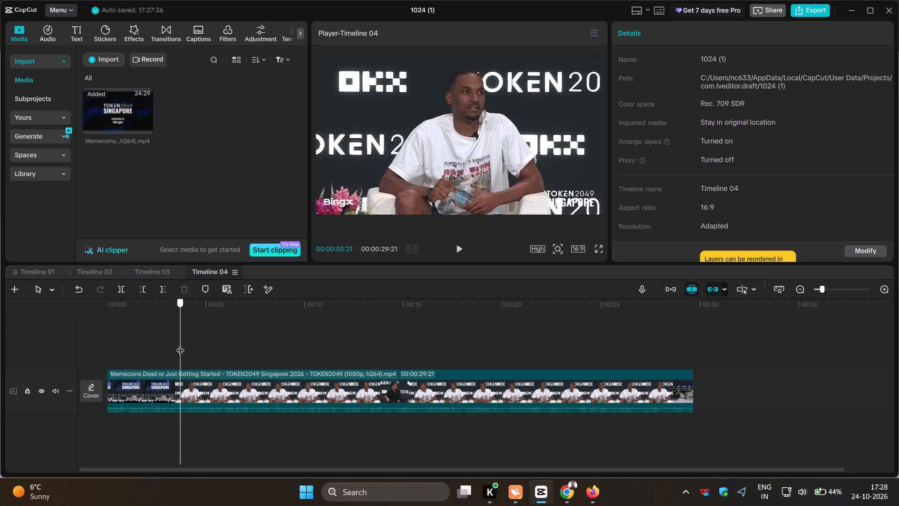
{"action": "left_click_drag", "start_coordinate": [180, 344], "coordinate": [179, 344]}
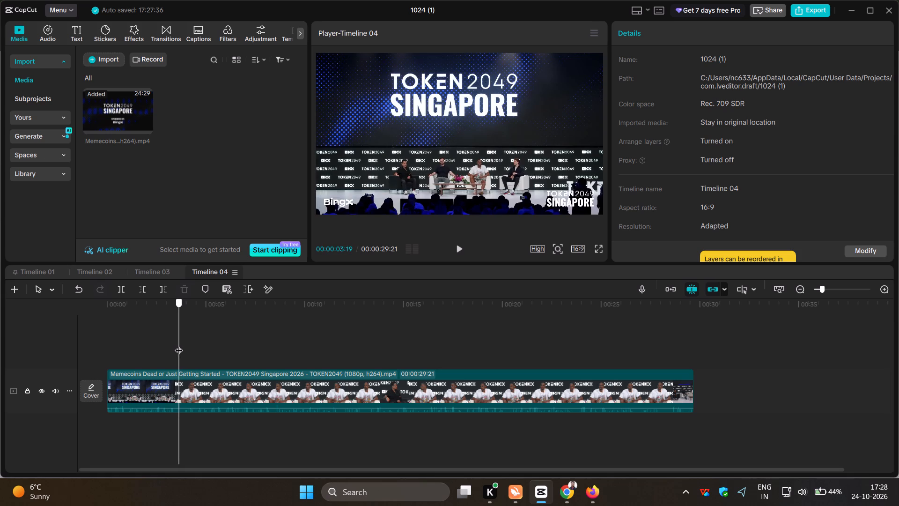
{"action": "left_click_drag", "start_coordinate": [179, 344], "coordinate": [180, 344]}
{"action": "left_click", "coordinate": [117, 290]}
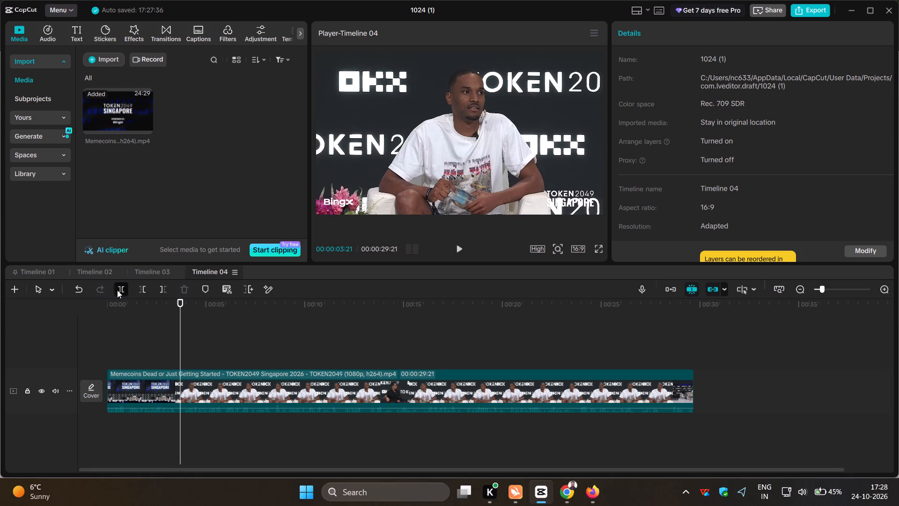
{"action": "left_click_drag", "start_coordinate": [178, 333], "coordinate": [176, 333]}
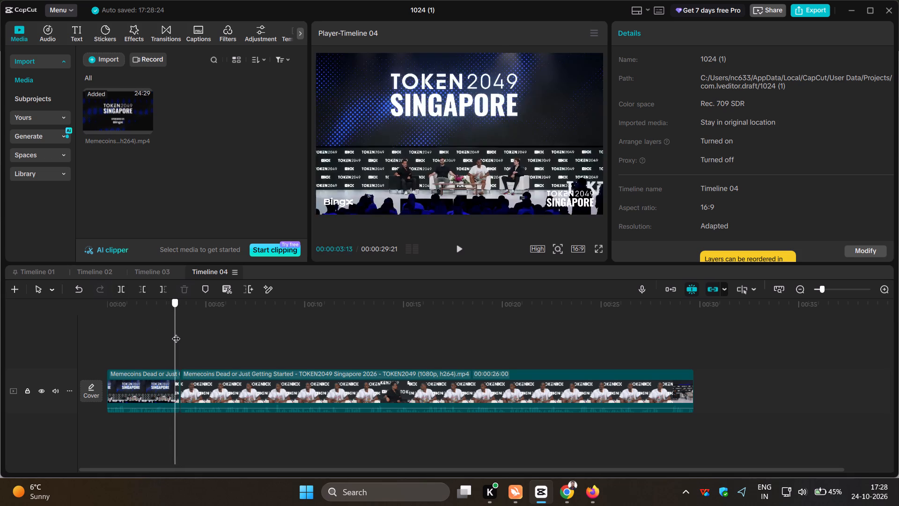
{"action": "left_click_drag", "start_coordinate": [176, 333], "coordinate": [184, 333]}
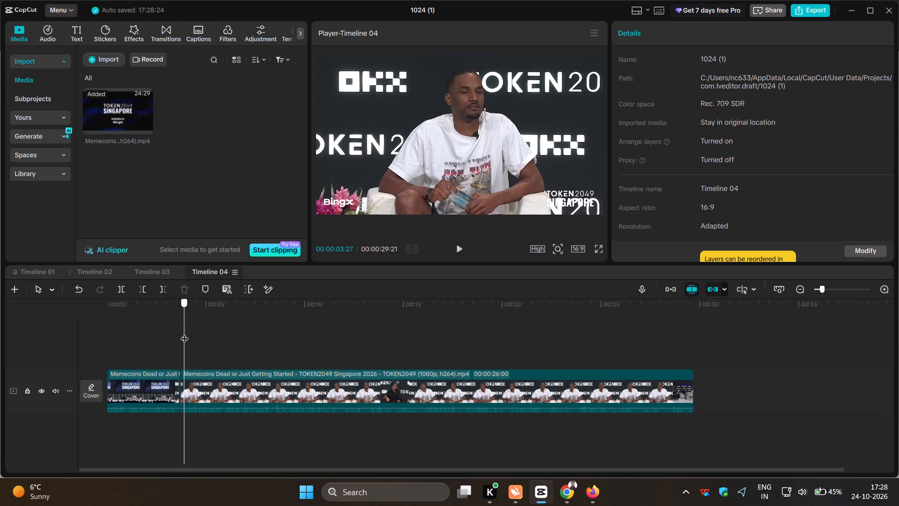
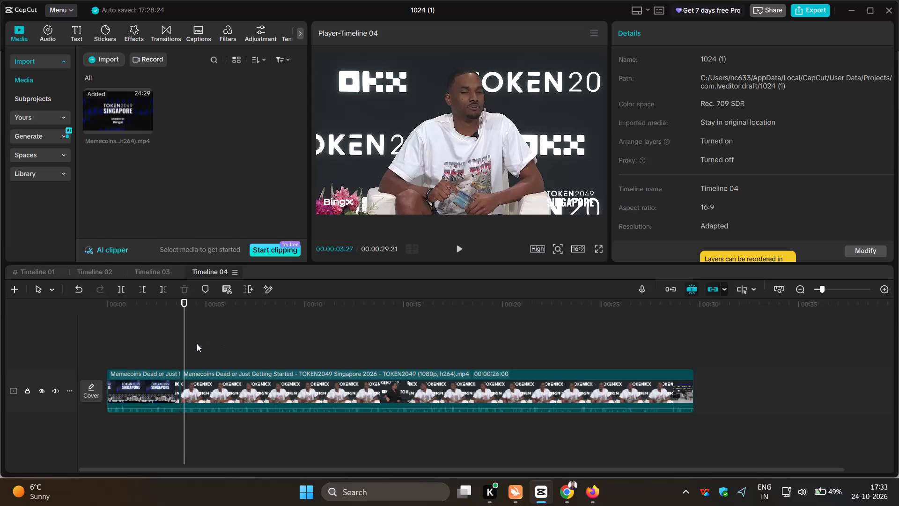
Scrub back and forth through the opening wide stage shot and across the existing cut at 00:00:03:21 to check its frames.
{"action": "left_click", "coordinate": [197, 343]}
{"action": "left_click", "coordinate": [197, 343]}
{"action": "left_click_drag", "start_coordinate": [200, 343], "coordinate": [102, 336]}
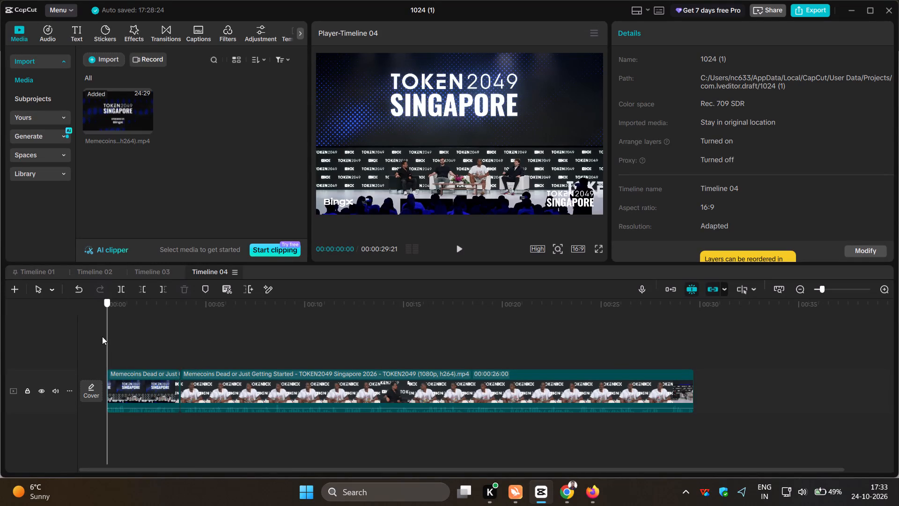
{"action": "left_click_drag", "start_coordinate": [108, 328], "coordinate": [156, 342]}
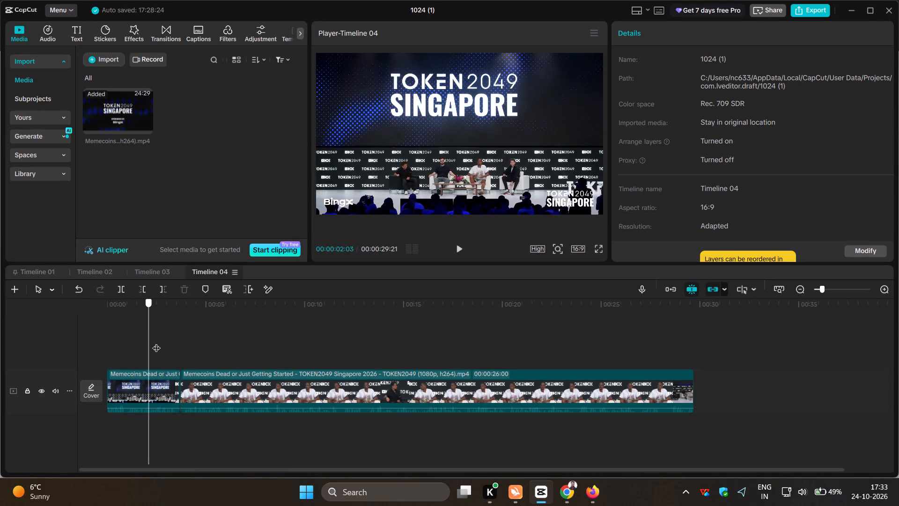
{"action": "left_click_drag", "start_coordinate": [156, 342], "coordinate": [109, 346]}
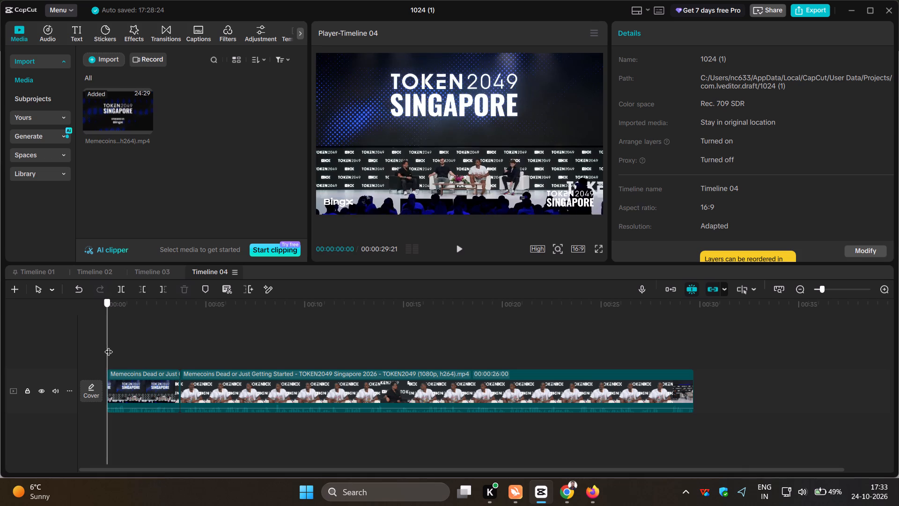
{"action": "left_click_drag", "start_coordinate": [109, 346], "coordinate": [116, 346]}
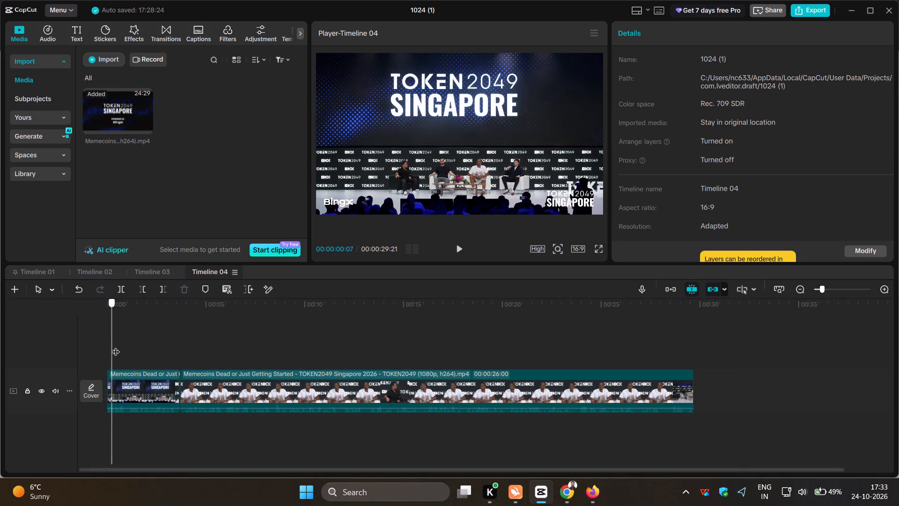
{"action": "left_click_drag", "start_coordinate": [116, 346], "coordinate": [104, 346]}
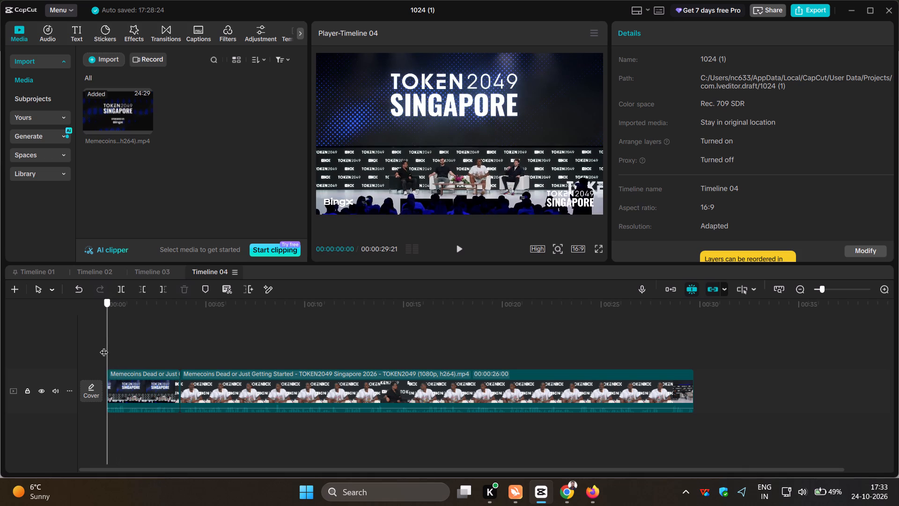
{"action": "left_click_drag", "start_coordinate": [104, 346], "coordinate": [169, 355]}
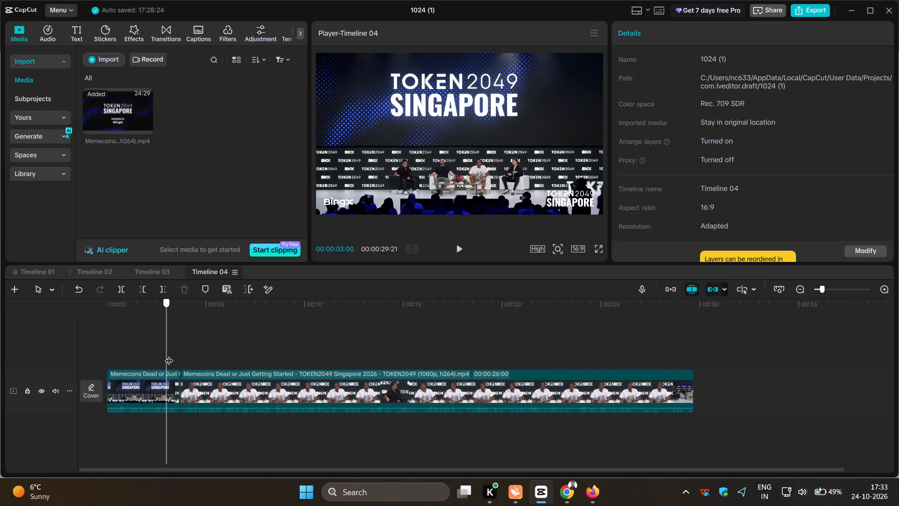
{"action": "left_click_drag", "start_coordinate": [169, 355], "coordinate": [180, 355]}
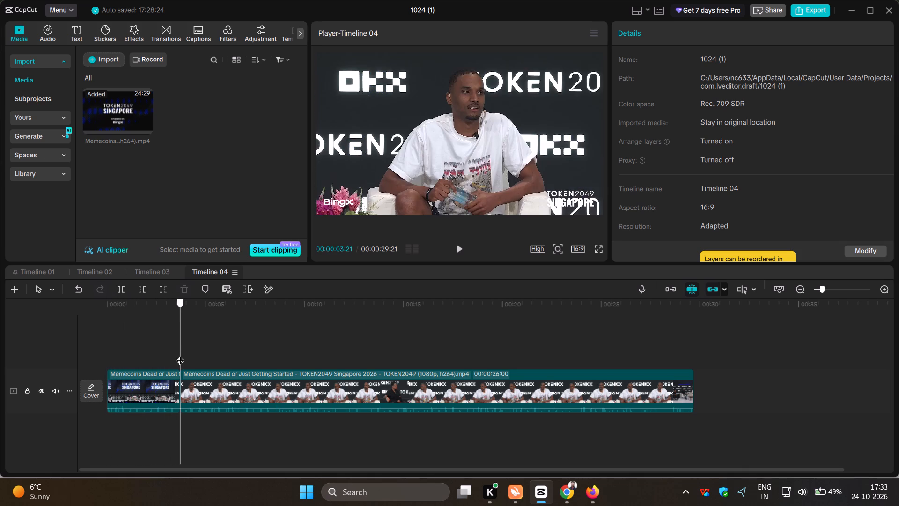
{"action": "left_click_drag", "start_coordinate": [180, 355], "coordinate": [135, 353]}
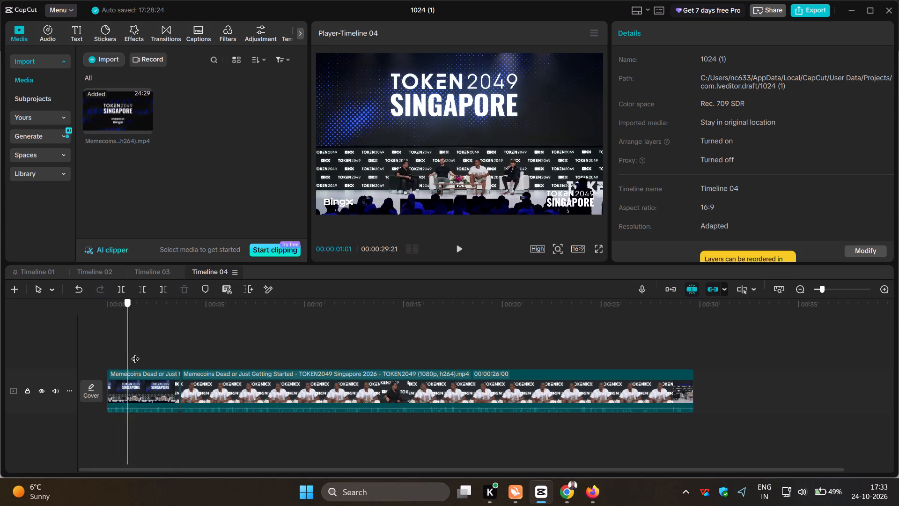
{"action": "left_click_drag", "start_coordinate": [135, 353], "coordinate": [186, 360]}
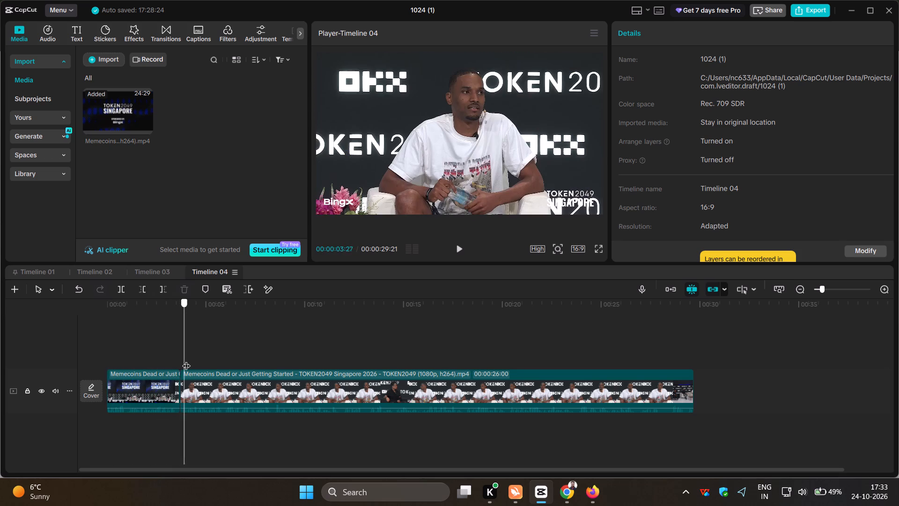
Split the excerpt at 00:00:12:20, where the white-shirted speaker's close-up changes to the close-up of the black-shirted speaker.
{"action": "left_click_drag", "start_coordinate": [186, 360], "coordinate": [254, 360]}
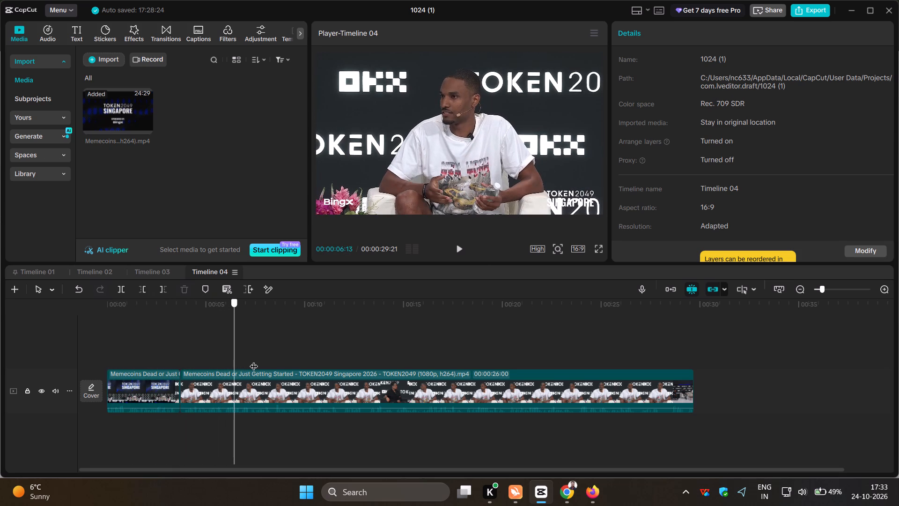
{"action": "left_click_drag", "start_coordinate": [254, 360], "coordinate": [268, 358]}
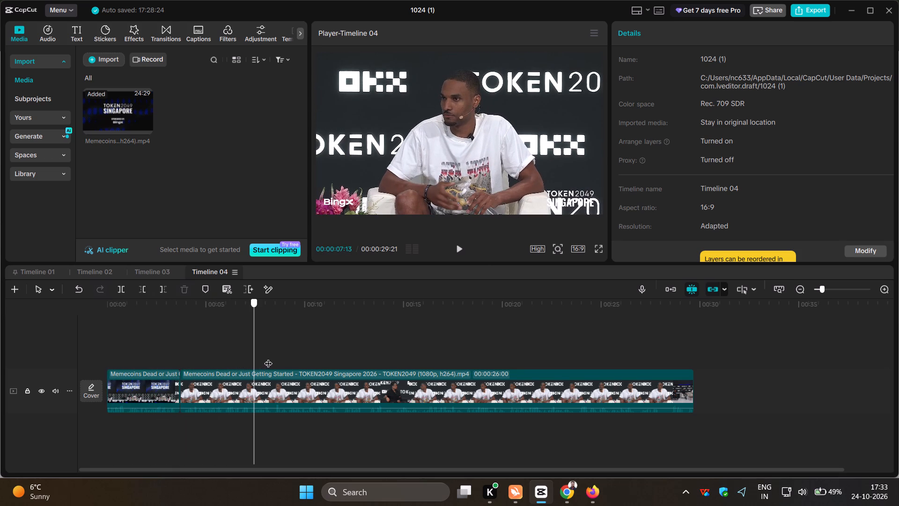
{"action": "left_click", "coordinate": [222, 323]}
{"action": "left_click_drag", "start_coordinate": [222, 323], "coordinate": [189, 329]}
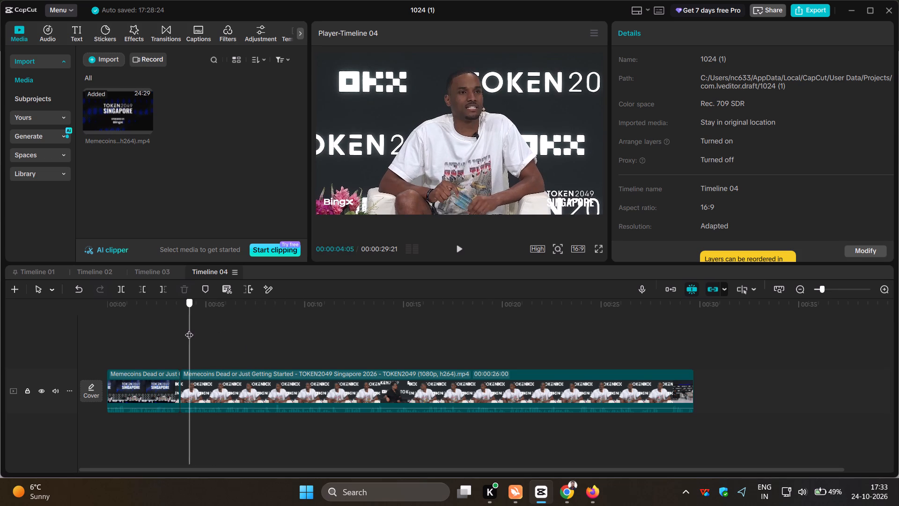
{"action": "left_click_drag", "start_coordinate": [189, 329], "coordinate": [235, 359]}
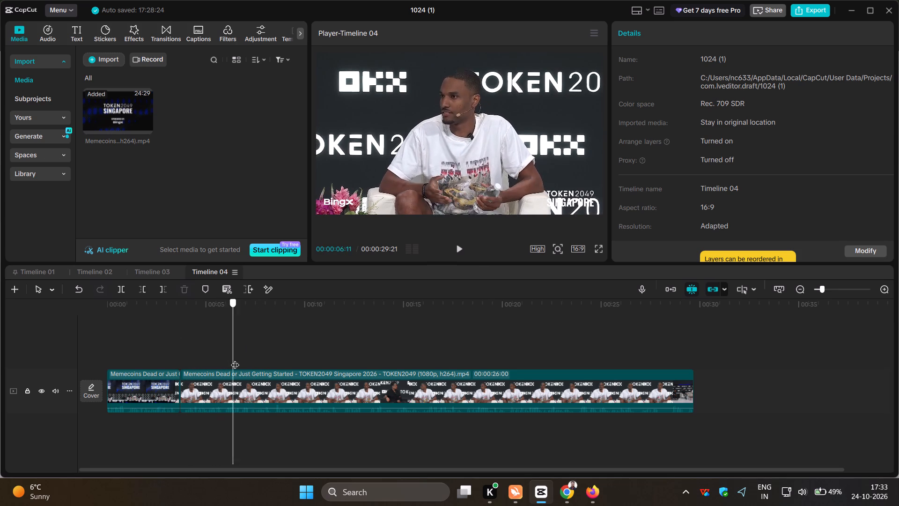
{"action": "left_click_drag", "start_coordinate": [235, 359], "coordinate": [337, 373]}
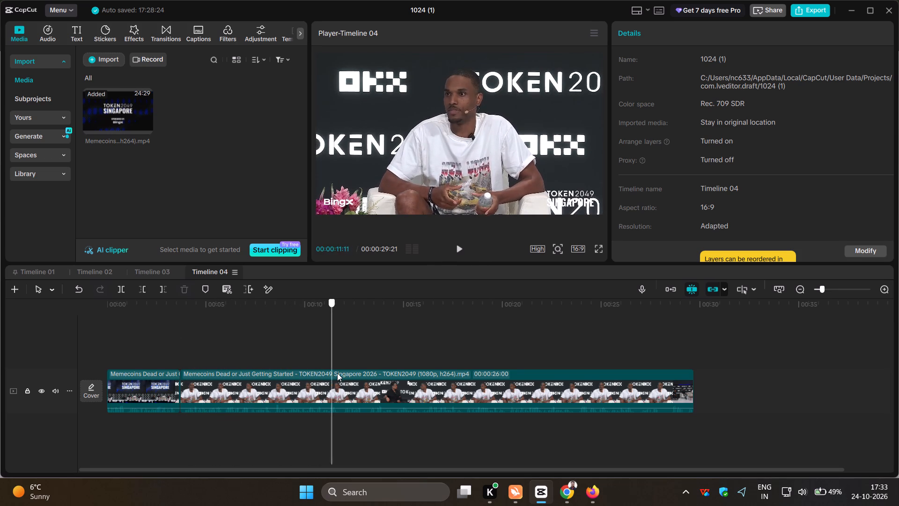
{"action": "left_click_drag", "start_coordinate": [337, 373], "coordinate": [349, 384]}
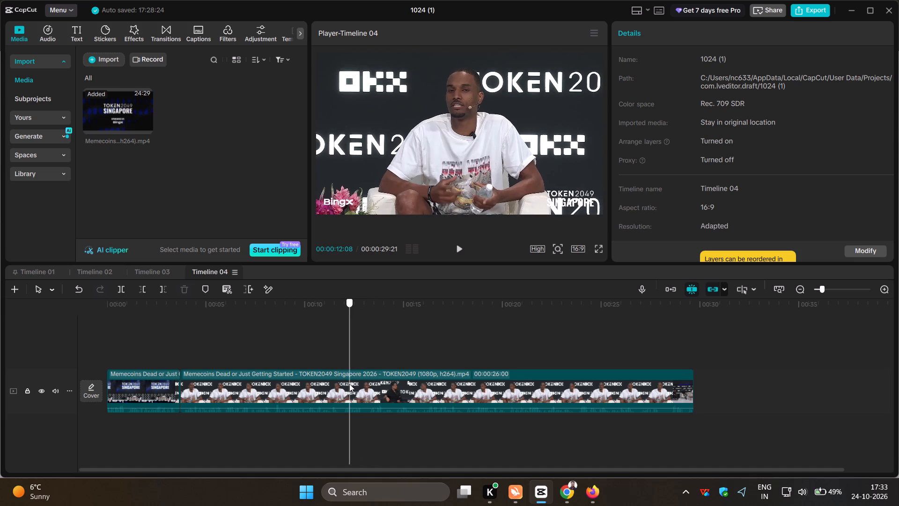
{"action": "left_click_drag", "start_coordinate": [349, 384], "coordinate": [355, 384]}
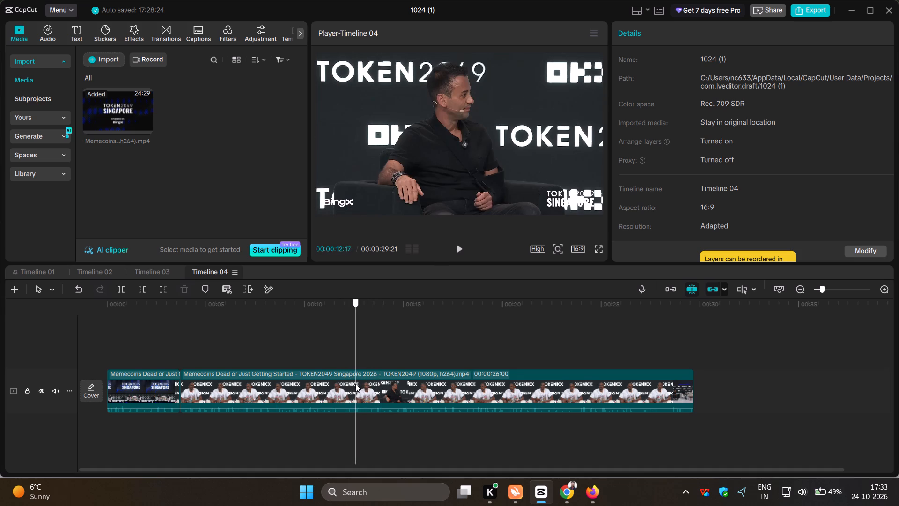
{"action": "left_click_drag", "start_coordinate": [355, 384], "coordinate": [357, 384]}
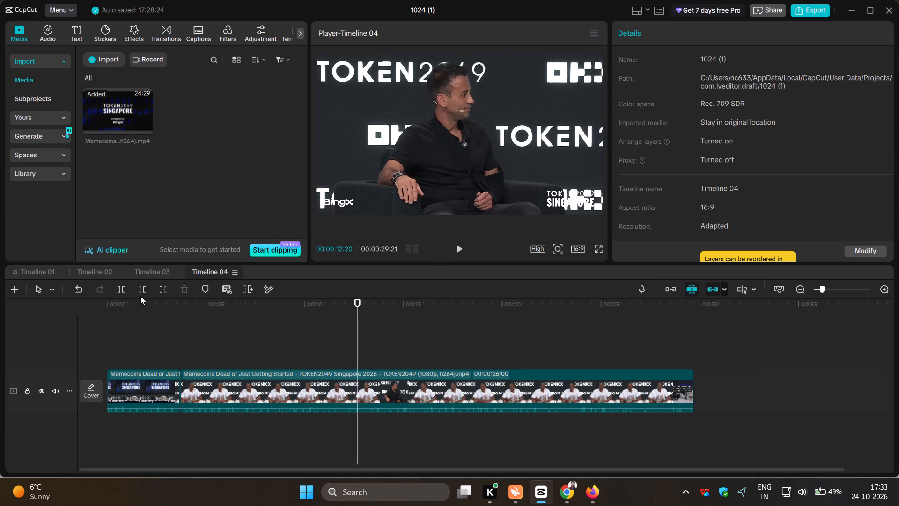
{"action": "left_click", "coordinate": [123, 287]}
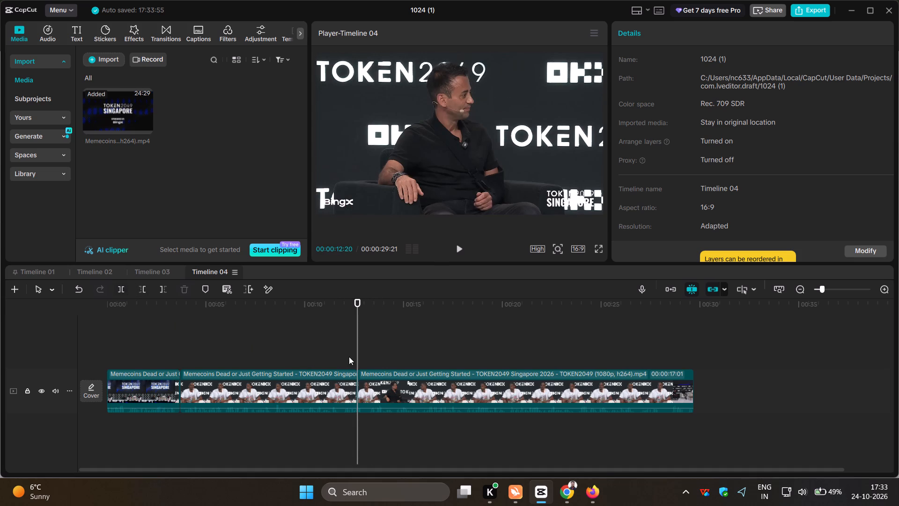
Split the excerpt at 00:00:15:04, where the black-shirted speaker's close-up changes back to the white-shirted speaker.
{"action": "left_click", "coordinate": [355, 352]}
{"action": "left_click_drag", "start_coordinate": [355, 351], "coordinate": [361, 352]}
{"action": "left_click_drag", "start_coordinate": [361, 352], "coordinate": [396, 357]}
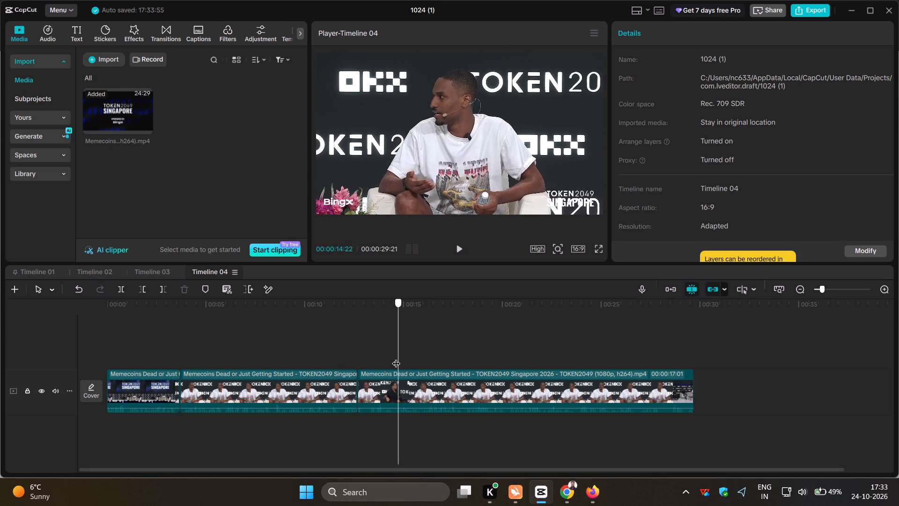
{"action": "left_click_drag", "start_coordinate": [396, 357], "coordinate": [404, 358]}
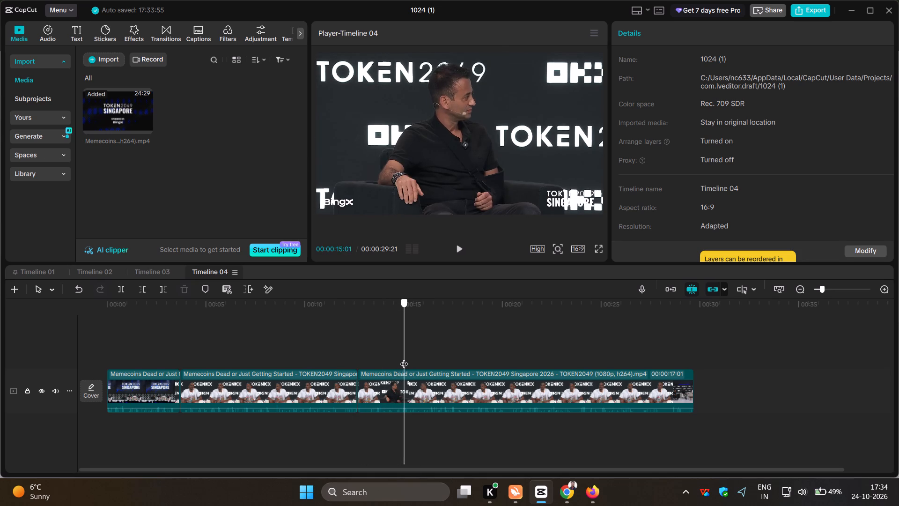
{"action": "left_click_drag", "start_coordinate": [404, 358], "coordinate": [406, 358]}
{"action": "left_click", "coordinate": [124, 287]}
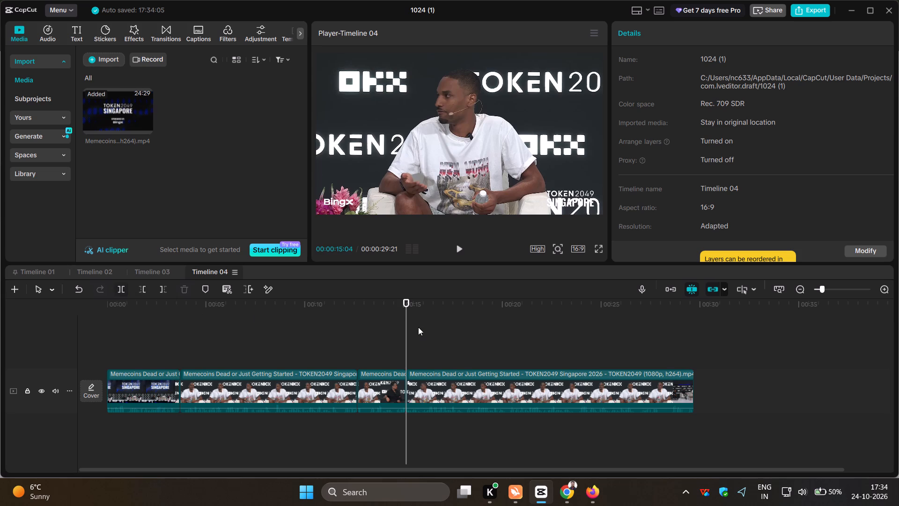
Split the excerpt at 00:00:27:29, where the white-shirted speaker's close-up changes to the wide panel shot, and check through to the end.
{"action": "left_click_drag", "start_coordinate": [409, 334], "coordinate": [409, 347]}
{"action": "left_click_drag", "start_coordinate": [409, 347], "coordinate": [459, 354]}
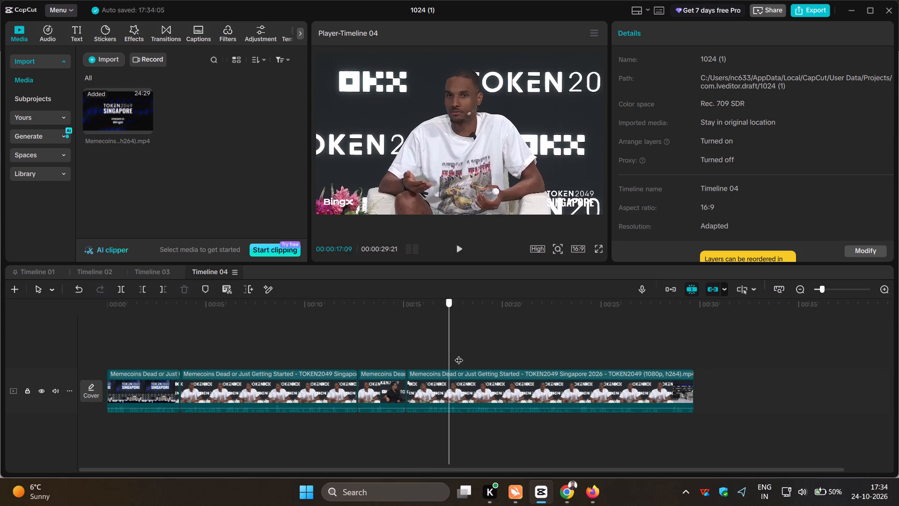
{"action": "left_click_drag", "start_coordinate": [459, 354], "coordinate": [607, 365]}
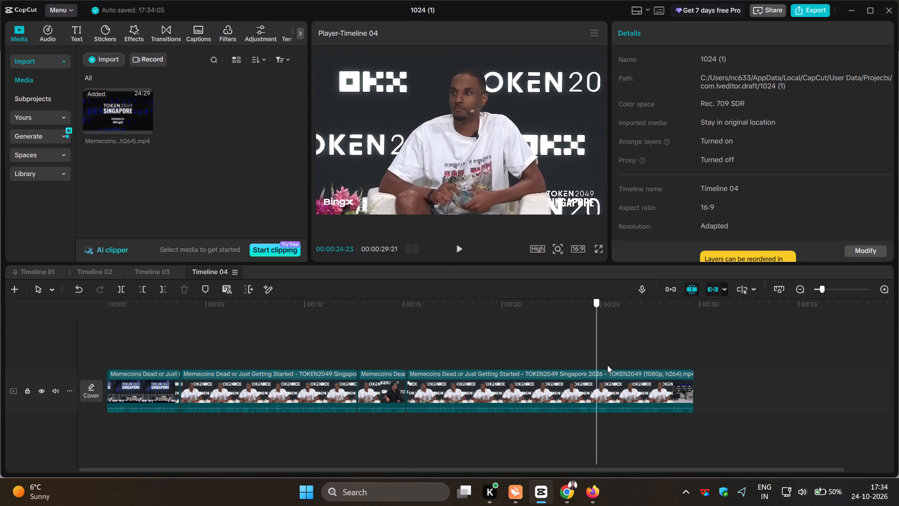
{"action": "left_click_drag", "start_coordinate": [607, 365], "coordinate": [663, 367]}
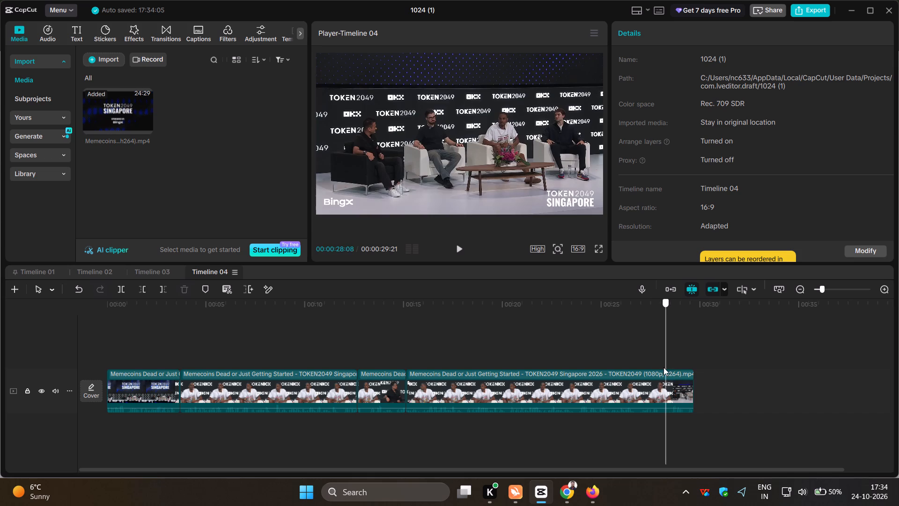
{"action": "left_click_drag", "start_coordinate": [663, 367], "coordinate": [658, 367]}
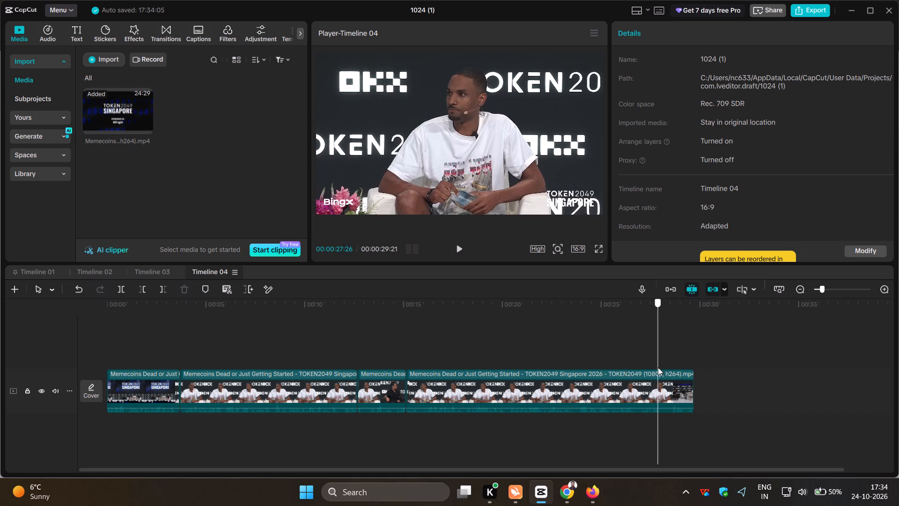
{"action": "left_click_drag", "start_coordinate": [658, 367], "coordinate": [660, 367]}
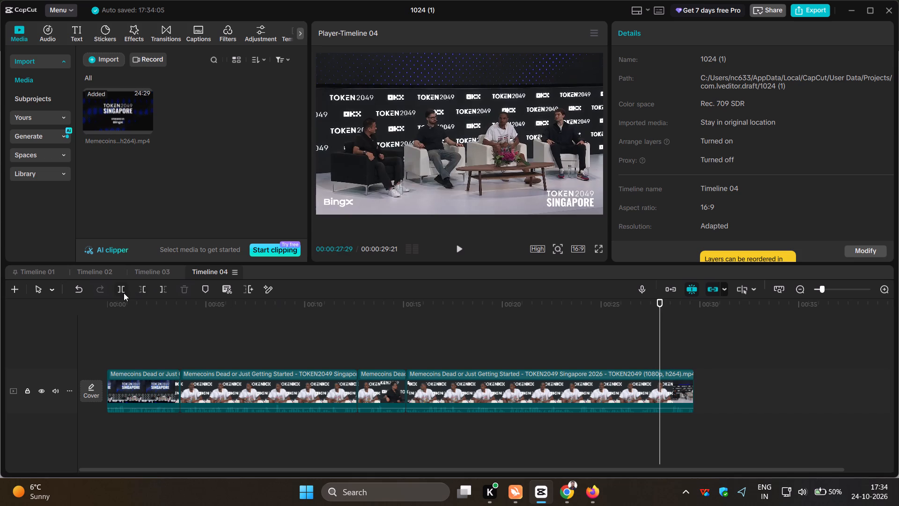
{"action": "left_click", "coordinate": [124, 293]}
{"action": "left_click_drag", "start_coordinate": [661, 346], "coordinate": [697, 344]}
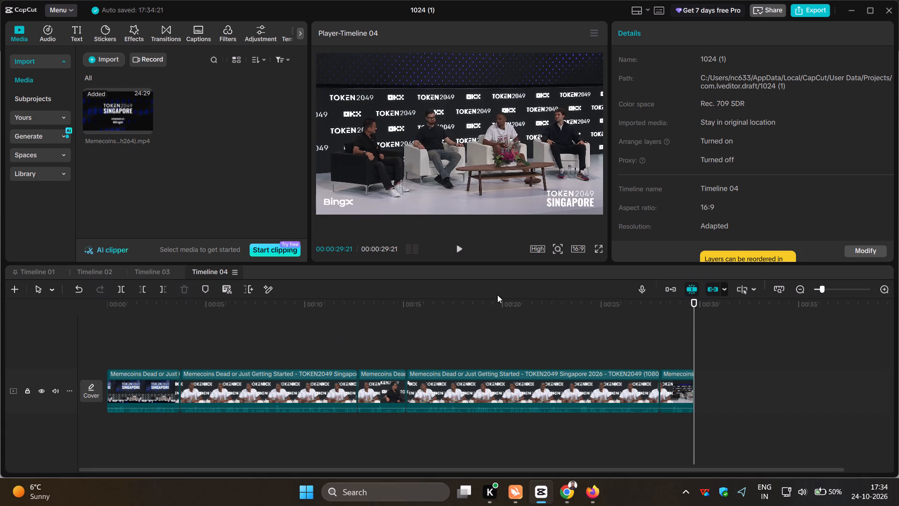
Set the aspect ratio of Timeline 04 to 9:16.
{"action": "left_click", "coordinate": [578, 247]}
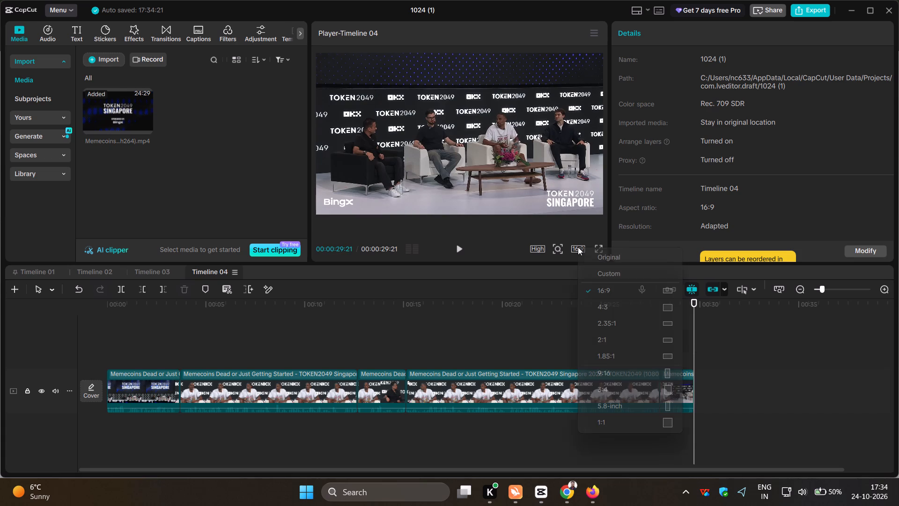
{"action": "left_click", "coordinate": [612, 368]}
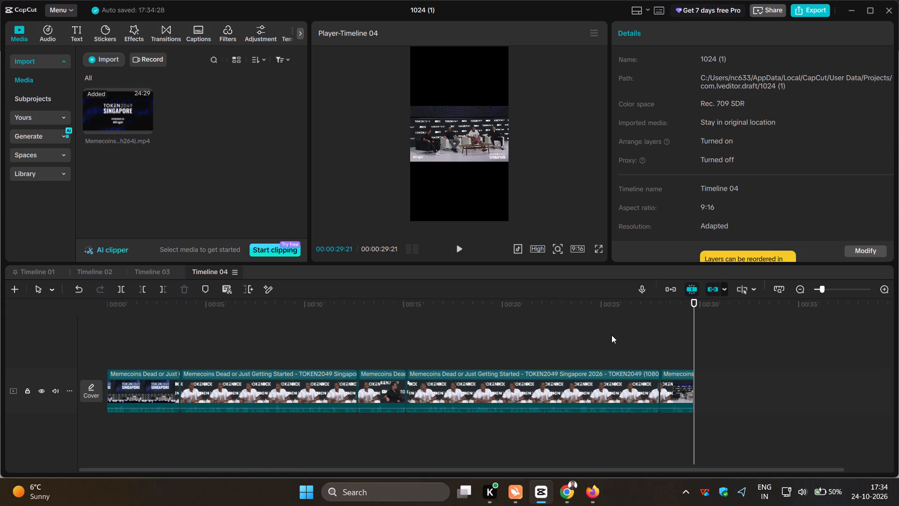
Scale the opening wide stage shot at the start of the timeline to about 196%, keeping it centred.
{"action": "left_click", "coordinate": [190, 345]}
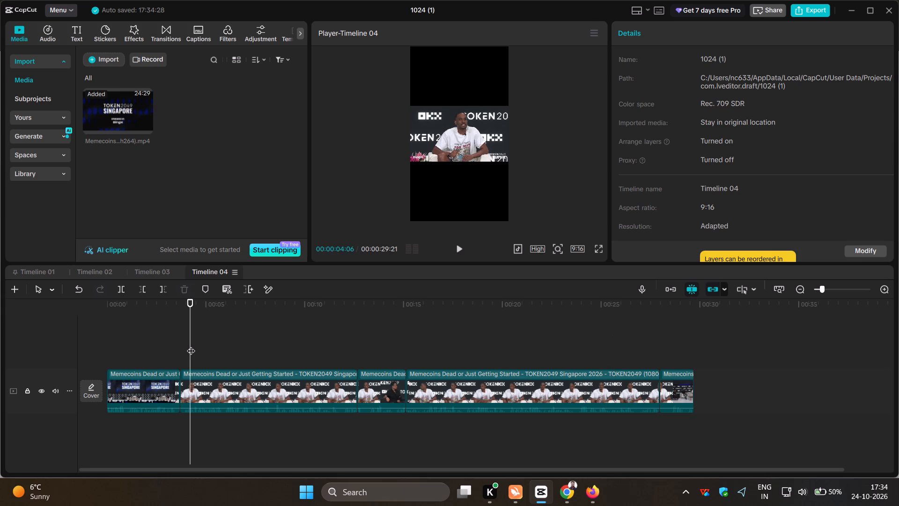
{"action": "left_click_drag", "start_coordinate": [191, 345], "coordinate": [95, 342]}
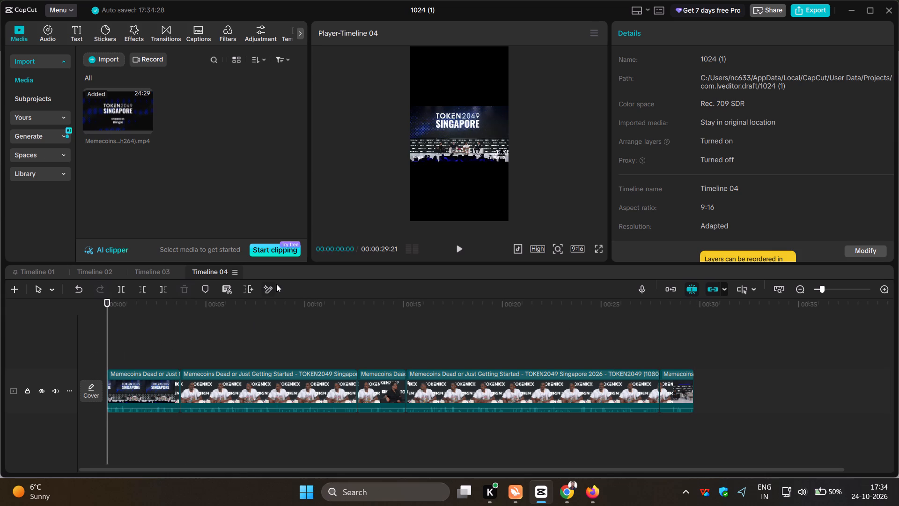
{"action": "left_click", "coordinate": [425, 161]}
{"action": "left_click_drag", "start_coordinate": [413, 162], "coordinate": [405, 166]}
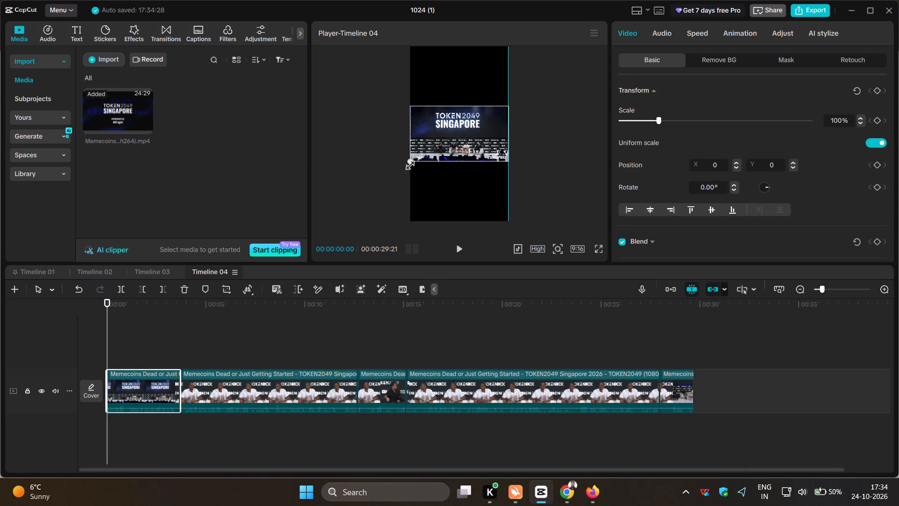
{"action": "left_click_drag", "start_coordinate": [405, 166], "coordinate": [366, 212]}
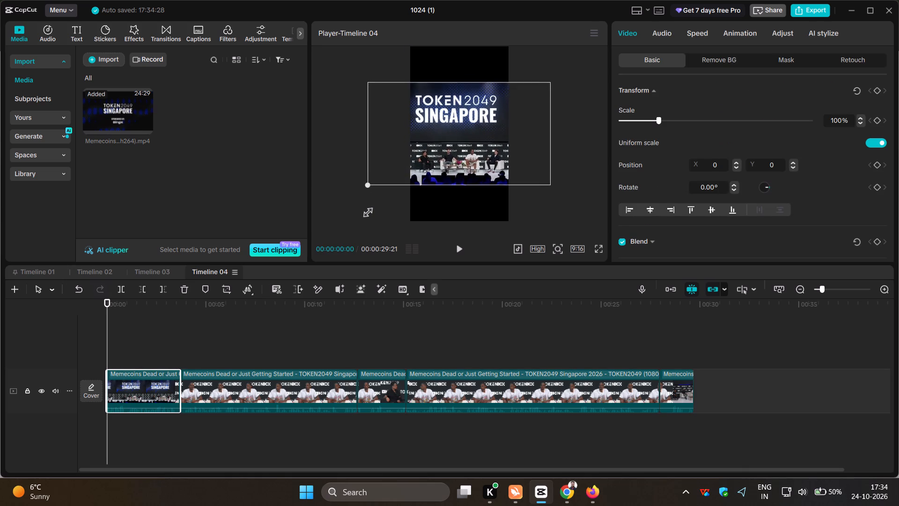
{"action": "left_click_drag", "start_coordinate": [366, 212], "coordinate": [362, 218]}
{"action": "left_click_drag", "start_coordinate": [464, 161], "coordinate": [477, 161]}
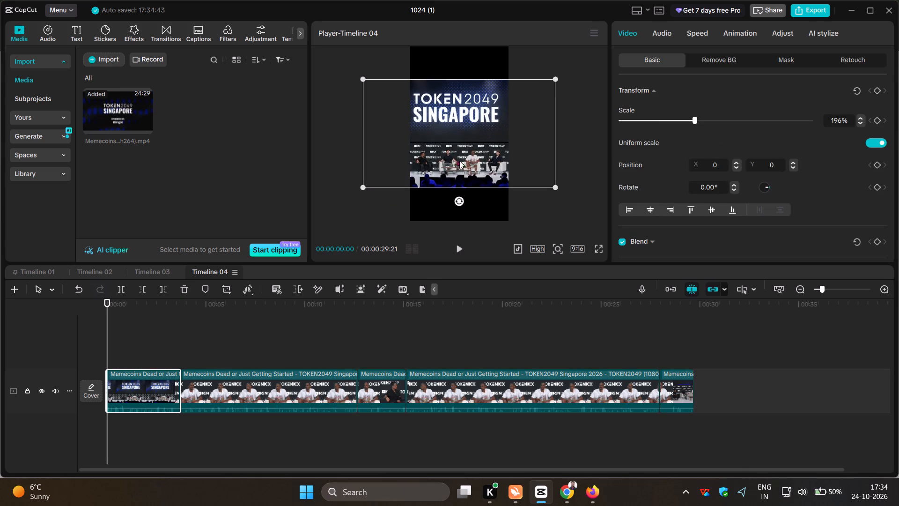
{"action": "left_click", "coordinate": [458, 161]}
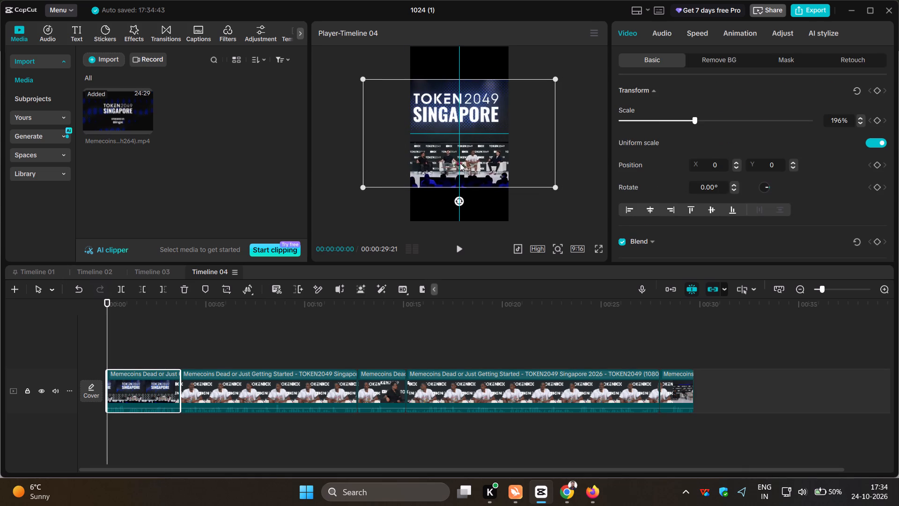
Scale the first close-up of the white-shirted speaker to roughly double size so it fills more of the vertical frame.
{"action": "left_click", "coordinate": [245, 381]}
{"action": "left_click", "coordinate": [243, 347]}
{"action": "left_click", "coordinate": [242, 387]}
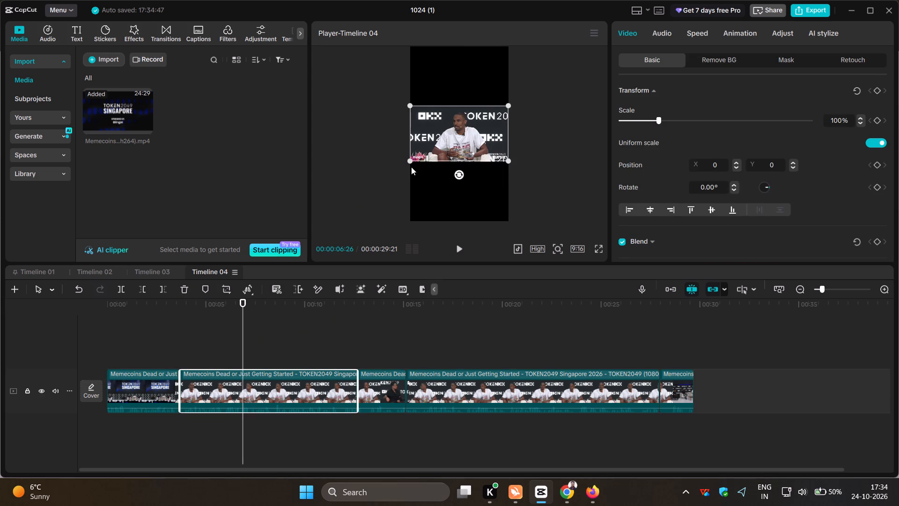
{"action": "left_click_drag", "start_coordinate": [407, 162], "coordinate": [345, 216]}
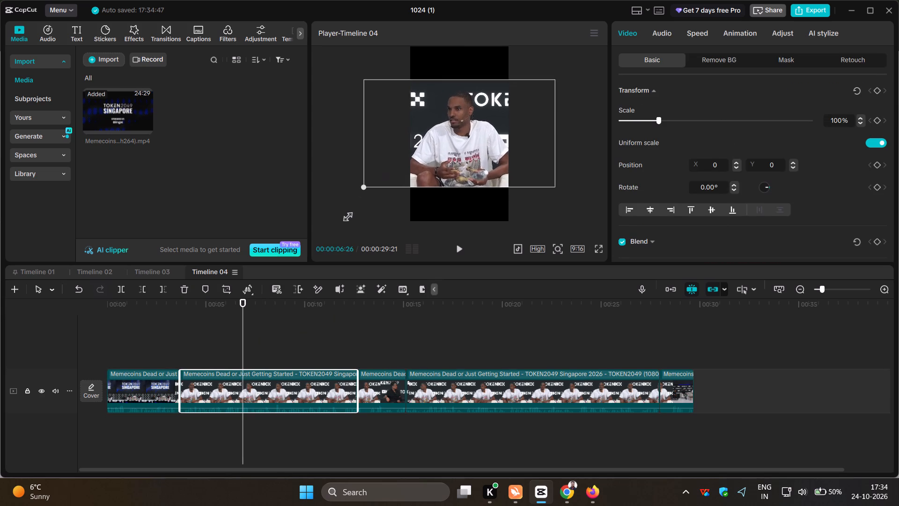
{"action": "left_click_drag", "start_coordinate": [345, 216], "coordinate": [334, 223]}
Shift the opening wide stage shot slightly upward to about Y 71, keeping X at 0.
{"action": "left_click", "coordinate": [172, 345]}
{"action": "left_click_drag", "start_coordinate": [173, 345], "coordinate": [174, 346]}
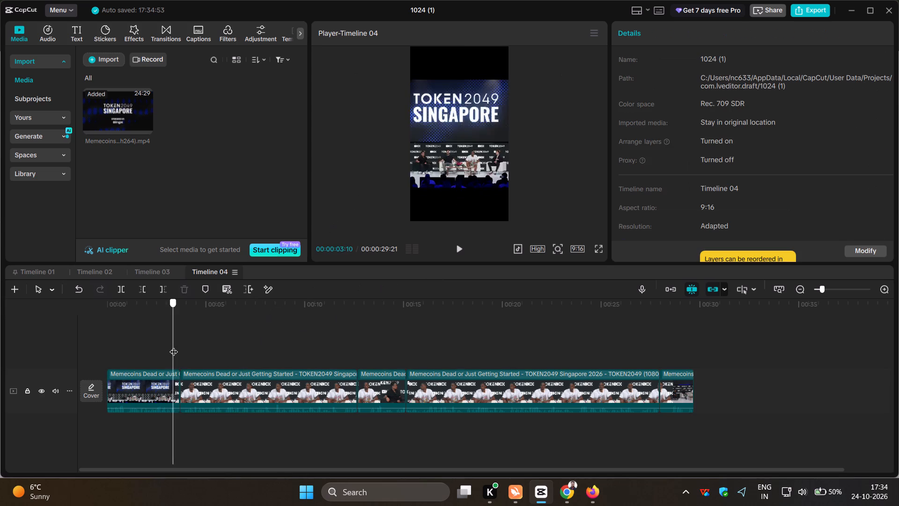
{"action": "left_click_drag", "start_coordinate": [174, 346], "coordinate": [182, 348]}
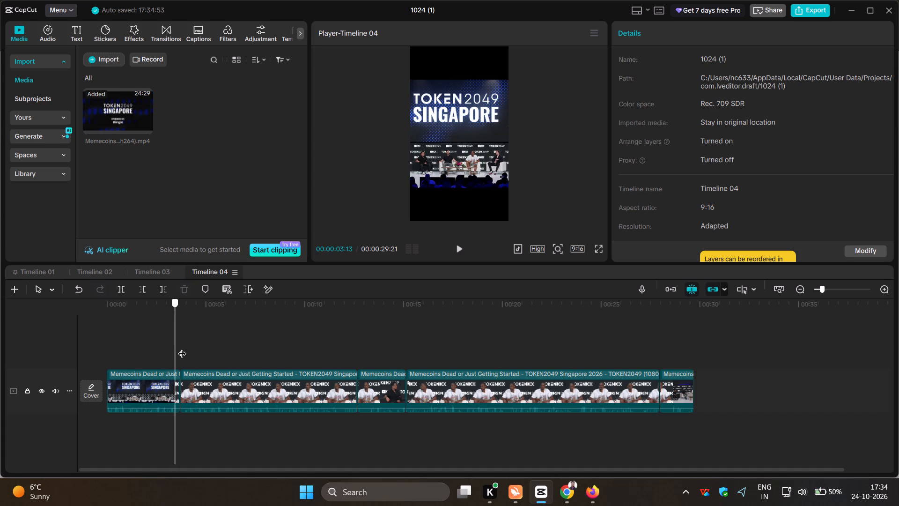
{"action": "left_click_drag", "start_coordinate": [182, 348], "coordinate": [162, 348]}
{"action": "left_click", "coordinate": [152, 381]}
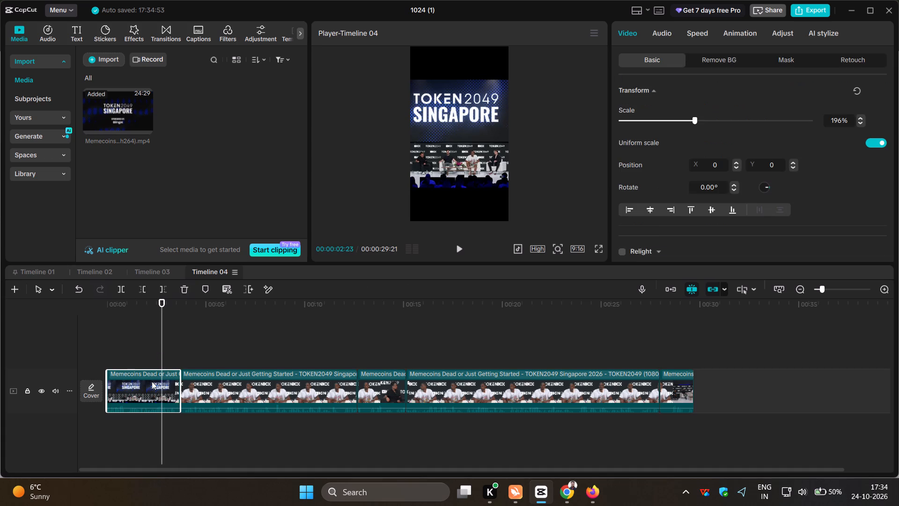
{"action": "left_click", "coordinate": [461, 140]}
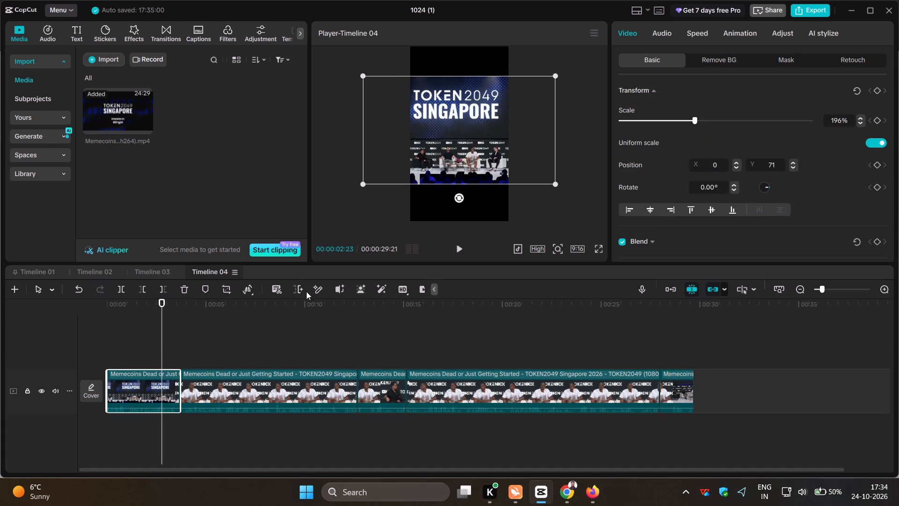
Scale the black-shirted speaker's close-up to about 217%, comparing its size with the preceding white-shirted speaker's shot.
{"action": "left_click", "coordinate": [230, 344]}
{"action": "left_click_drag", "start_coordinate": [230, 344], "coordinate": [147, 361]}
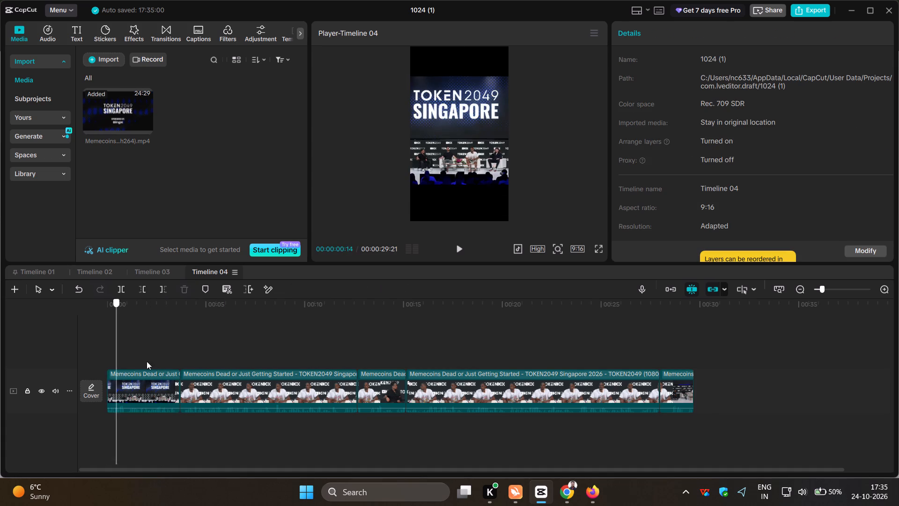
{"action": "left_click_drag", "start_coordinate": [147, 361], "coordinate": [326, 384]}
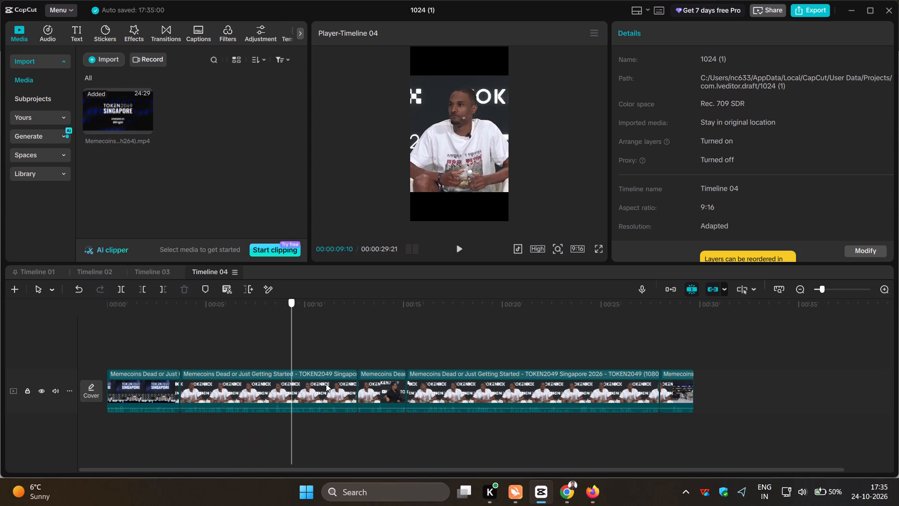
{"action": "left_click_drag", "start_coordinate": [326, 384], "coordinate": [387, 390]}
{"action": "left_click", "coordinate": [471, 142]}
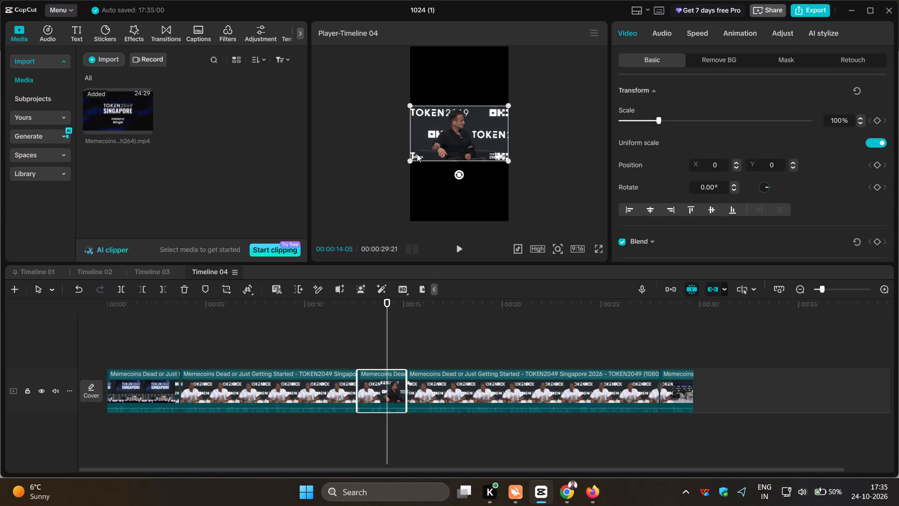
{"action": "left_click_drag", "start_coordinate": [410, 158], "coordinate": [332, 228]}
{"action": "left_click", "coordinate": [331, 344]}
{"action": "left_click_drag", "start_coordinate": [331, 344], "coordinate": [397, 353]}
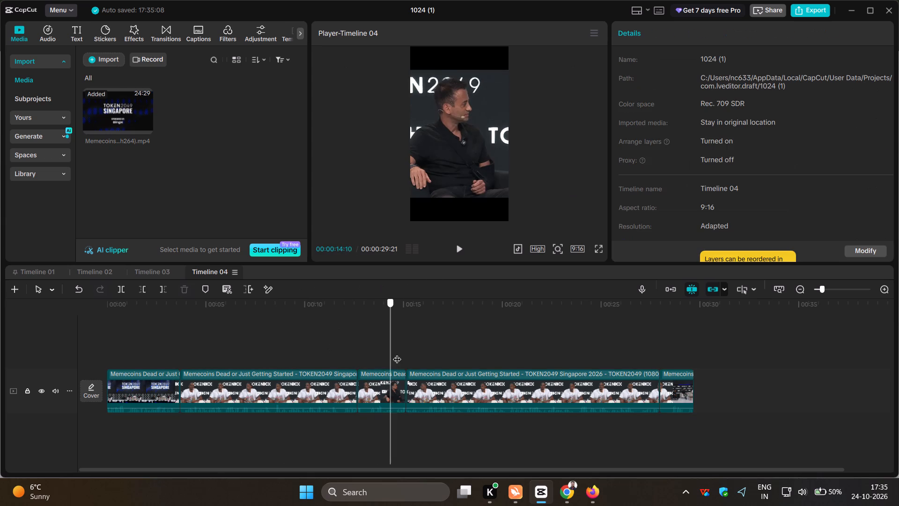
{"action": "left_click_drag", "start_coordinate": [397, 353], "coordinate": [372, 373]}
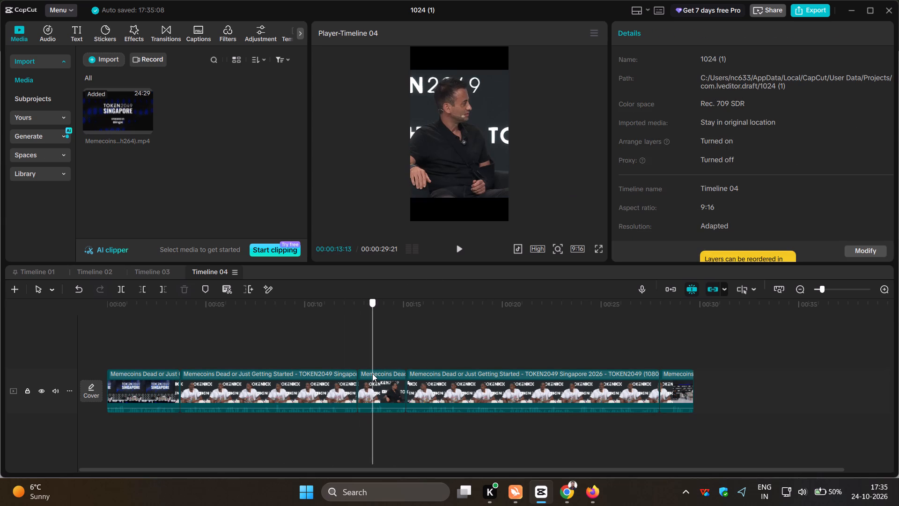
{"action": "left_click_drag", "start_coordinate": [372, 373], "coordinate": [337, 374]}
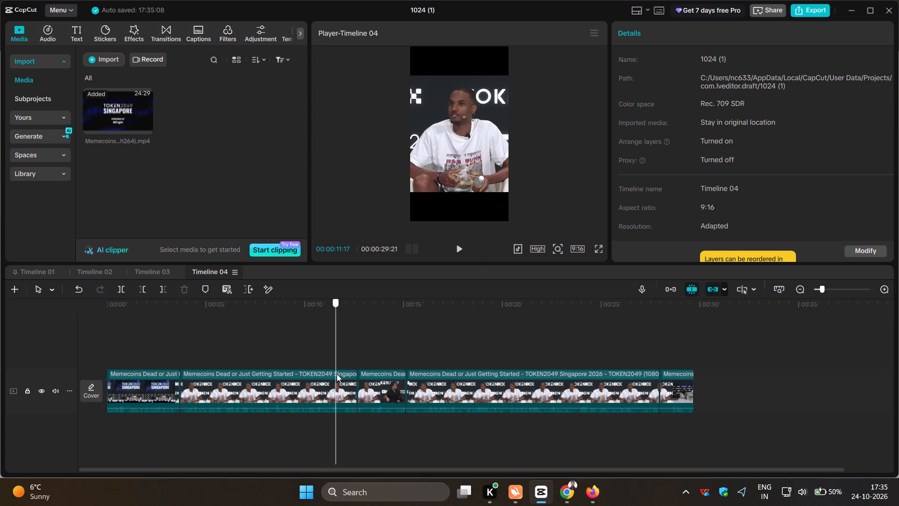
{"action": "left_click_drag", "start_coordinate": [337, 374], "coordinate": [358, 377]}
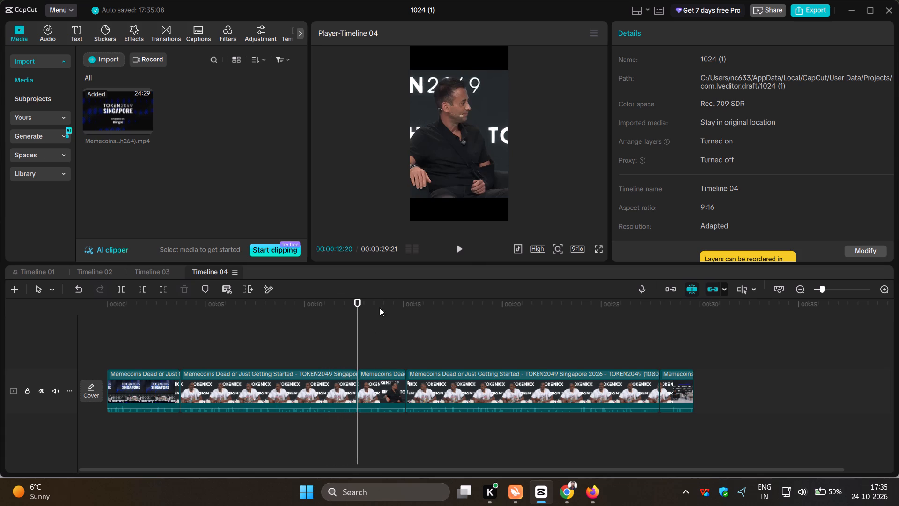
{"action": "left_click", "coordinate": [452, 166]}
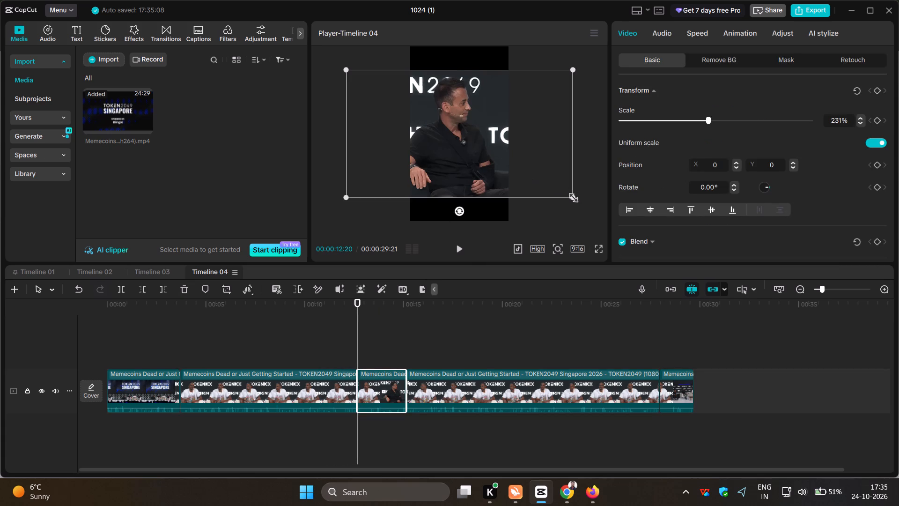
{"action": "left_click_drag", "start_coordinate": [571, 196], "coordinate": [557, 196]}
Compare the black-shirted speaker's shot with the preceding close-up and lower it to about Y -77, keeping X at 0.
{"action": "left_click", "coordinate": [337, 349]}
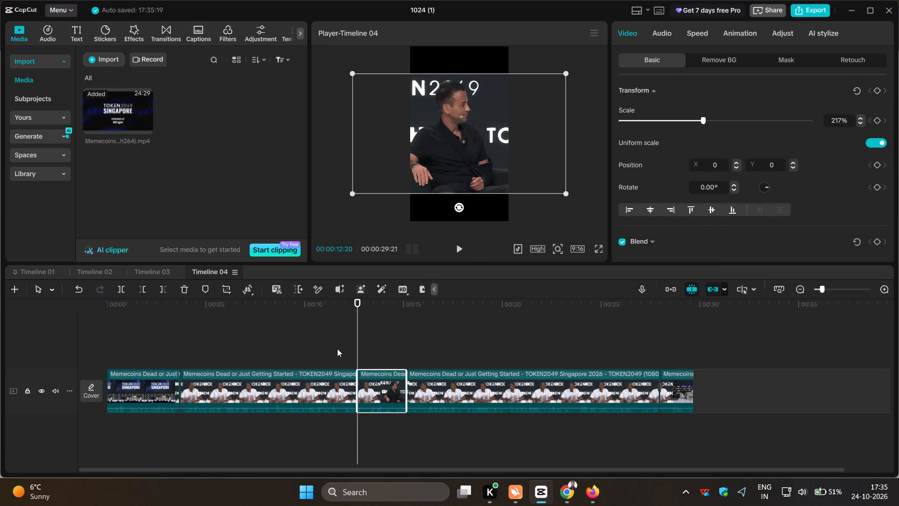
{"action": "left_click_drag", "start_coordinate": [337, 349], "coordinate": [346, 365]}
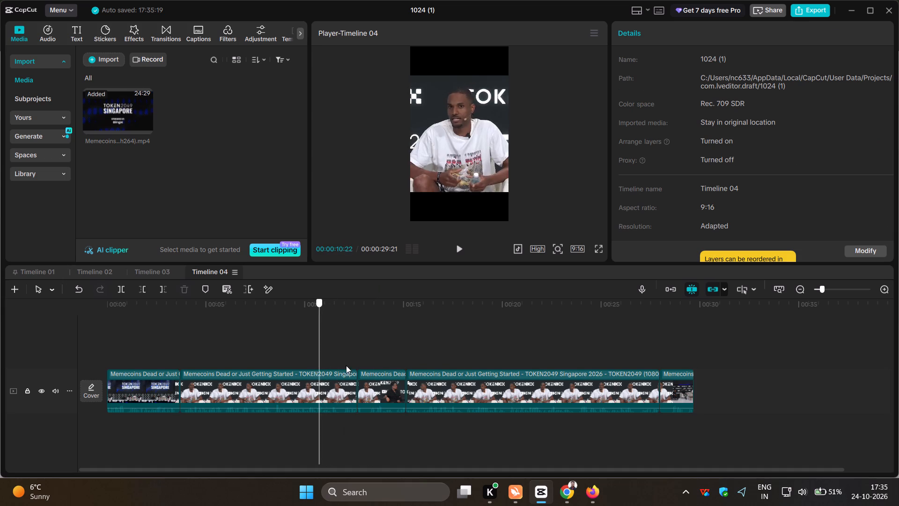
{"action": "left_click_drag", "start_coordinate": [346, 365], "coordinate": [221, 391]}
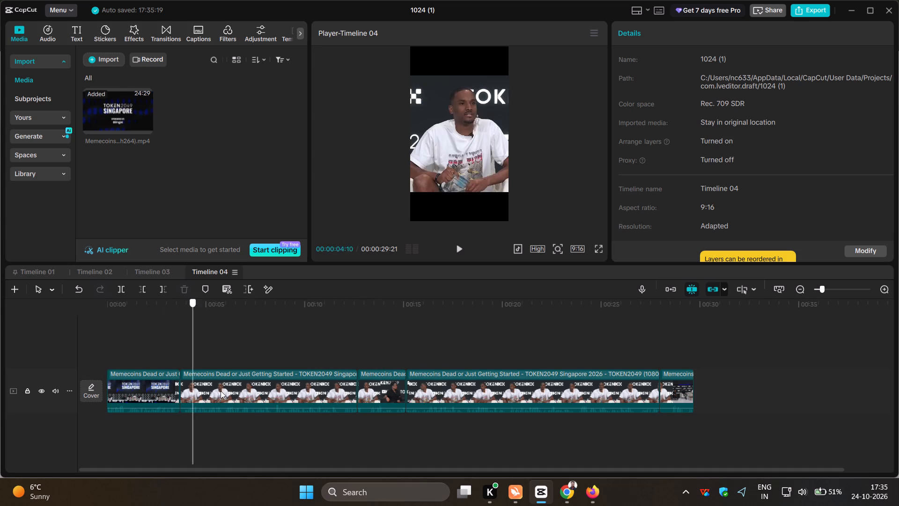
{"action": "left_click_drag", "start_coordinate": [221, 391], "coordinate": [359, 408]}
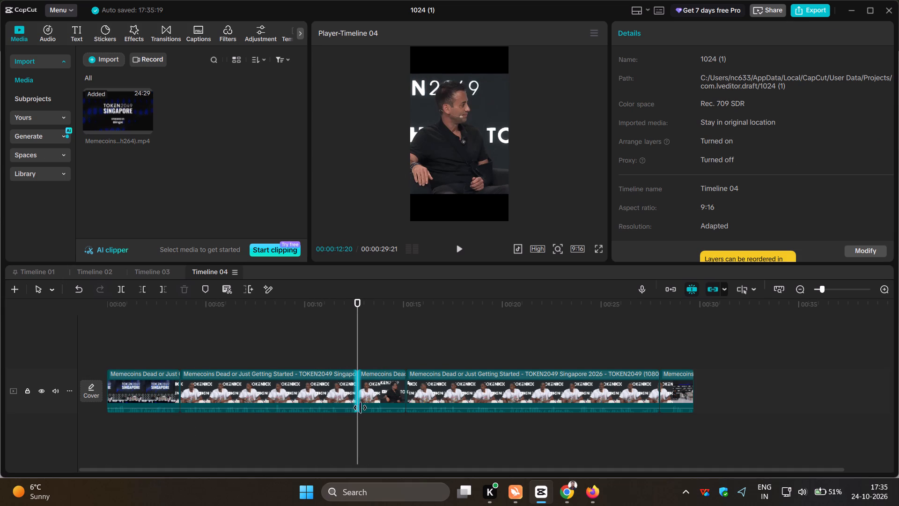
{"action": "double_click", "coordinate": [466, 165]}
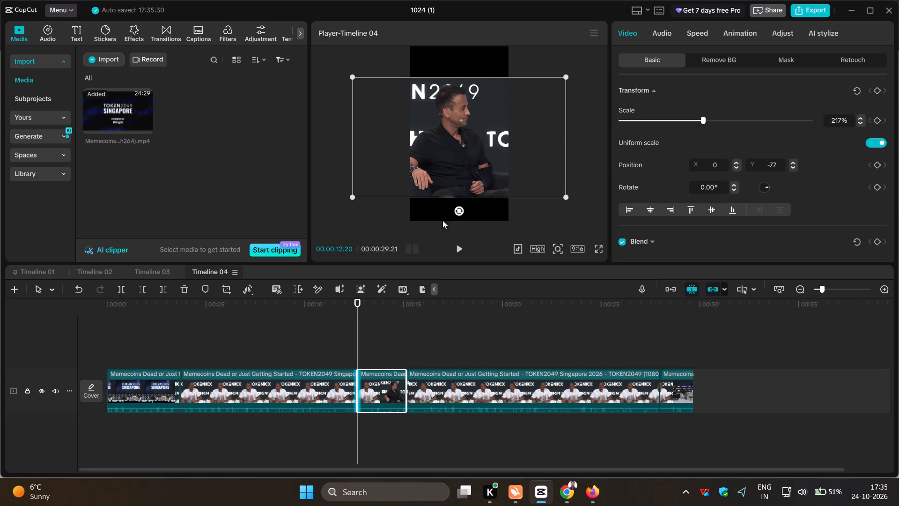
Review the framing of the first three shots from the start of the timeline through the black-shirted speaker's close-up.
{"action": "left_click", "coordinate": [380, 348]}
{"action": "left_click_drag", "start_coordinate": [380, 348], "coordinate": [344, 354]}
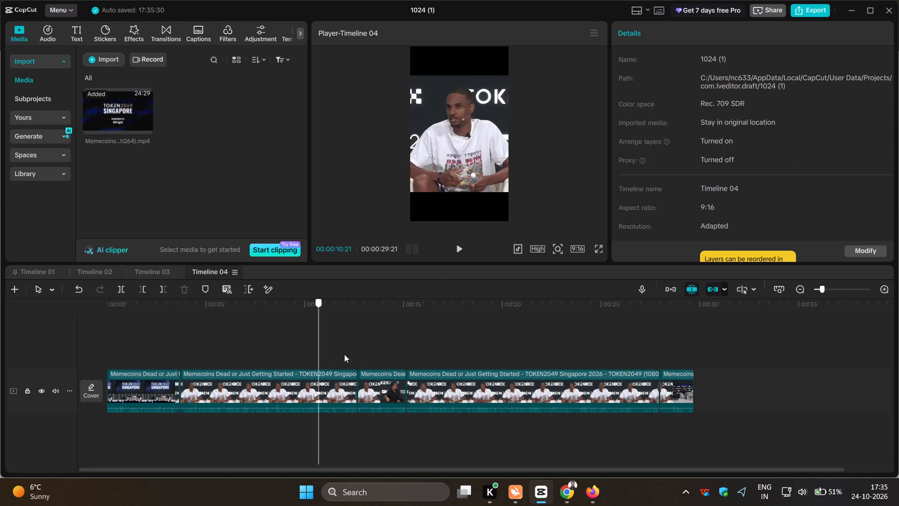
{"action": "left_click_drag", "start_coordinate": [344, 354], "coordinate": [136, 350]}
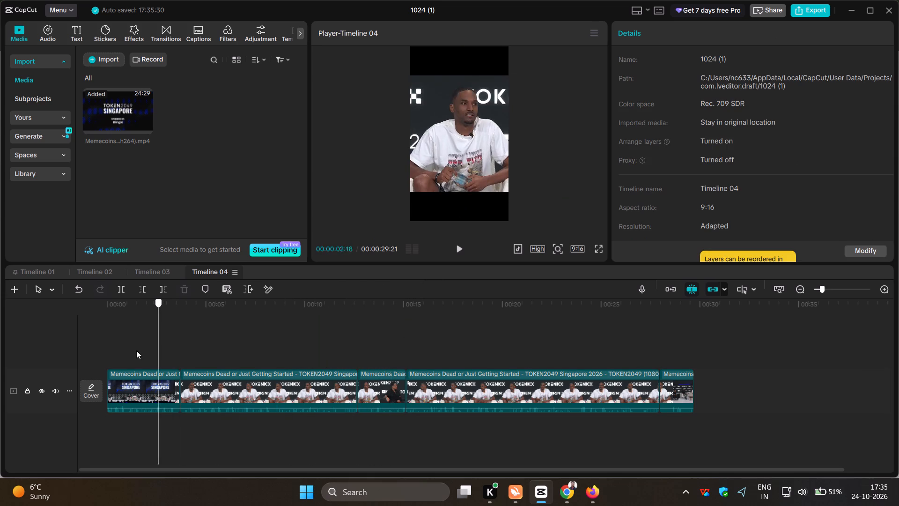
{"action": "left_click_drag", "start_coordinate": [136, 350], "coordinate": [103, 348]}
{"action": "left_click", "coordinate": [103, 348]}
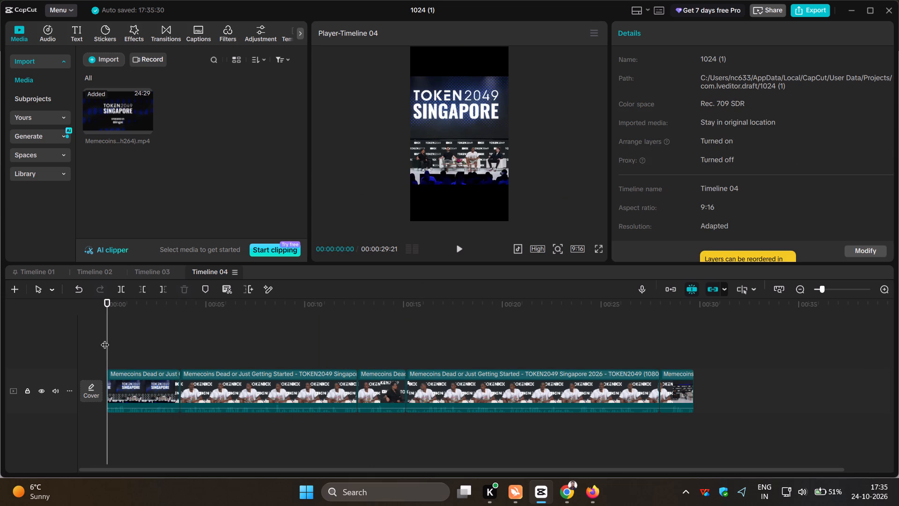
{"action": "left_click_drag", "start_coordinate": [105, 339], "coordinate": [205, 355]}
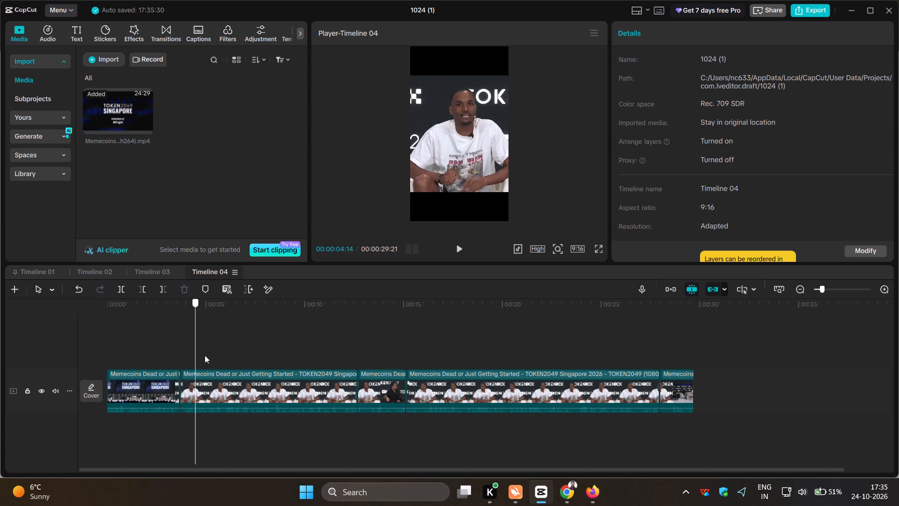
{"action": "left_click_drag", "start_coordinate": [205, 355], "coordinate": [275, 375]}
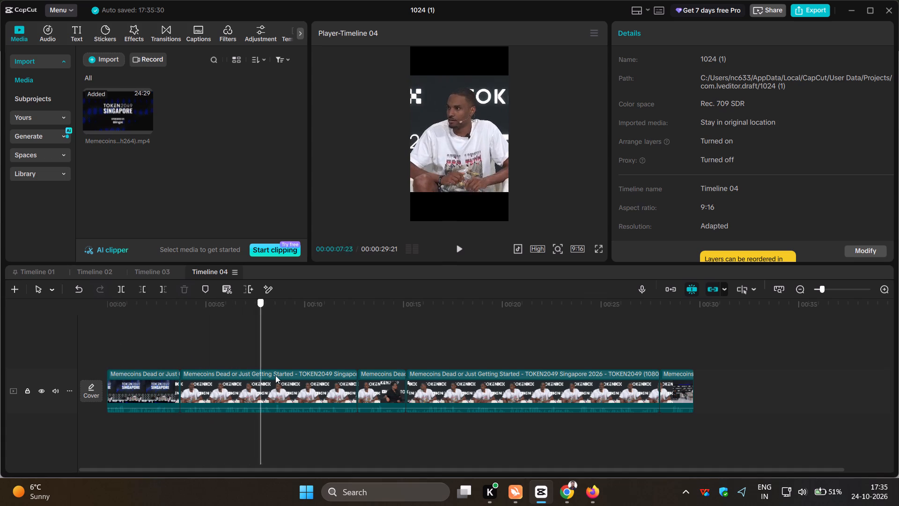
{"action": "left_click_drag", "start_coordinate": [275, 375], "coordinate": [374, 385]}
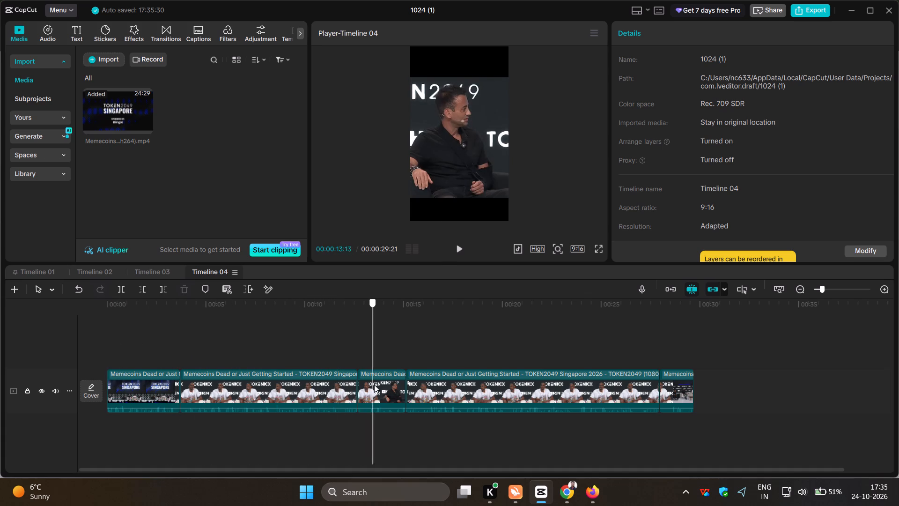
Scale the second close-up of the white-shirted speaker, after the black-shirted speaker's shot, to about 211%, keeping it centred.
{"action": "left_click_drag", "start_coordinate": [374, 385], "coordinate": [414, 389]}
{"action": "left_click", "coordinate": [421, 395]}
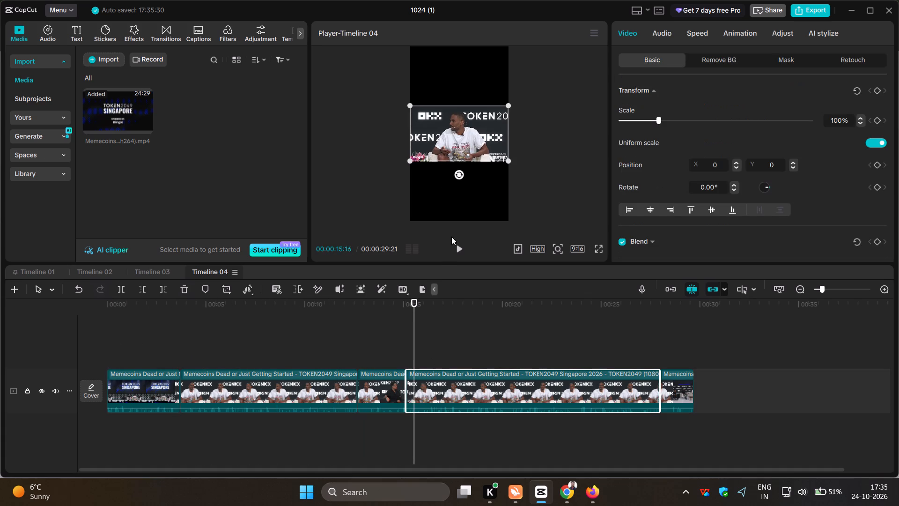
{"action": "left_click_drag", "start_coordinate": [413, 163], "coordinate": [354, 207]}
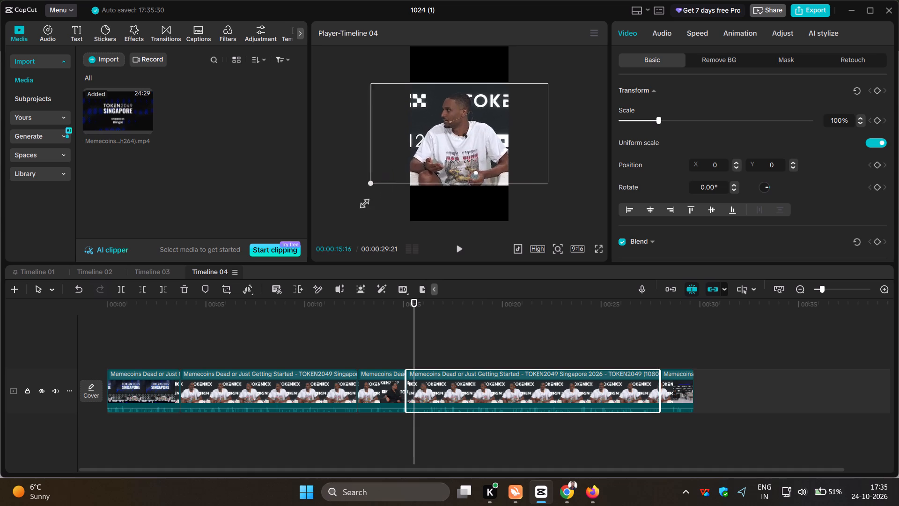
{"action": "left_click_drag", "start_coordinate": [354, 207], "coordinate": [347, 220]}
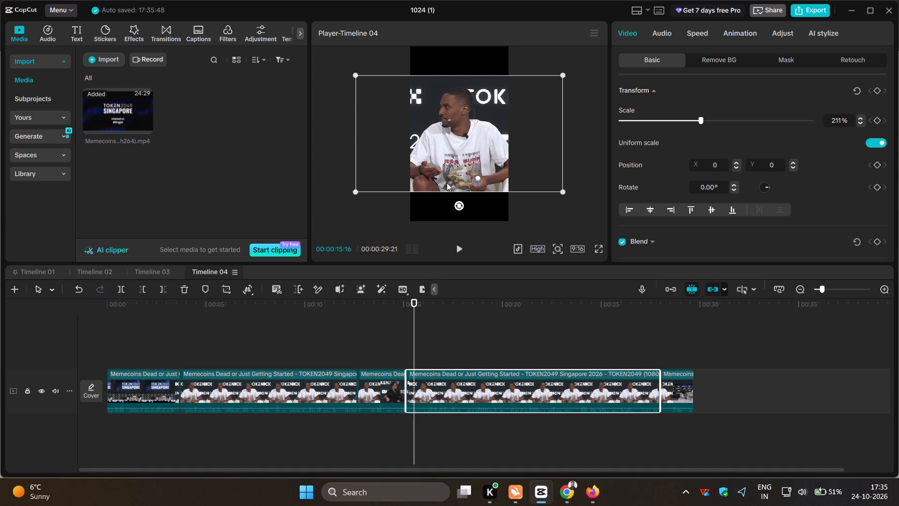
{"action": "left_click", "coordinate": [448, 179]}
Scale the final wide stage shot to about 226% and shift it to about X -720, checking the framing against the preceding shots.
{"action": "left_click", "coordinate": [400, 352]}
{"action": "left_click_drag", "start_coordinate": [400, 352], "coordinate": [327, 363]}
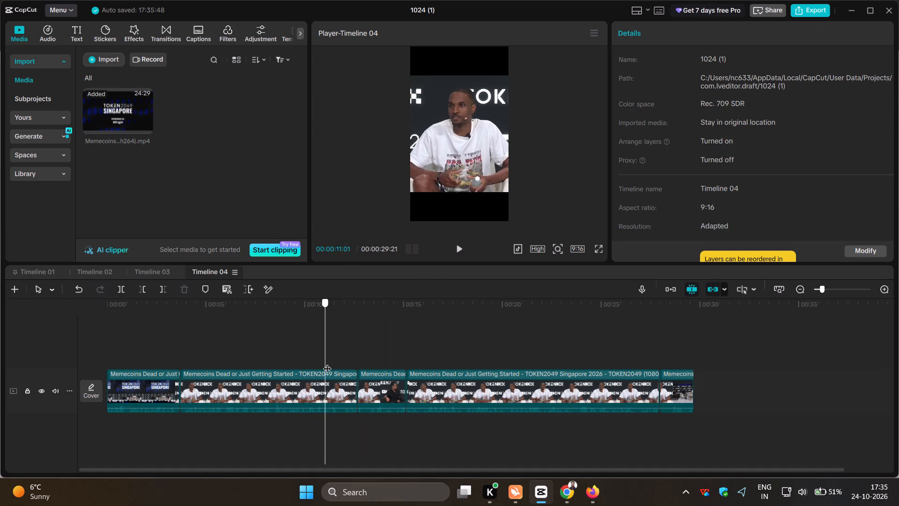
{"action": "left_click_drag", "start_coordinate": [327, 363], "coordinate": [408, 362]}
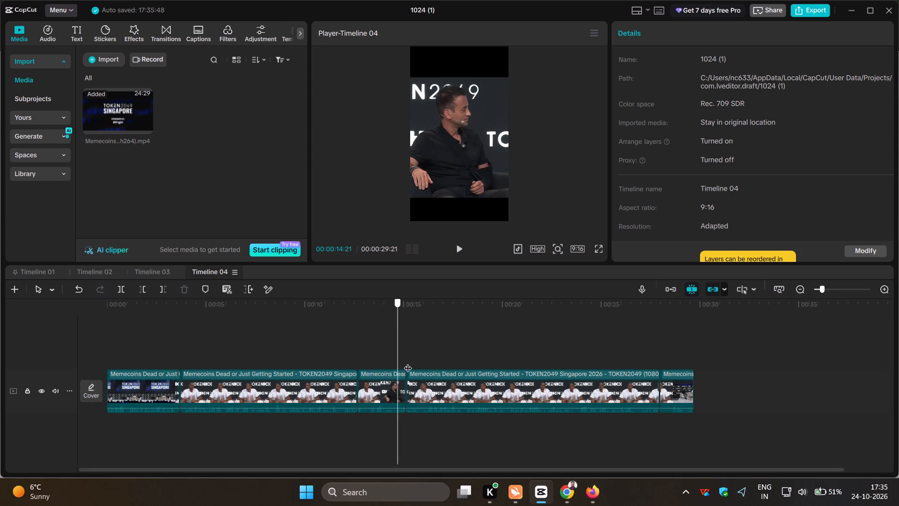
{"action": "left_click_drag", "start_coordinate": [408, 362], "coordinate": [516, 384]}
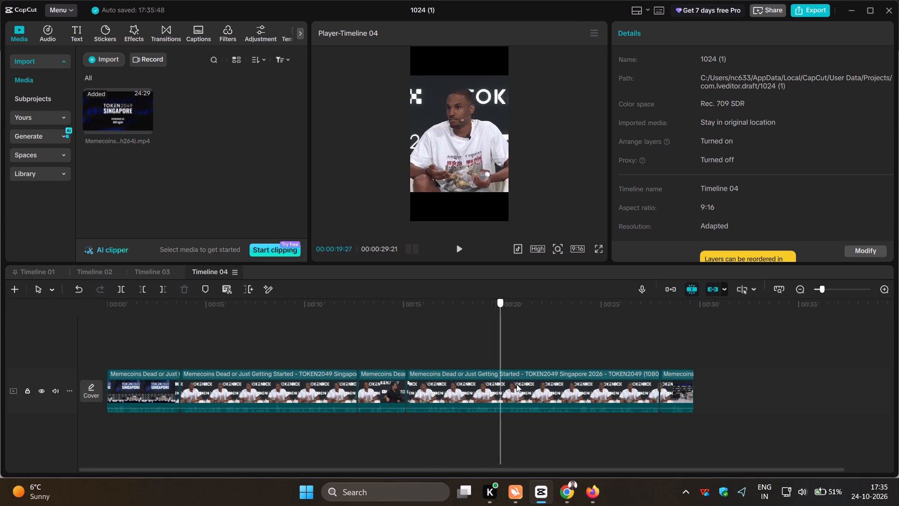
{"action": "left_click_drag", "start_coordinate": [516, 384], "coordinate": [681, 396]}
{"action": "left_click", "coordinate": [685, 402]}
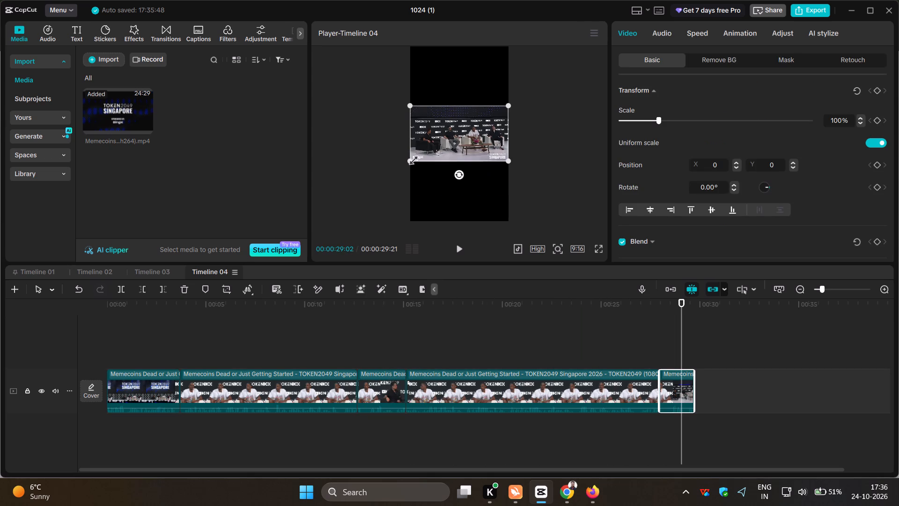
{"action": "left_click_drag", "start_coordinate": [411, 158], "coordinate": [340, 229]}
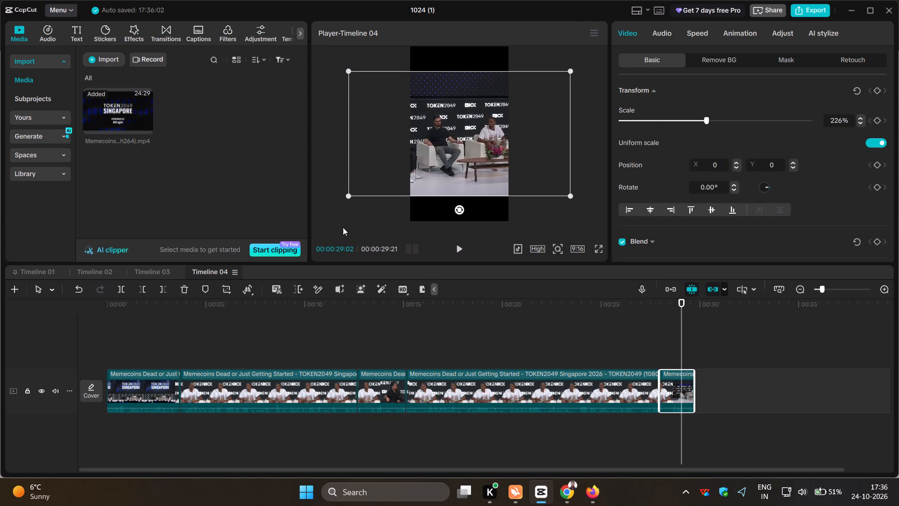
{"action": "left_click_drag", "start_coordinate": [460, 169], "coordinate": [422, 173]}
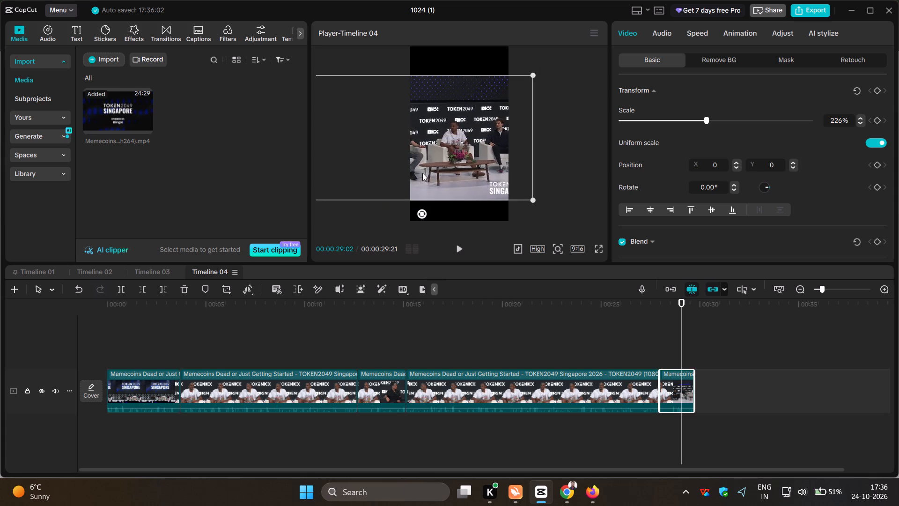
{"action": "left_click_drag", "start_coordinate": [422, 173], "coordinate": [427, 171]}
{"action": "left_click", "coordinate": [436, 166]}
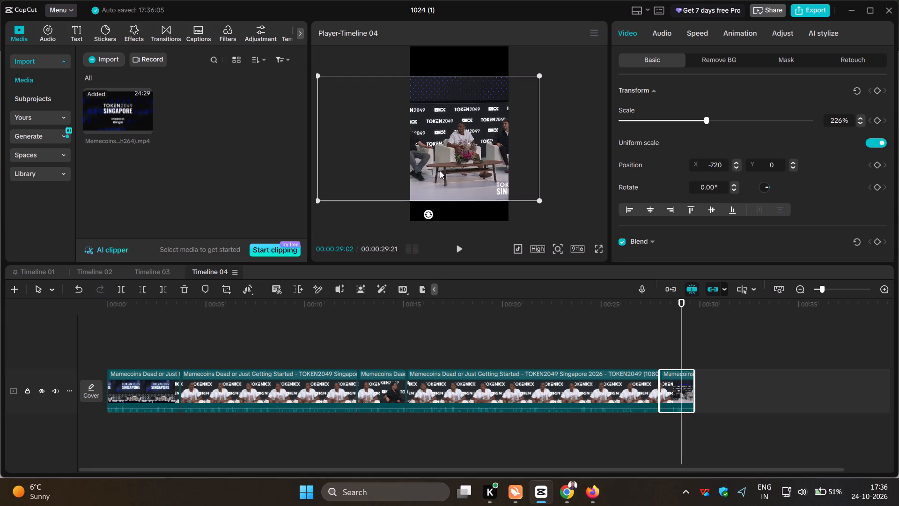
{"action": "left_click", "coordinate": [624, 348]}
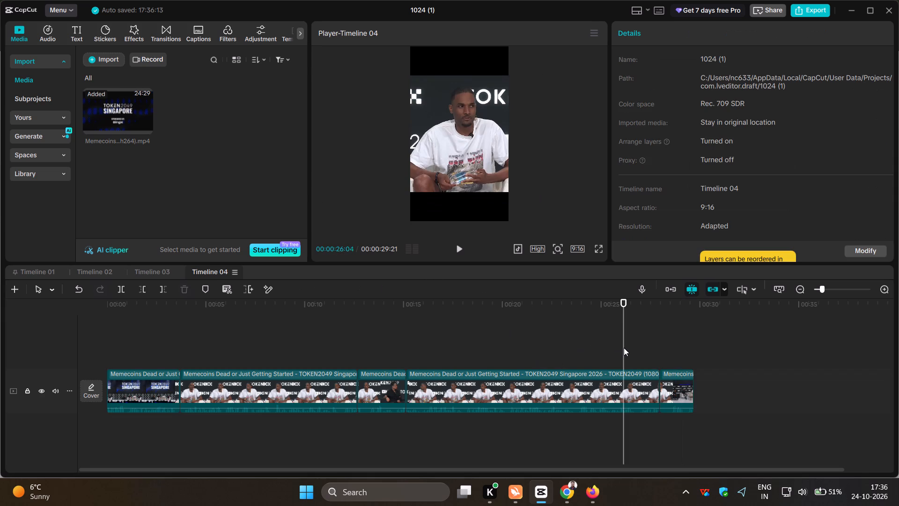
{"action": "left_click_drag", "start_coordinate": [624, 348], "coordinate": [640, 366]}
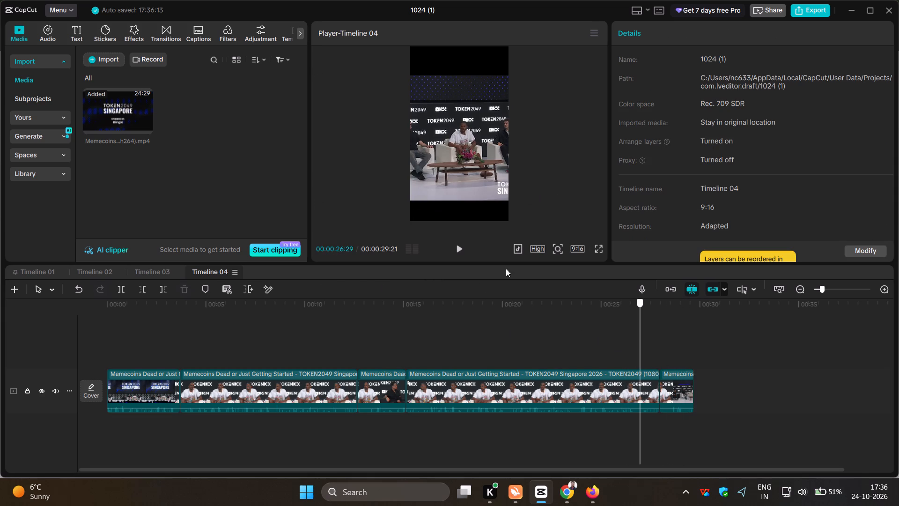
{"action": "left_click", "coordinate": [462, 251]}
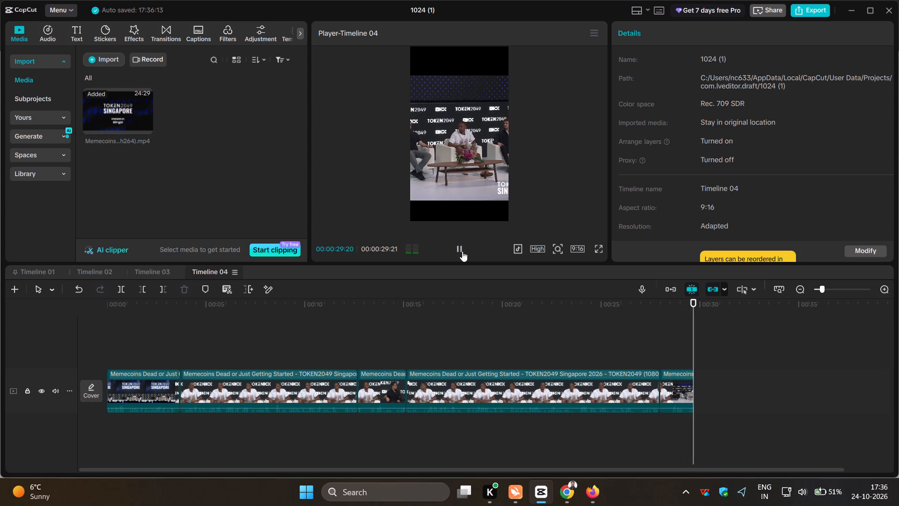
Add a default text layer at the start of the timeline, extend it to the video's end, and replace its placeholder with a blank space.
{"action": "left_click", "coordinate": [417, 343]}
{"action": "left_click_drag", "start_coordinate": [417, 344], "coordinate": [100, 351]}
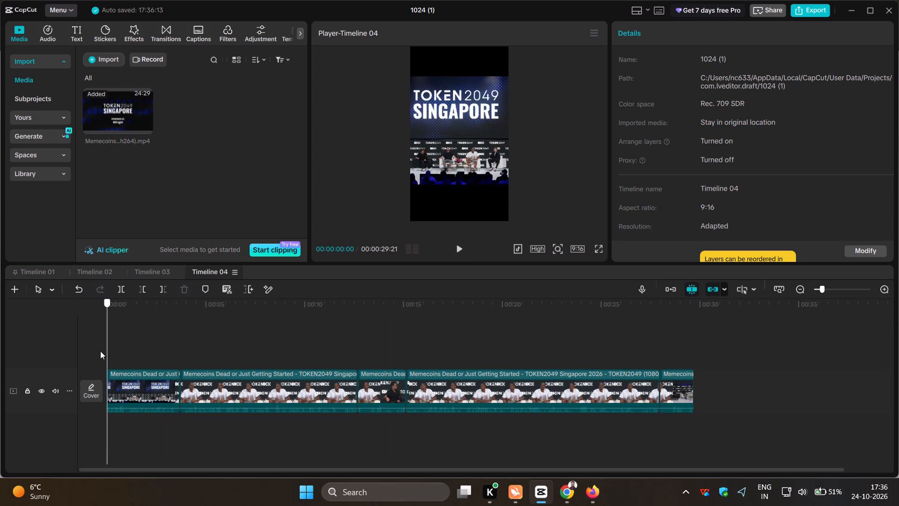
{"action": "left_click_drag", "start_coordinate": [100, 351], "coordinate": [98, 351]}
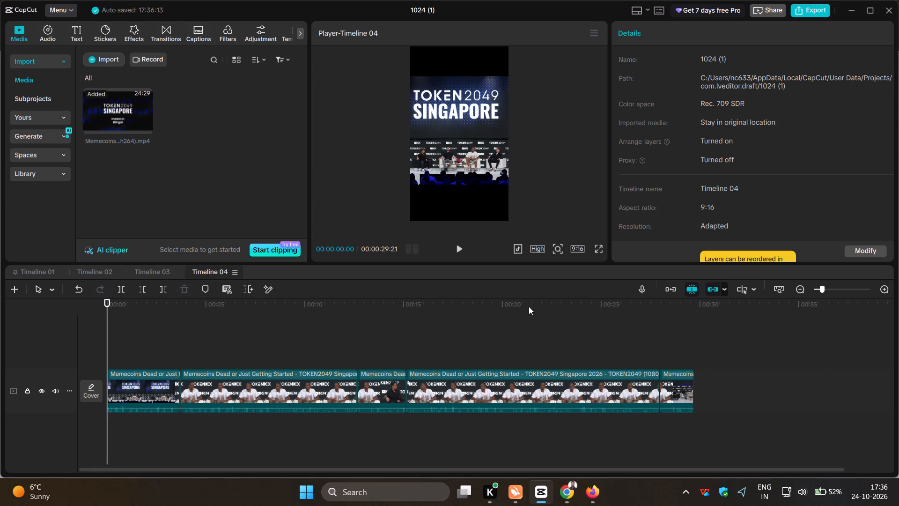
{"action": "left_click", "coordinate": [82, 31]}
{"action": "left_click", "coordinate": [125, 96]}
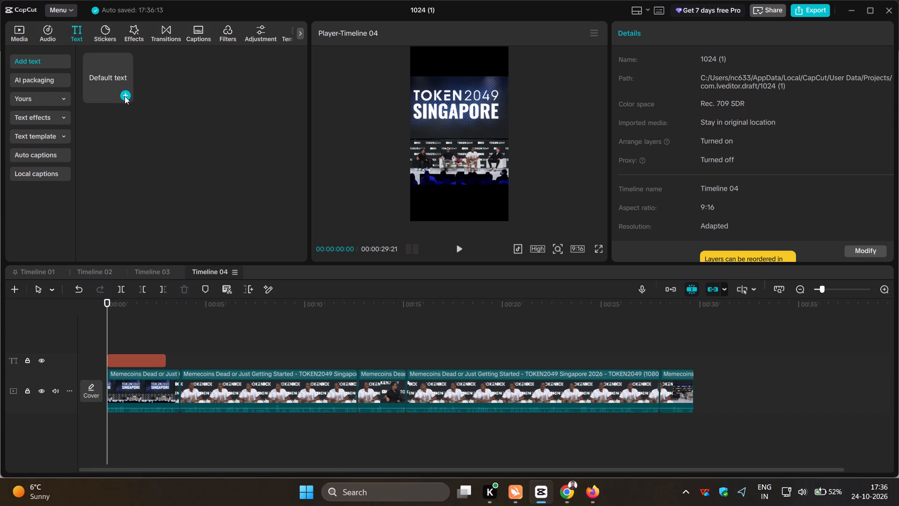
{"action": "left_click_drag", "start_coordinate": [167, 357], "coordinate": [449, 367]}
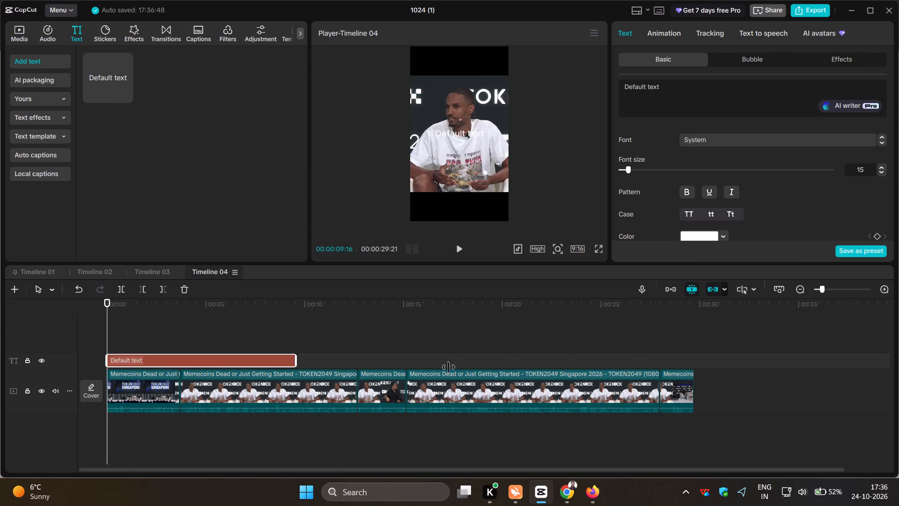
{"action": "left_click_drag", "start_coordinate": [449, 367], "coordinate": [690, 368]}
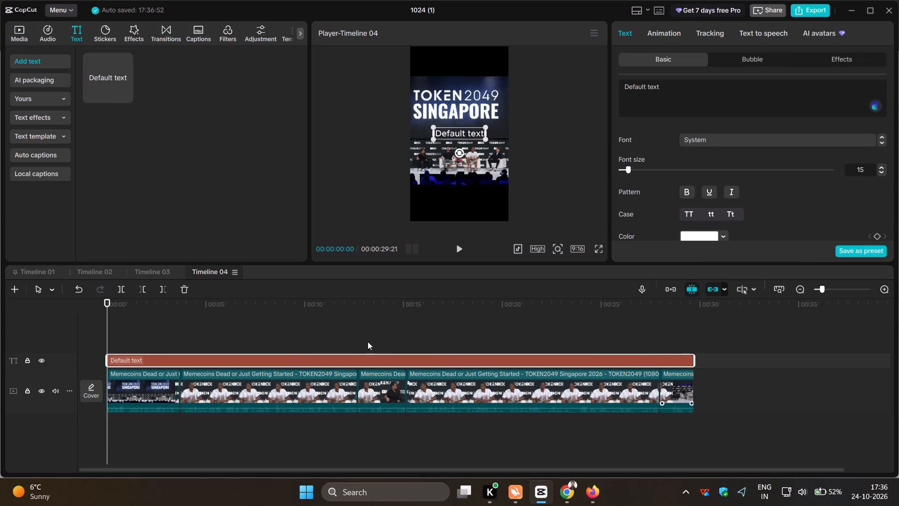
{"action": "left_click_drag", "start_coordinate": [663, 87], "coordinate": [605, 92]}
{"action": "left_click_drag", "start_coordinate": [605, 92], "coordinate": [619, 86]}
{"action": "key", "text": "space"}
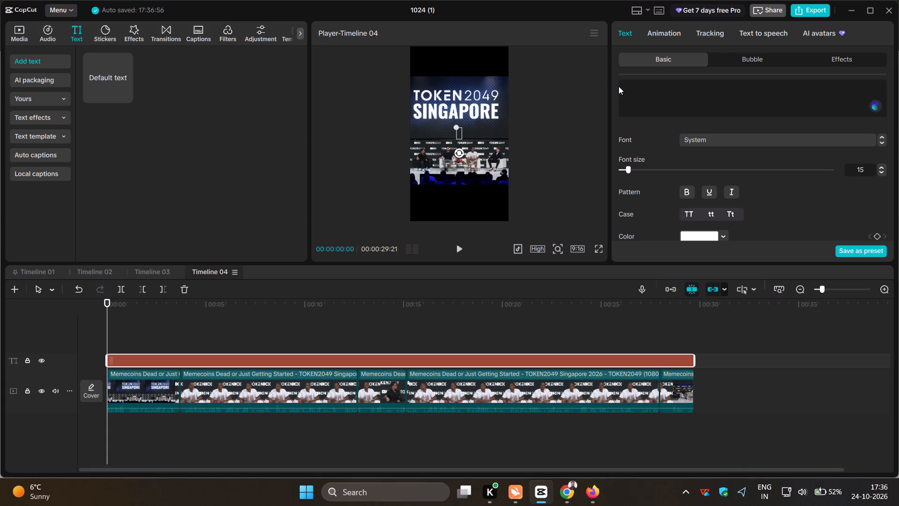
Add a second default text layer above the first, extend it to the video's end, and replace its placeholder with a blank space.
{"action": "left_click", "coordinate": [122, 96]}
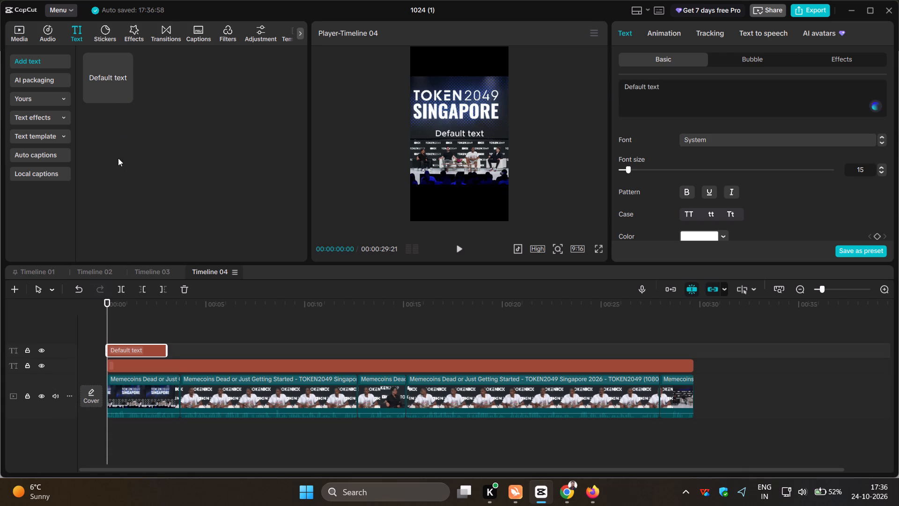
{"action": "left_click_drag", "start_coordinate": [165, 346], "coordinate": [382, 341]}
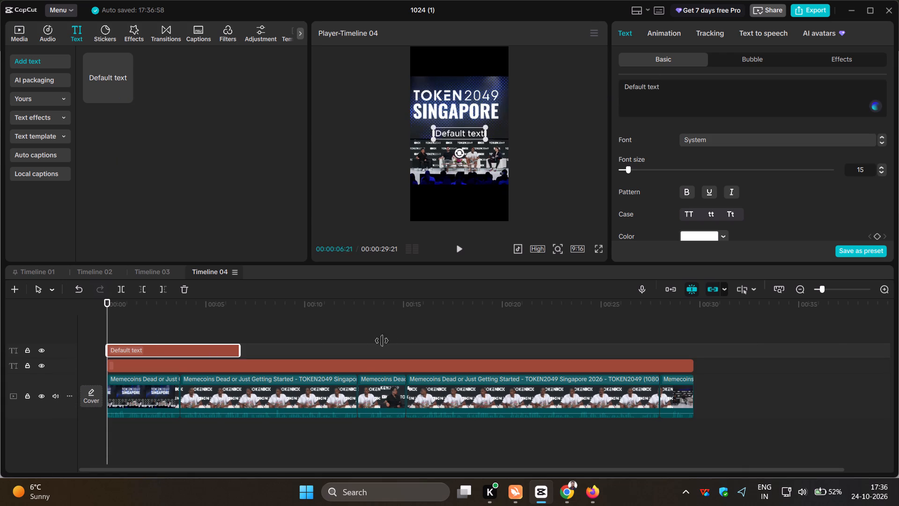
{"action": "left_click_drag", "start_coordinate": [382, 341], "coordinate": [690, 355]}
{"action": "left_click_drag", "start_coordinate": [666, 90], "coordinate": [631, 91]}
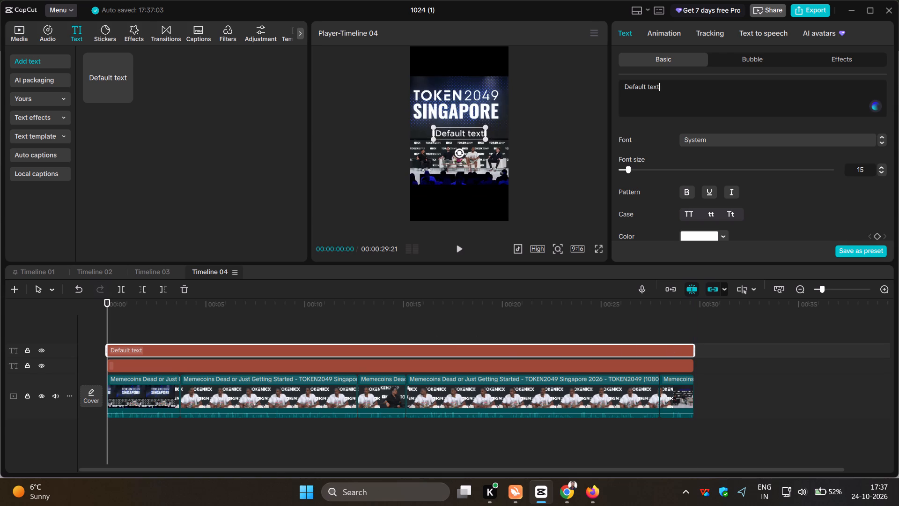
{"action": "left_click_drag", "start_coordinate": [631, 91], "coordinate": [619, 89]}
{"action": "key", "text": "space"}
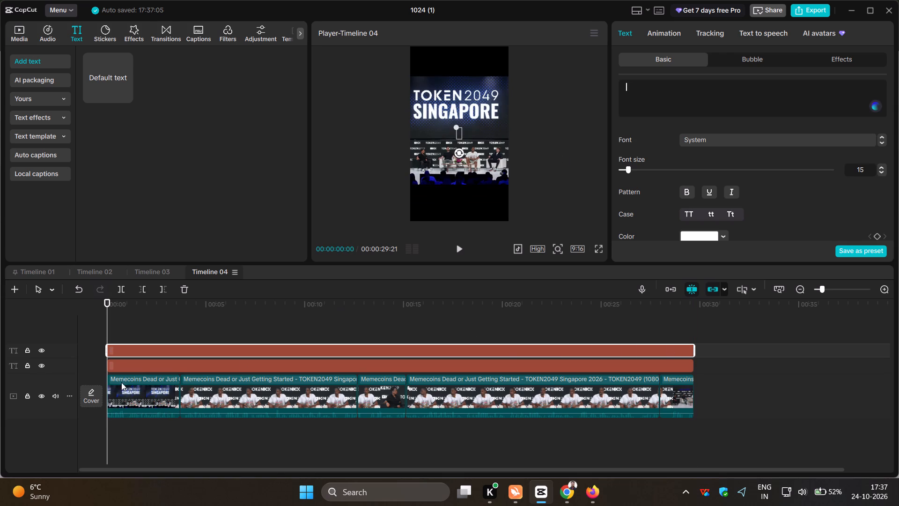
Enter "memecoins" in the lower text layer and set it to all uppercase.
{"action": "left_click", "coordinate": [120, 367]}
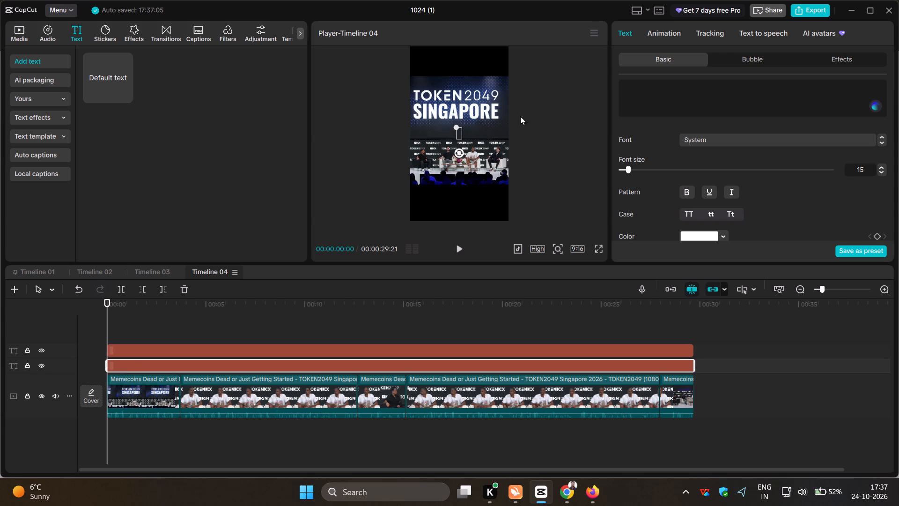
{"action": "left_click", "coordinate": [630, 89]}
{"action": "type", "text": "meme"}
{"action": "type", "text": "coins"}
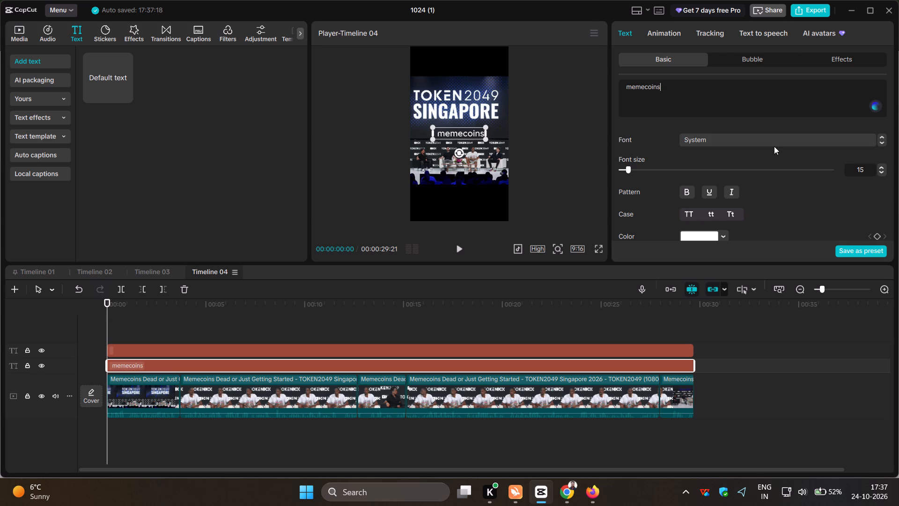
{"action": "scroll", "coordinate": [773, 146], "scroll_direction": "down", "scroll_amount": 2}
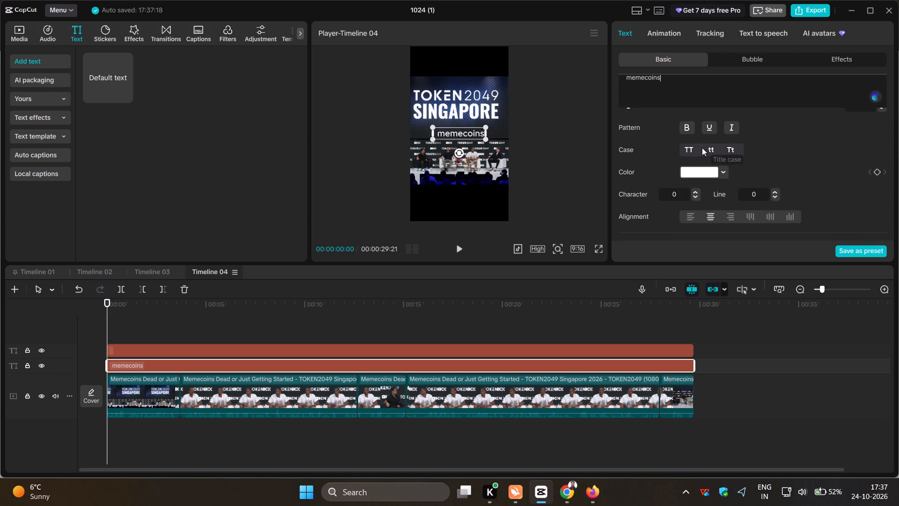
{"action": "left_click", "coordinate": [691, 152]}
{"action": "scroll", "coordinate": [818, 152], "scroll_direction": "up", "scroll_amount": 3}
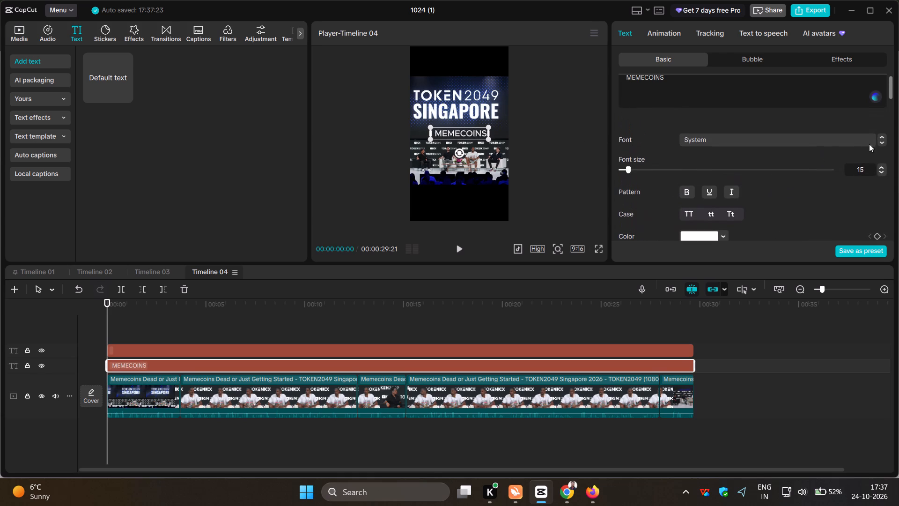
Set the MEMECOINS text in Rubik-Bold and apply the preset style with white letters and a yellow glow.
{"action": "left_click", "coordinate": [882, 142]}
{"action": "left_click", "coordinate": [882, 142]}
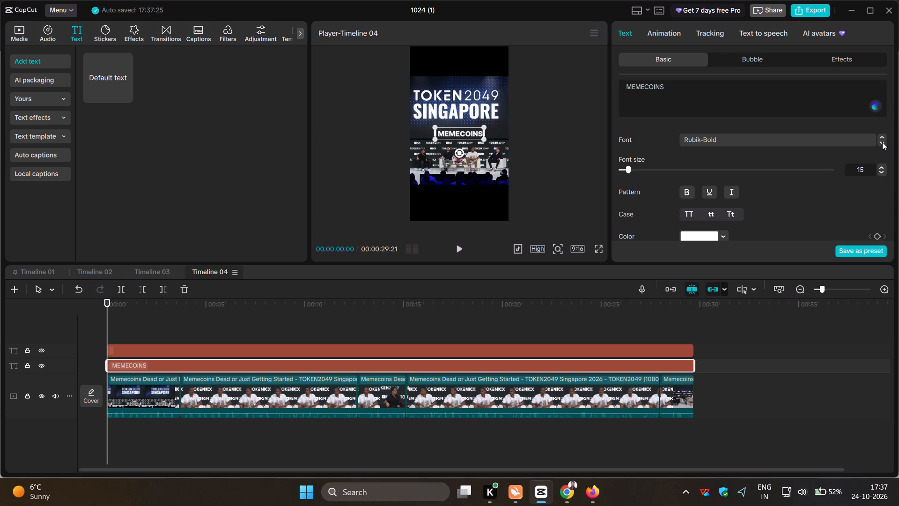
{"action": "scroll", "coordinate": [731, 167], "scroll_direction": "down", "scroll_amount": 4}
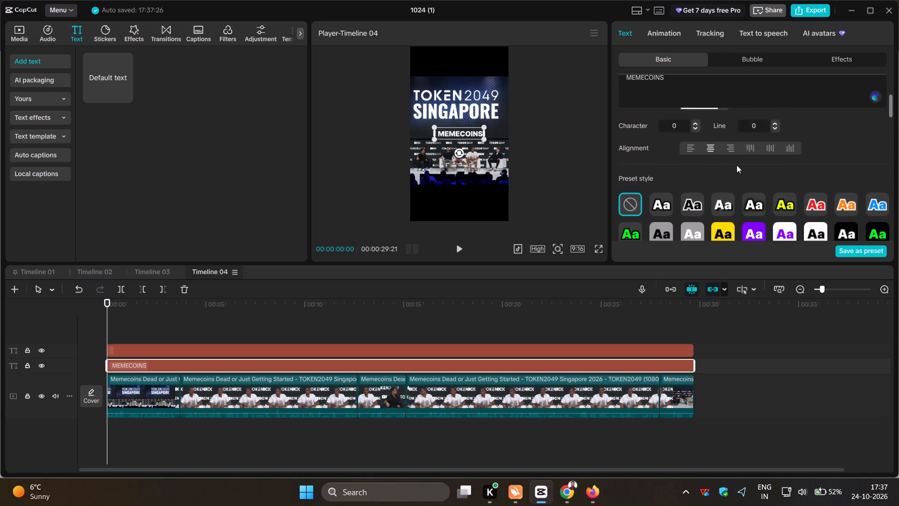
{"action": "scroll", "coordinate": [740, 191], "scroll_direction": "down", "scroll_amount": 3}
{"action": "left_click", "coordinate": [722, 156]}
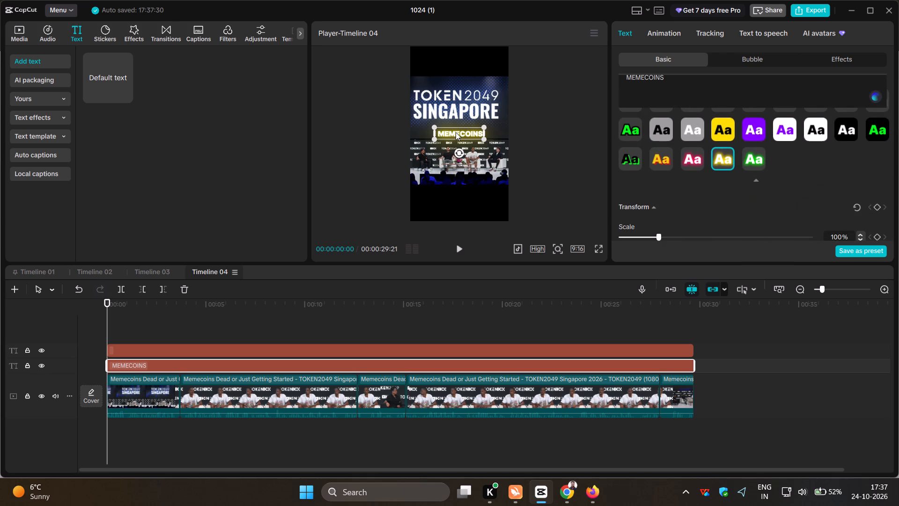
Move the MEMECOINS text into the black band above the video, toward the frame's upper-left corner.
{"action": "left_click_drag", "start_coordinate": [456, 132], "coordinate": [435, 59]}
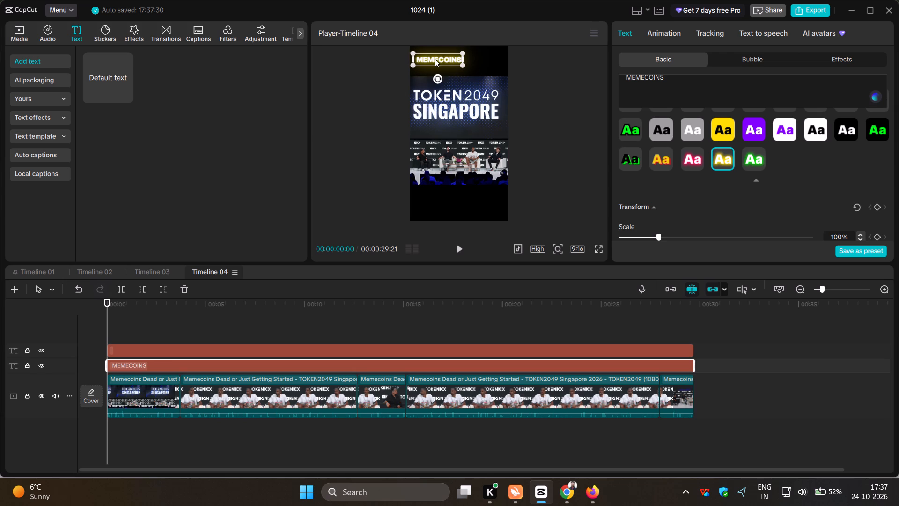
{"action": "left_click_drag", "start_coordinate": [435, 59], "coordinate": [435, 55]}
{"action": "left_click", "coordinate": [560, 120]}
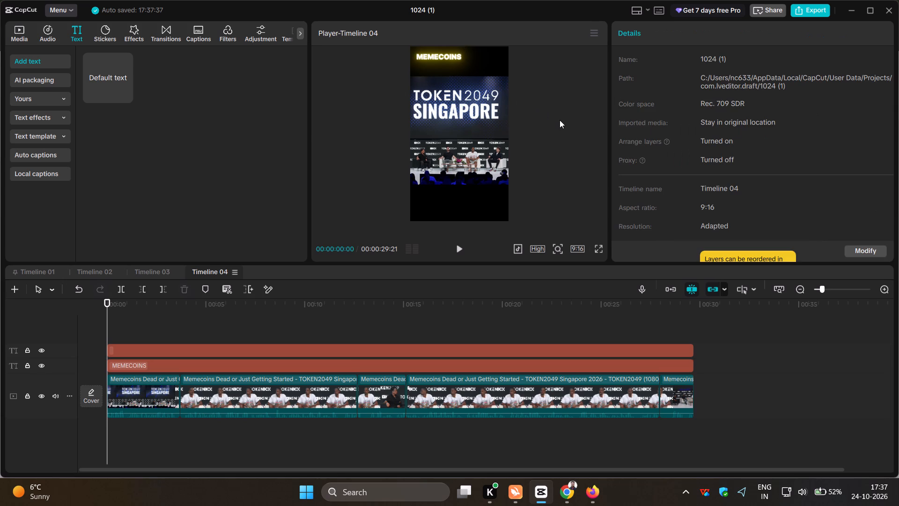
{"action": "left_click", "coordinate": [560, 120]}
Enter "have" and "no revenue" on two separate lines in the blank upper text layer.
{"action": "left_click", "coordinate": [126, 348]}
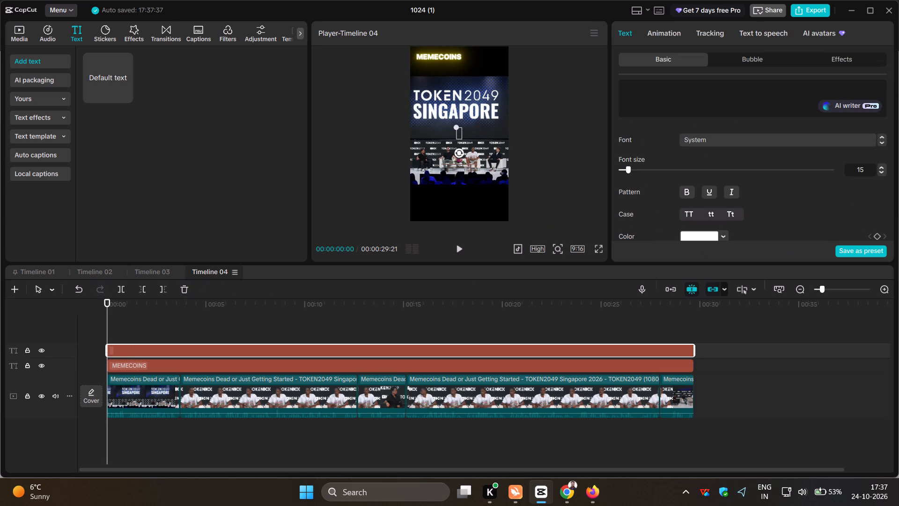
{"action": "left_click", "coordinate": [641, 91]}
{"action": "type", "text": "have"}
{"action": "key", "text": "space"}
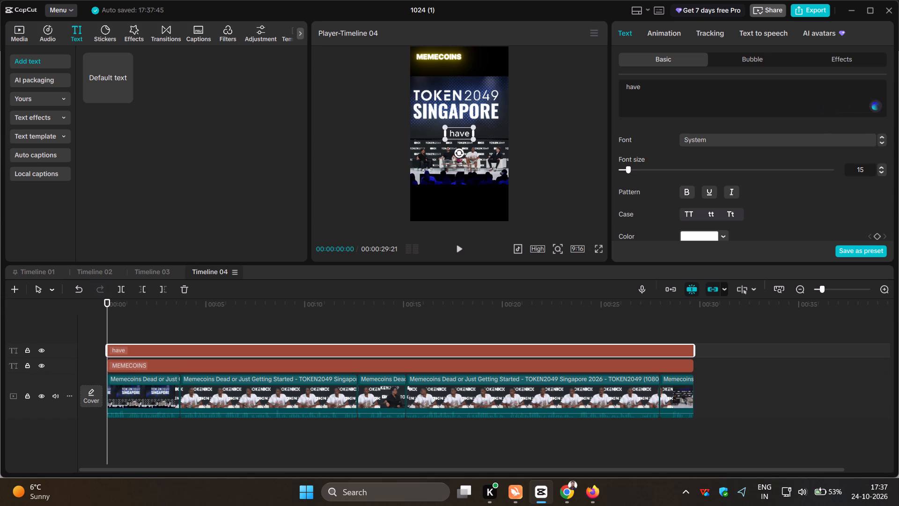
{"action": "key", "text": "Return"}
{"action": "type", "text": "no revenue"}
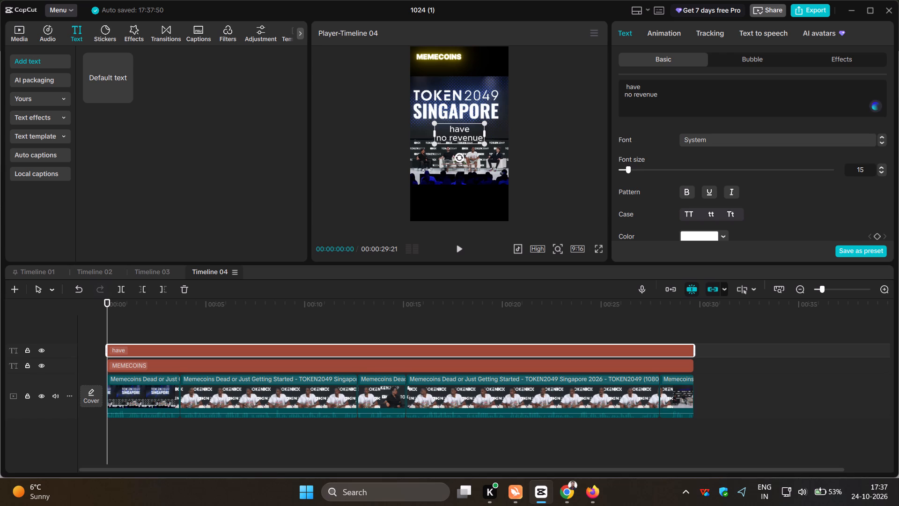
Add nine spaces before "have" to shift it toward the right end of the "no revenue" line.
{"action": "left_click", "coordinate": [625, 86]}
{"action": "key", "text": "space"}
{"action": "key", "text": "space"}
{"action": "key", "text": "space"}
{"action": "key", "text": "space"}
{"action": "key", "text": "space"}
{"action": "key", "text": "space"}
{"action": "key", "text": "space"}
{"action": "key", "text": "space"}
{"action": "key", "text": "space"}
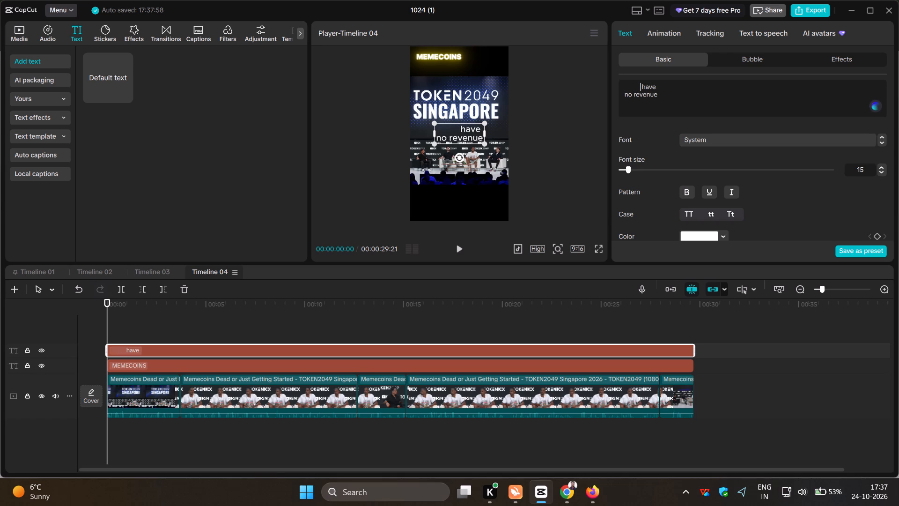
Move the "have no revenue" text into the black band above the video, with "have" level with MEMECOINS.
{"action": "left_click_drag", "start_coordinate": [452, 136], "coordinate": [449, 67]}
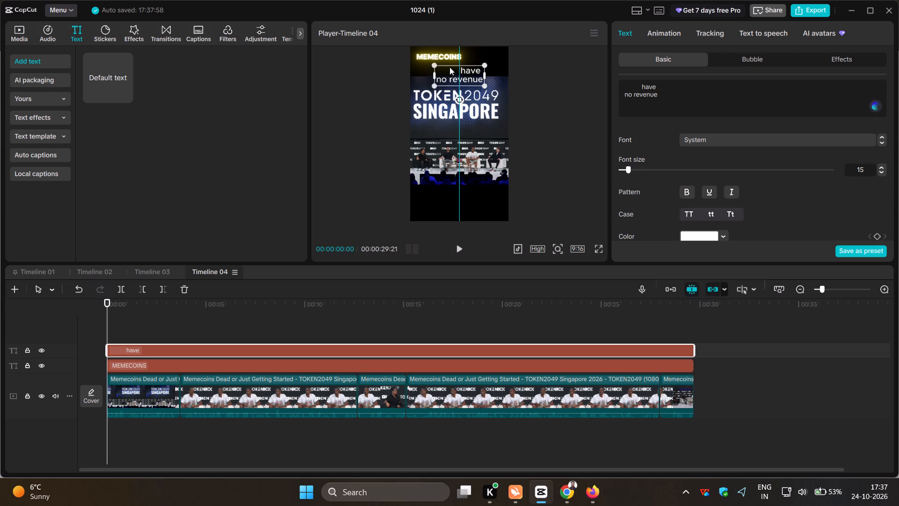
{"action": "left_click_drag", "start_coordinate": [449, 67], "coordinate": [457, 66]}
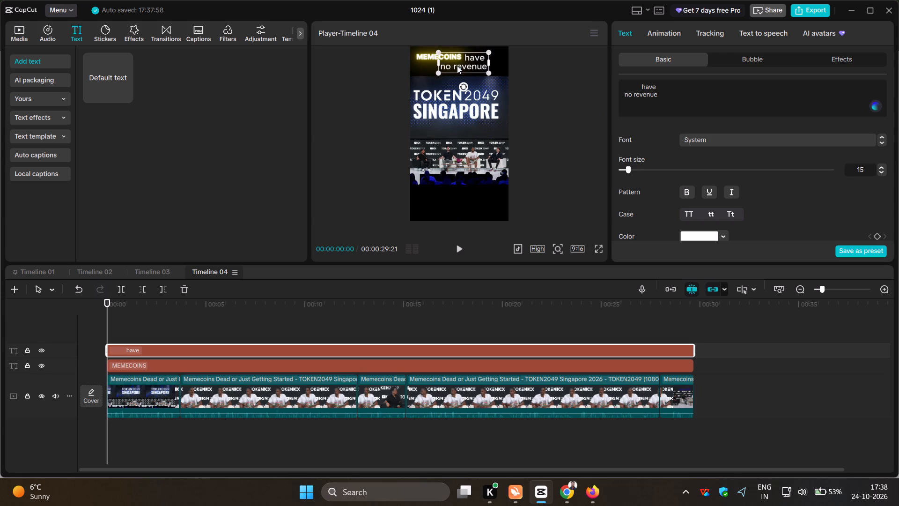
{"action": "left_click_drag", "start_coordinate": [457, 66], "coordinate": [456, 63]}
Change the font of the "have no revenue" text to Inter-Blk.
{"action": "left_click", "coordinate": [882, 142]}
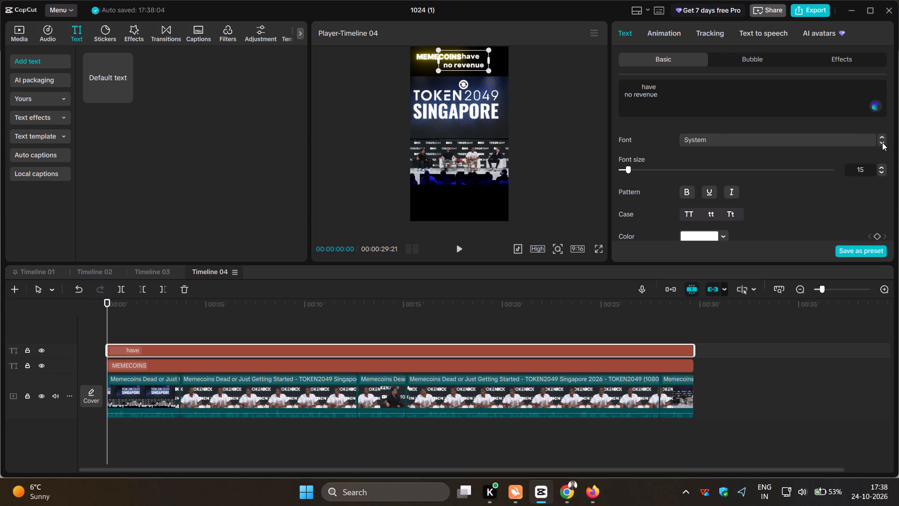
{"action": "left_click", "coordinate": [882, 142]}
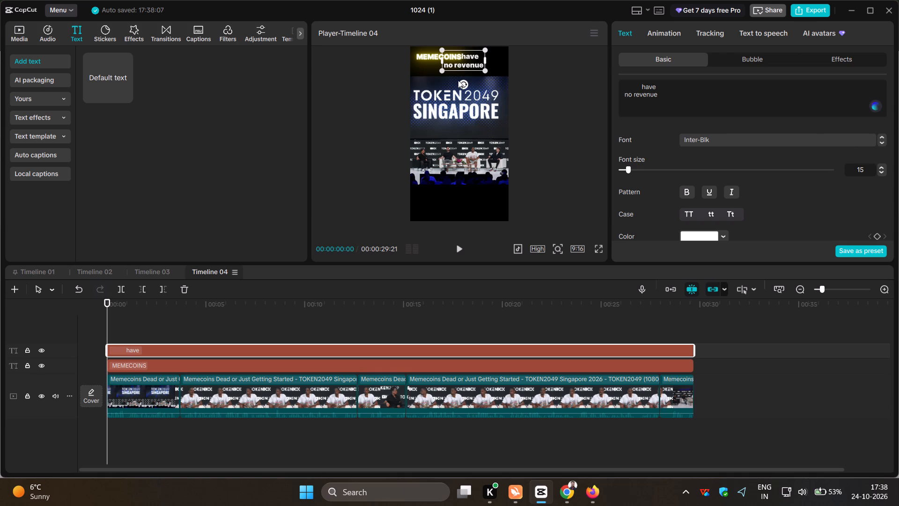
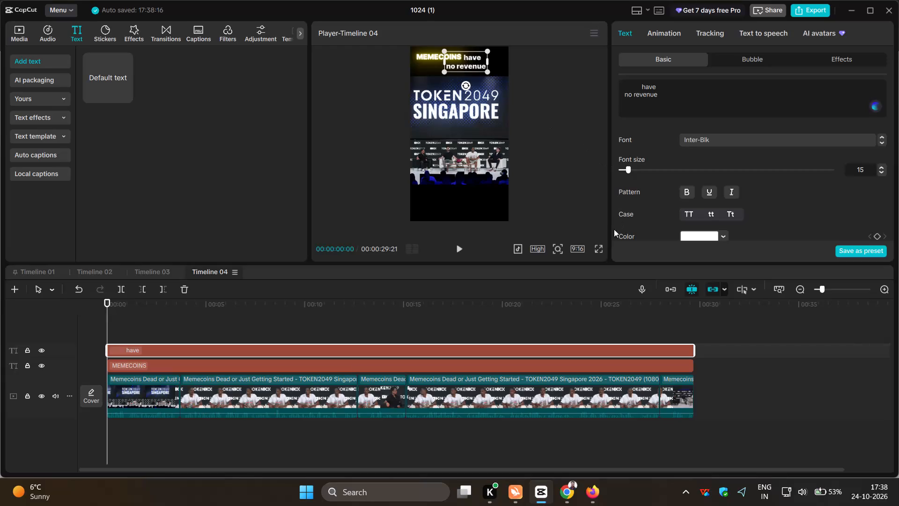
Set the "have no revenue" text to title case and check the title in the full-screen preview.
{"action": "left_click", "coordinate": [601, 247]}
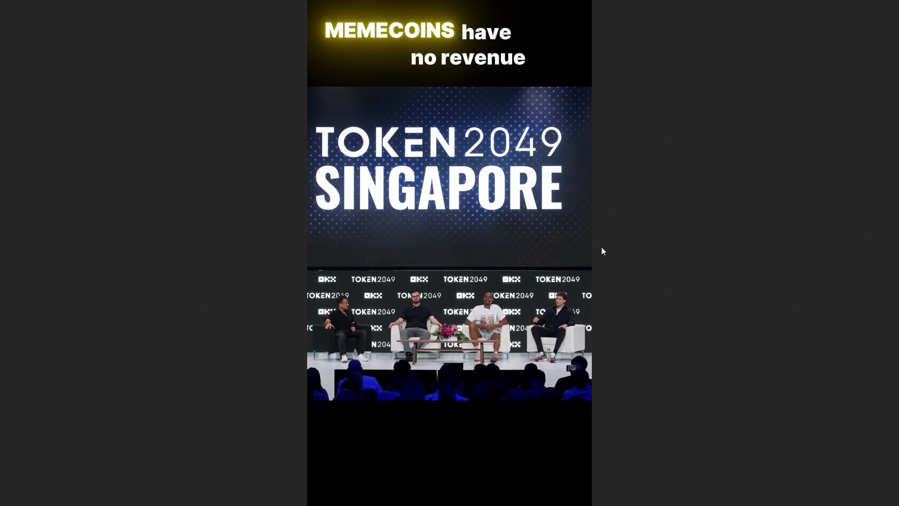
{"action": "left_click", "coordinate": [543, 182]}
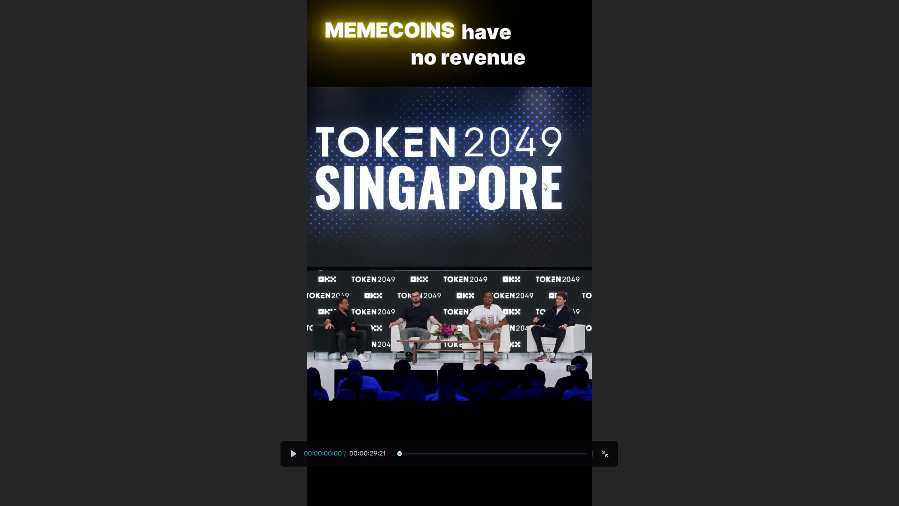
{"action": "left_click", "coordinate": [609, 458]}
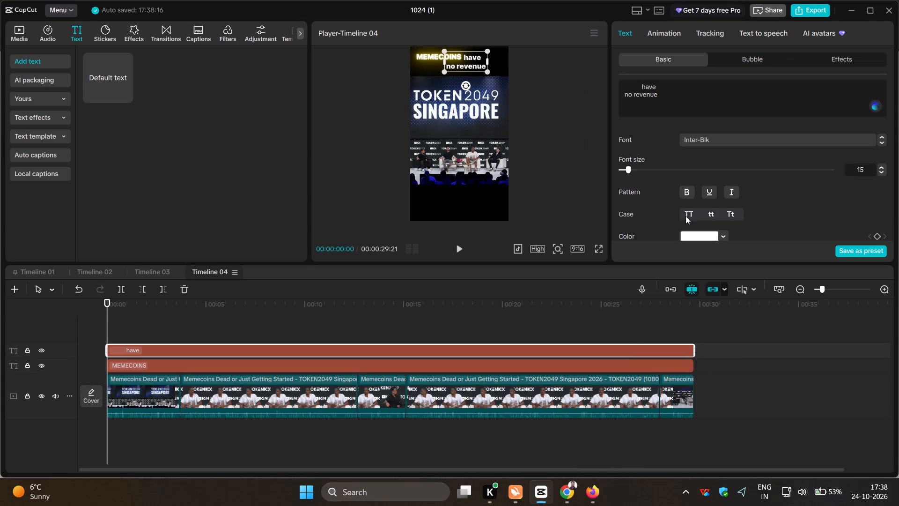
{"action": "left_click", "coordinate": [730, 212]}
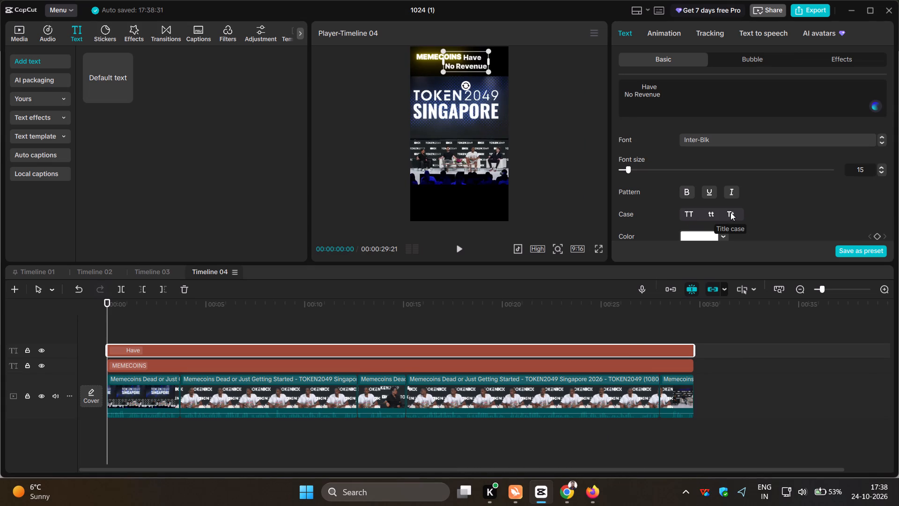
{"action": "left_click", "coordinate": [601, 249]}
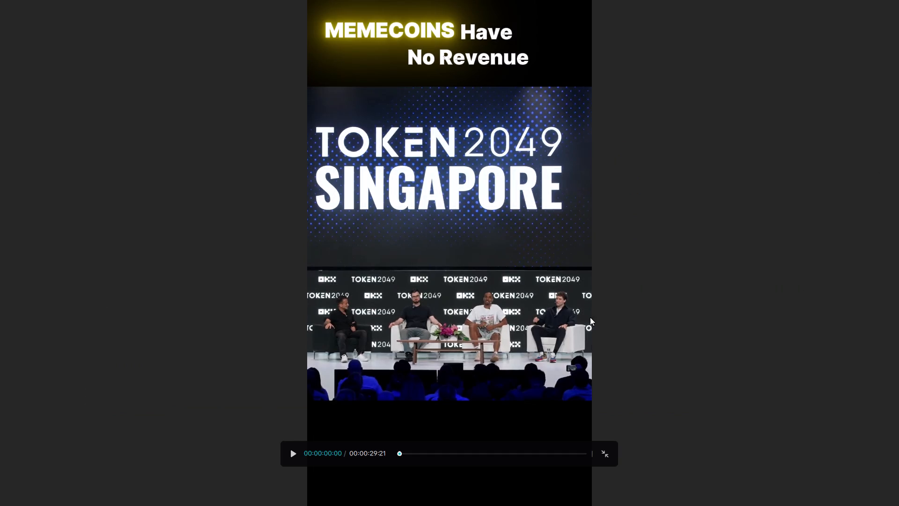
{"action": "left_click", "coordinate": [603, 453]}
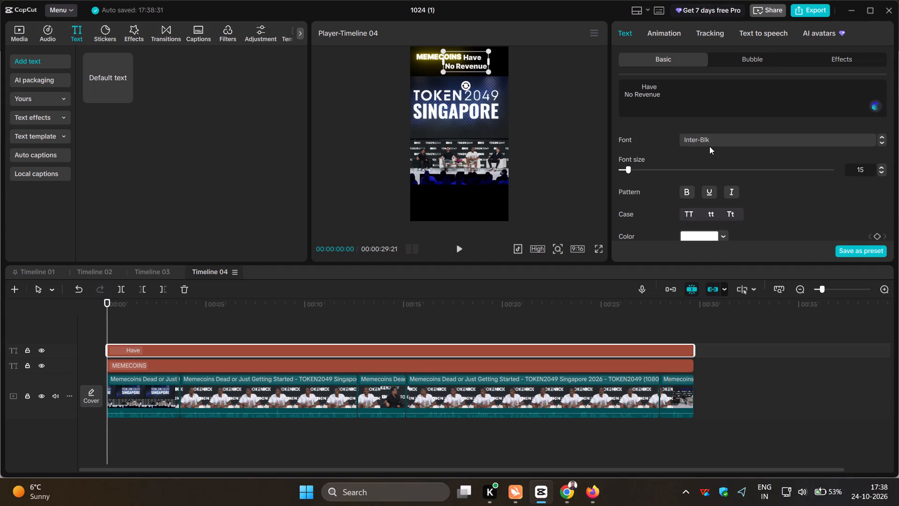
Examine the preset styles and the transform, blend, stroke and background settings of the "Have No Revenue" text.
{"action": "scroll", "coordinate": [748, 162], "scroll_direction": "down", "scroll_amount": 4}
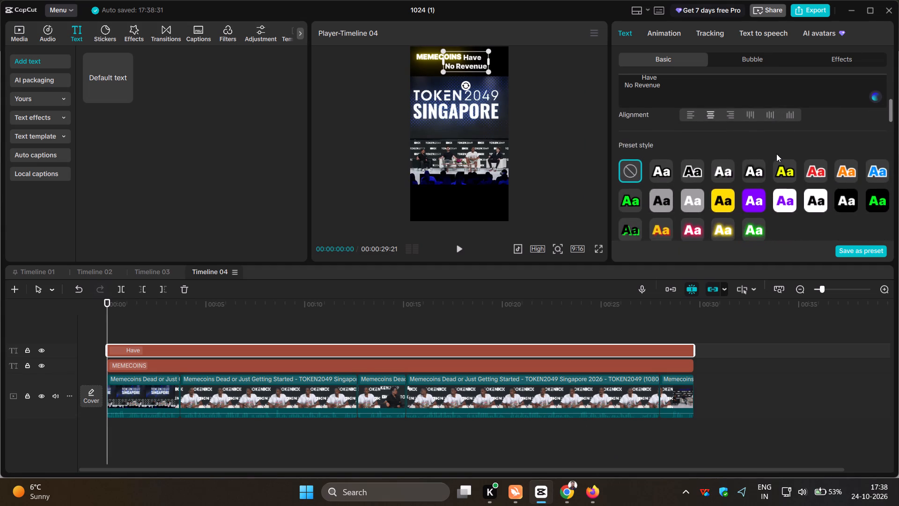
{"action": "scroll", "coordinate": [776, 154], "scroll_direction": "down", "scroll_amount": 3}
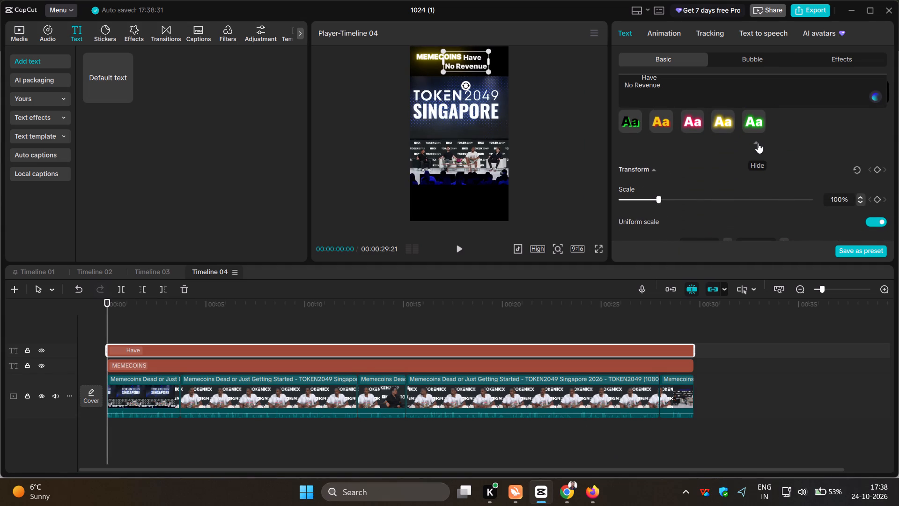
{"action": "left_click", "coordinate": [758, 143]}
{"action": "scroll", "coordinate": [759, 152], "scroll_direction": "down", "scroll_amount": 7}
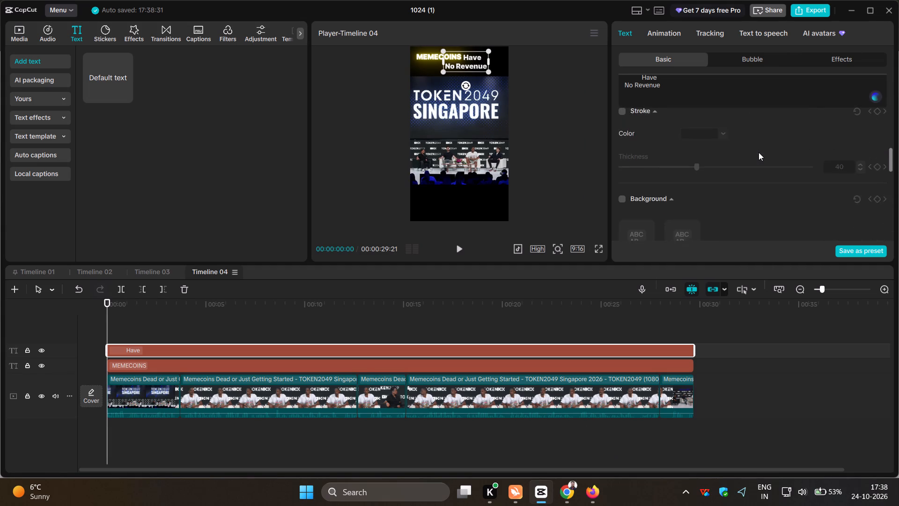
{"action": "scroll", "coordinate": [759, 152], "scroll_direction": "down", "scroll_amount": 17}
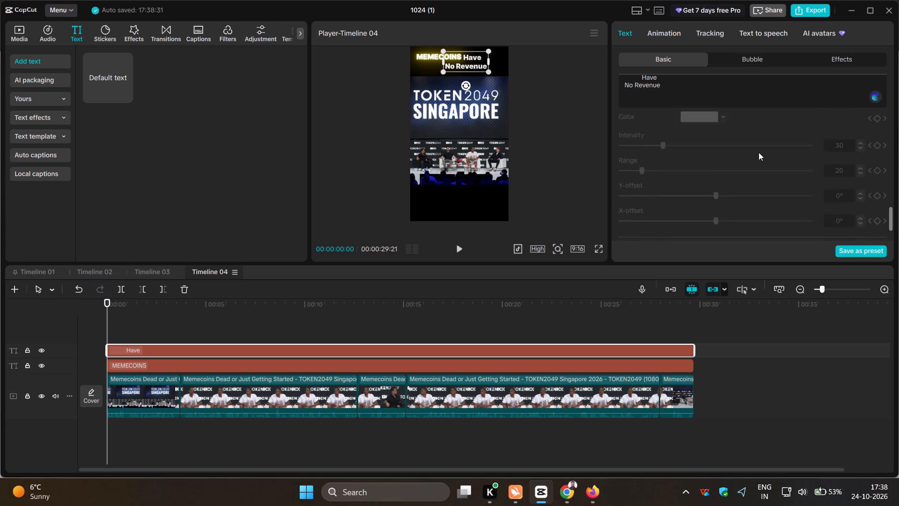
{"action": "scroll", "coordinate": [759, 152], "scroll_direction": "down", "scroll_amount": 10}
{"action": "scroll", "coordinate": [759, 152], "scroll_direction": "up", "scroll_amount": 12}
{"action": "scroll", "coordinate": [759, 152], "scroll_direction": "up", "scroll_amount": 12}
{"action": "scroll", "coordinate": [759, 152], "scroll_direction": "up", "scroll_amount": 12}
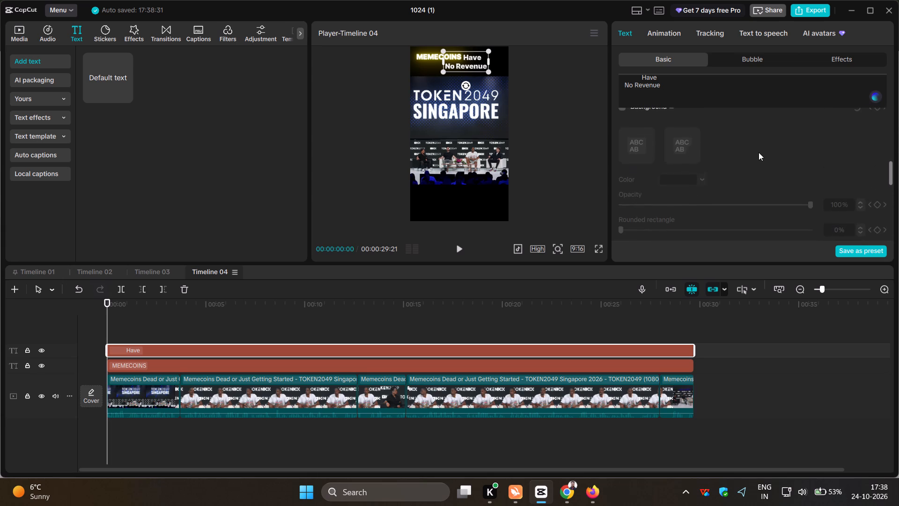
{"action": "scroll", "coordinate": [759, 152], "scroll_direction": "up", "scroll_amount": 16}
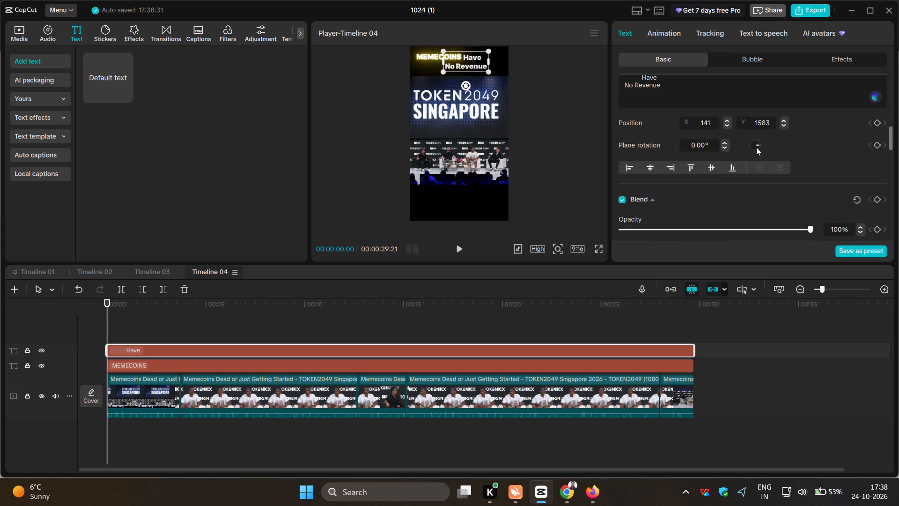
{"action": "scroll", "coordinate": [764, 139], "scroll_direction": "up", "scroll_amount": 7}
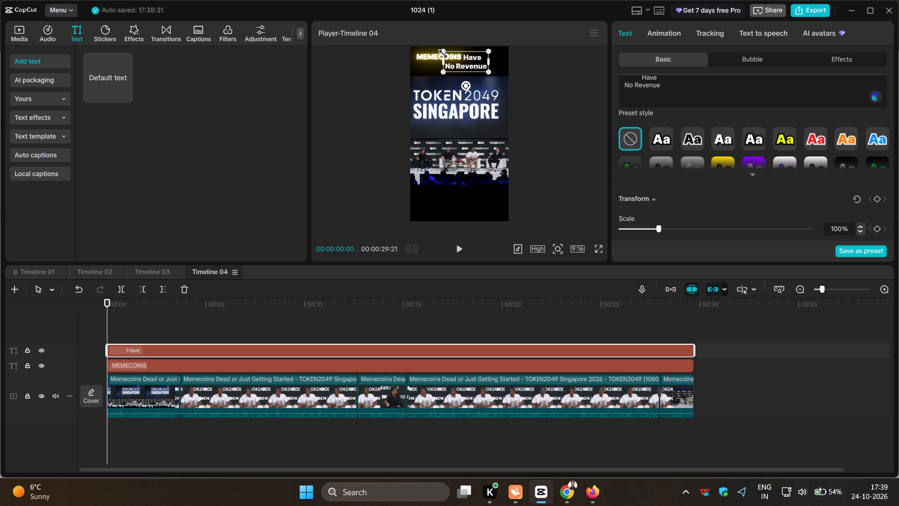
Nudge the "Have No Revenue" text slightly upward so that "Have" lines up with MEMECOINS.
{"action": "left_click_drag", "start_coordinate": [476, 66], "coordinate": [476, 58]}
{"action": "left_click", "coordinate": [477, 61]}
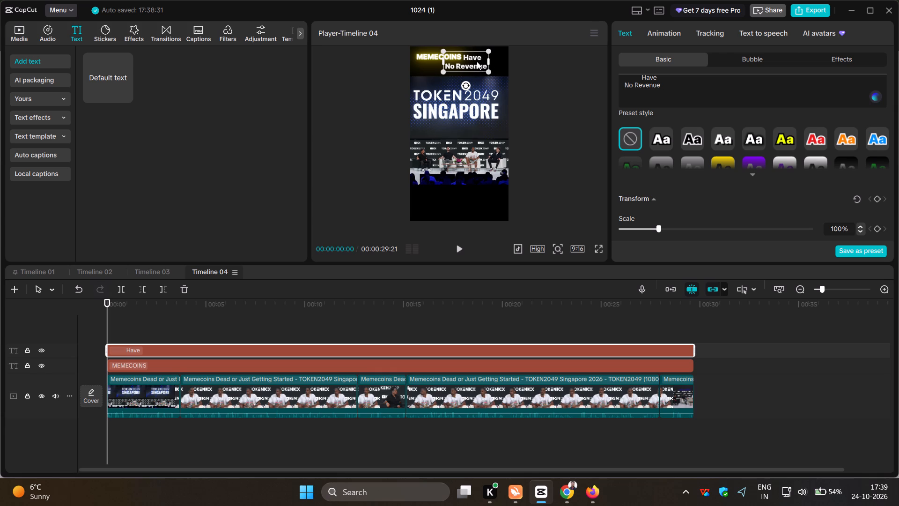
{"action": "left_click", "coordinate": [477, 60]}
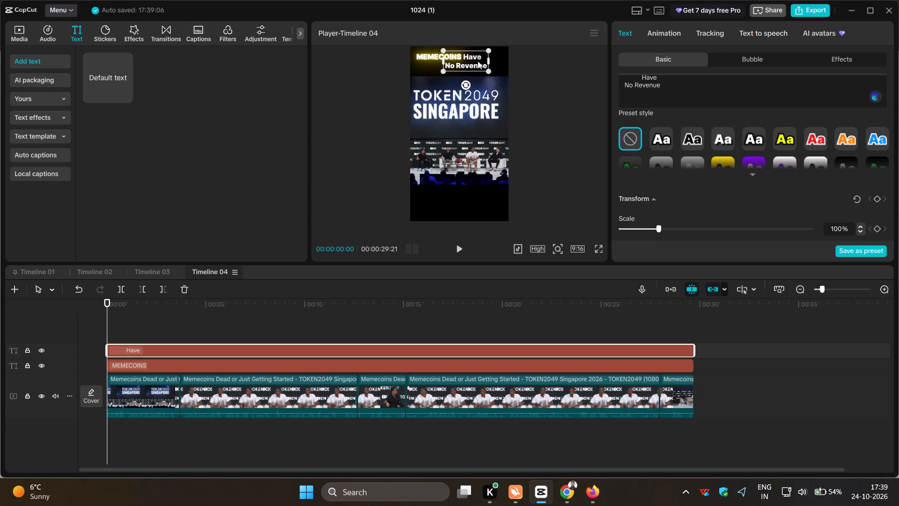
{"action": "left_click", "coordinate": [541, 107]}
{"action": "left_click", "coordinate": [583, 128]}
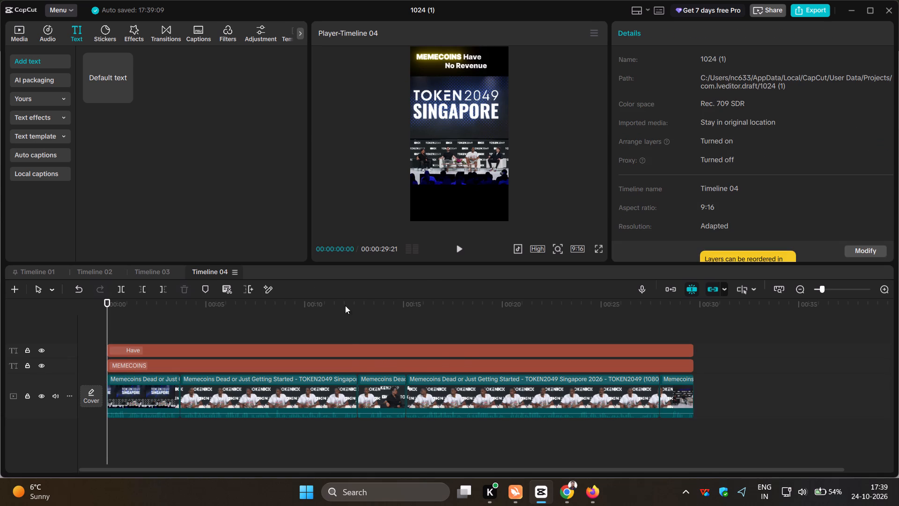
Play the Timeline 04 clip in full screen through to its end to check the title over the video.
{"action": "left_click", "coordinate": [603, 249]}
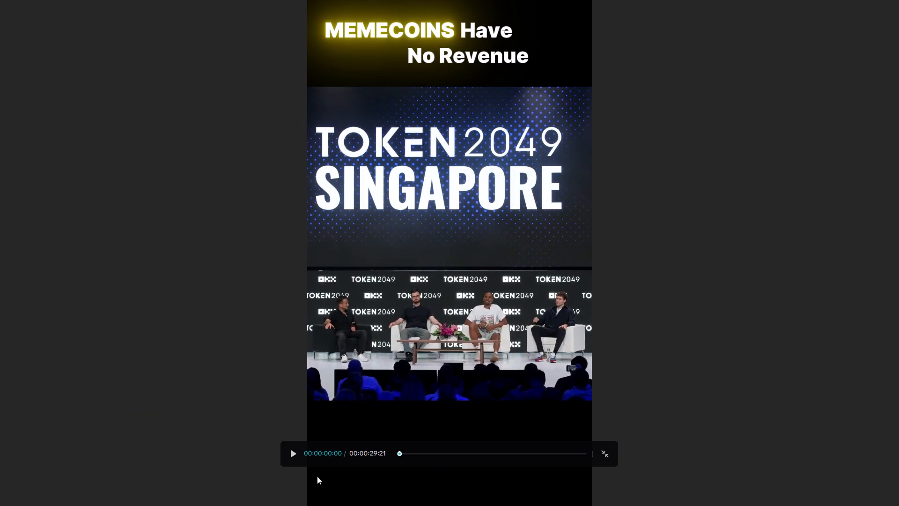
{"action": "left_click", "coordinate": [293, 455]}
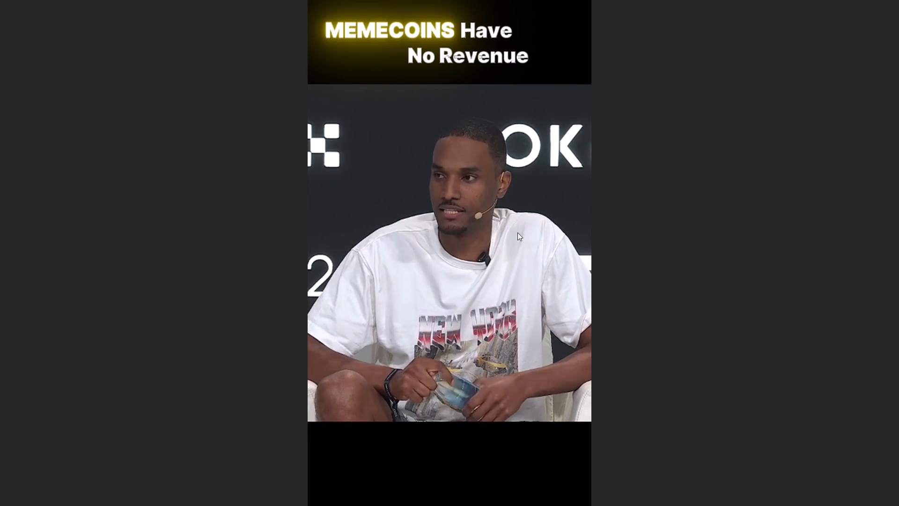
{"action": "left_click", "coordinate": [532, 235]}
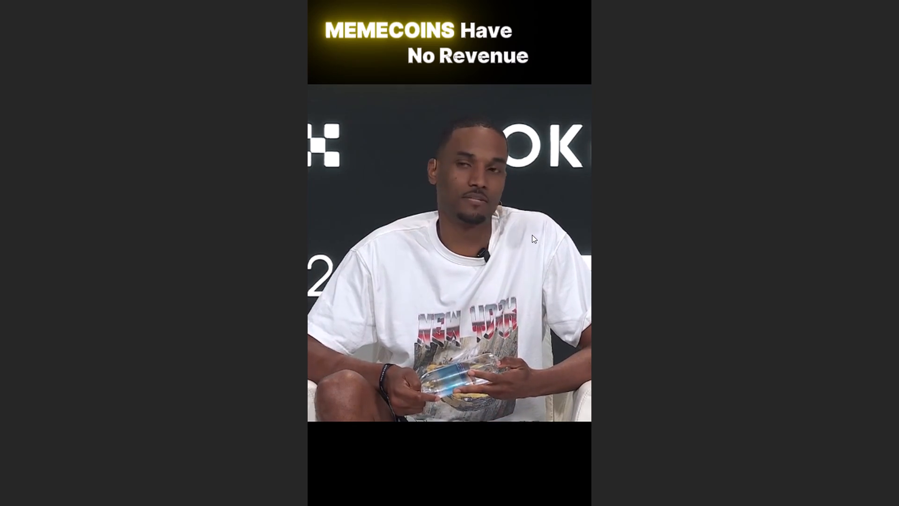
{"action": "left_click", "coordinate": [532, 235]}
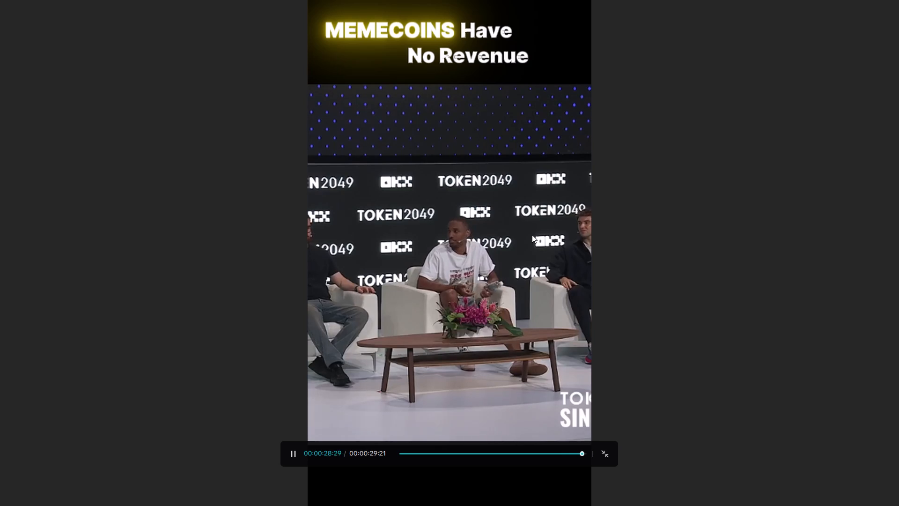
{"action": "left_click", "coordinate": [558, 298]}
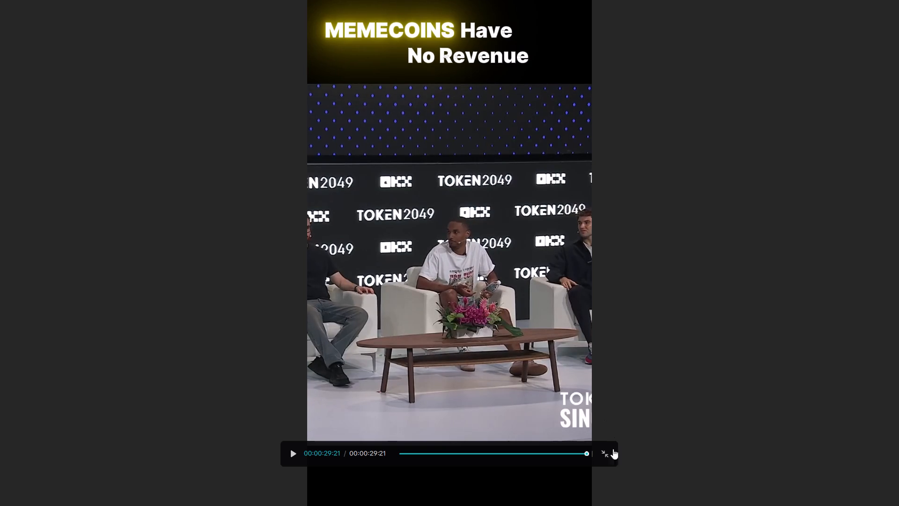
{"action": "left_click", "coordinate": [608, 456]}
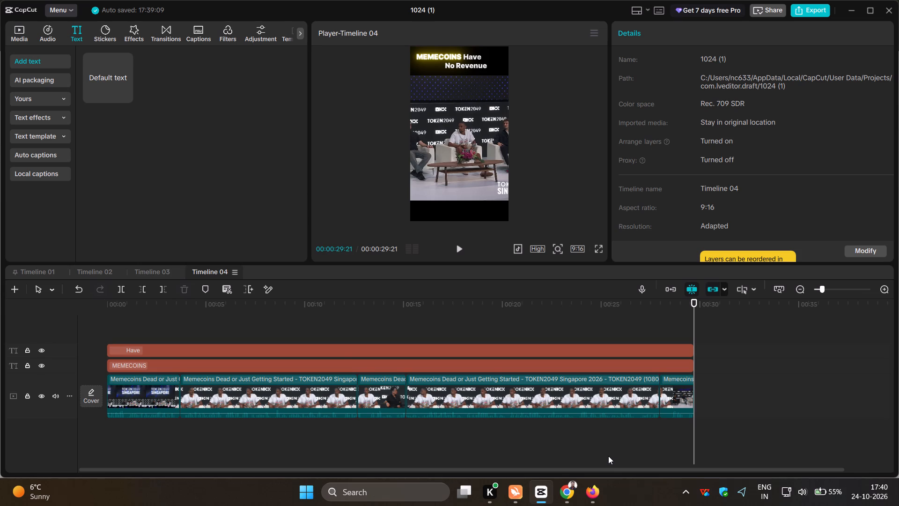
Scrub back and forth through the whole of Timeline 04 to review the cuts and the title.
{"action": "left_click", "coordinate": [116, 324]}
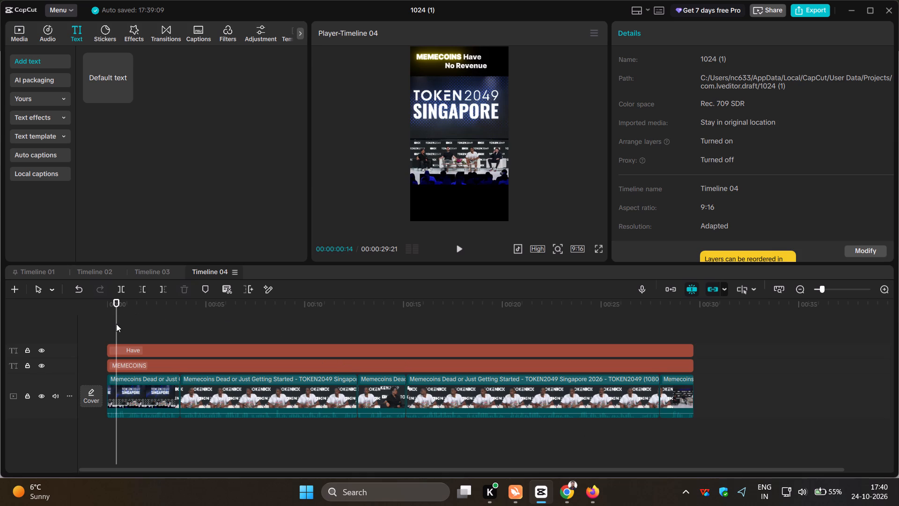
{"action": "left_click_drag", "start_coordinate": [116, 324], "coordinate": [88, 325]}
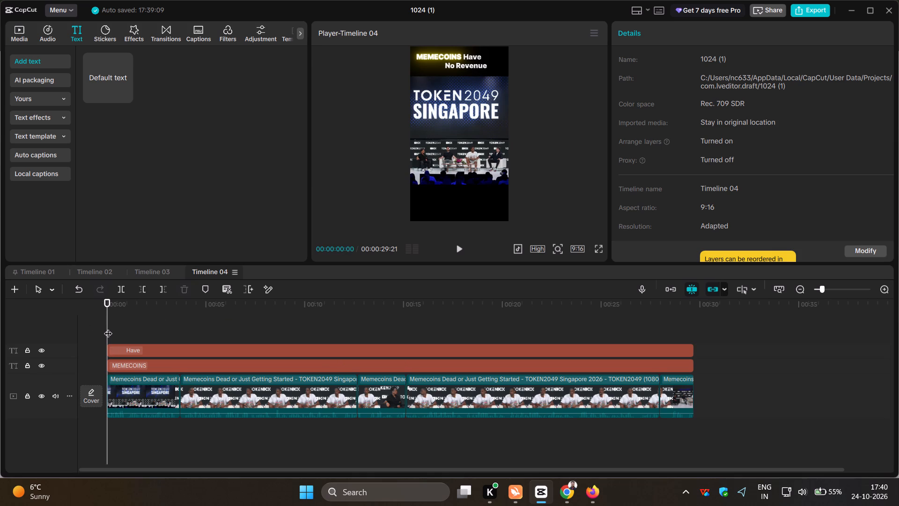
{"action": "left_click_drag", "start_coordinate": [108, 327], "coordinate": [548, 341]}
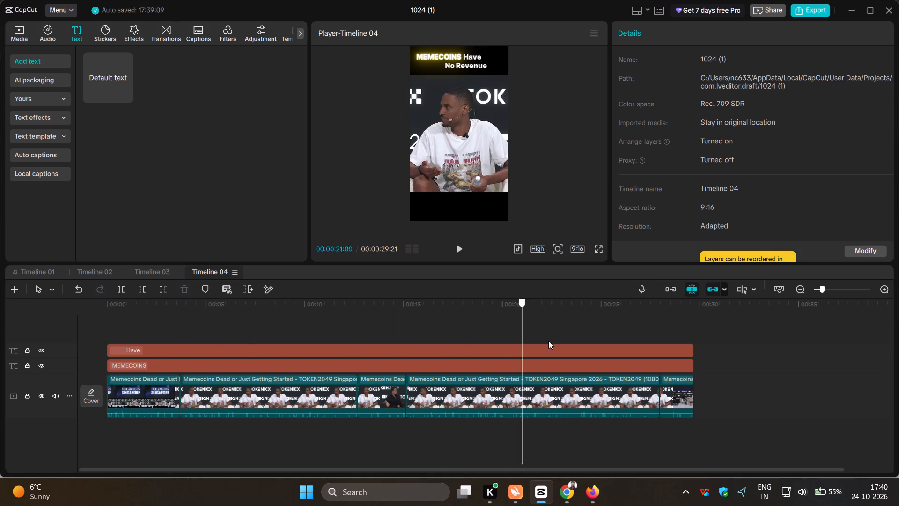
{"action": "left_click_drag", "start_coordinate": [548, 341], "coordinate": [657, 337]}
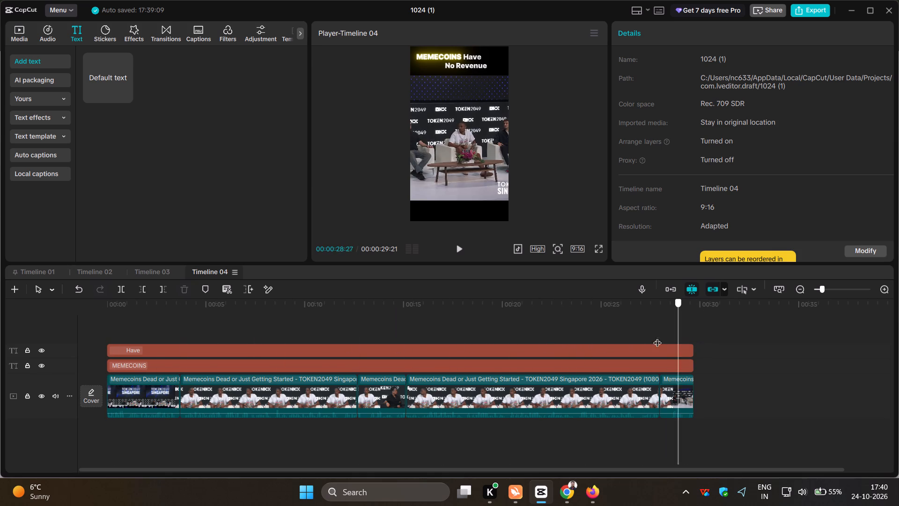
{"action": "left_click_drag", "start_coordinate": [657, 337], "coordinate": [106, 326]}
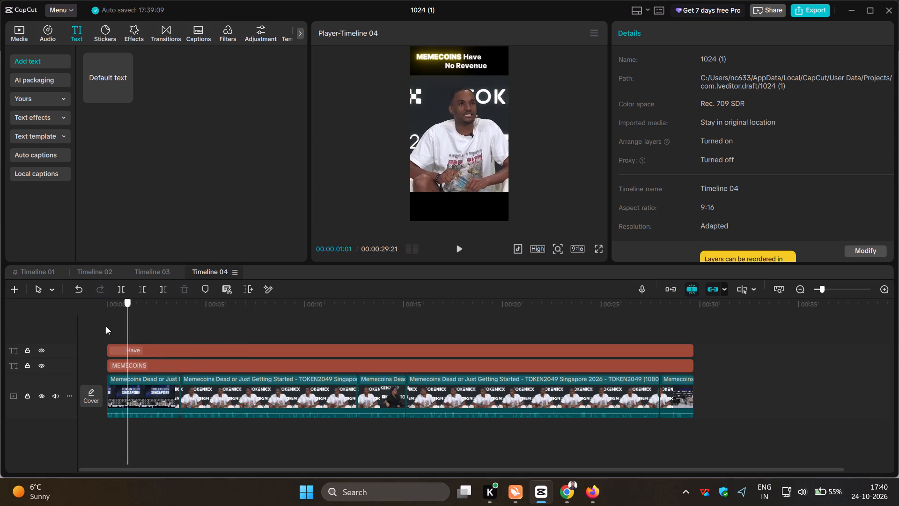
{"action": "left_click_drag", "start_coordinate": [106, 326], "coordinate": [80, 329]}
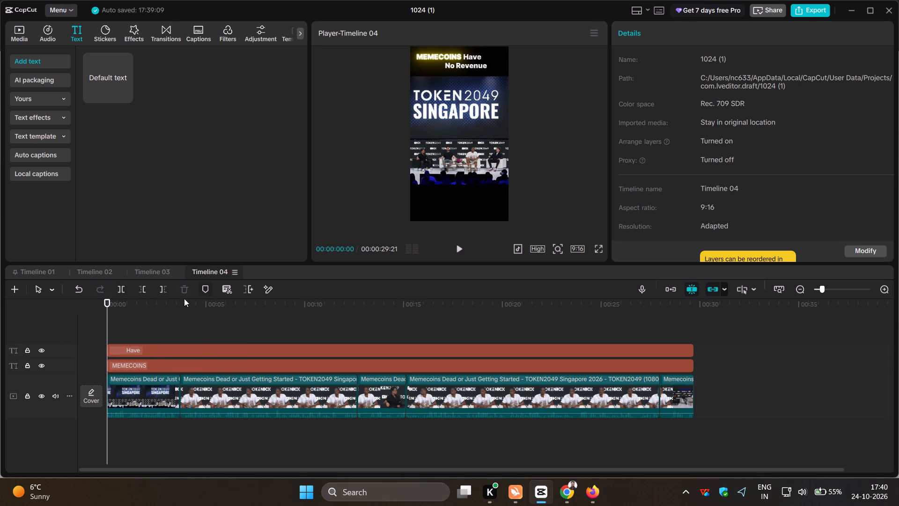
{"action": "left_click_drag", "start_coordinate": [109, 302], "coordinate": [97, 303]}
{"action": "left_click_drag", "start_coordinate": [97, 303], "coordinate": [580, 332]}
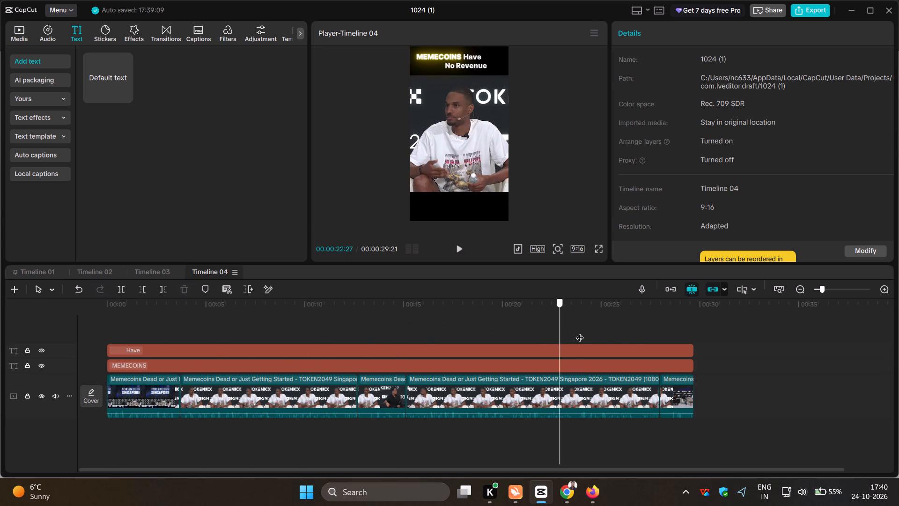
{"action": "left_click_drag", "start_coordinate": [580, 332], "coordinate": [493, 327]}
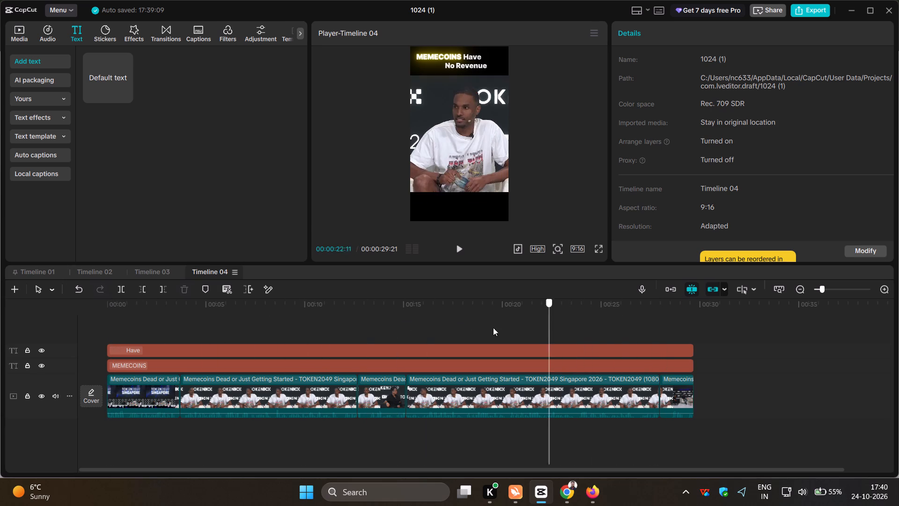
{"action": "left_click_drag", "start_coordinate": [493, 327], "coordinate": [106, 316]}
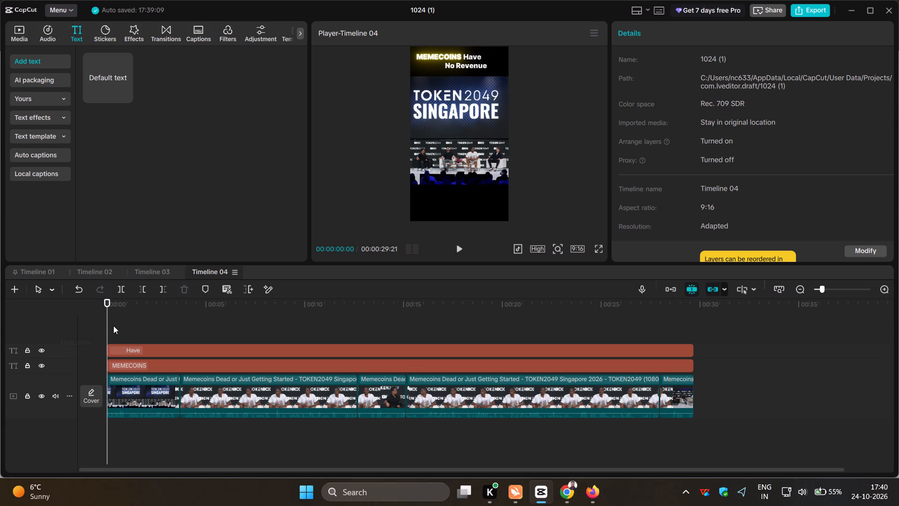
{"action": "left_click_drag", "start_coordinate": [106, 319], "coordinate": [100, 325]}
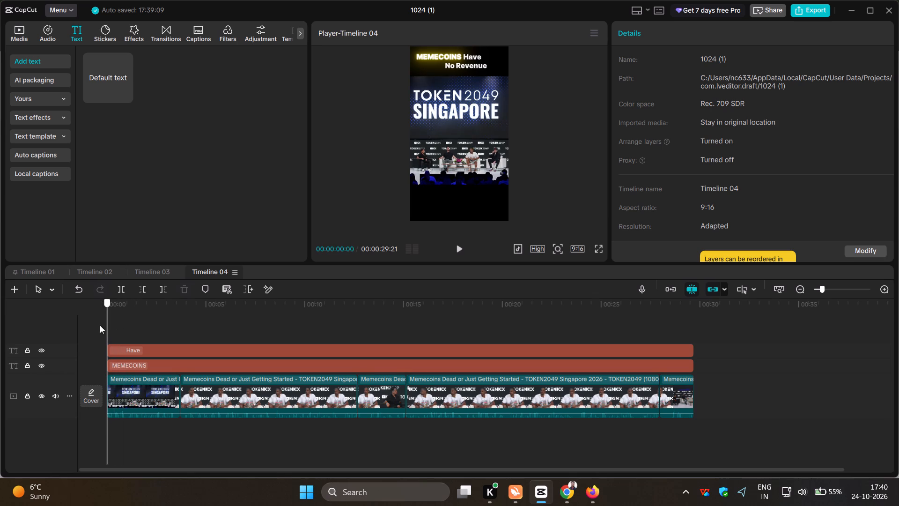
{"action": "left_click_drag", "start_coordinate": [100, 325], "coordinate": [707, 361]}
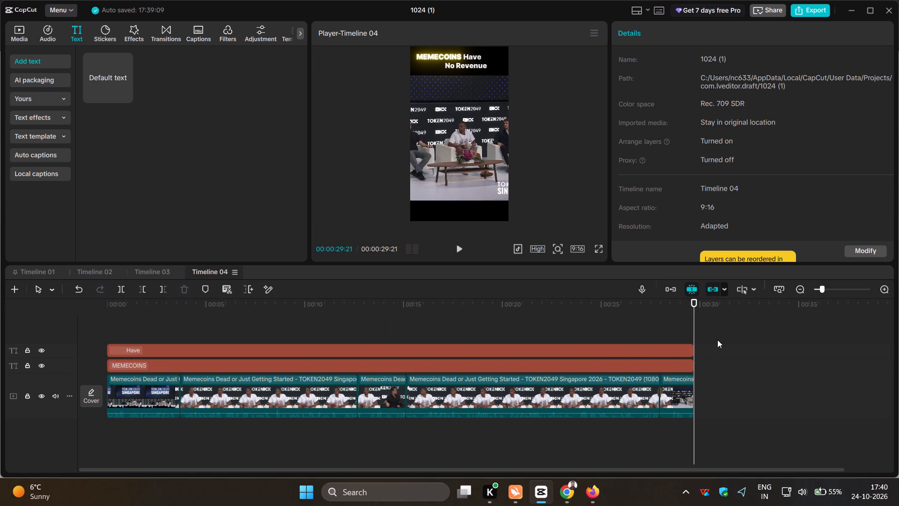
Export Timeline 04 as a video with the frame rate set to 60fps, checking the remaining export settings before starting.
{"action": "left_click", "coordinate": [813, 9]}
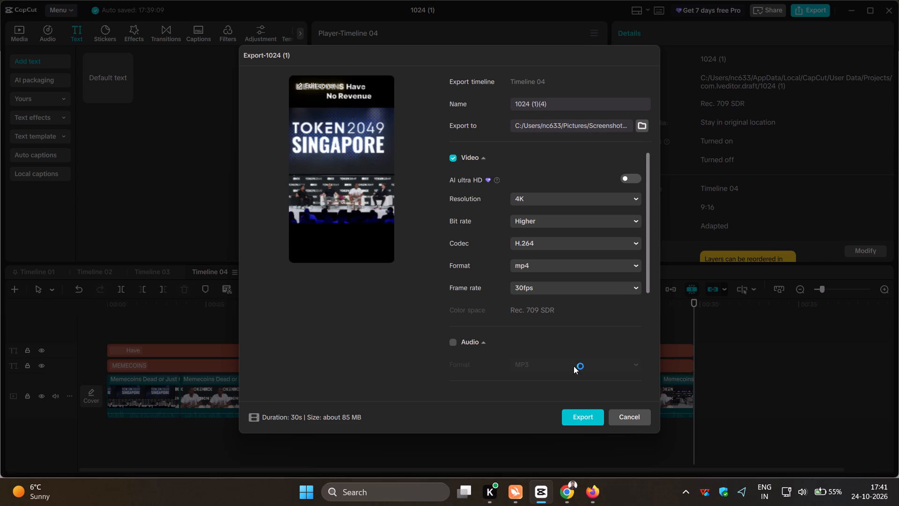
{"action": "left_click", "coordinate": [609, 292]}
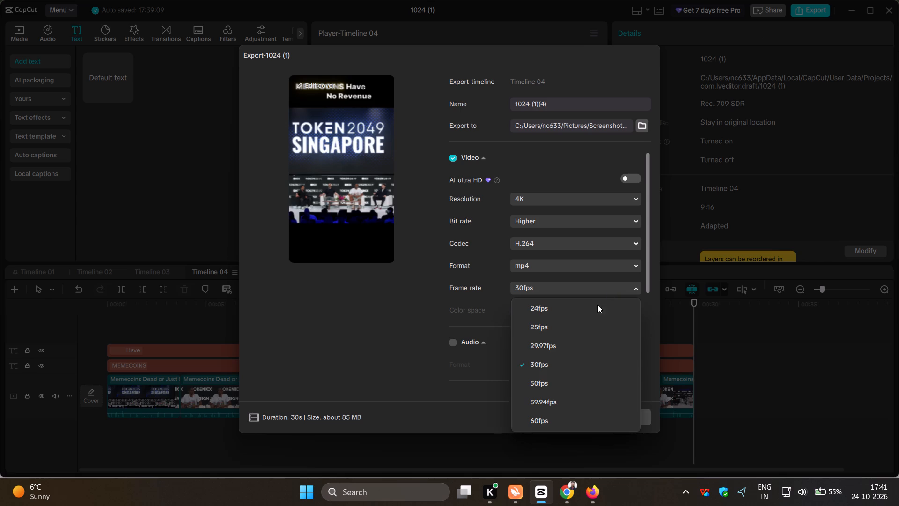
{"action": "scroll", "coordinate": [567, 327], "scroll_direction": "down", "scroll_amount": 12}
{"action": "left_click", "coordinate": [564, 399]}
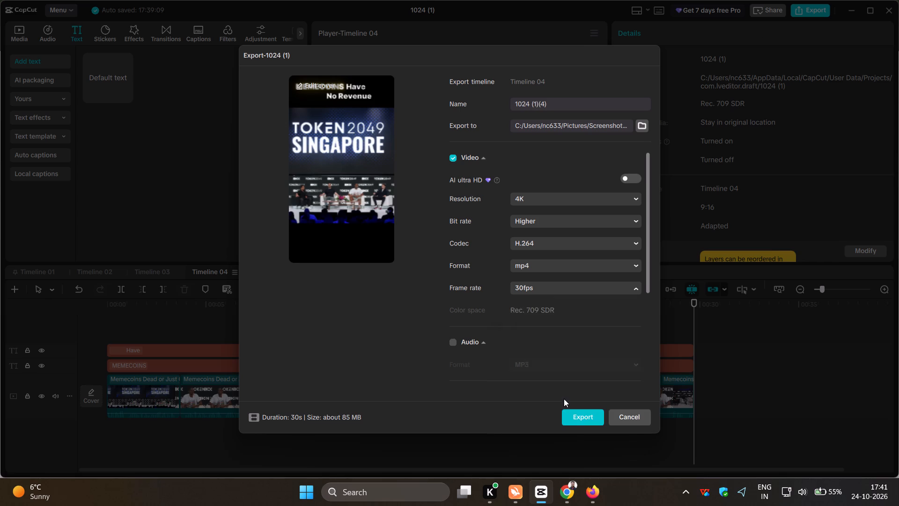
{"action": "scroll", "coordinate": [646, 256], "scroll_direction": "down", "scroll_amount": 20}
{"action": "scroll", "coordinate": [646, 256], "scroll_direction": "down", "scroll_amount": 20}
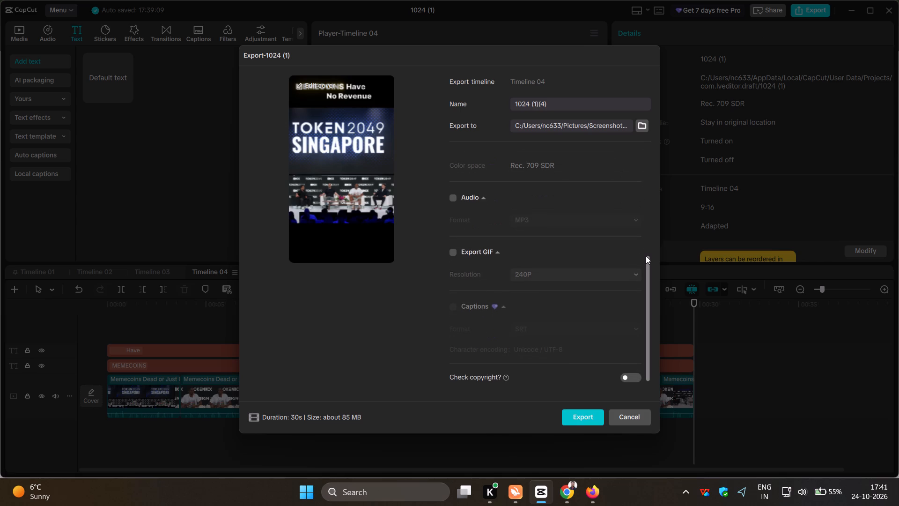
{"action": "scroll", "coordinate": [646, 256], "scroll_direction": "up", "scroll_amount": 13}
{"action": "scroll", "coordinate": [646, 256], "scroll_direction": "up", "scroll_amount": 12}
{"action": "scroll", "coordinate": [646, 256], "scroll_direction": "down", "scroll_amount": 15}
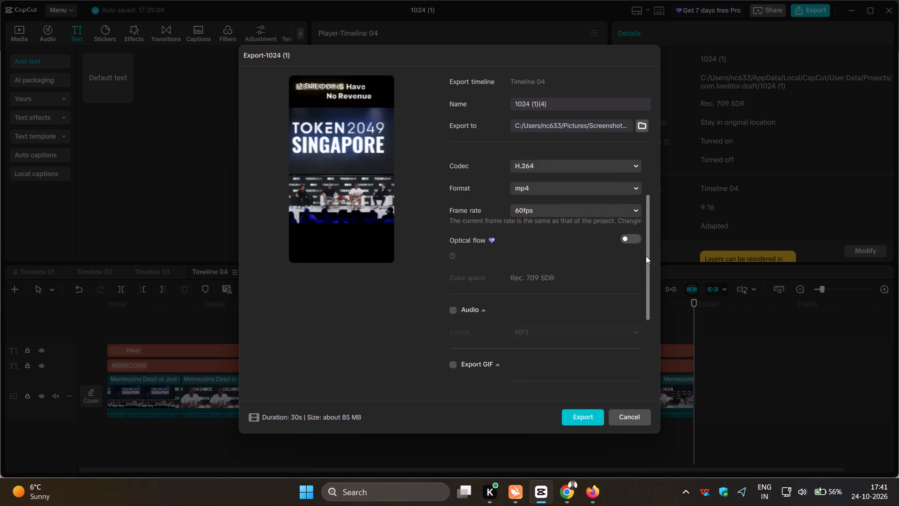
{"action": "scroll", "coordinate": [646, 256], "scroll_direction": "down", "scroll_amount": 18}
{"action": "scroll", "coordinate": [646, 256], "scroll_direction": "up", "scroll_amount": 12}
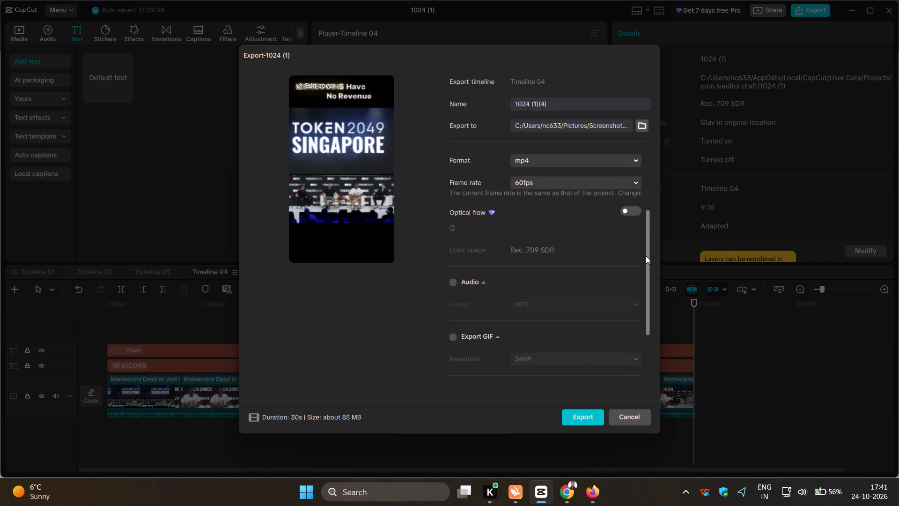
{"action": "scroll", "coordinate": [646, 256], "scroll_direction": "up", "scroll_amount": 20}
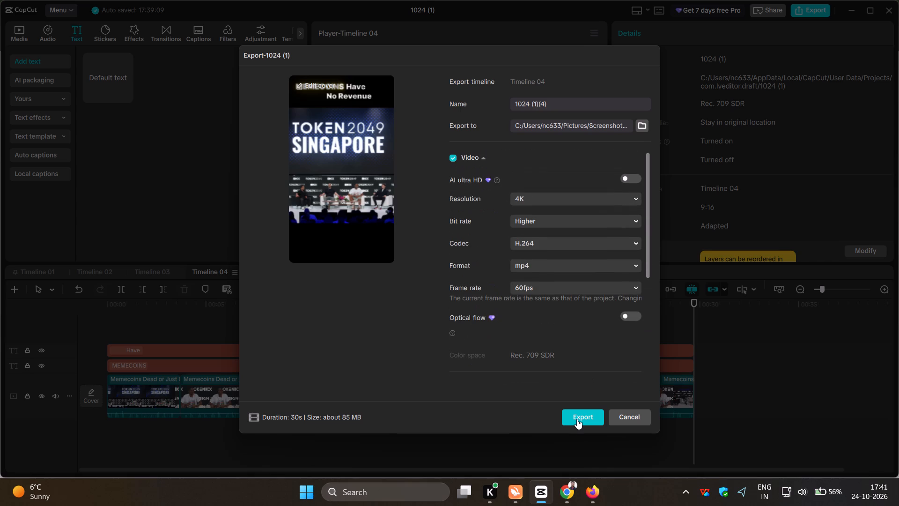
{"action": "left_click", "coordinate": [577, 419]}
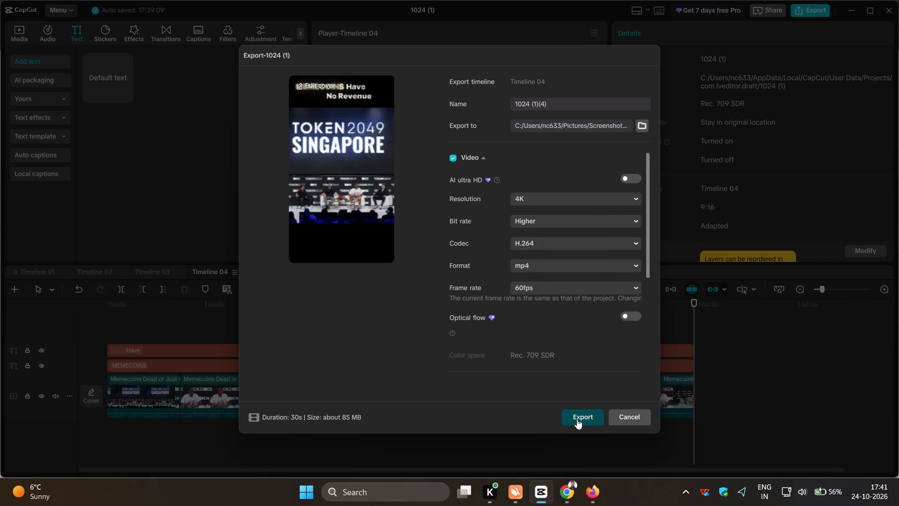
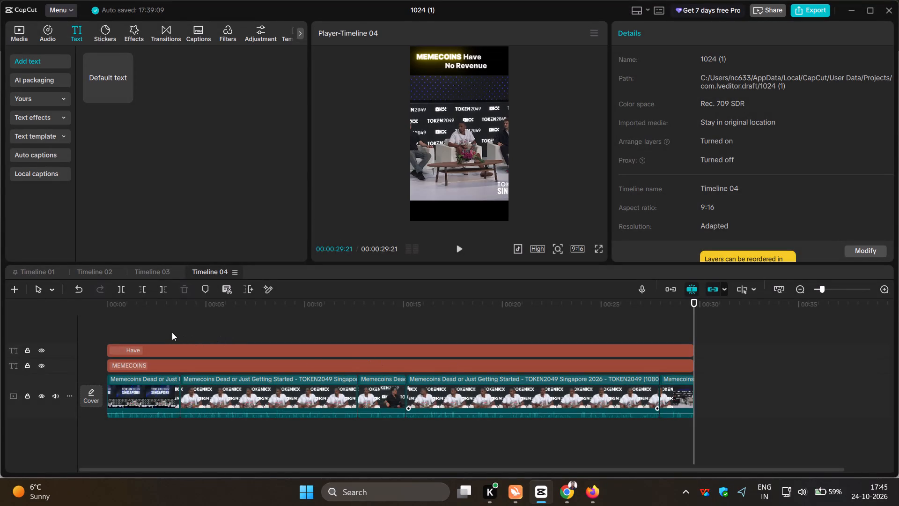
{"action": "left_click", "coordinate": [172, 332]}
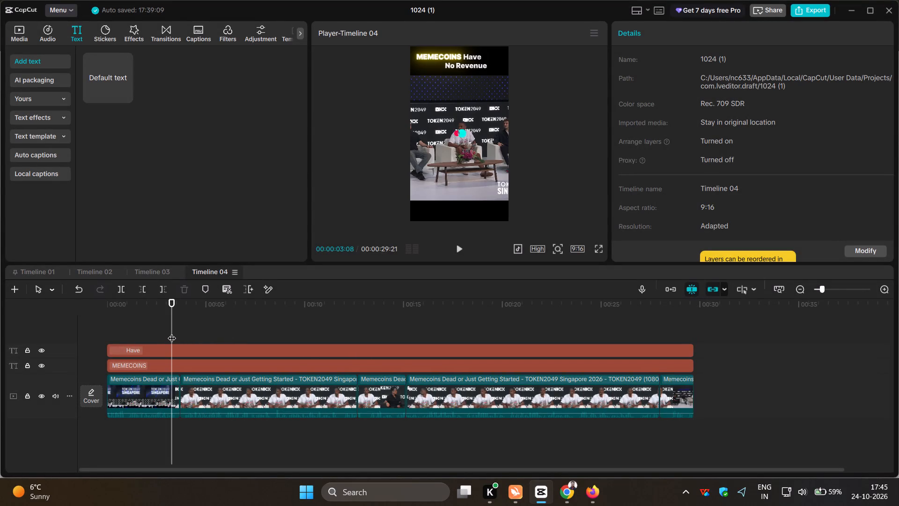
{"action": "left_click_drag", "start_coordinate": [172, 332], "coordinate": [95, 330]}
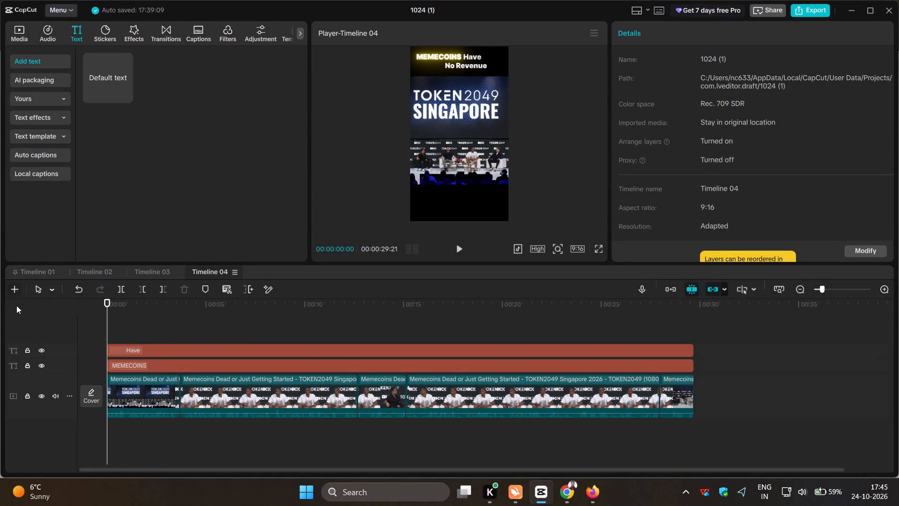
Create a new timeline and add the full-length Memecoins TOKEN2049 panel video to it.
{"action": "left_click", "coordinate": [15, 290]}
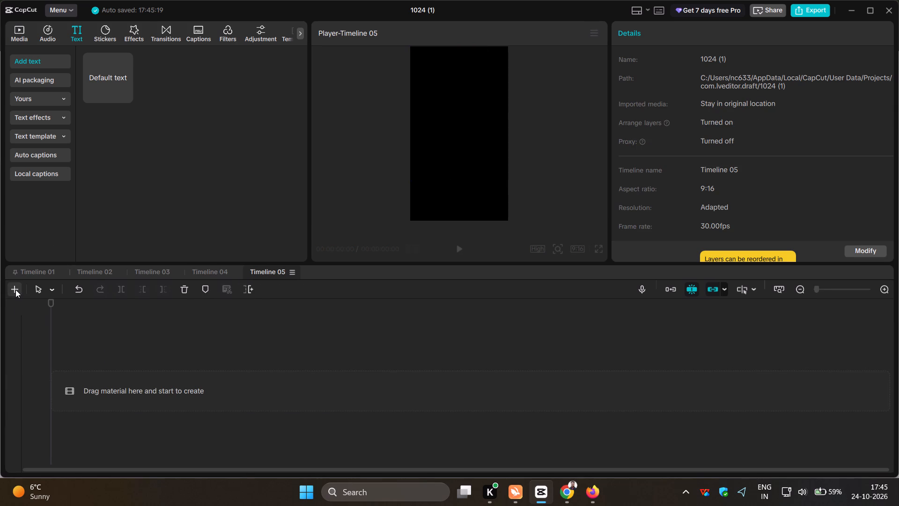
{"action": "left_click", "coordinate": [19, 23]}
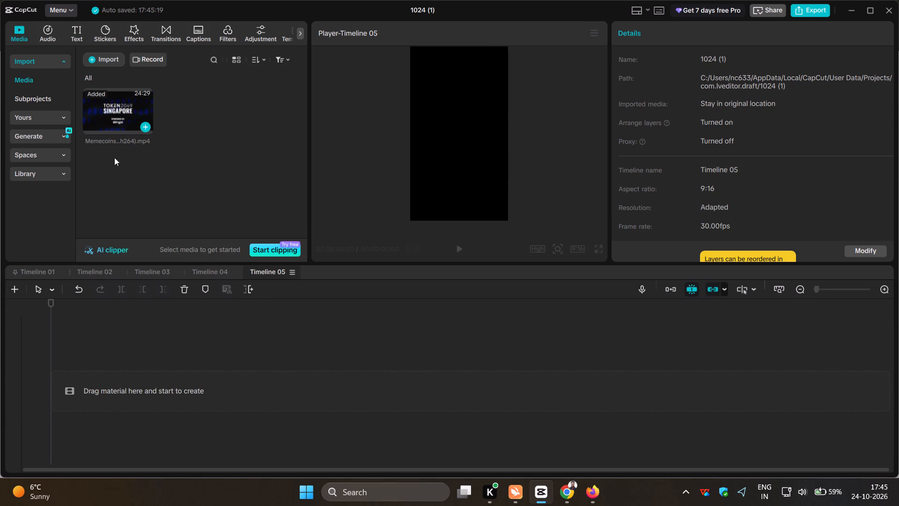
{"action": "left_click", "coordinate": [146, 125]}
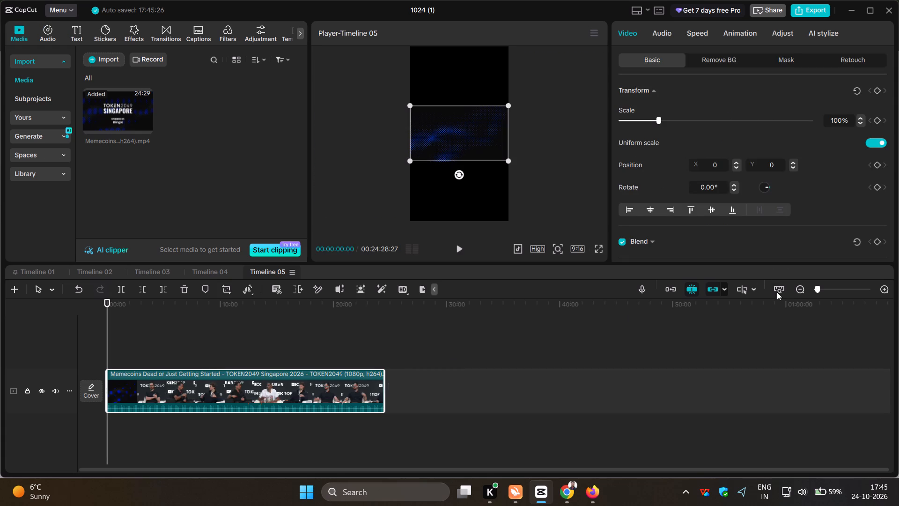
{"action": "left_click", "coordinate": [777, 287]}
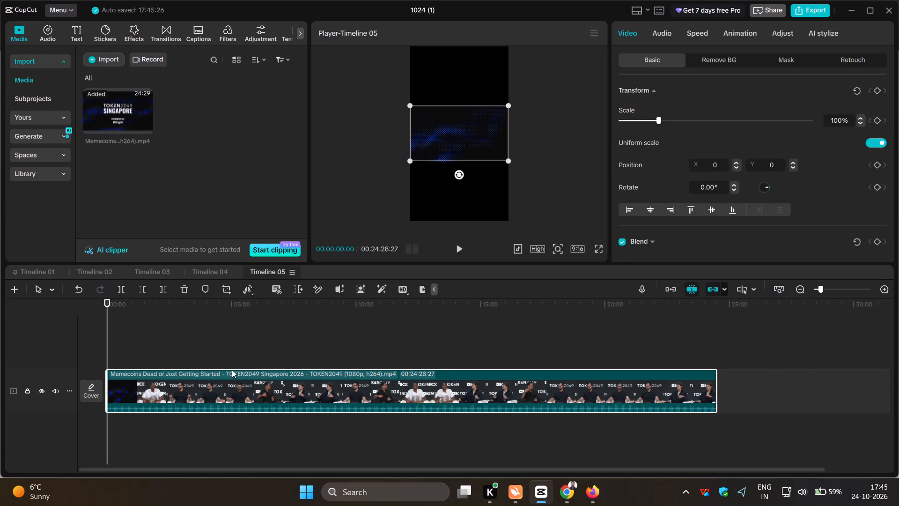
Split the panel video at 00:01:28:10, just before the cut from the man in black to the wide stage shot.
{"action": "left_click", "coordinate": [152, 354]}
{"action": "left_click_drag", "start_coordinate": [152, 354], "coordinate": [96, 358]}
{"action": "left_click_drag", "start_coordinate": [108, 324], "coordinate": [99, 348]}
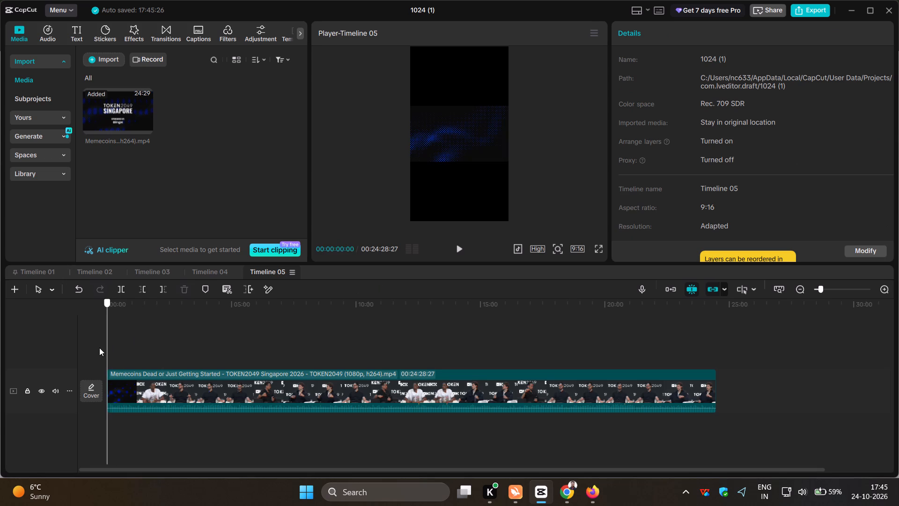
{"action": "left_click_drag", "start_coordinate": [99, 348], "coordinate": [88, 352]}
{"action": "left_click_drag", "start_coordinate": [108, 323], "coordinate": [122, 324]}
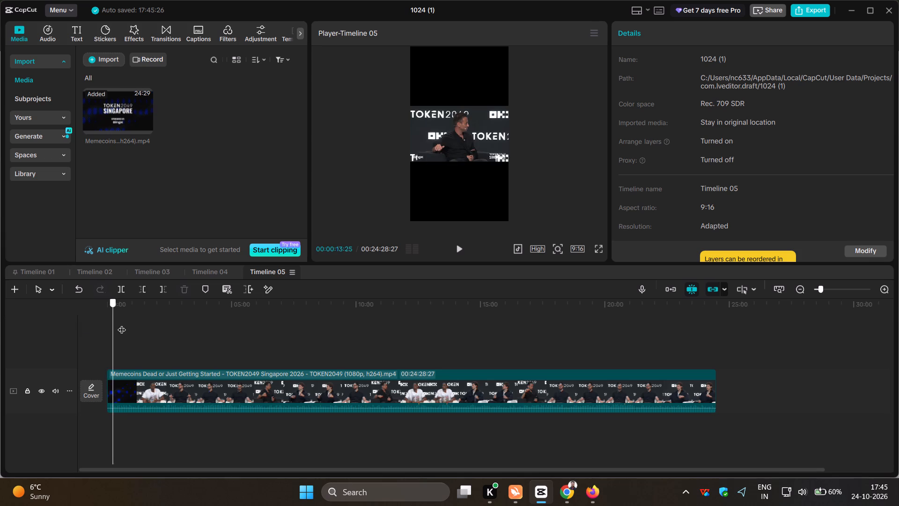
{"action": "left_click_drag", "start_coordinate": [122, 324], "coordinate": [141, 328]}
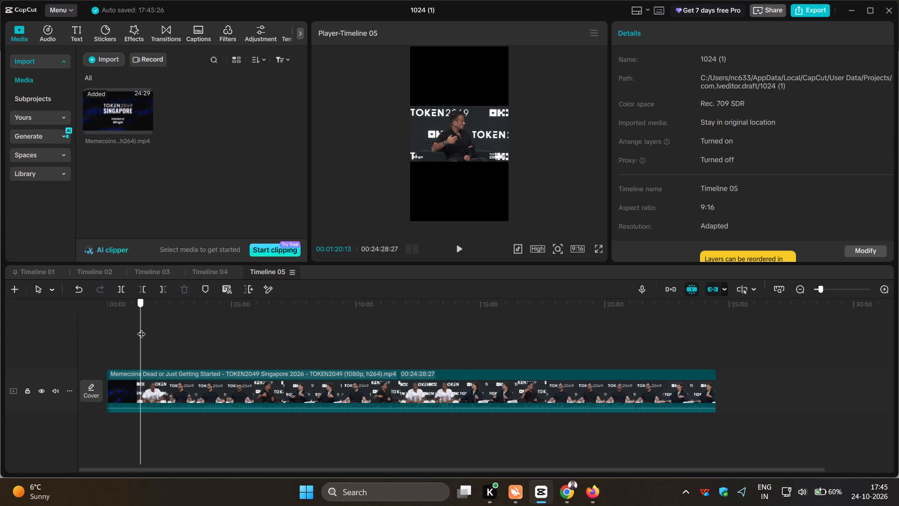
{"action": "left_click_drag", "start_coordinate": [141, 328], "coordinate": [142, 328]}
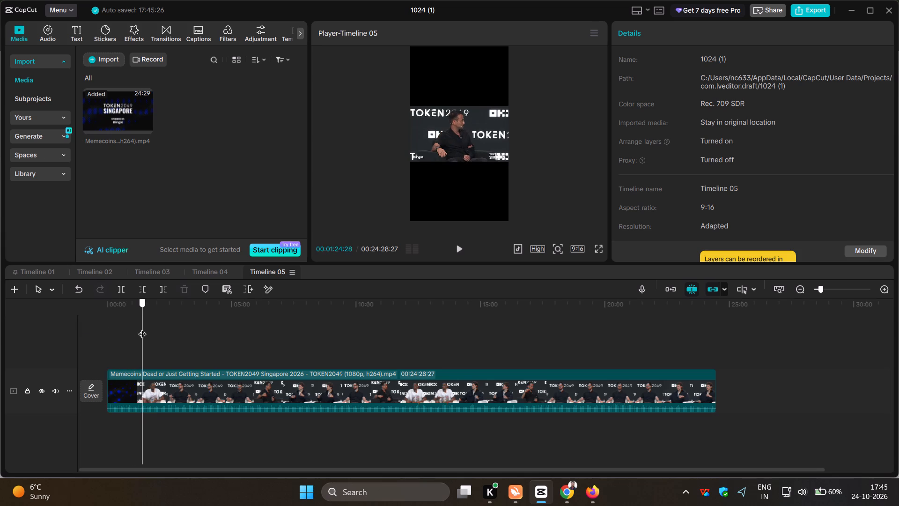
{"action": "left_click_drag", "start_coordinate": [142, 328], "coordinate": [143, 328]}
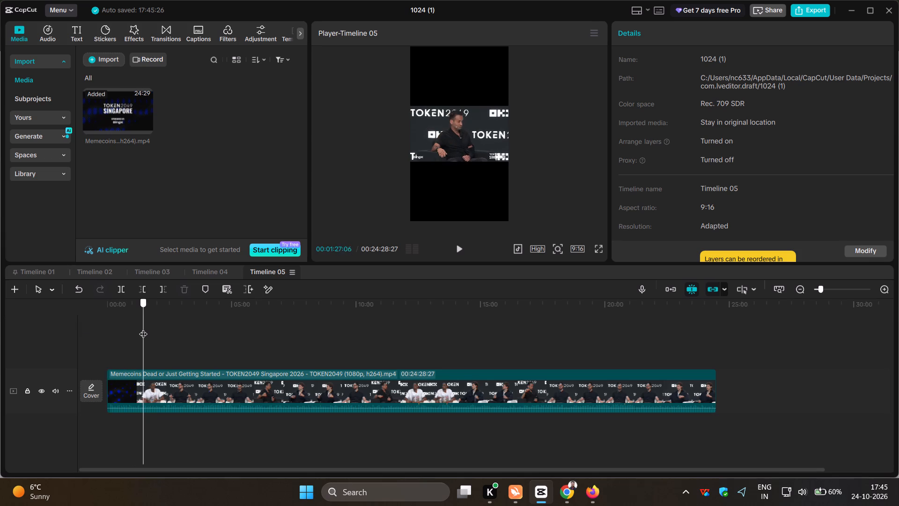
{"action": "left_click_drag", "start_coordinate": [143, 328], "coordinate": [144, 328]}
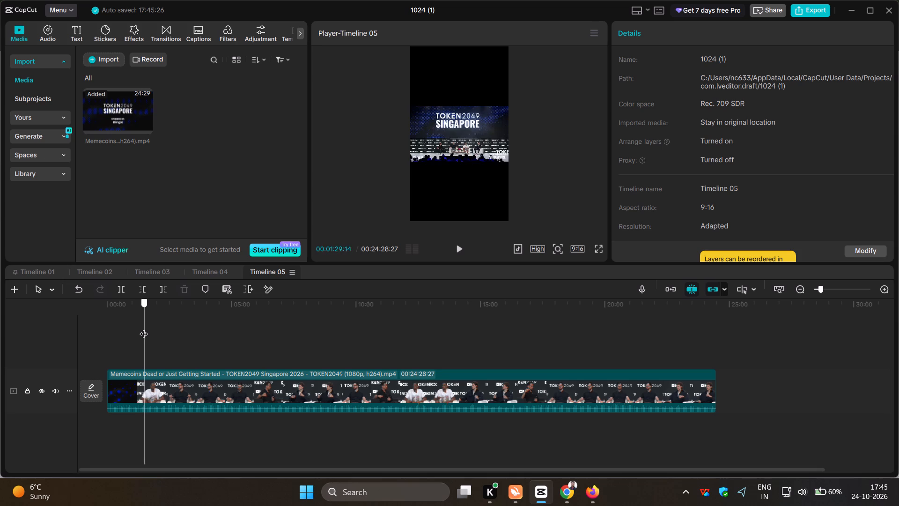
{"action": "left_click_drag", "start_coordinate": [144, 328], "coordinate": [143, 328]}
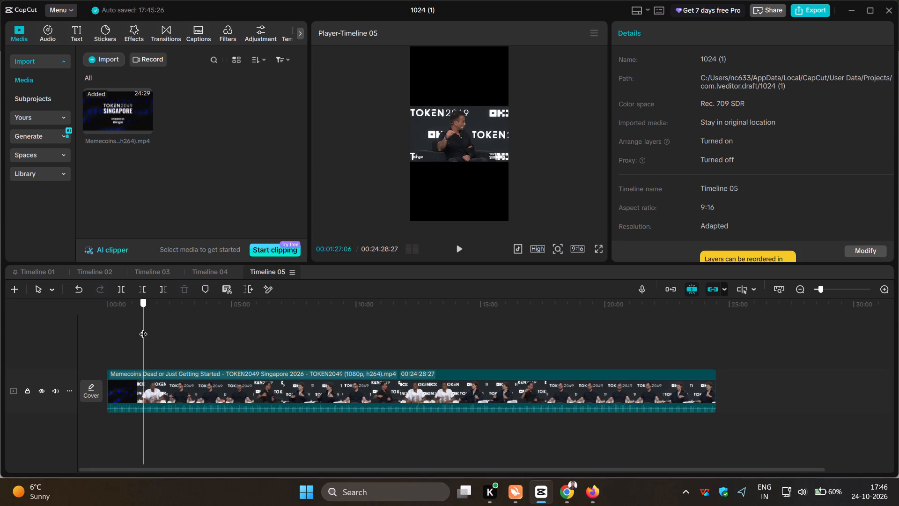
{"action": "left_click_drag", "start_coordinate": [143, 328], "coordinate": [144, 328]}
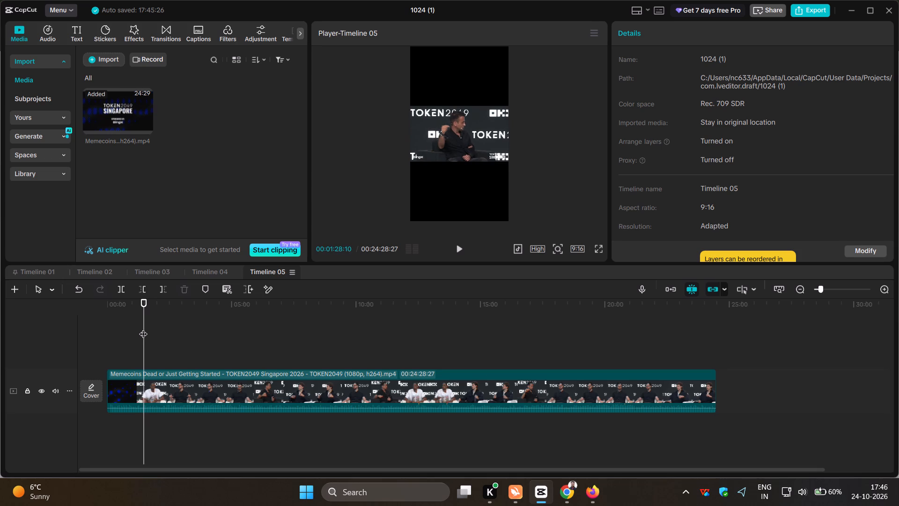
{"action": "left_click", "coordinate": [123, 293]}
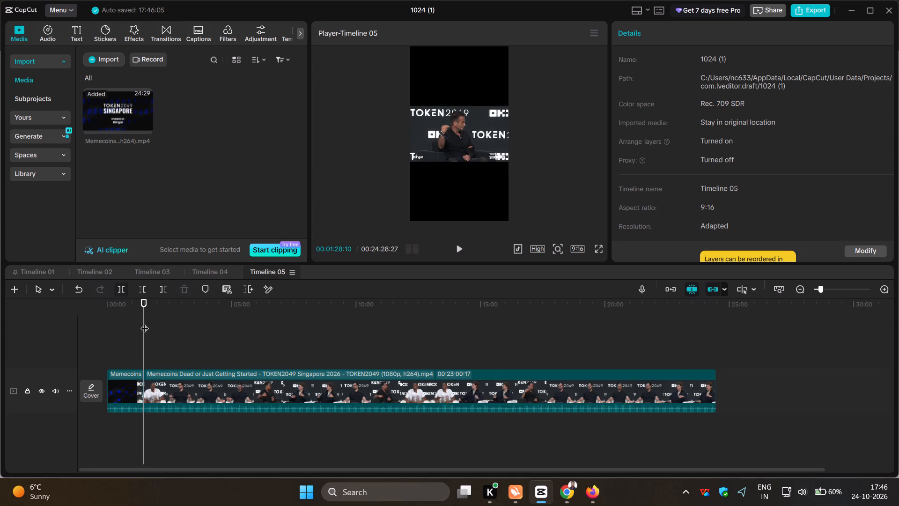
Split the panel video again at 00:02:01:02, where the speaker in the white T-shirt is shown.
{"action": "left_click_drag", "start_coordinate": [146, 322], "coordinate": [156, 323]}
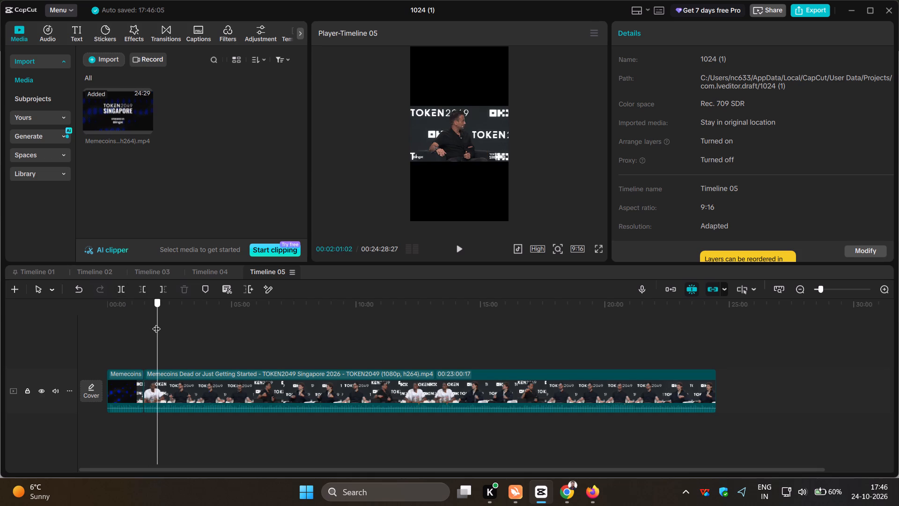
{"action": "left_click_drag", "start_coordinate": [156, 323], "coordinate": [157, 323]}
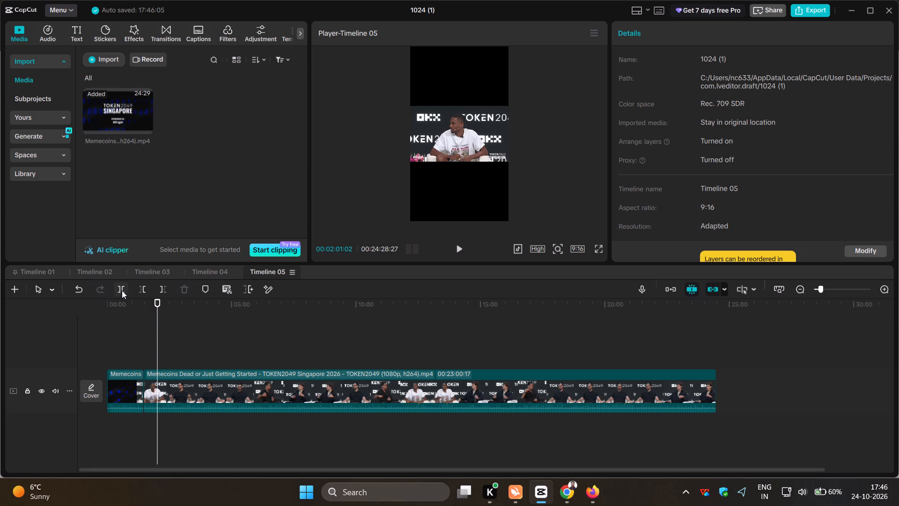
{"action": "left_click", "coordinate": [122, 290]}
Delete the footage before the first split and after the second split, keeping only the short excerpt between them.
{"action": "left_click", "coordinate": [126, 387]}
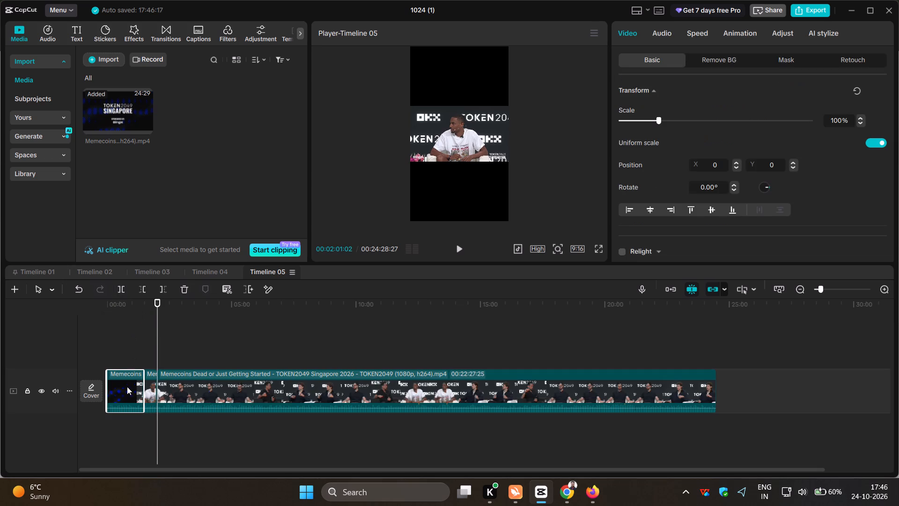
{"action": "left_click", "coordinate": [182, 292]}
{"action": "left_click", "coordinate": [164, 381]}
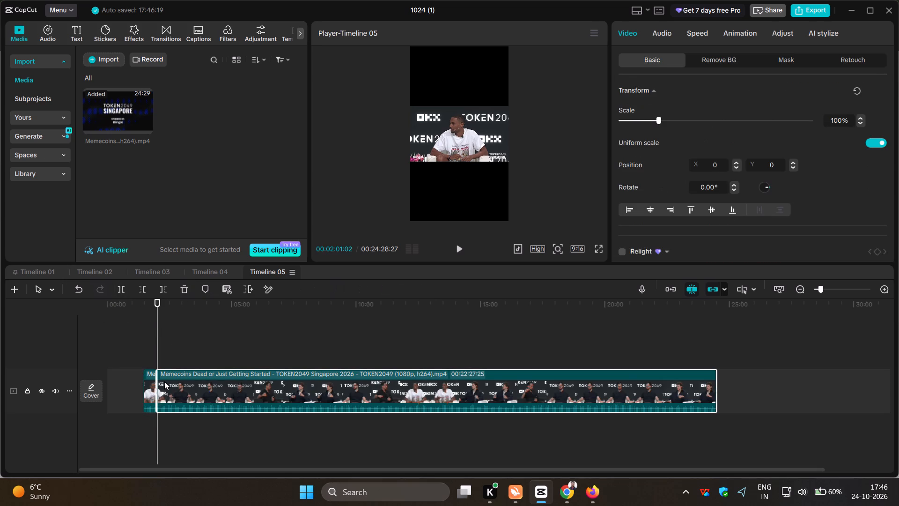
{"action": "left_click", "coordinate": [181, 286]}
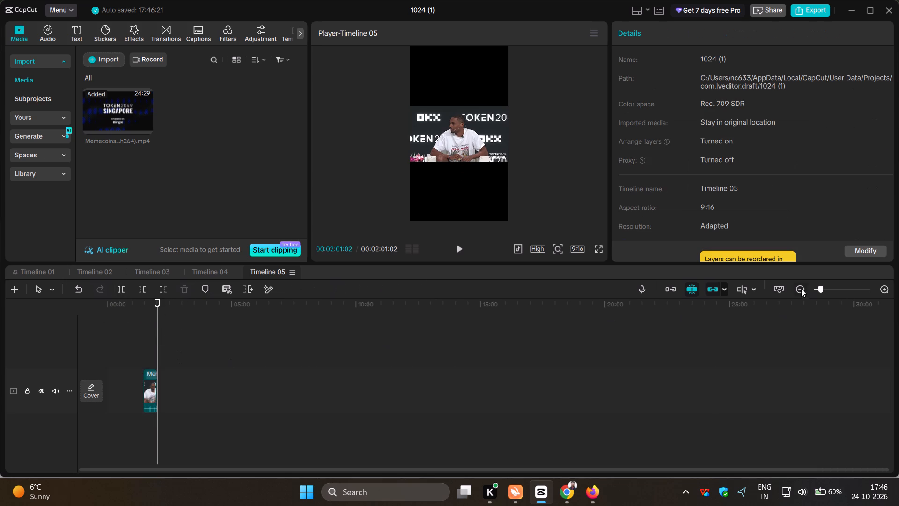
Move the remaining excerpt to the very beginning of the timeline so that no gap precedes it.
{"action": "left_click", "coordinate": [778, 289]}
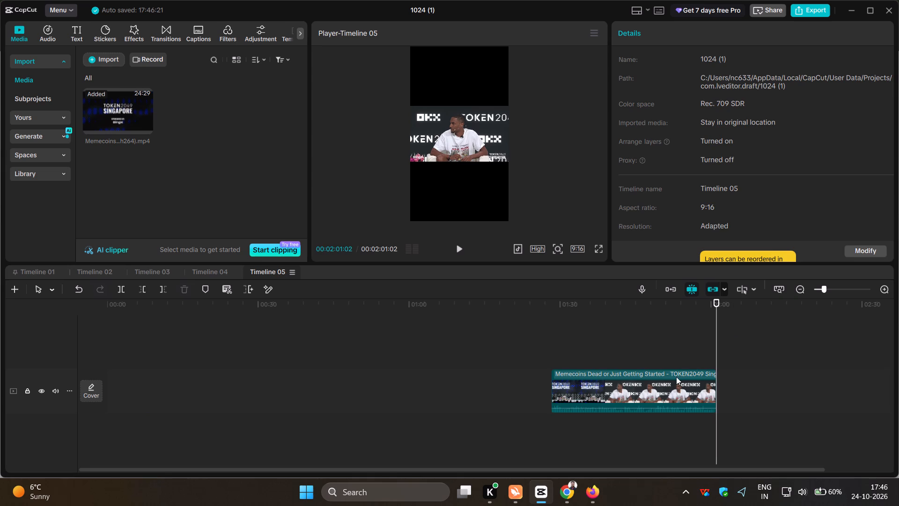
{"action": "left_click", "coordinate": [675, 381]}
{"action": "left_click_drag", "start_coordinate": [675, 381], "coordinate": [167, 378]}
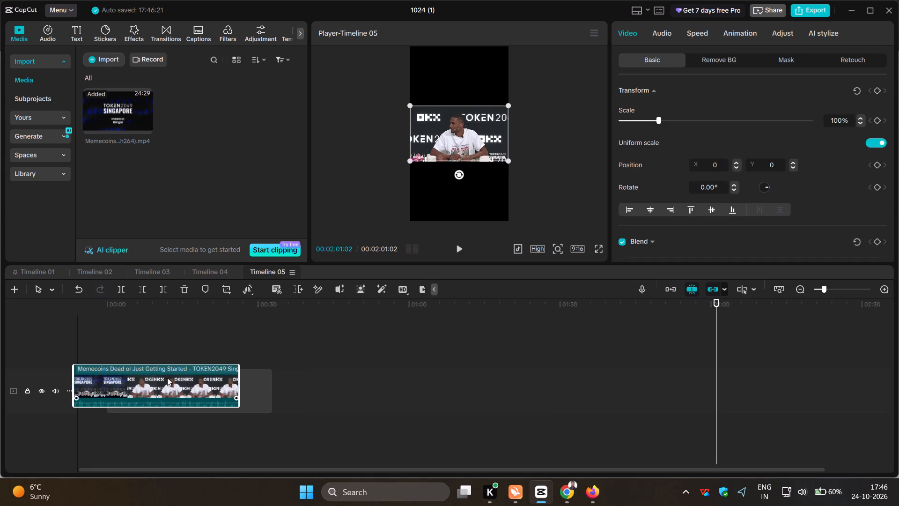
{"action": "left_click_drag", "start_coordinate": [167, 378], "coordinate": [243, 393]}
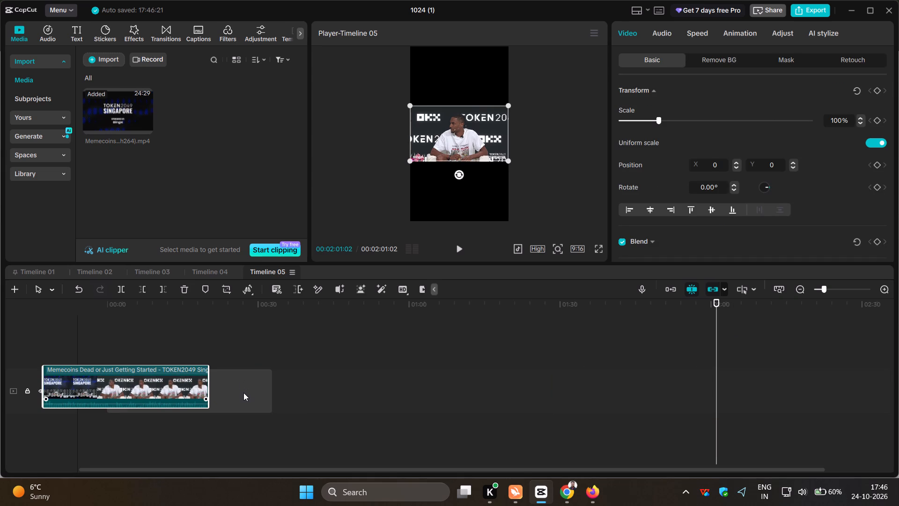
{"action": "left_click_drag", "start_coordinate": [243, 393], "coordinate": [237, 384]}
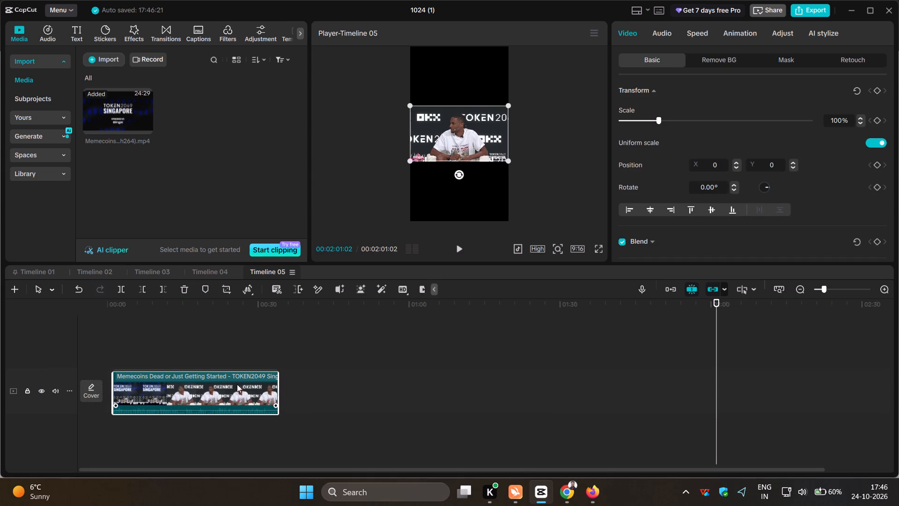
{"action": "left_click_drag", "start_coordinate": [237, 384], "coordinate": [235, 383]}
{"action": "left_click", "coordinate": [206, 351]}
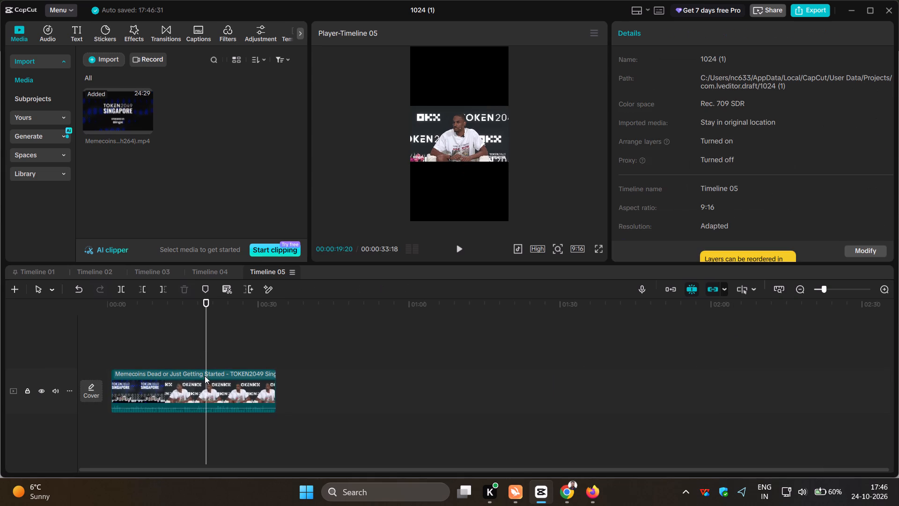
{"action": "left_click_drag", "start_coordinate": [209, 340], "coordinate": [146, 351]}
{"action": "left_click", "coordinate": [162, 392]}
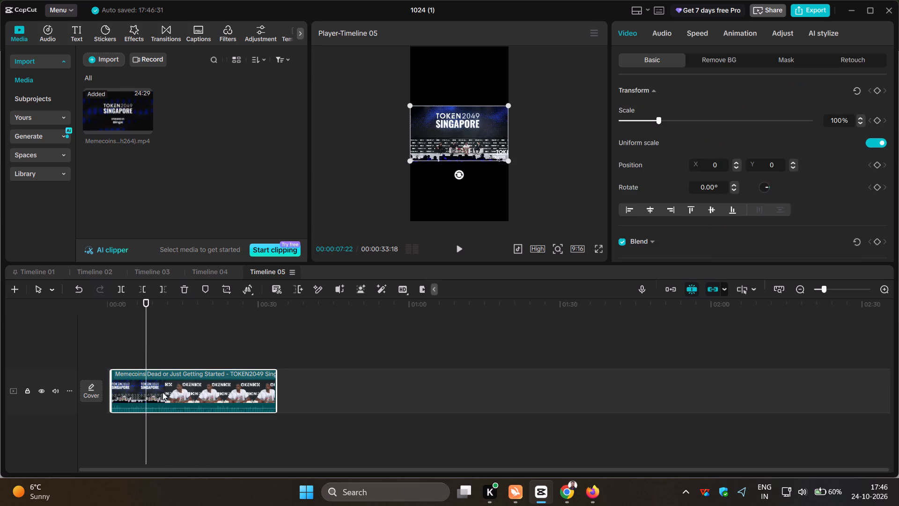
{"action": "left_click", "coordinate": [781, 287]}
{"action": "left_click", "coordinate": [284, 346]}
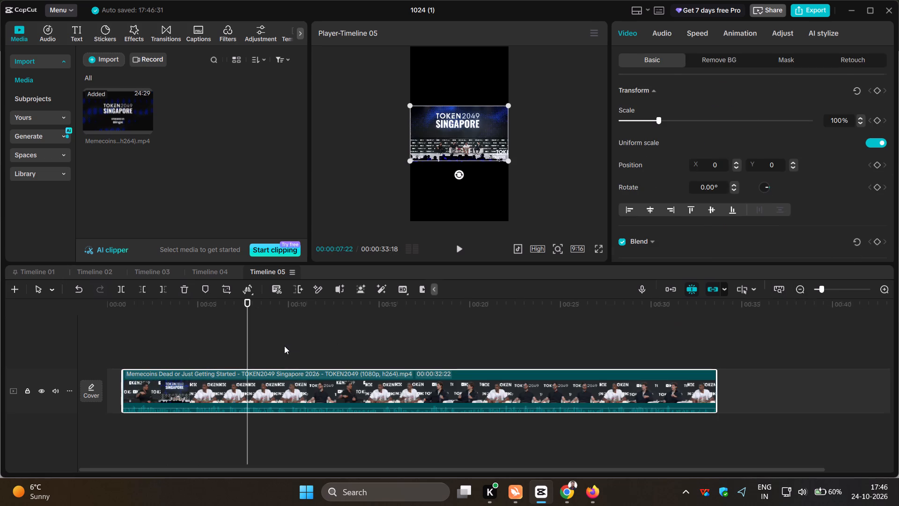
{"action": "left_click_drag", "start_coordinate": [284, 346], "coordinate": [92, 349]}
{"action": "left_click_drag", "start_coordinate": [246, 398], "coordinate": [222, 396]}
Return to the start of the excerpt and set the timeline's aspect ratio to 16:9.
{"action": "left_click", "coordinate": [154, 347]}
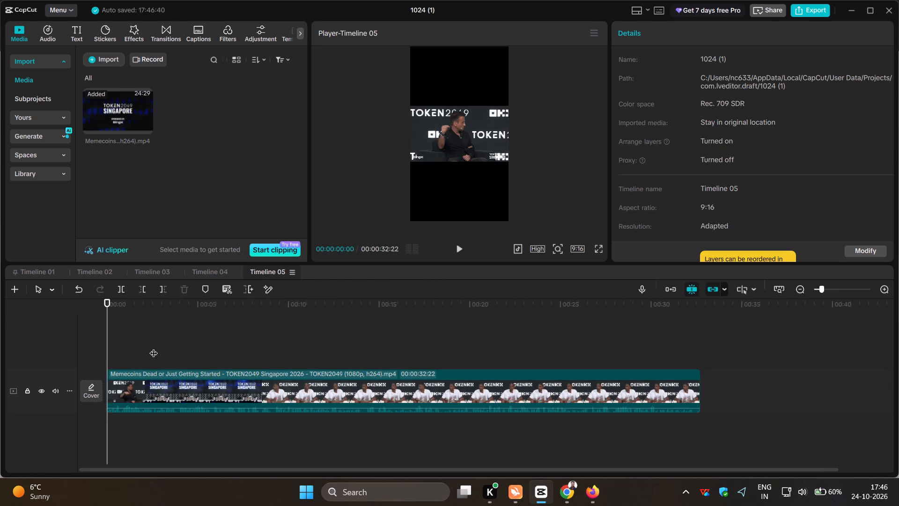
{"action": "left_click_drag", "start_coordinate": [154, 347], "coordinate": [56, 347]}
{"action": "left_click", "coordinate": [135, 339]}
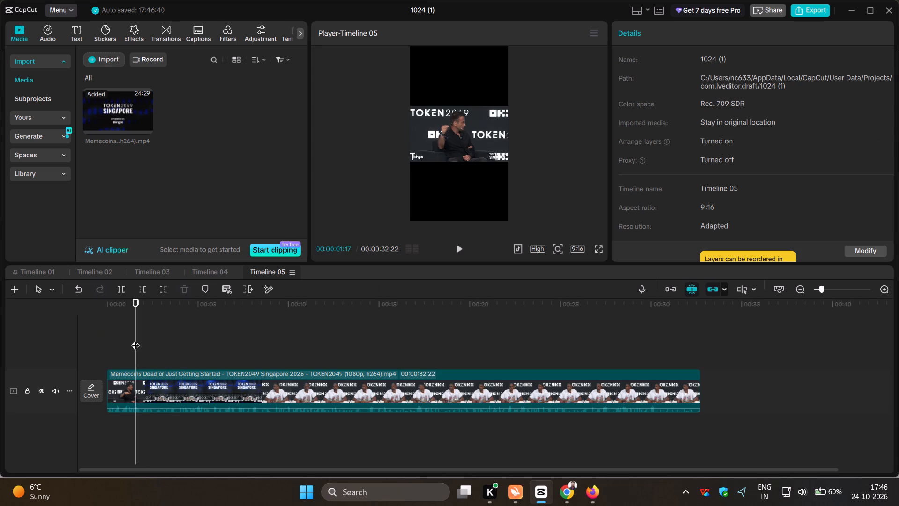
{"action": "left_click_drag", "start_coordinate": [135, 339], "coordinate": [93, 338]}
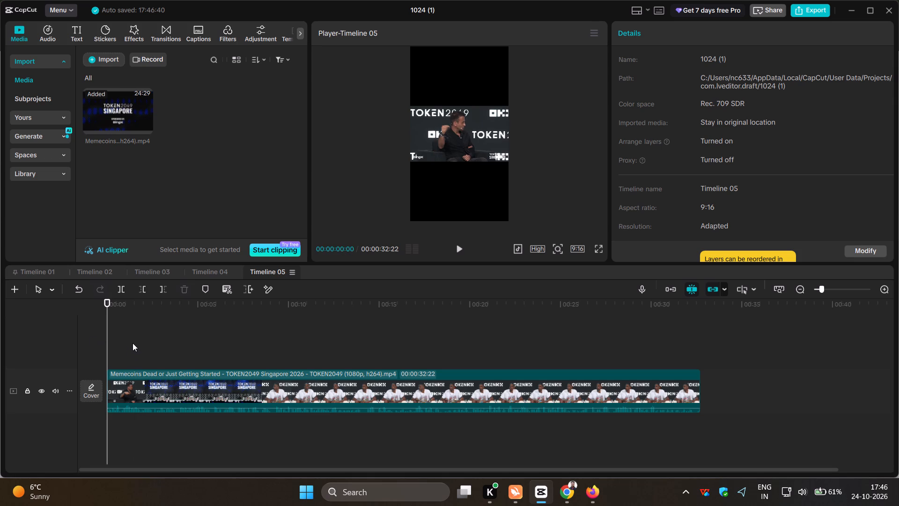
{"action": "left_click", "coordinate": [582, 253]}
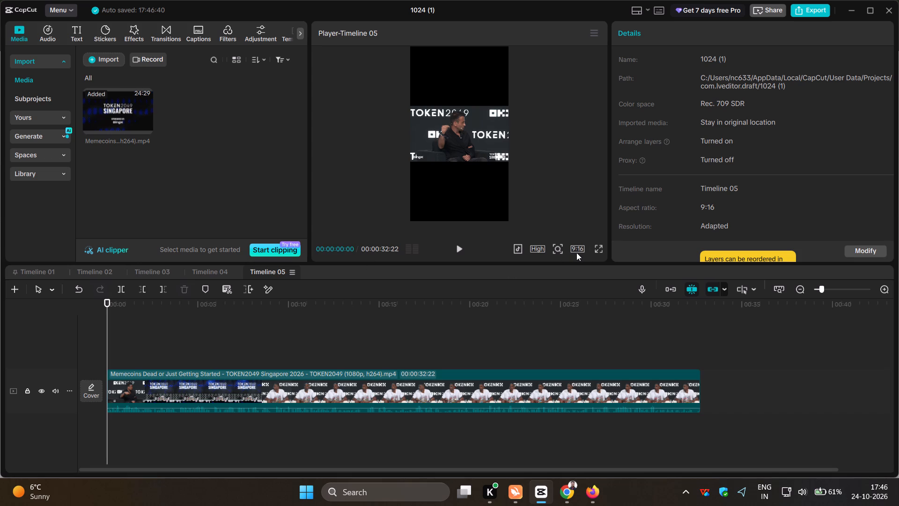
{"action": "left_click", "coordinate": [576, 249]}
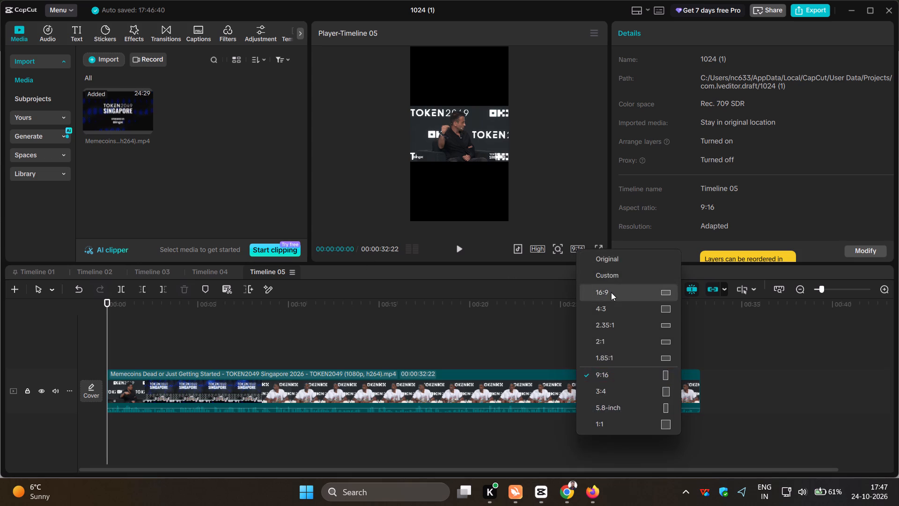
{"action": "left_click", "coordinate": [611, 292]}
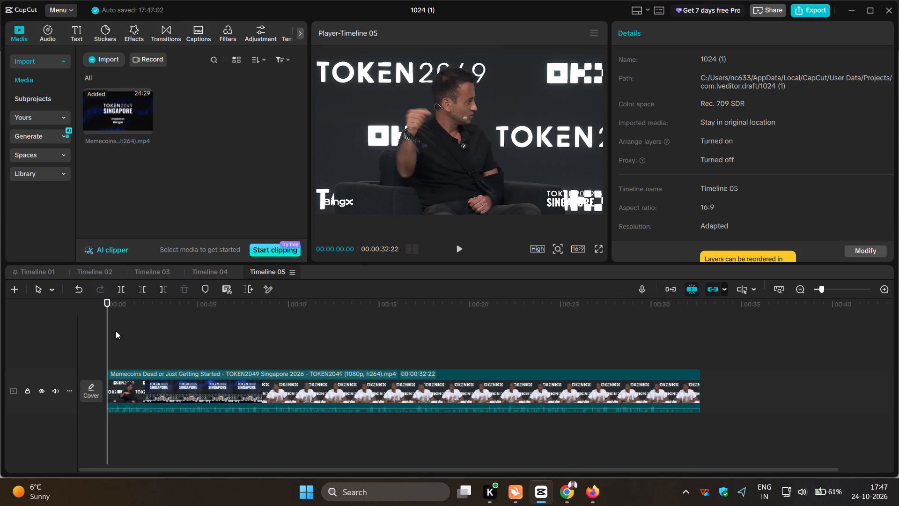
Split the excerpt at 00:00:01:21, where the shot changes from the speaker in black to the wide stage view.
{"action": "left_click_drag", "start_coordinate": [108, 333], "coordinate": [117, 334]}
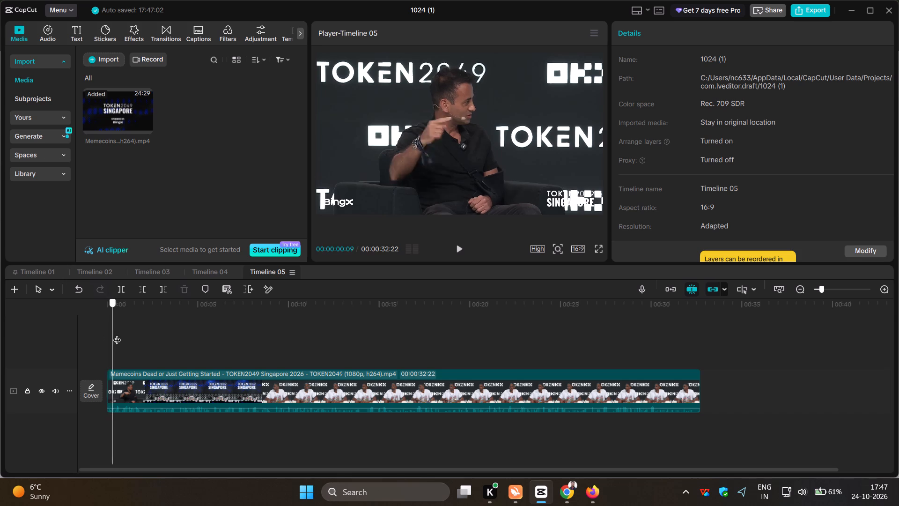
{"action": "left_click_drag", "start_coordinate": [117, 334], "coordinate": [178, 342]}
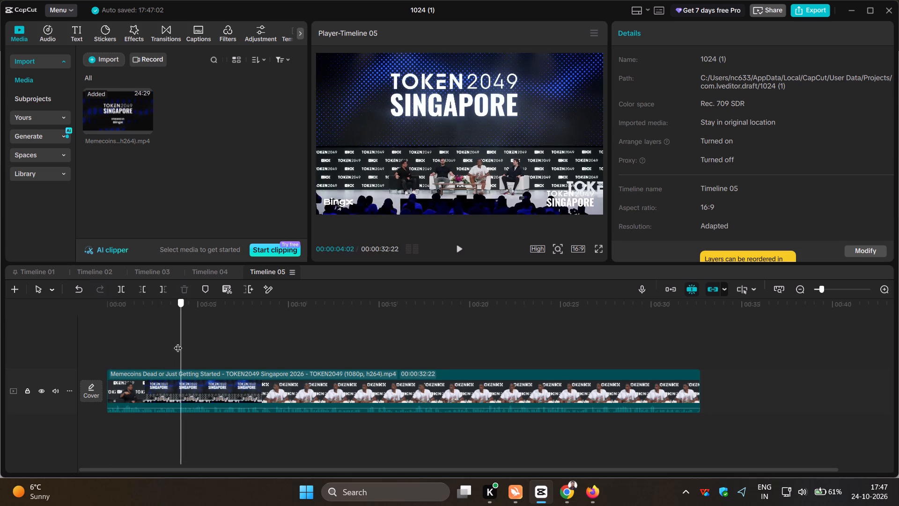
{"action": "left_click_drag", "start_coordinate": [178, 342], "coordinate": [150, 339]}
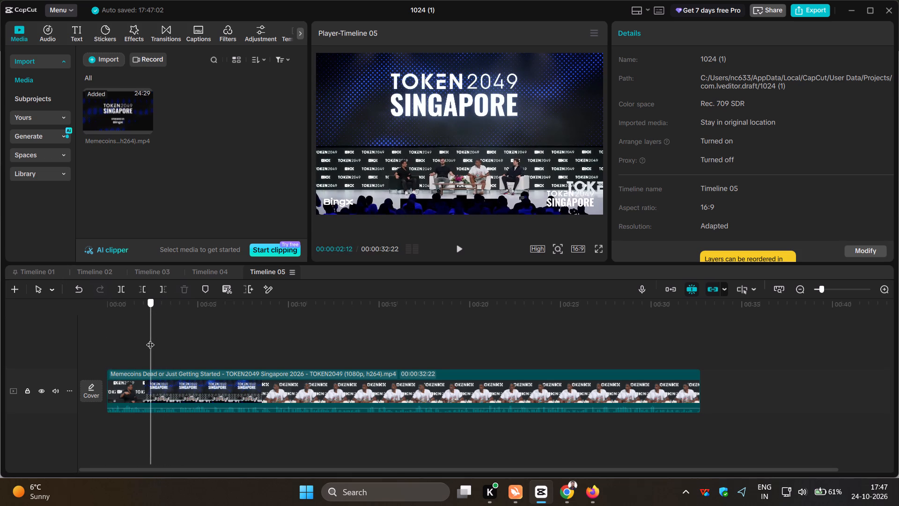
{"action": "left_click_drag", "start_coordinate": [150, 339], "coordinate": [141, 339]}
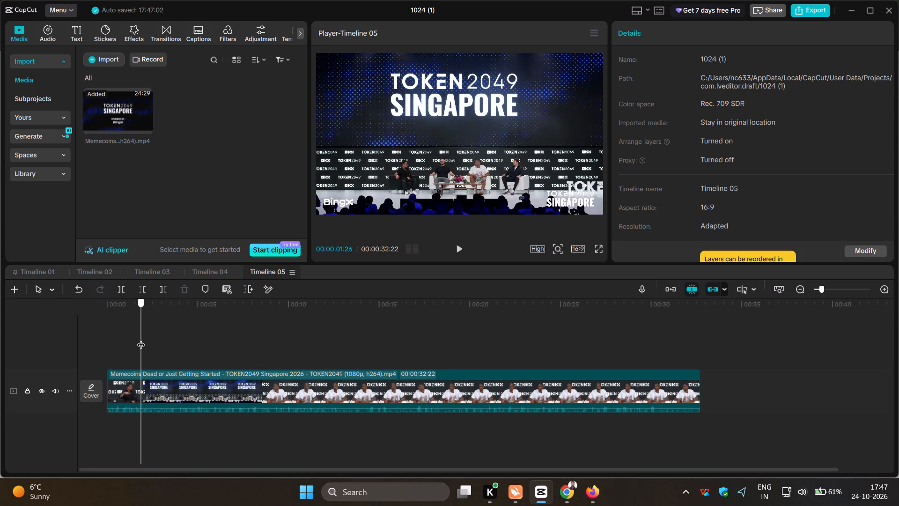
{"action": "left_click_drag", "start_coordinate": [141, 339], "coordinate": [136, 339]}
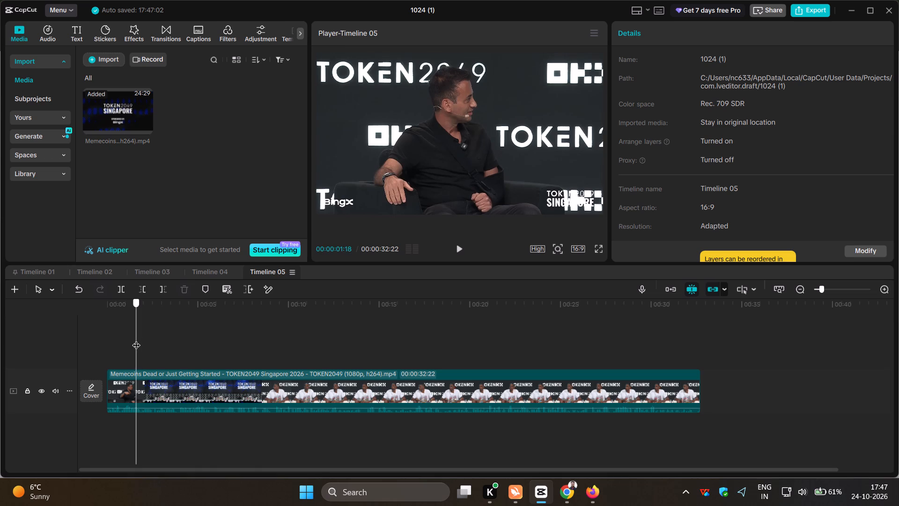
{"action": "left_click_drag", "start_coordinate": [136, 339], "coordinate": [138, 339]}
{"action": "left_click", "coordinate": [119, 292]}
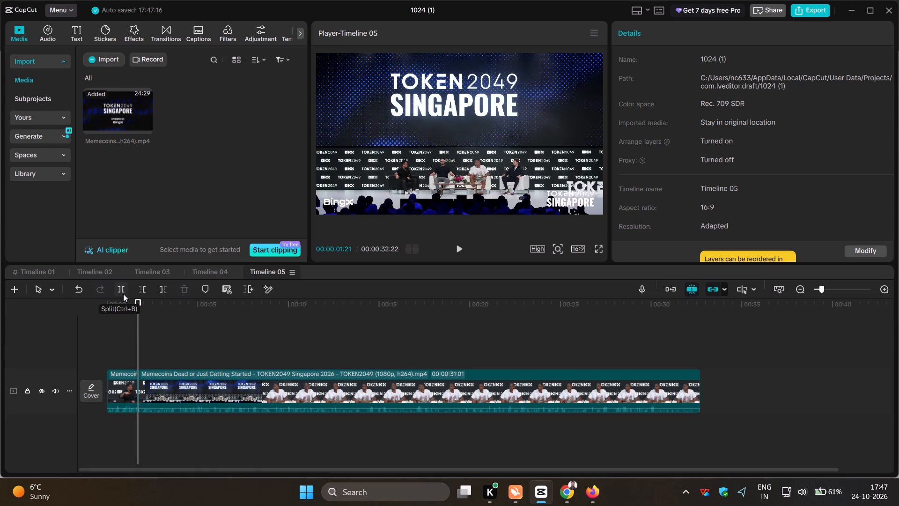
Split the excerpt again at 00:00:07:04, where the wide stage view changes to the speaker in the white T-shirt.
{"action": "left_click_drag", "start_coordinate": [138, 323], "coordinate": [129, 324]}
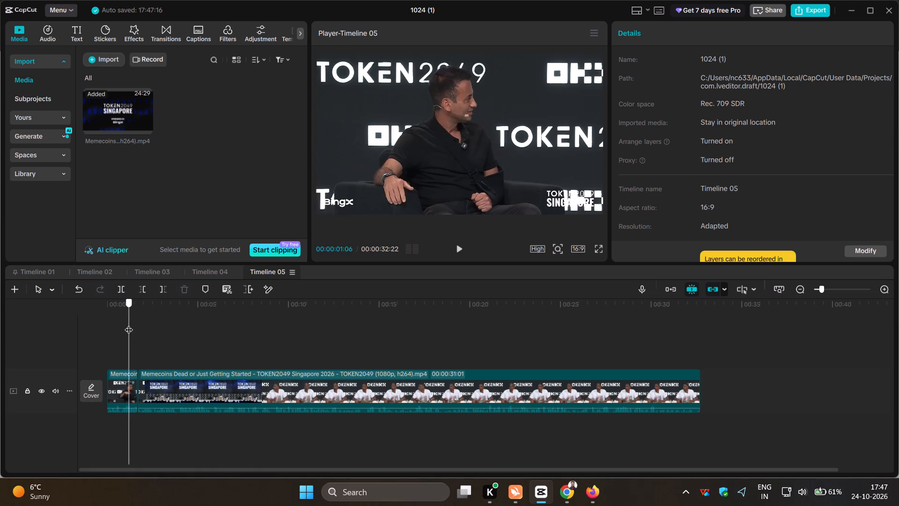
{"action": "left_click_drag", "start_coordinate": [129, 324], "coordinate": [188, 333]}
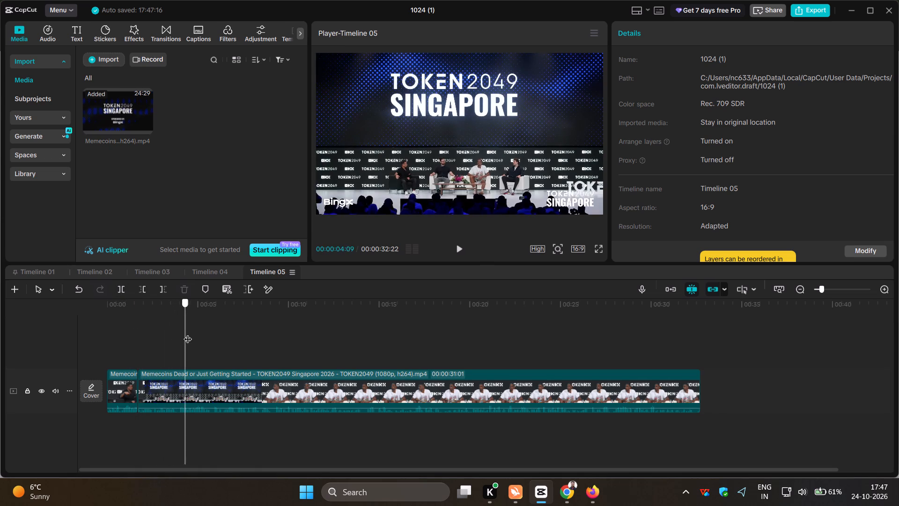
{"action": "left_click_drag", "start_coordinate": [188, 333], "coordinate": [241, 339]}
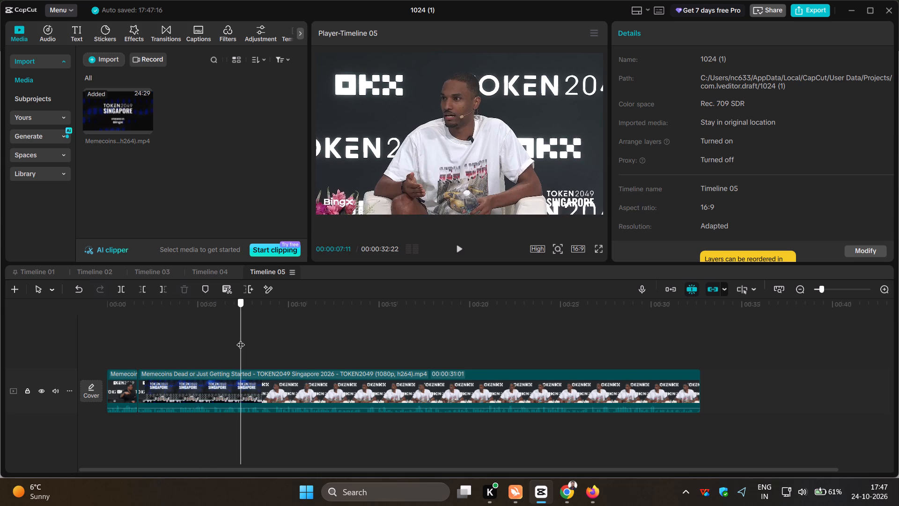
{"action": "left_click_drag", "start_coordinate": [241, 339], "coordinate": [234, 339]}
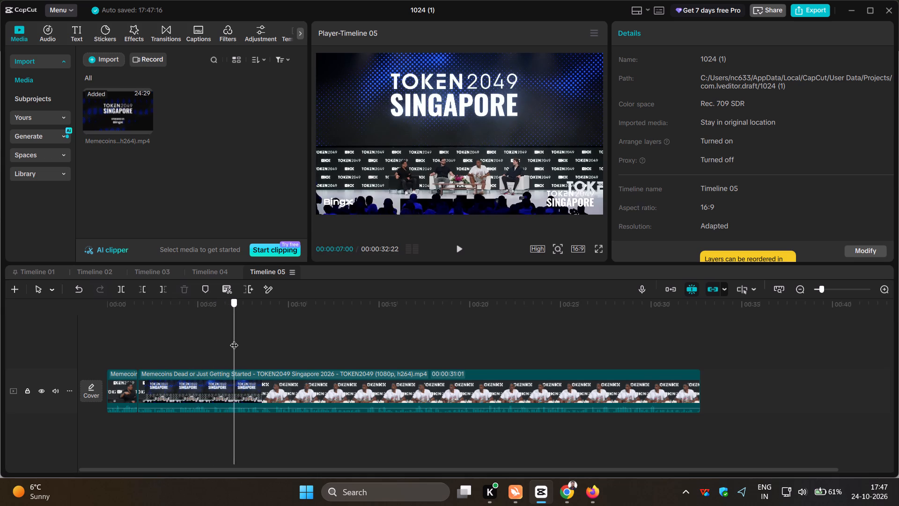
{"action": "left_click_drag", "start_coordinate": [234, 339], "coordinate": [236, 339]}
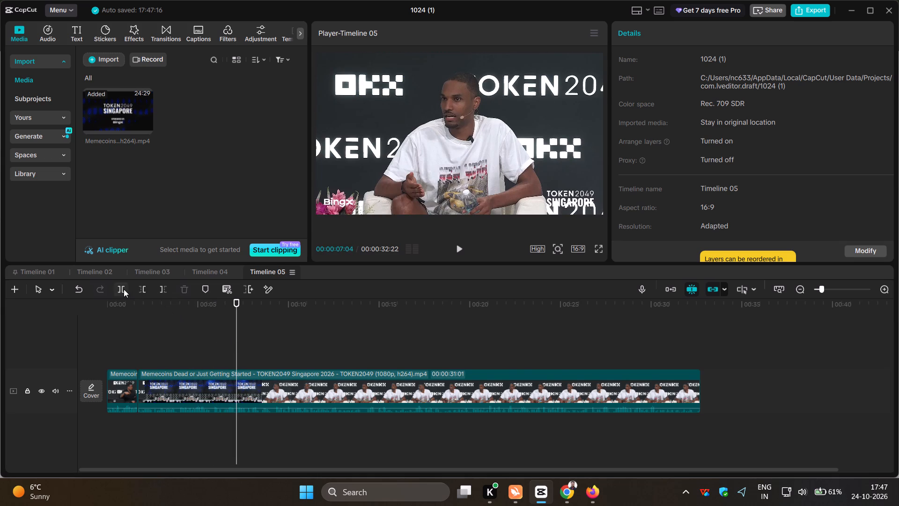
{"action": "left_click", "coordinate": [124, 289]}
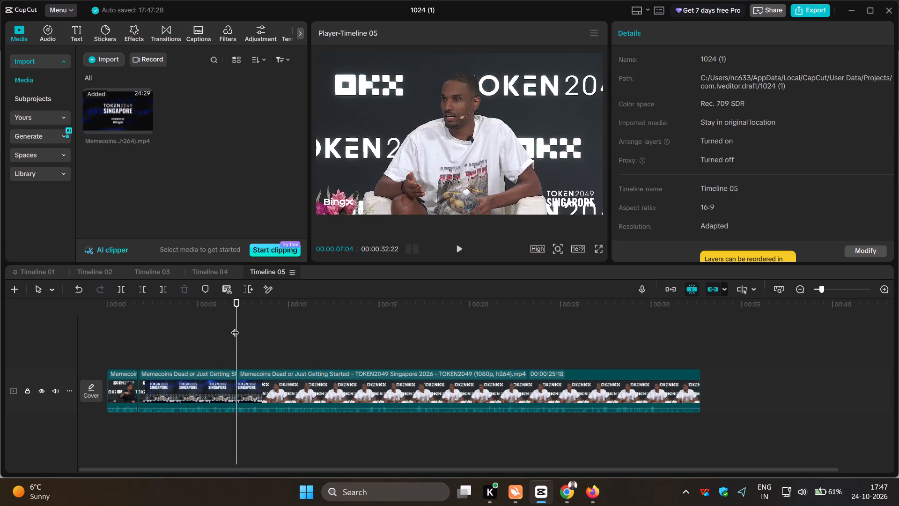
Examine the rest of the excerpt through to its end for further camera shot changes.
{"action": "left_click_drag", "start_coordinate": [235, 327], "coordinate": [287, 338]}
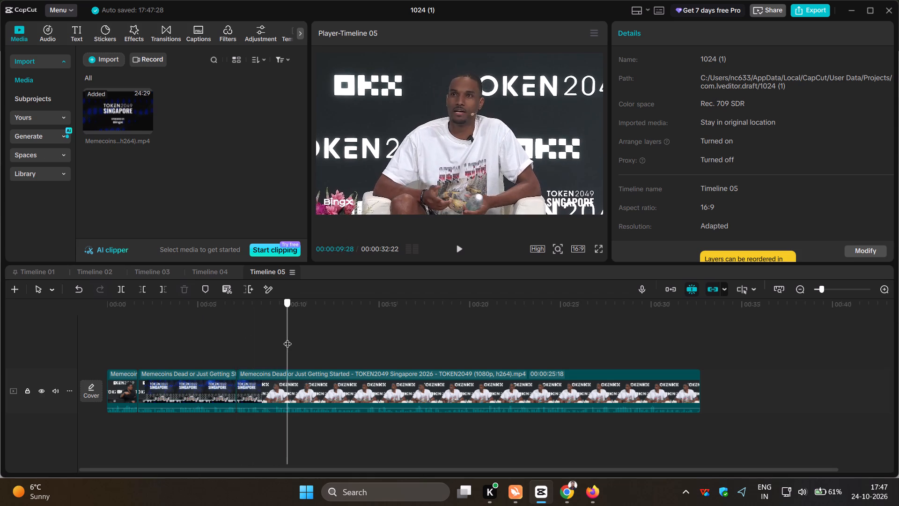
{"action": "left_click_drag", "start_coordinate": [287, 338], "coordinate": [392, 346]}
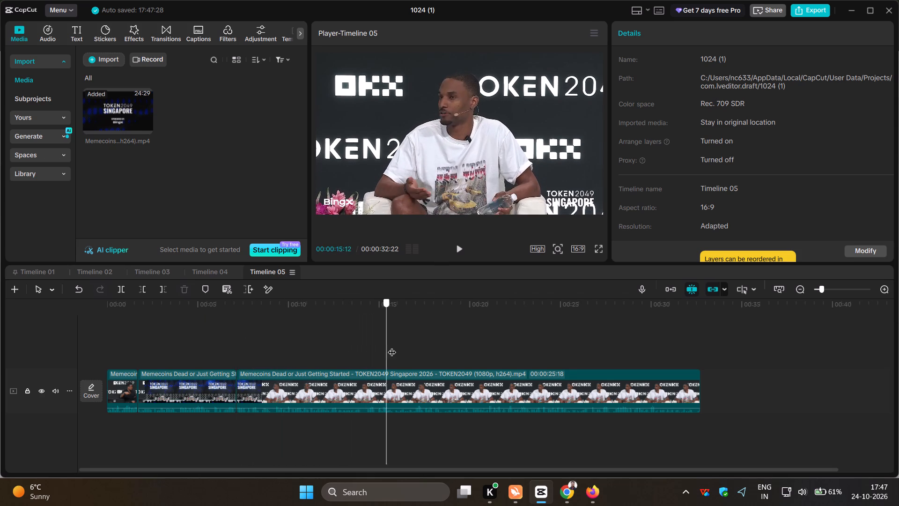
{"action": "left_click_drag", "start_coordinate": [392, 346], "coordinate": [432, 344]}
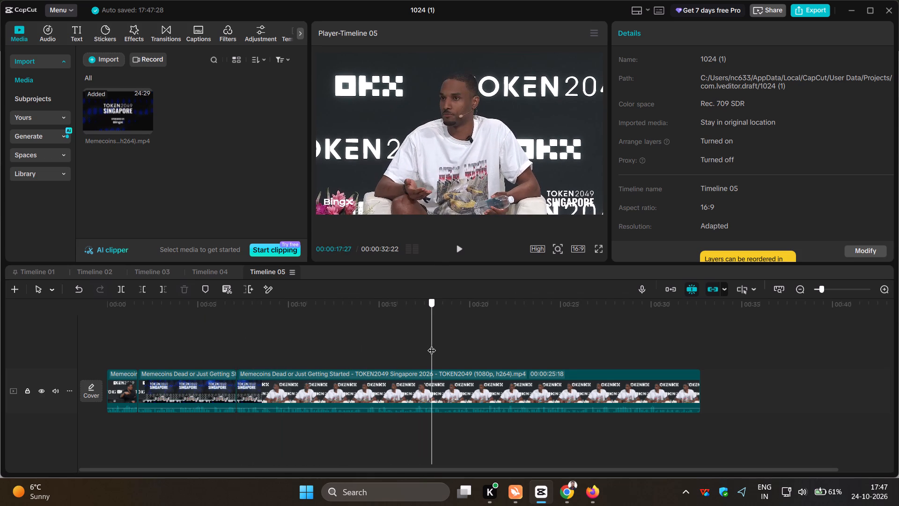
{"action": "left_click_drag", "start_coordinate": [432, 344], "coordinate": [477, 331]}
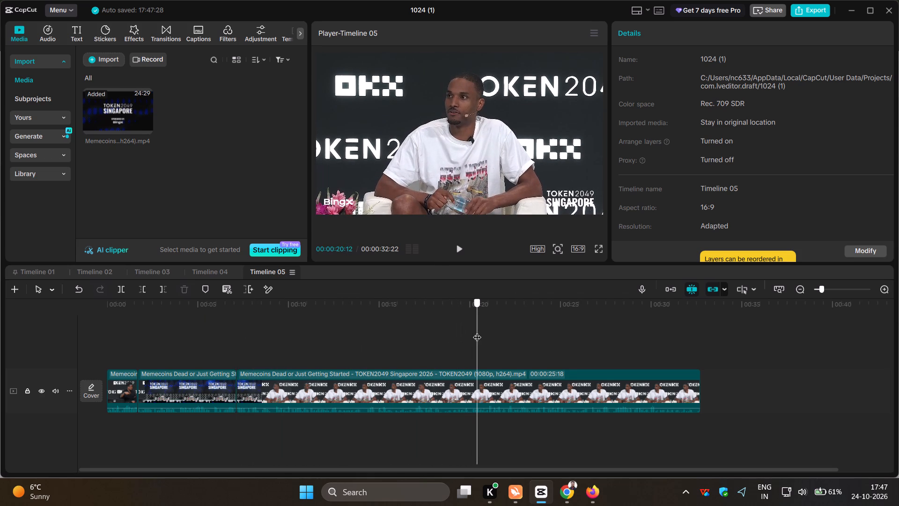
{"action": "left_click_drag", "start_coordinate": [477, 331], "coordinate": [498, 332]}
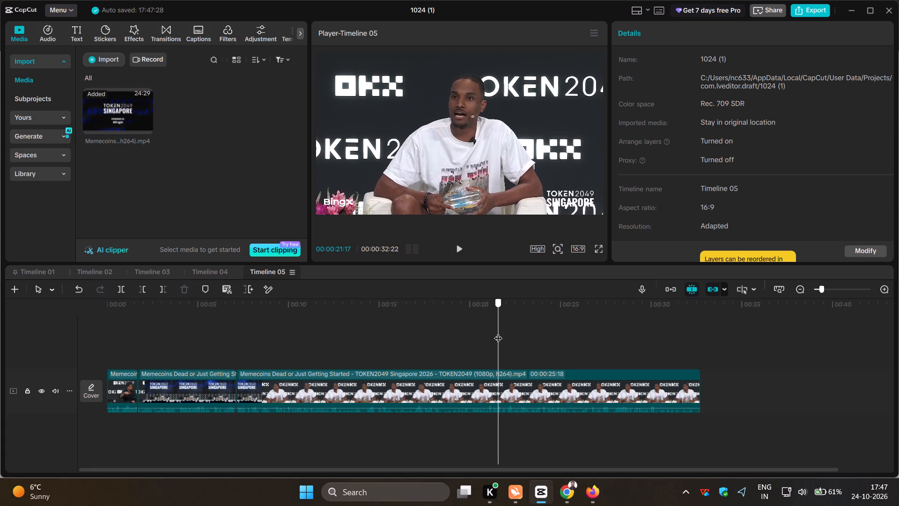
{"action": "left_click_drag", "start_coordinate": [498, 332], "coordinate": [517, 336]}
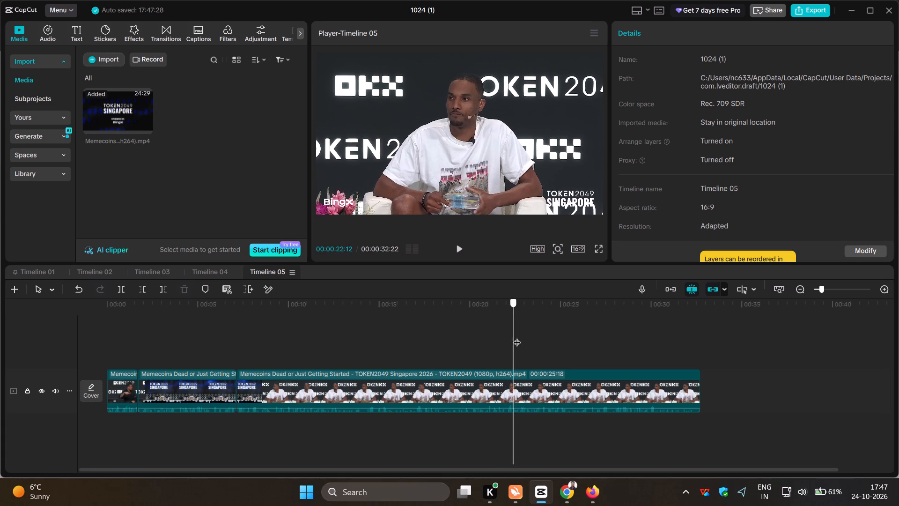
{"action": "left_click_drag", "start_coordinate": [517, 336], "coordinate": [572, 329]}
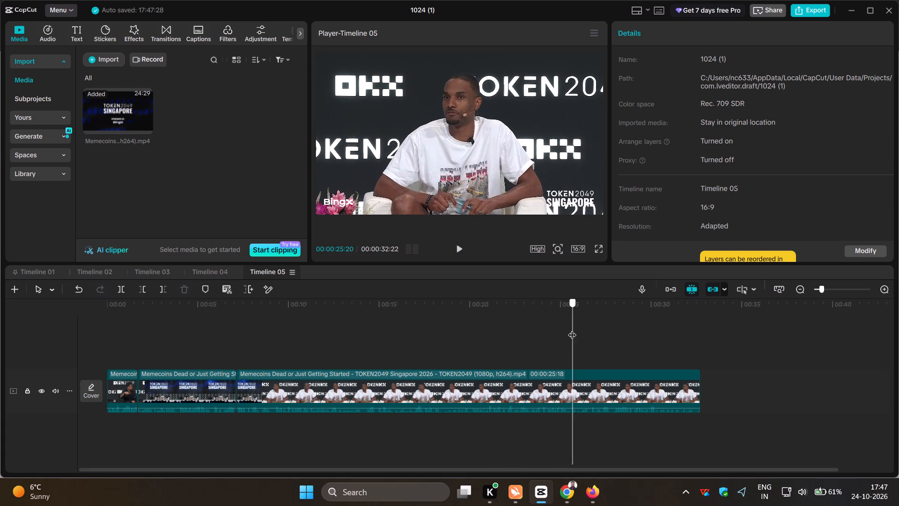
{"action": "left_click_drag", "start_coordinate": [572, 329], "coordinate": [644, 337]}
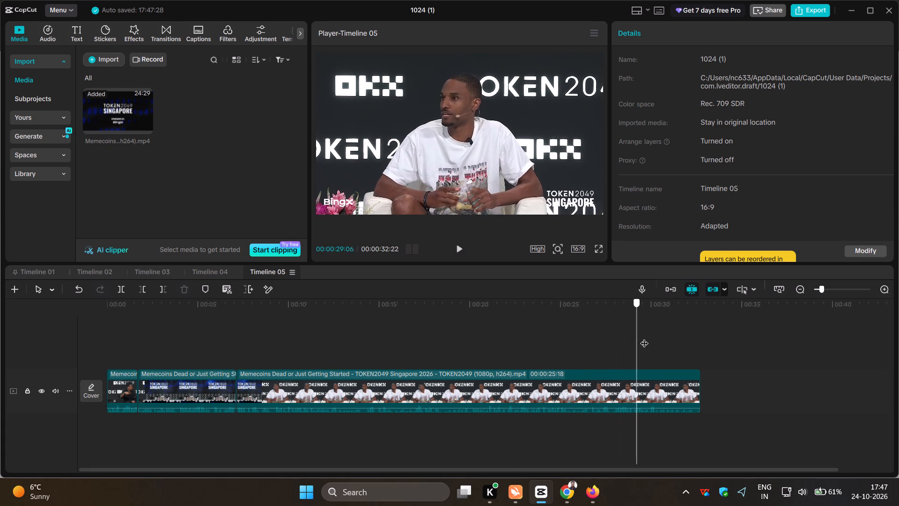
{"action": "left_click_drag", "start_coordinate": [644, 337], "coordinate": [702, 327]}
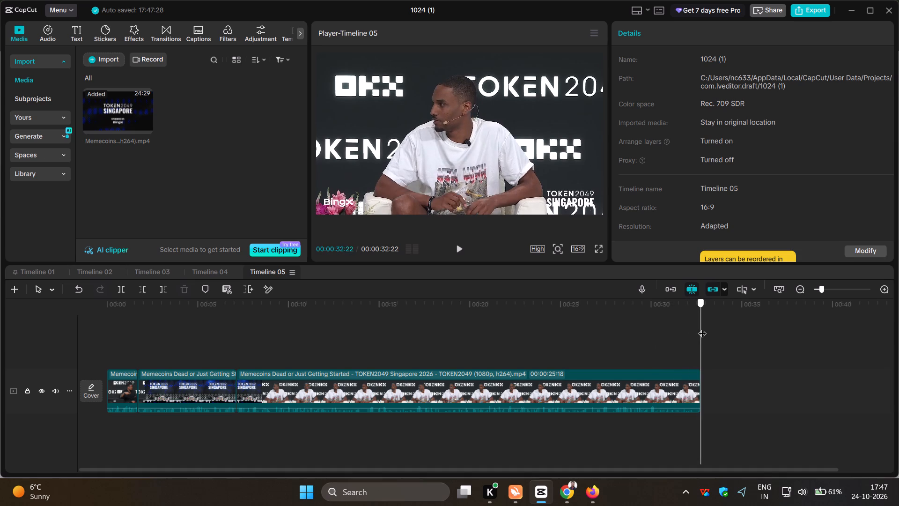
Return to the start of the excerpt and set the timeline's aspect ratio to 9:16.
{"action": "left_click_drag", "start_coordinate": [702, 327], "coordinate": [0, 367]}
{"action": "left_click", "coordinate": [125, 354]}
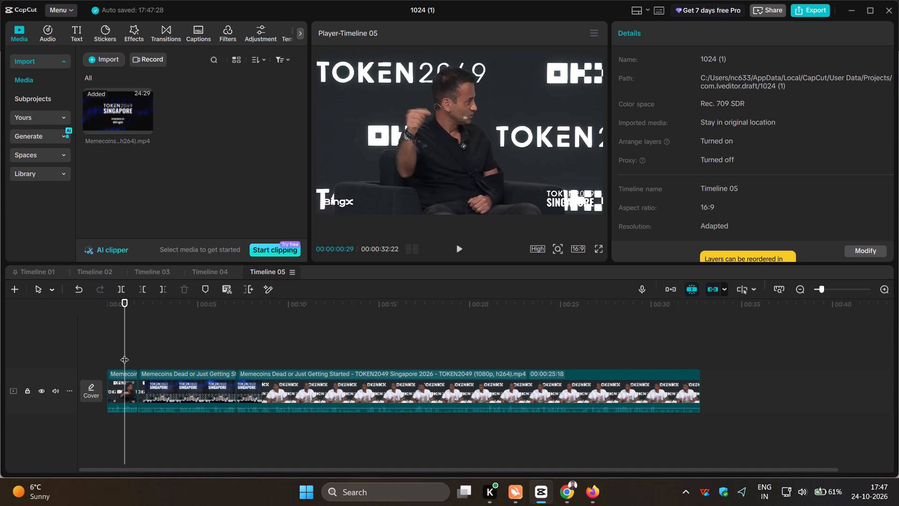
{"action": "left_click", "coordinate": [124, 377]}
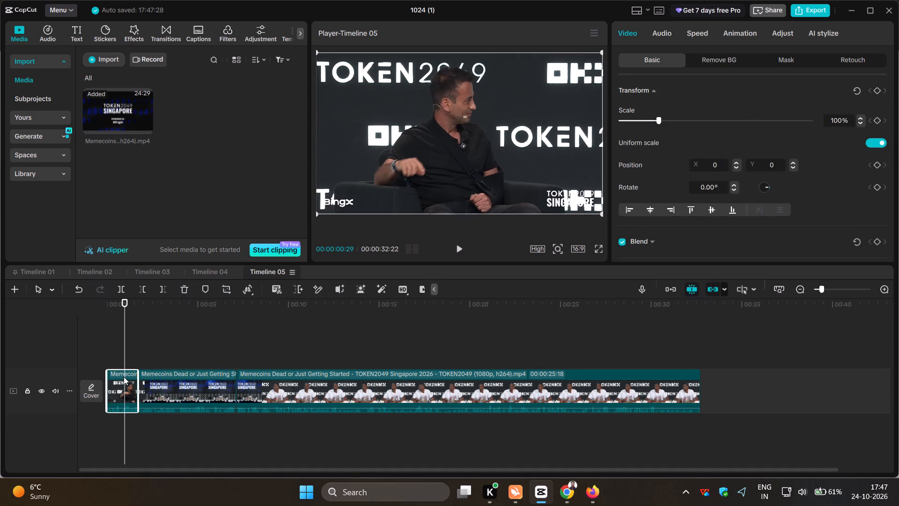
{"action": "left_click", "coordinate": [121, 351]}
{"action": "left_click_drag", "start_coordinate": [122, 348], "coordinate": [85, 348]}
{"action": "left_click", "coordinate": [127, 350]}
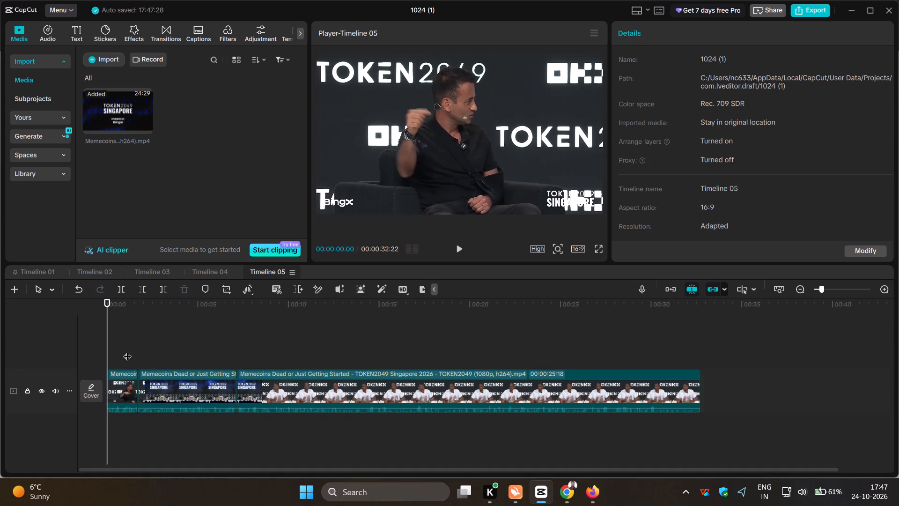
{"action": "left_click_drag", "start_coordinate": [127, 350], "coordinate": [85, 356]}
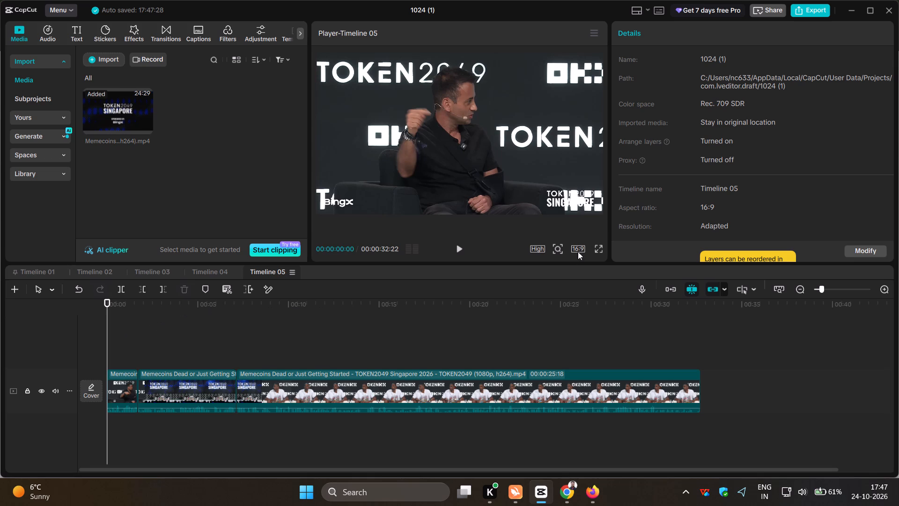
{"action": "left_click", "coordinate": [582, 247]}
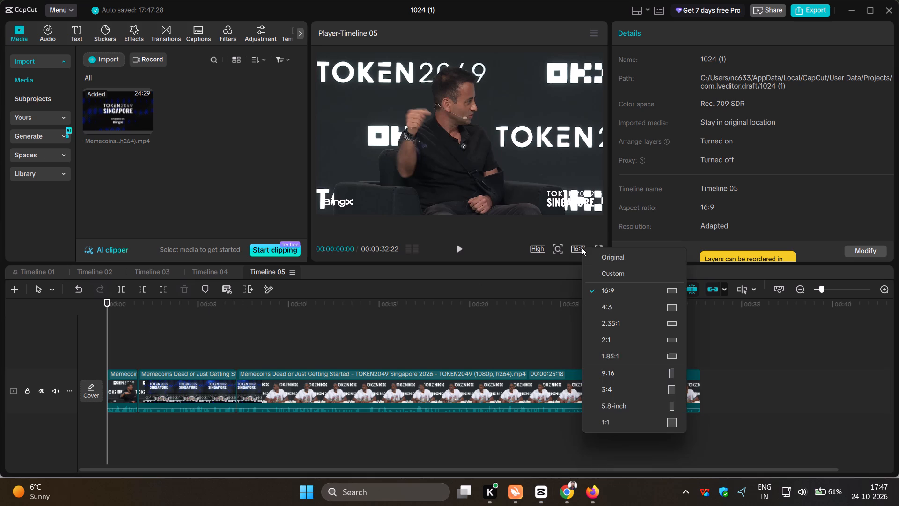
{"action": "left_click", "coordinate": [622, 372]}
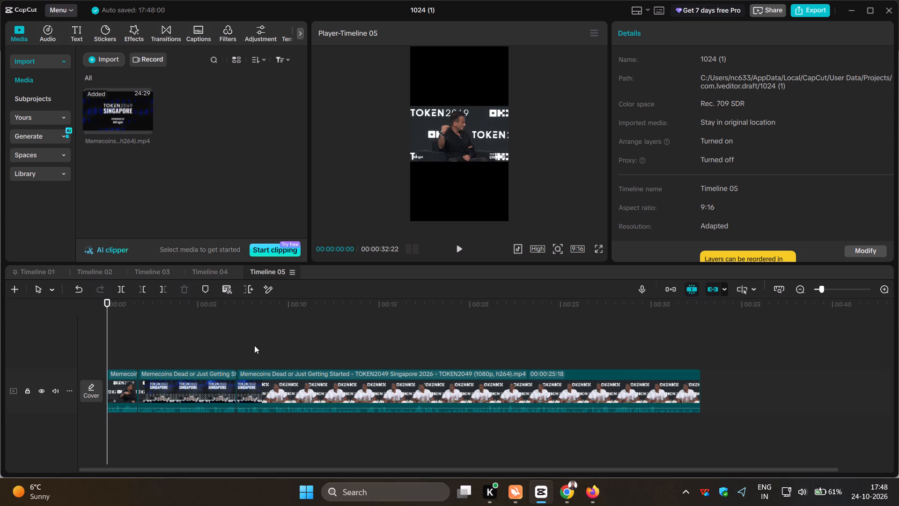
Enlarge the first clip to about 221% and shift it horizontally to X 161, framing the speaker in black.
{"action": "left_click", "coordinate": [110, 365]}
{"action": "left_click", "coordinate": [123, 364]}
{"action": "left_click", "coordinate": [124, 387]}
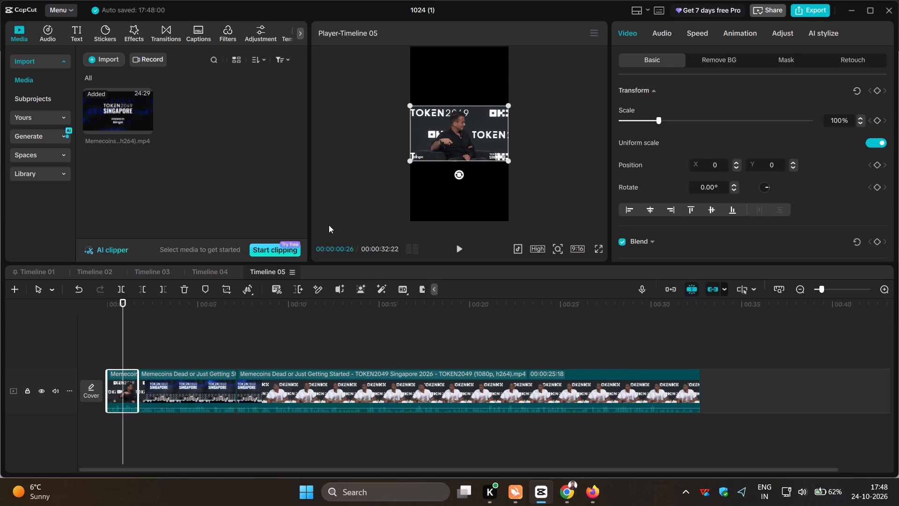
{"action": "left_click_drag", "start_coordinate": [412, 160], "coordinate": [359, 211]}
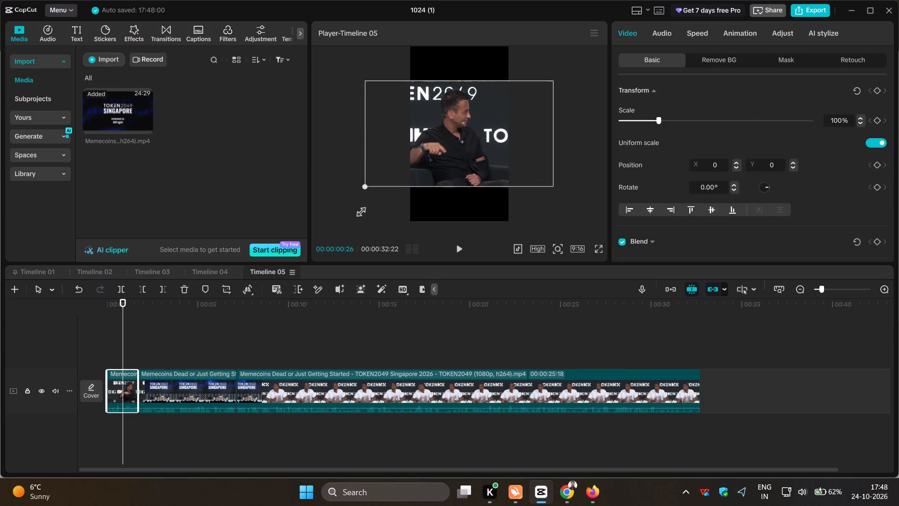
{"action": "left_click_drag", "start_coordinate": [359, 211], "coordinate": [355, 220]}
{"action": "left_click_drag", "start_coordinate": [466, 173], "coordinate": [478, 173]}
{"action": "left_click_drag", "start_coordinate": [574, 189], "coordinate": [584, 200]}
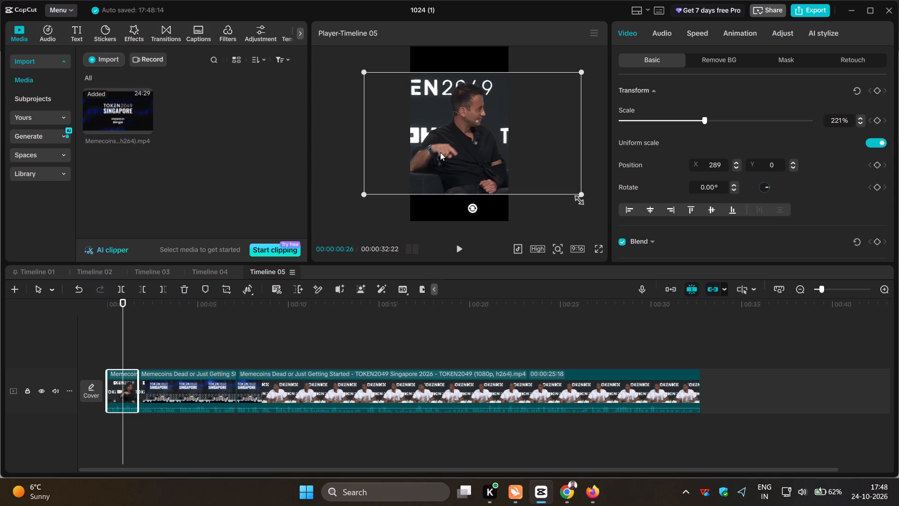
{"action": "left_click_drag", "start_coordinate": [448, 162], "coordinate": [442, 163]}
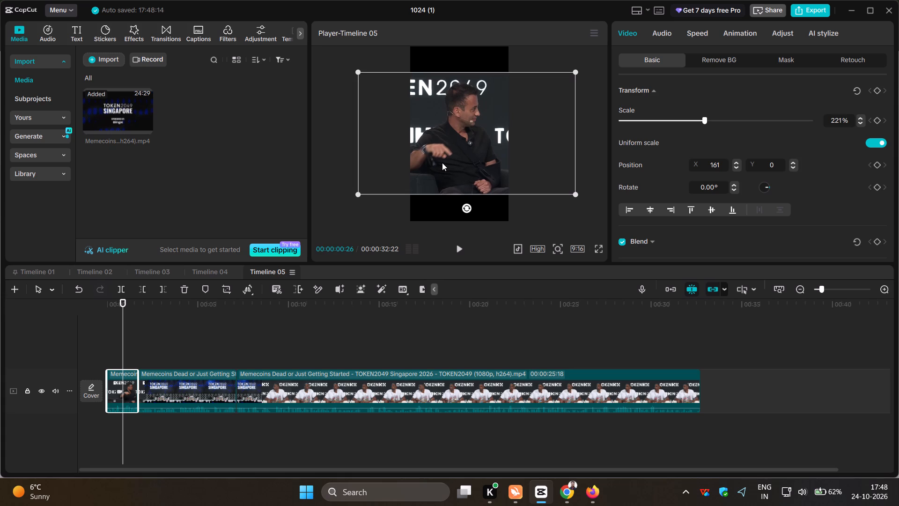
{"action": "left_click", "coordinate": [590, 141]}
Enlarge the second clip, the wide stage view, to about 201% and shift it horizontally to about X 84.
{"action": "left_click", "coordinate": [185, 384]}
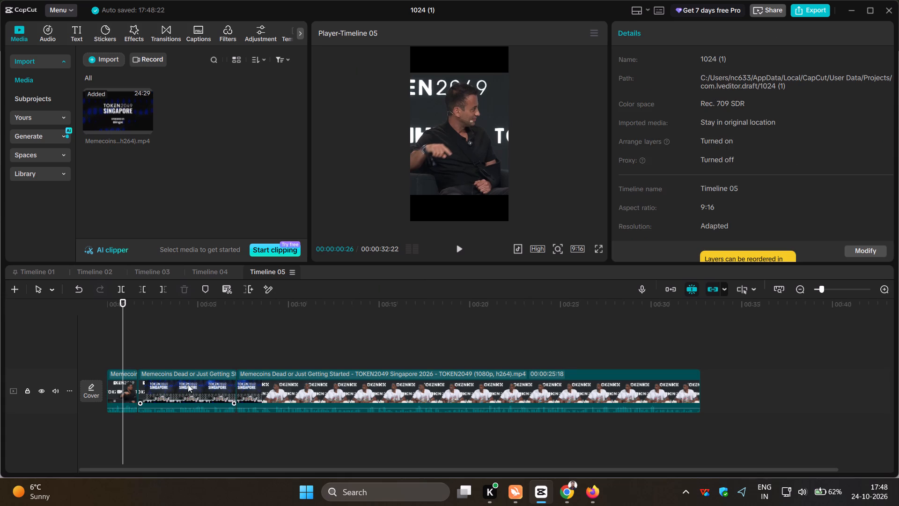
{"action": "left_click", "coordinate": [203, 348]}
{"action": "left_click", "coordinate": [197, 378]}
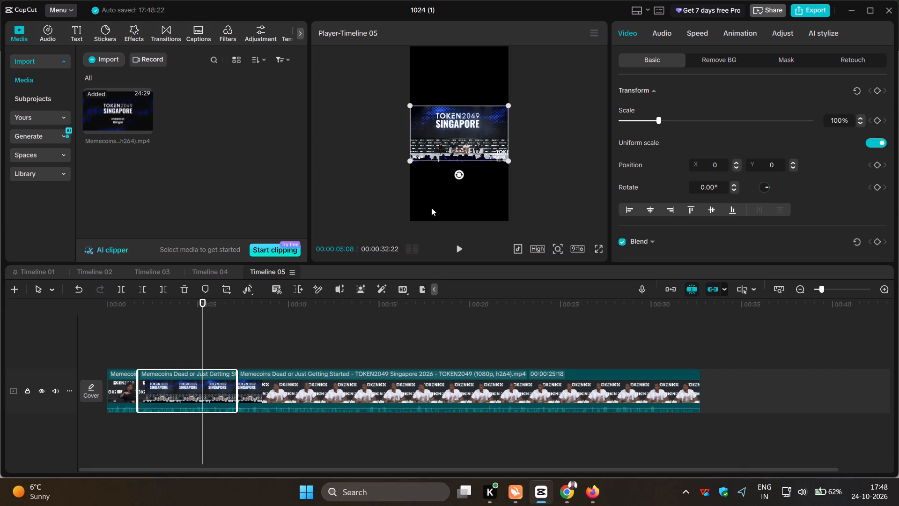
{"action": "left_click_drag", "start_coordinate": [406, 161], "coordinate": [348, 215]}
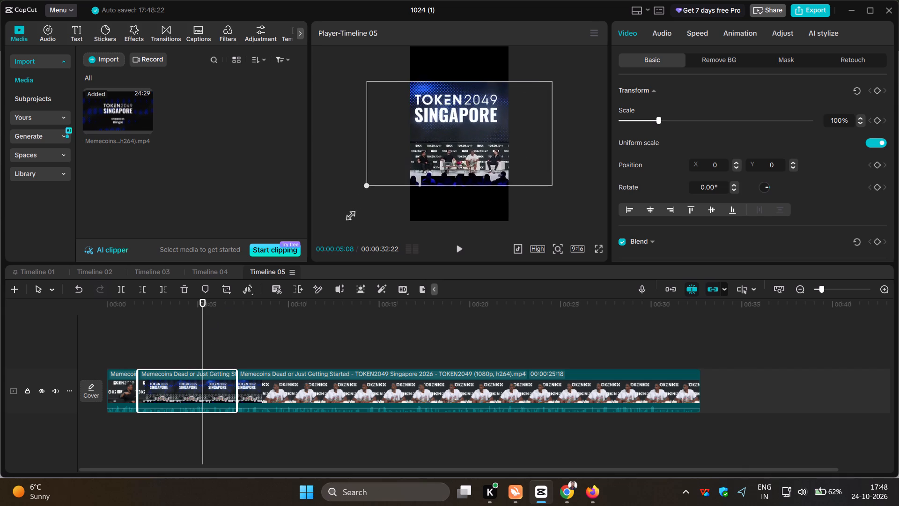
{"action": "left_click_drag", "start_coordinate": [348, 215], "coordinate": [343, 224]}
{"action": "left_click_drag", "start_coordinate": [450, 167], "coordinate": [459, 166]}
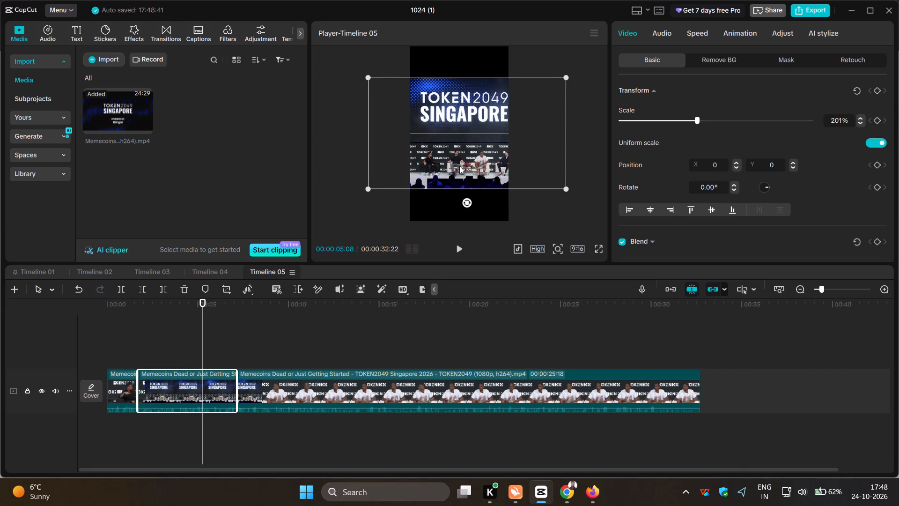
{"action": "left_click_drag", "start_coordinate": [459, 166], "coordinate": [455, 165]}
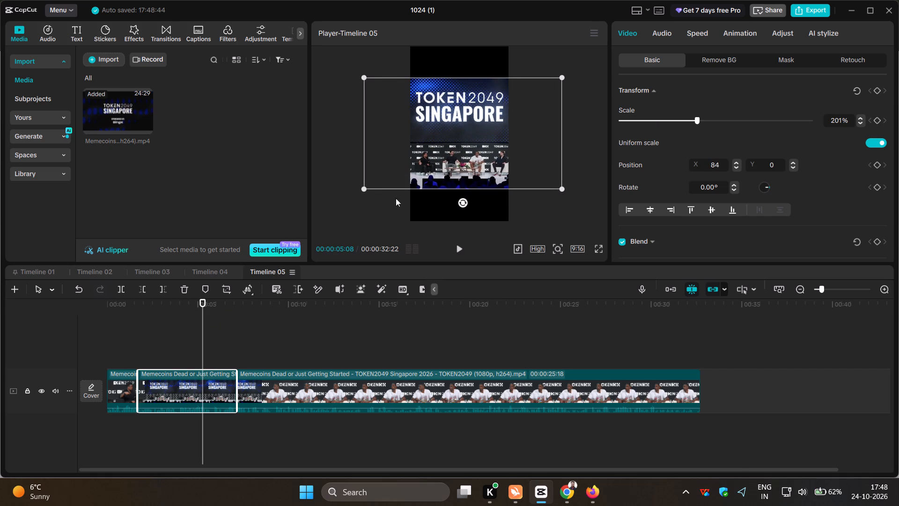
{"action": "left_click", "coordinate": [364, 209]}
Enlarge the third clip to about 210%, so the speaker in the white T-shirt fills the vertical frame's width.
{"action": "left_click", "coordinate": [258, 387]}
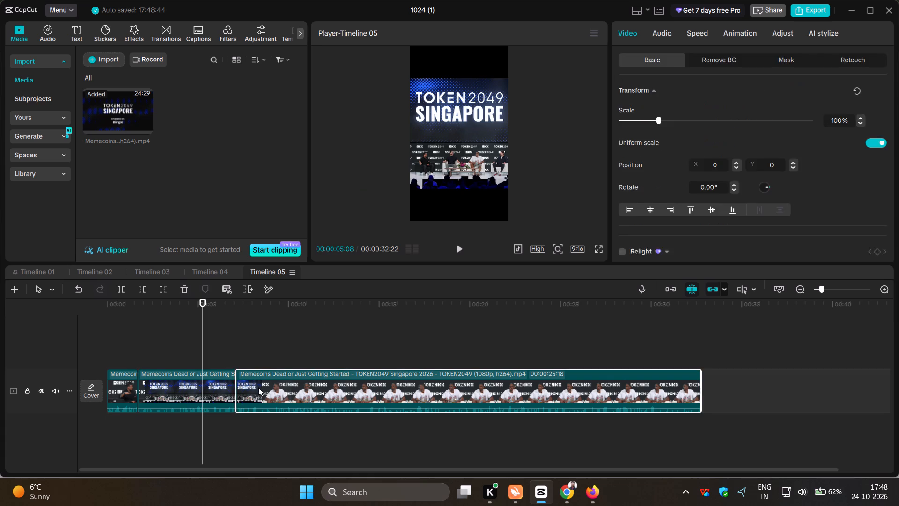
{"action": "left_click", "coordinate": [276, 340]}
{"action": "left_click", "coordinate": [283, 378]}
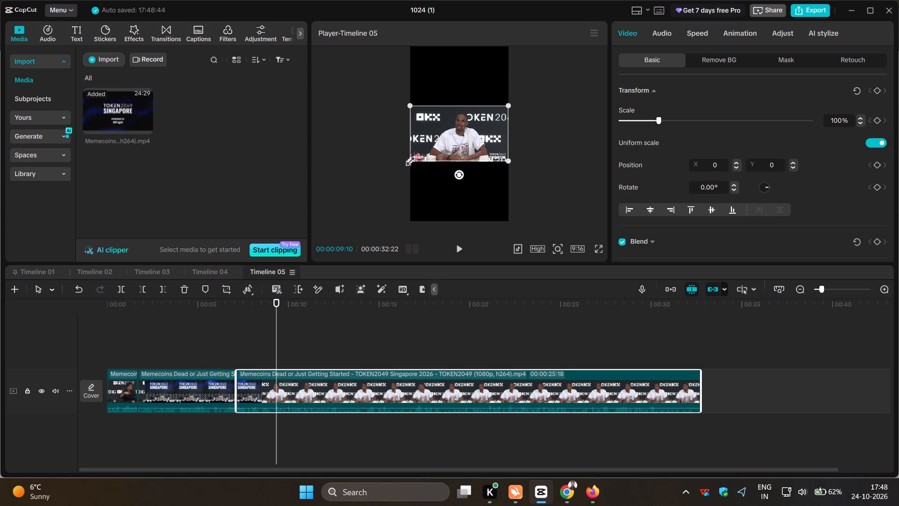
{"action": "left_click_drag", "start_coordinate": [408, 159], "coordinate": [386, 173]}
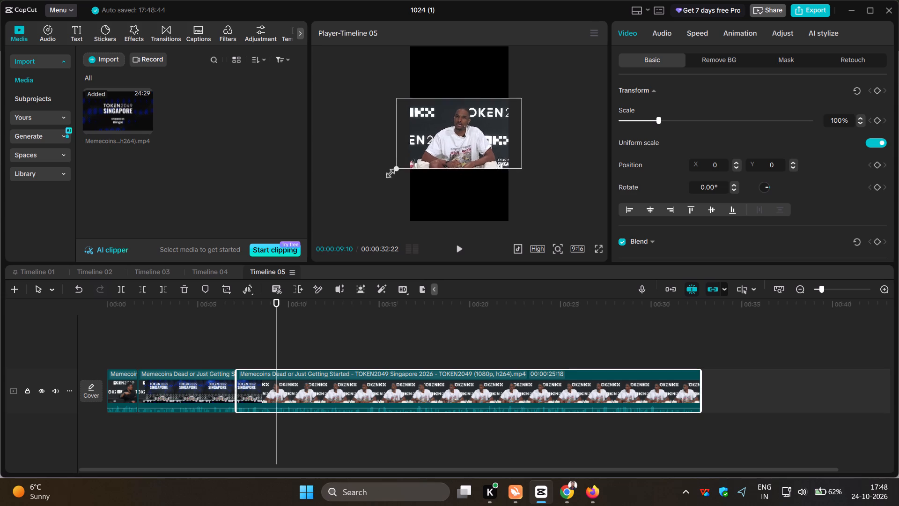
{"action": "left_click_drag", "start_coordinate": [386, 173], "coordinate": [359, 201]}
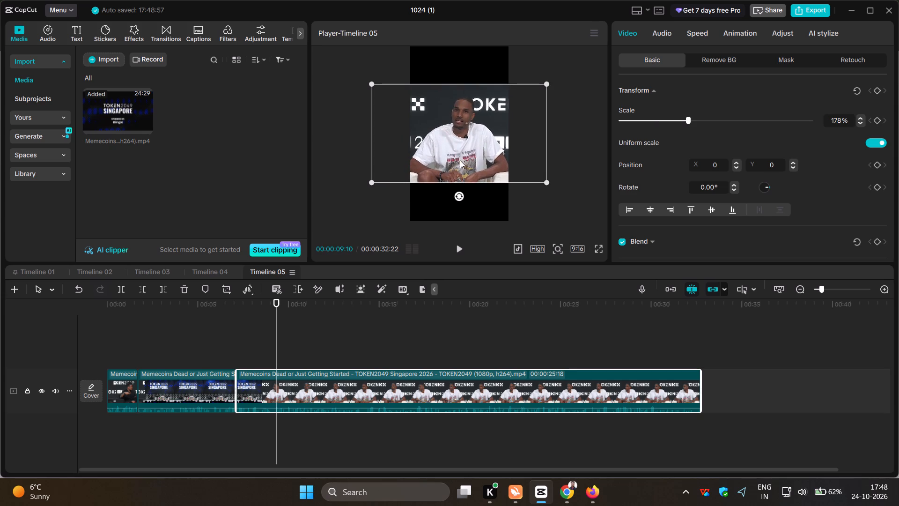
{"action": "left_click_drag", "start_coordinate": [545, 181], "coordinate": [551, 186]}
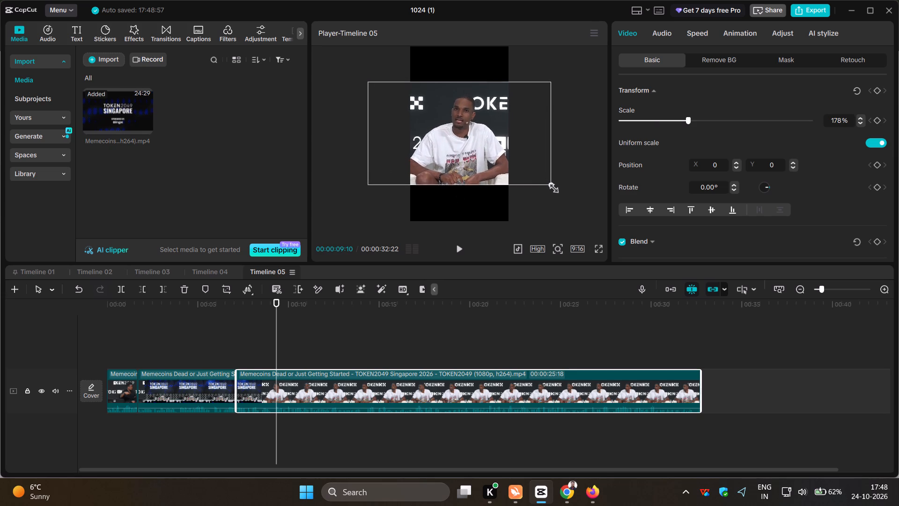
{"action": "left_click_drag", "start_coordinate": [551, 186], "coordinate": [575, 208]}
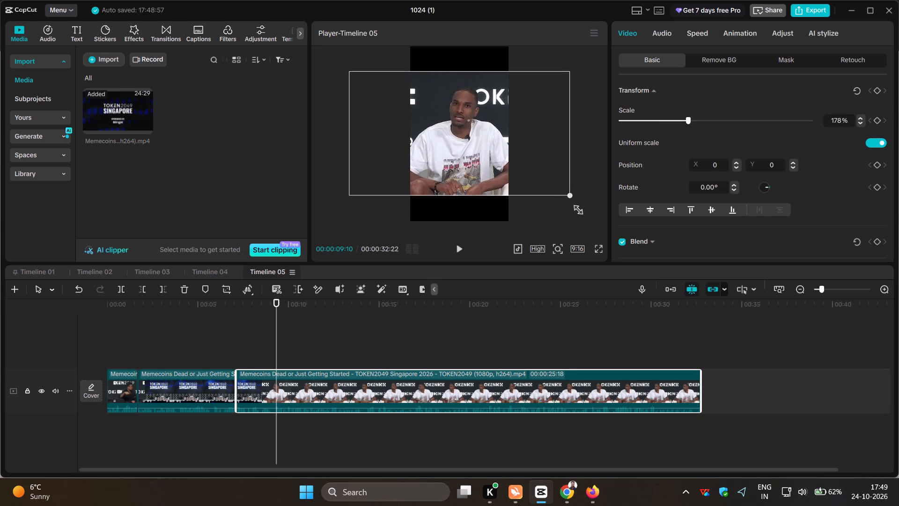
{"action": "left_click_drag", "start_coordinate": [575, 208], "coordinate": [563, 204]}
Compare the framing of the three clips across their cuts, going back to the start of the excerpt.
{"action": "left_click", "coordinate": [218, 343]}
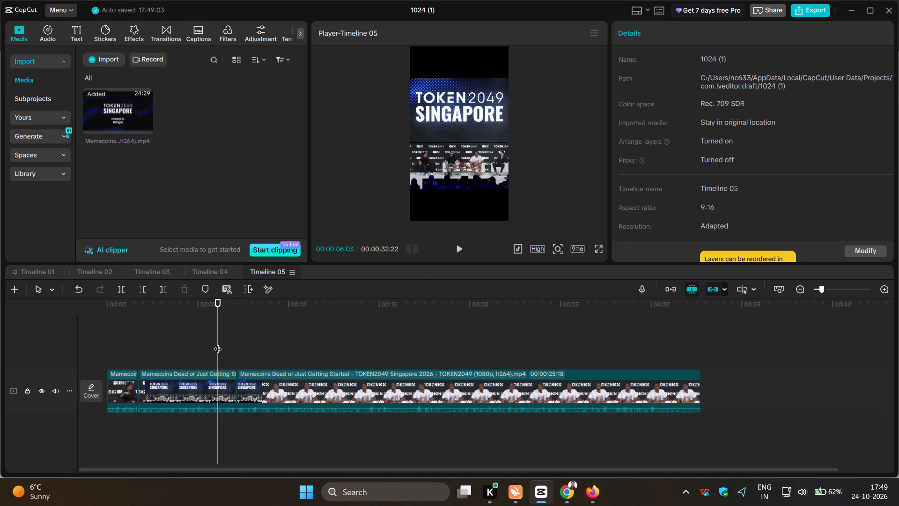
{"action": "left_click_drag", "start_coordinate": [218, 343], "coordinate": [255, 346]}
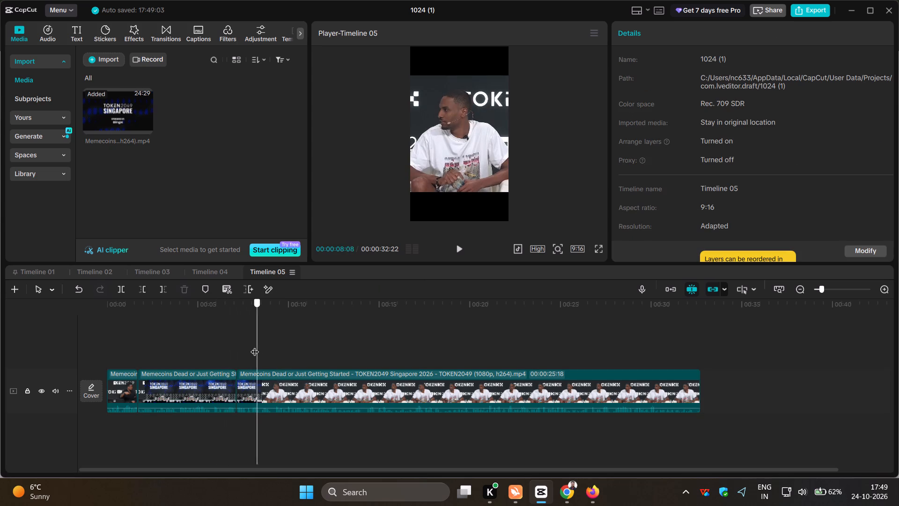
{"action": "left_click_drag", "start_coordinate": [255, 346], "coordinate": [246, 346]}
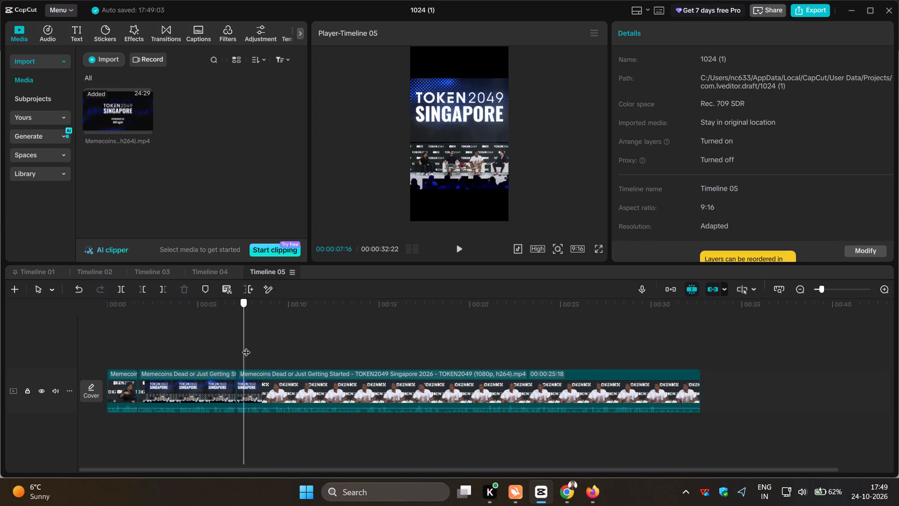
{"action": "left_click_drag", "start_coordinate": [246, 346], "coordinate": [145, 350]}
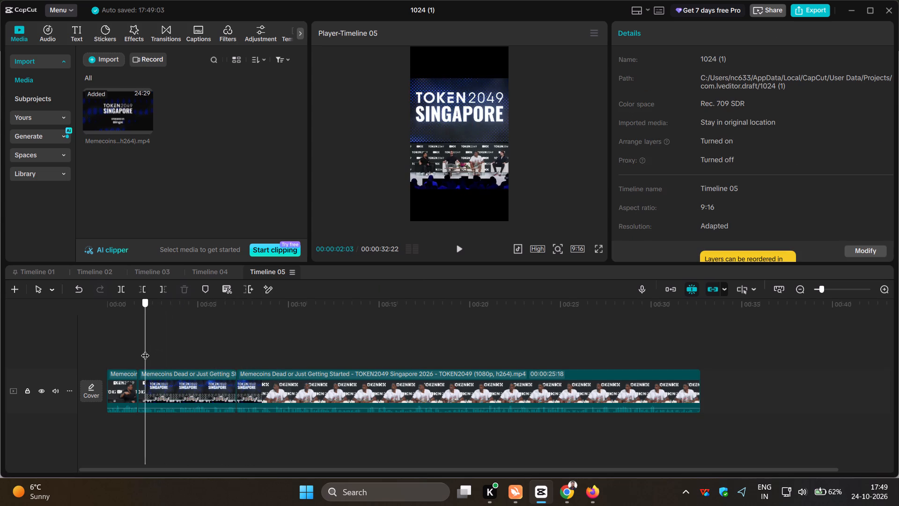
{"action": "left_click_drag", "start_coordinate": [145, 350], "coordinate": [103, 372]}
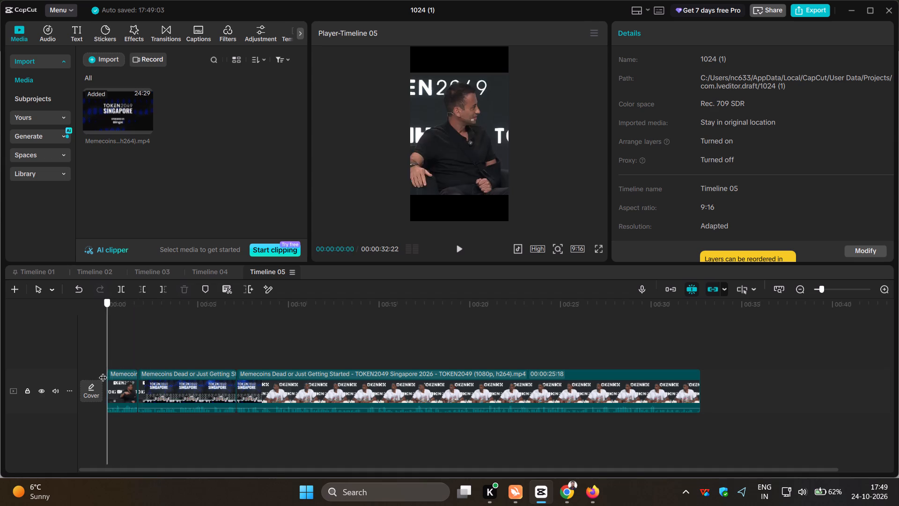
{"action": "left_click_drag", "start_coordinate": [103, 372], "coordinate": [126, 376]}
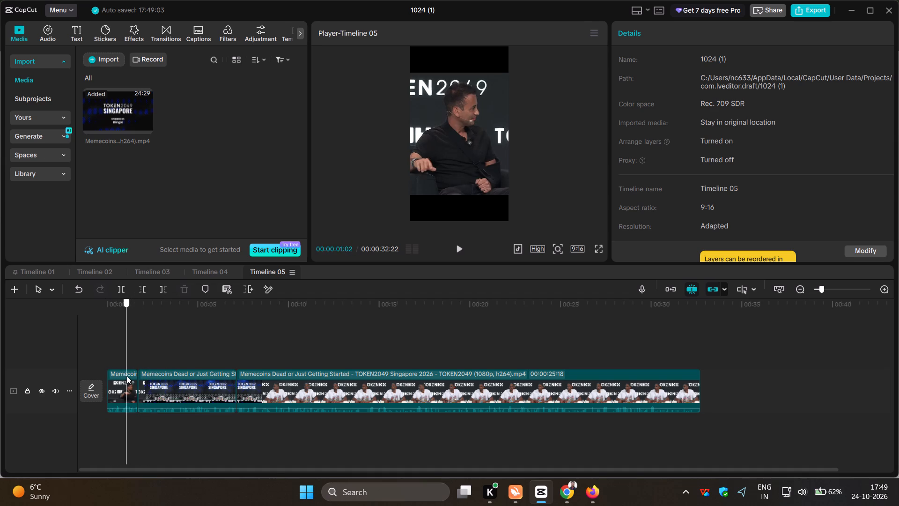
{"action": "left_click_drag", "start_coordinate": [126, 376], "coordinate": [125, 350]}
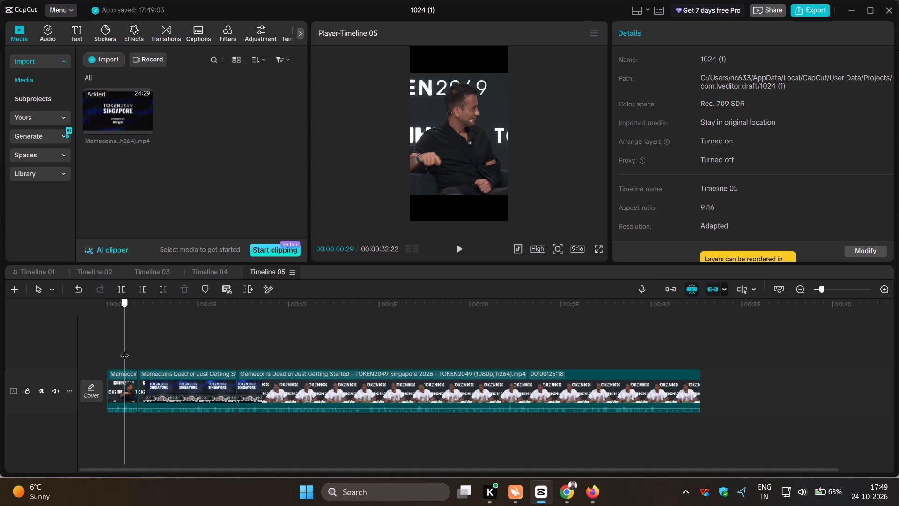
{"action": "left_click_drag", "start_coordinate": [125, 350], "coordinate": [155, 351]}
Reposition the wide stage clip to X 0 and about Y 122, centring it horizontally and raising it in the frame.
{"action": "left_click", "coordinate": [165, 380]}
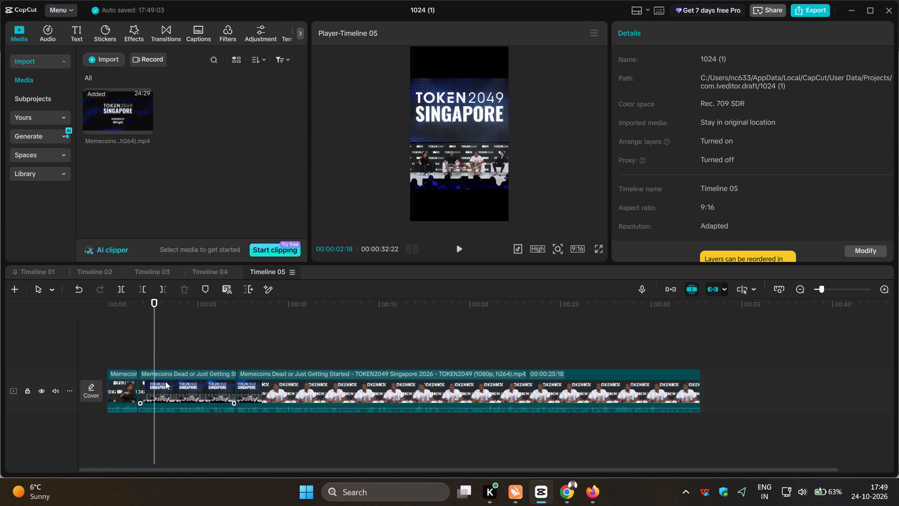
{"action": "left_click_drag", "start_coordinate": [455, 152], "coordinate": [454, 147]}
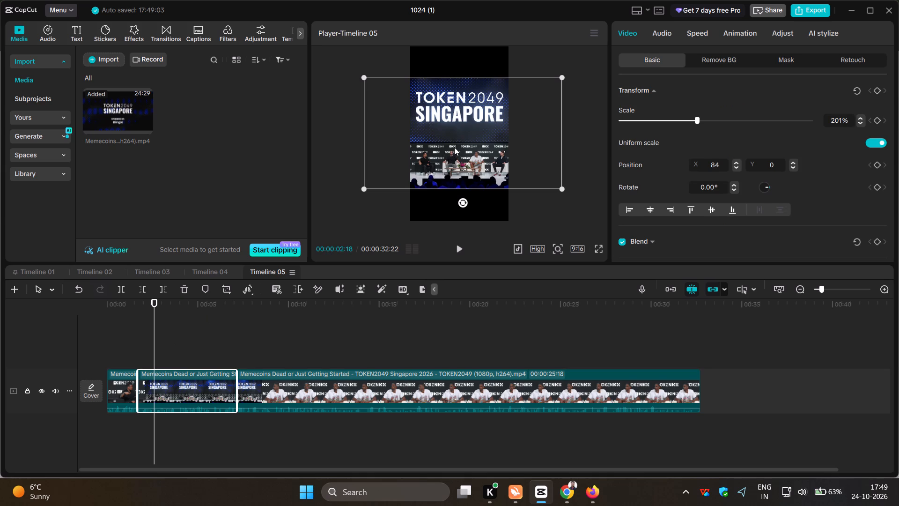
{"action": "left_click_drag", "start_coordinate": [454, 147], "coordinate": [455, 141]}
{"action": "left_click_drag", "start_coordinate": [455, 141], "coordinate": [454, 147]}
{"action": "left_click_drag", "start_coordinate": [454, 147], "coordinate": [453, 141]}
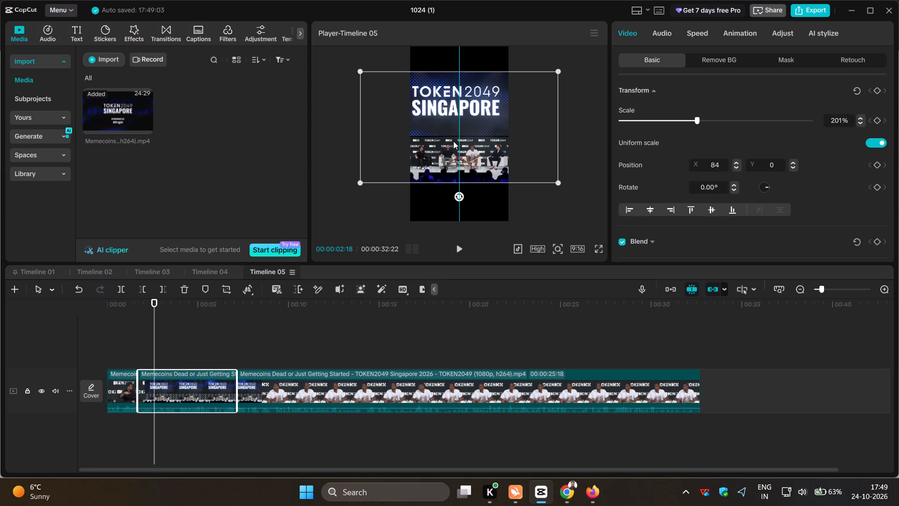
{"action": "left_click_drag", "start_coordinate": [453, 141], "coordinate": [453, 141]}
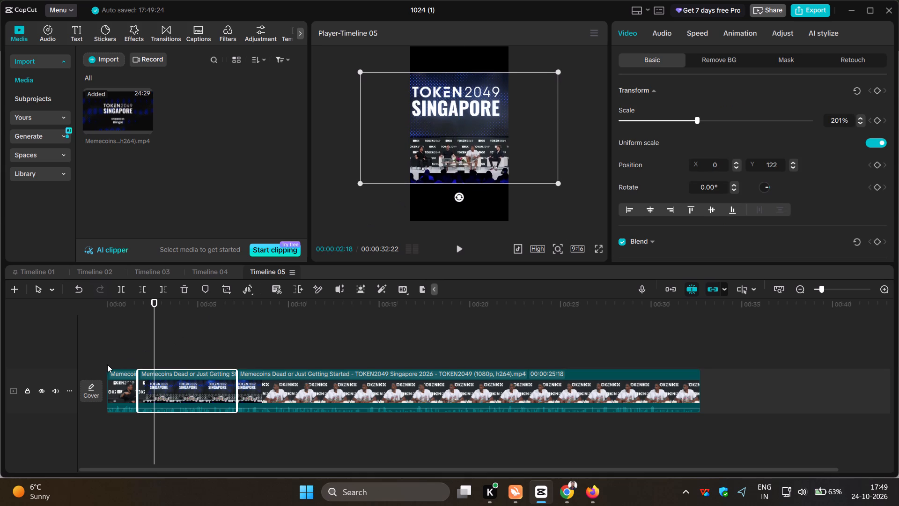
Check the framing across the cuts and raise the white T-shirt speaker's clip to about Y 109, keeping X at 0.
{"action": "left_click", "coordinate": [107, 365]}
{"action": "left_click", "coordinate": [125, 356]}
{"action": "left_click_drag", "start_coordinate": [125, 356], "coordinate": [145, 356]}
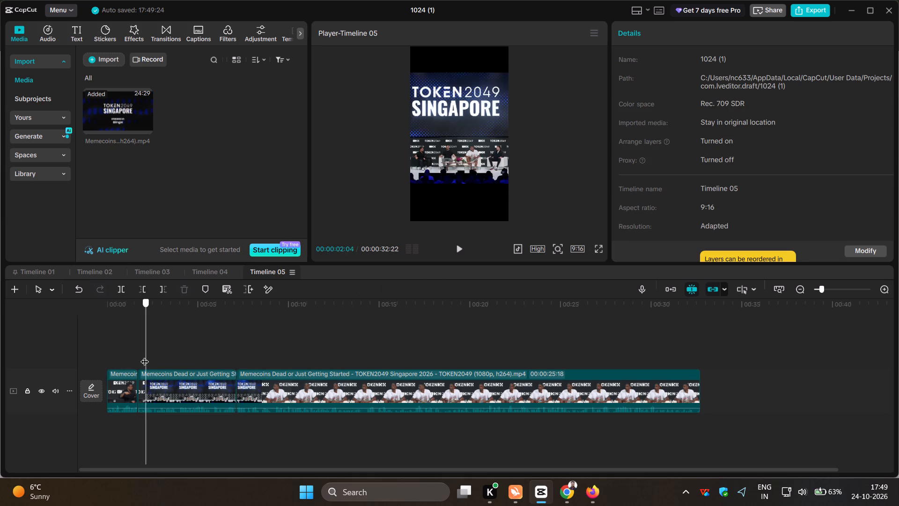
{"action": "left_click_drag", "start_coordinate": [145, 356], "coordinate": [232, 371]}
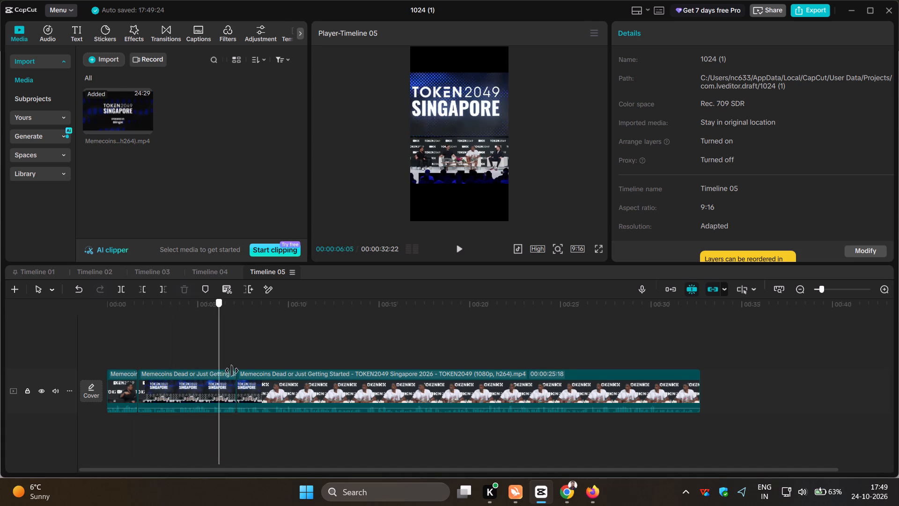
{"action": "left_click_drag", "start_coordinate": [232, 371], "coordinate": [254, 361]}
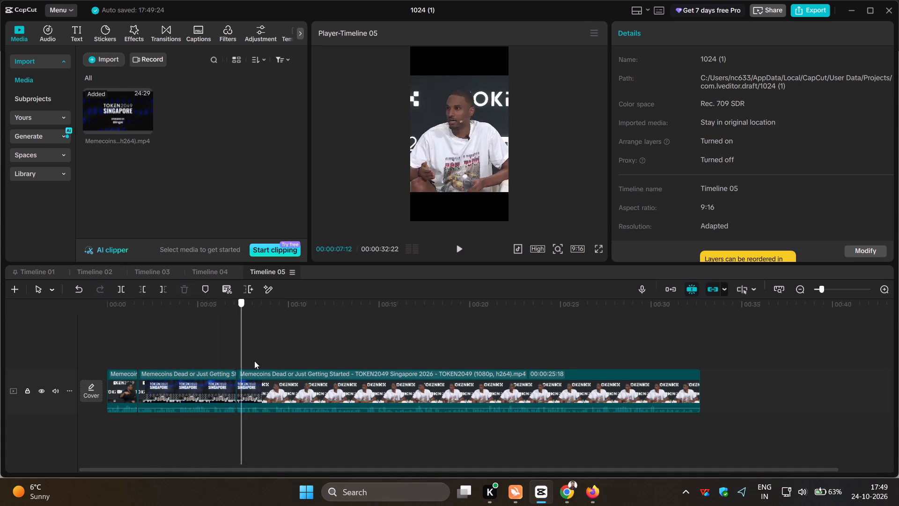
{"action": "left_click_drag", "start_coordinate": [254, 361], "coordinate": [271, 373]}
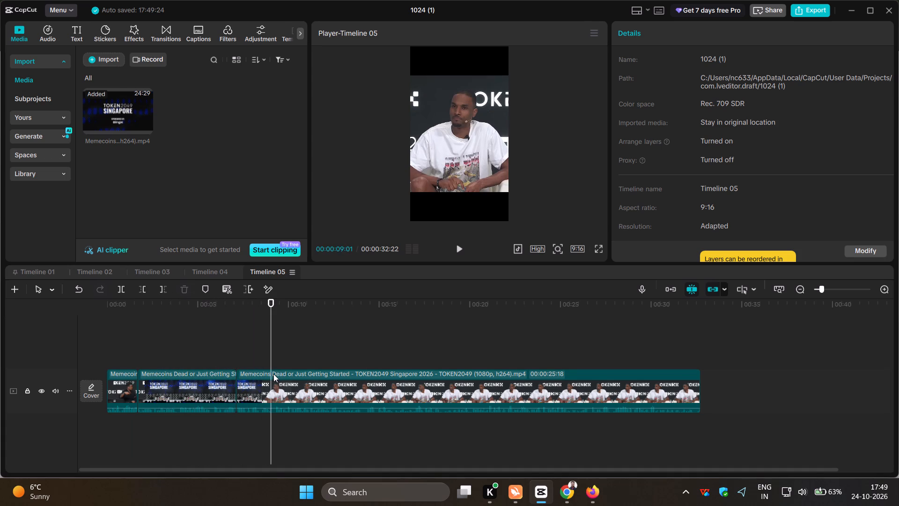
{"action": "left_click", "coordinate": [273, 374]}
{"action": "left_click_drag", "start_coordinate": [446, 161], "coordinate": [446, 160]}
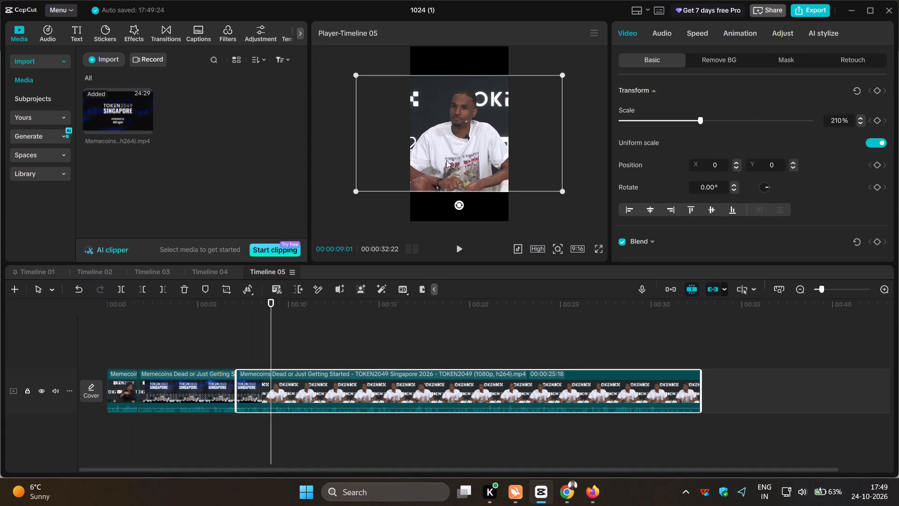
{"action": "left_click_drag", "start_coordinate": [446, 160], "coordinate": [448, 156]}
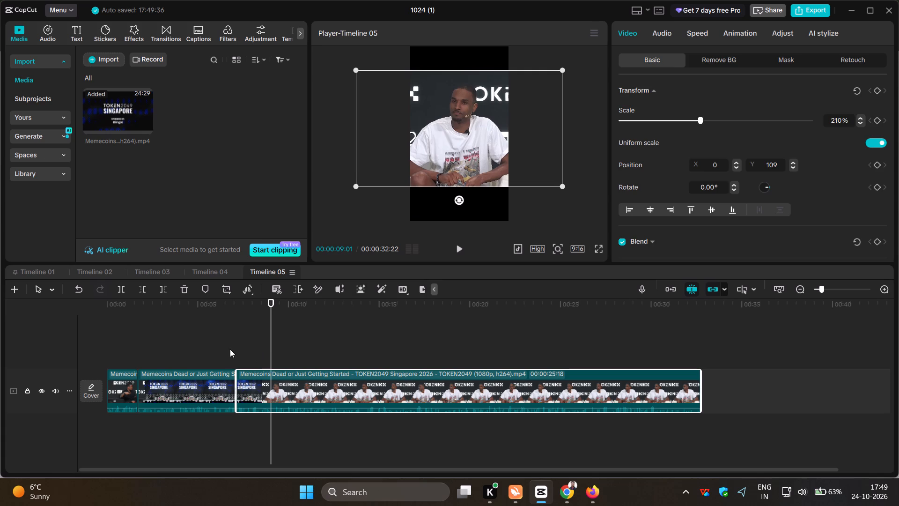
Review the reframed excerpt across both cuts and through to its end to check that the framing is consistent.
{"action": "left_click", "coordinate": [230, 349]}
{"action": "left_click_drag", "start_coordinate": [230, 349], "coordinate": [287, 360]}
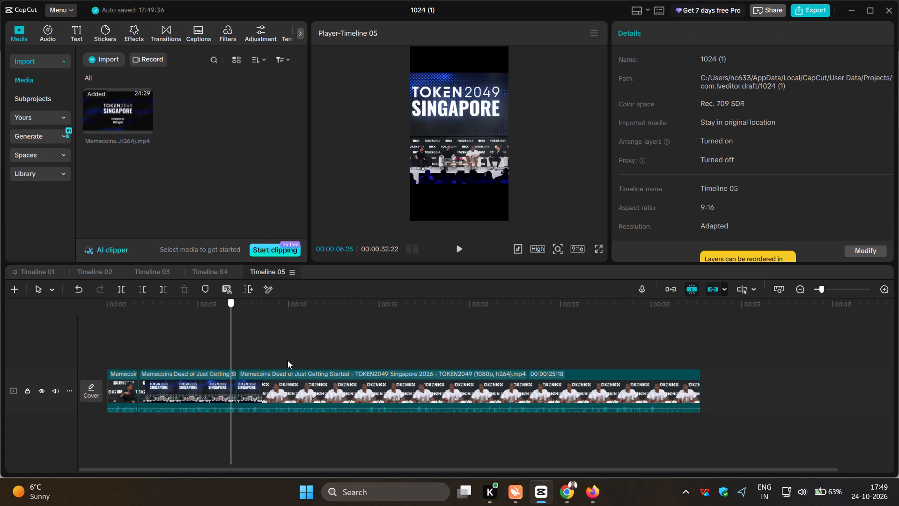
{"action": "left_click_drag", "start_coordinate": [287, 360], "coordinate": [486, 357]}
{"action": "left_click", "coordinate": [209, 336]}
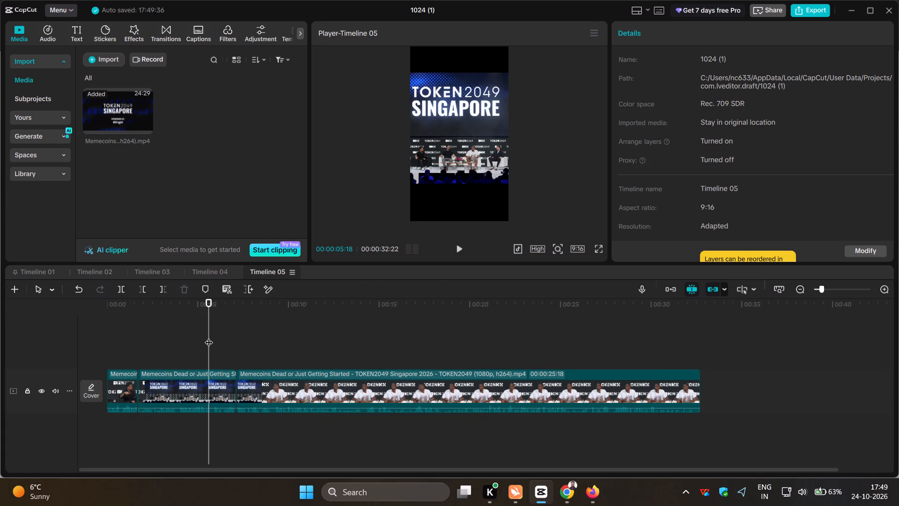
{"action": "left_click_drag", "start_coordinate": [209, 336], "coordinate": [149, 351]}
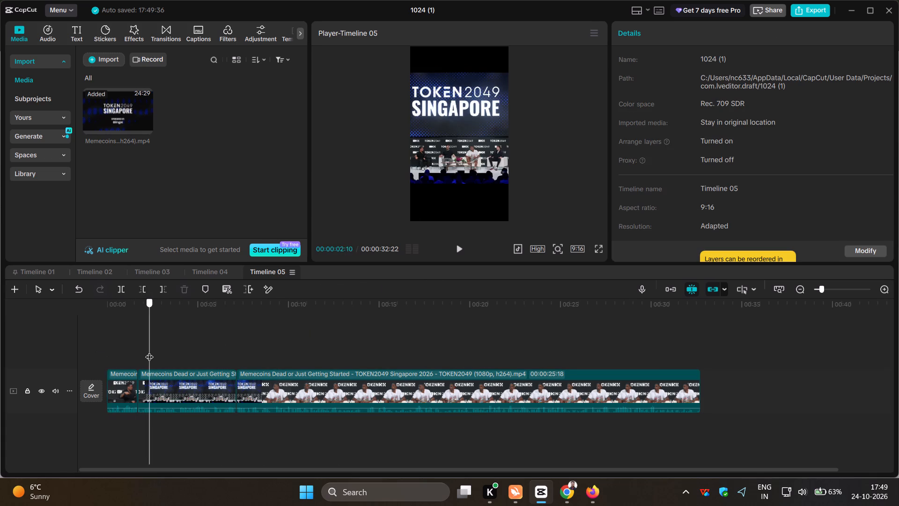
{"action": "left_click_drag", "start_coordinate": [149, 351], "coordinate": [162, 359]}
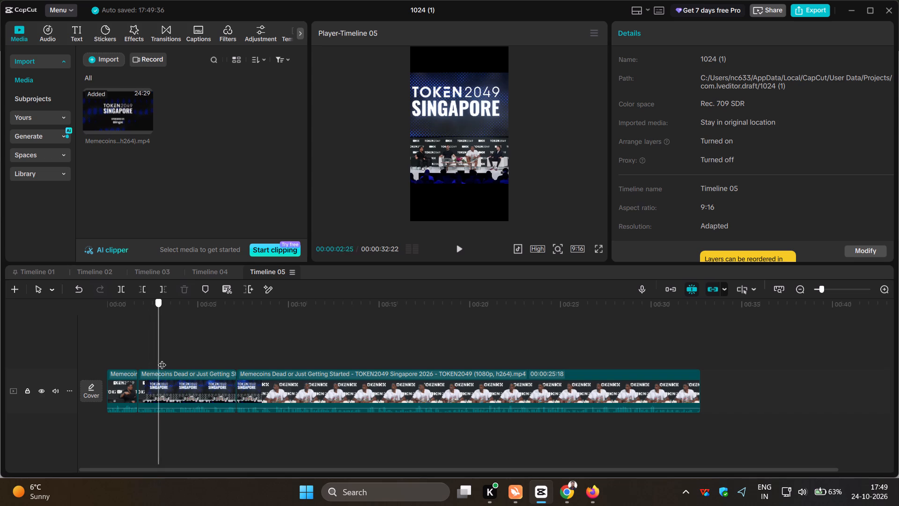
{"action": "left_click_drag", "start_coordinate": [162, 359], "coordinate": [281, 364]}
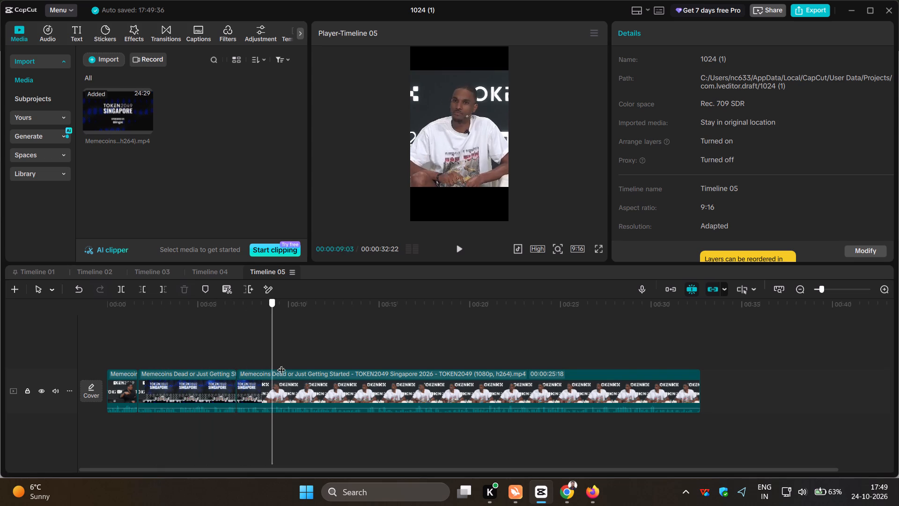
{"action": "left_click_drag", "start_coordinate": [281, 364], "coordinate": [632, 354]}
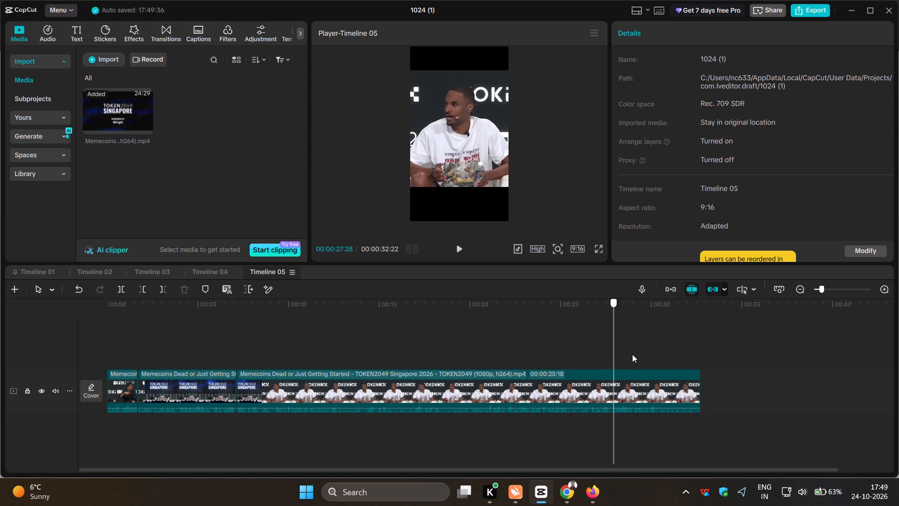
{"action": "left_click_drag", "start_coordinate": [632, 354], "coordinate": [702, 353]}
{"action": "left_click", "coordinate": [111, 357]}
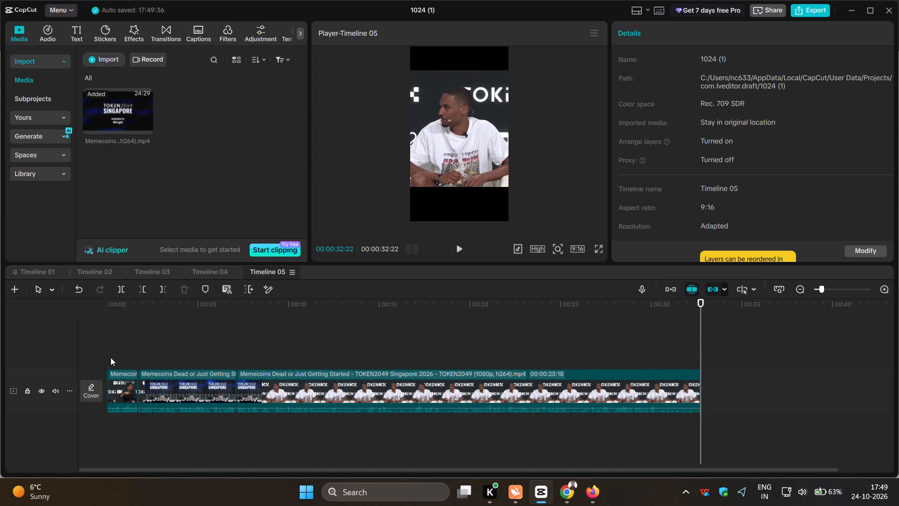
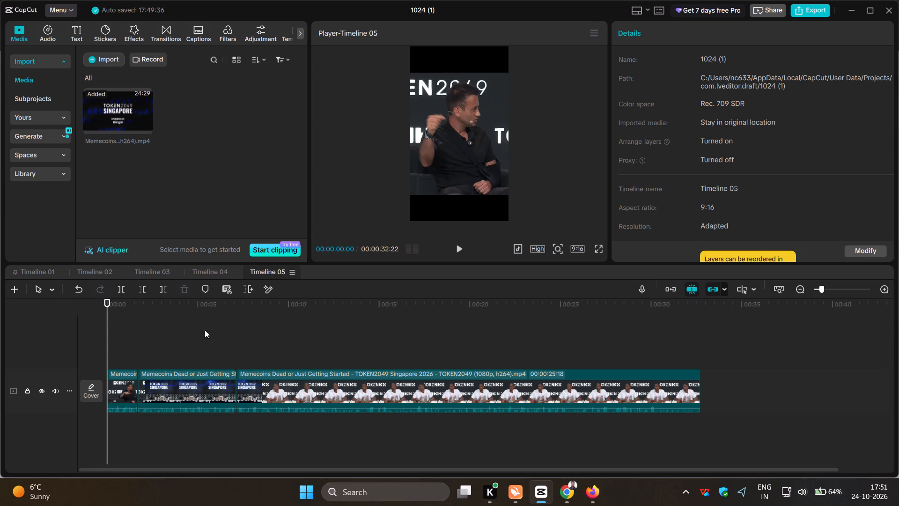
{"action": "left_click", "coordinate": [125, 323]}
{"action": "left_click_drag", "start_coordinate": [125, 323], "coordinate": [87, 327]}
Add two default text layers above the video and extend each to span the full length of the excerpt.
{"action": "left_click", "coordinate": [82, 30]}
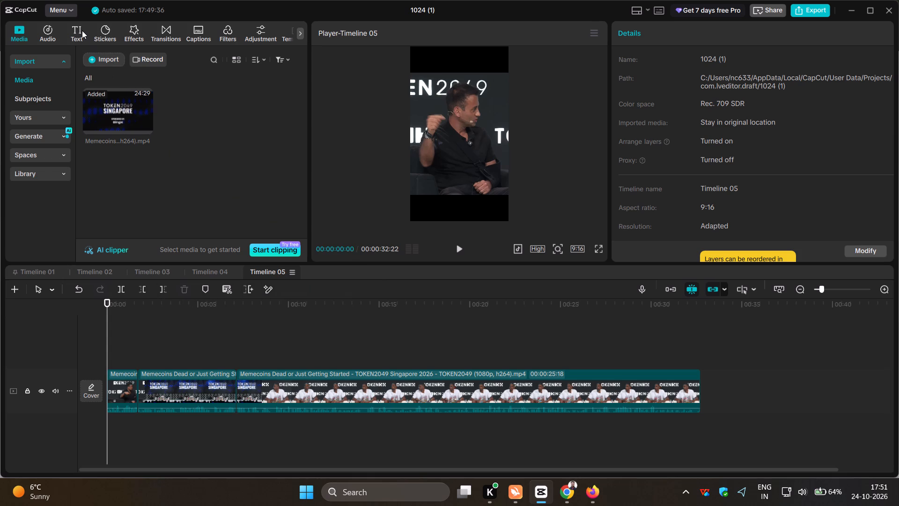
{"action": "left_click", "coordinate": [125, 95]}
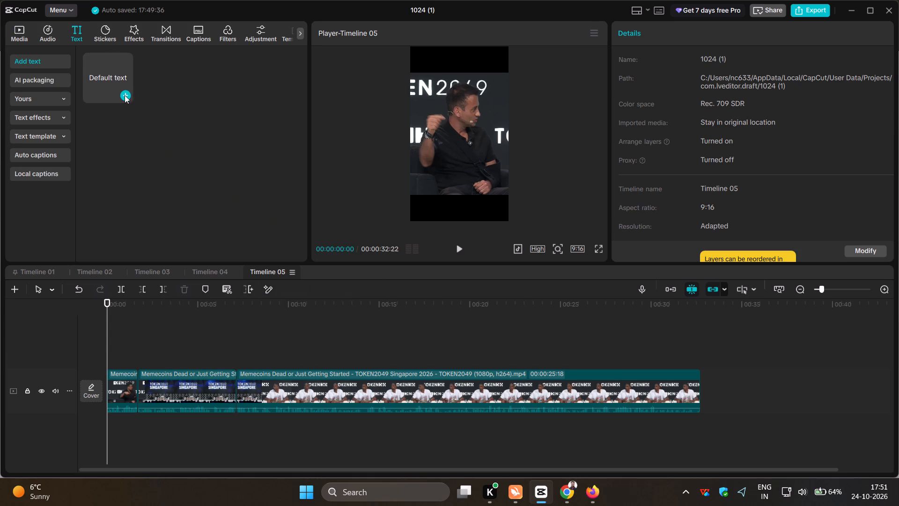
{"action": "left_click", "coordinate": [158, 361]}
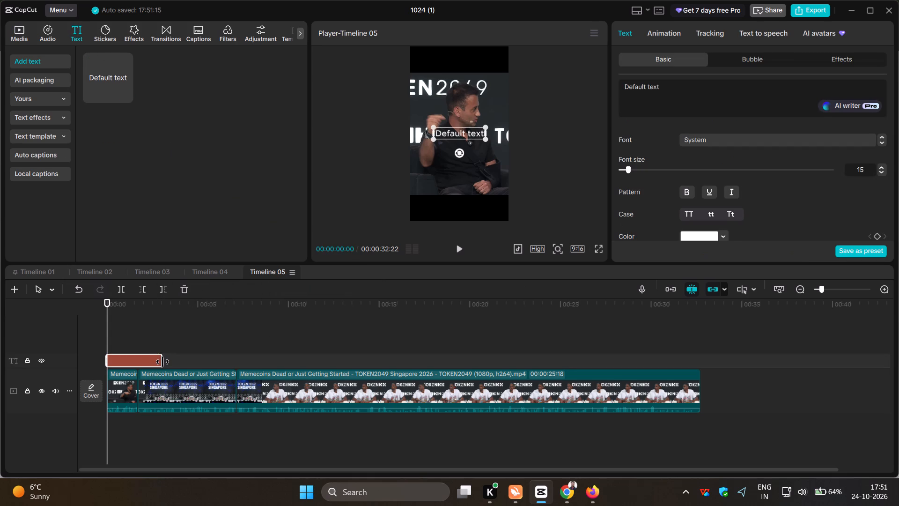
{"action": "left_click_drag", "start_coordinate": [162, 362], "coordinate": [697, 365]}
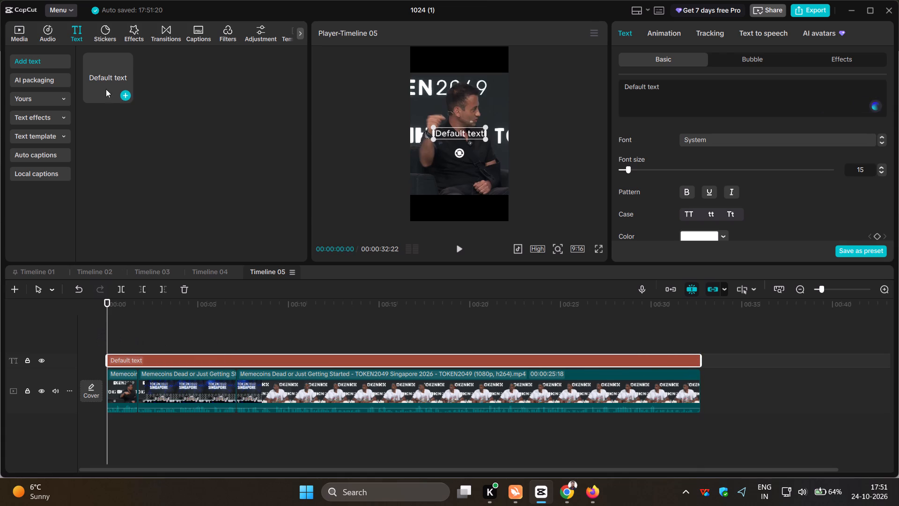
{"action": "left_click", "coordinate": [125, 97]}
{"action": "left_click_drag", "start_coordinate": [161, 350], "coordinate": [694, 359]}
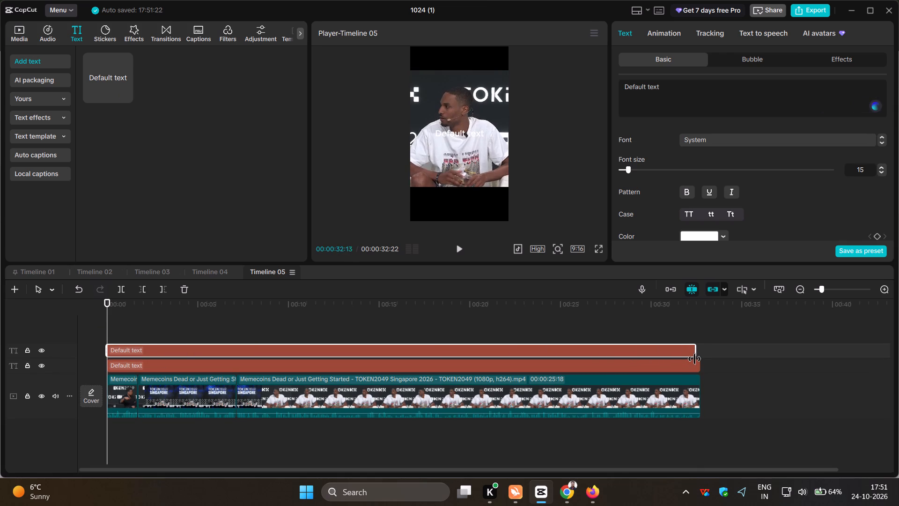
{"action": "left_click_drag", "start_coordinate": [694, 359], "coordinate": [699, 359]}
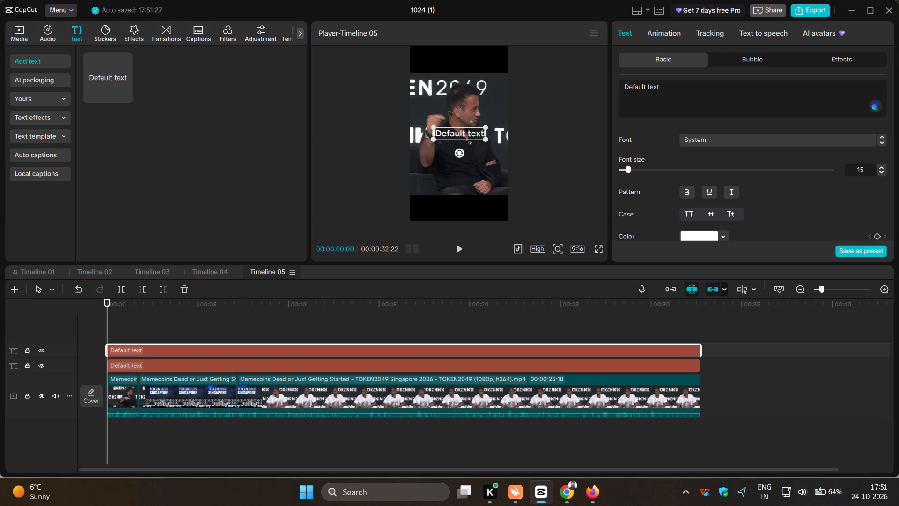
Replace the default wording in both text layers with a single blank space.
{"action": "left_click_drag", "start_coordinate": [679, 91], "coordinate": [582, 93]}
{"action": "left_click_drag", "start_coordinate": [663, 86], "coordinate": [628, 86]}
{"action": "left_click_drag", "start_coordinate": [628, 86], "coordinate": [617, 86]}
{"action": "key", "text": "space"}
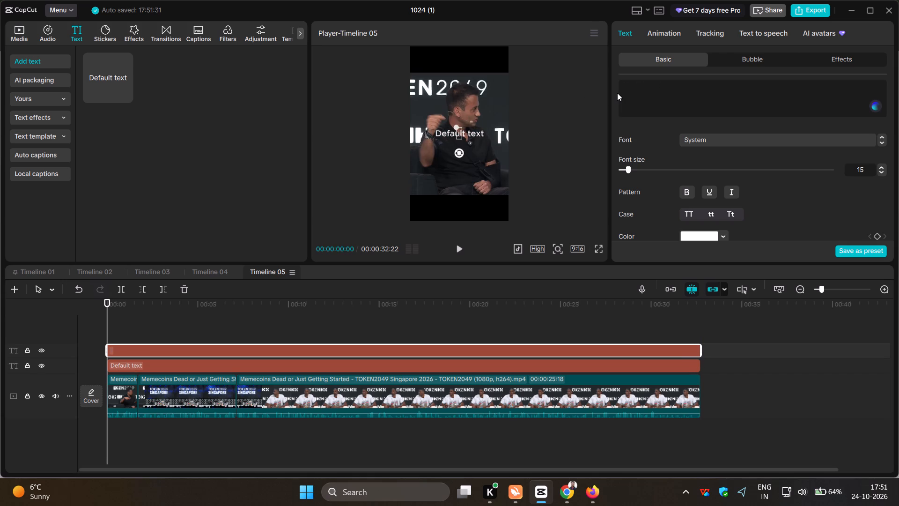
{"action": "left_click", "coordinate": [144, 370]}
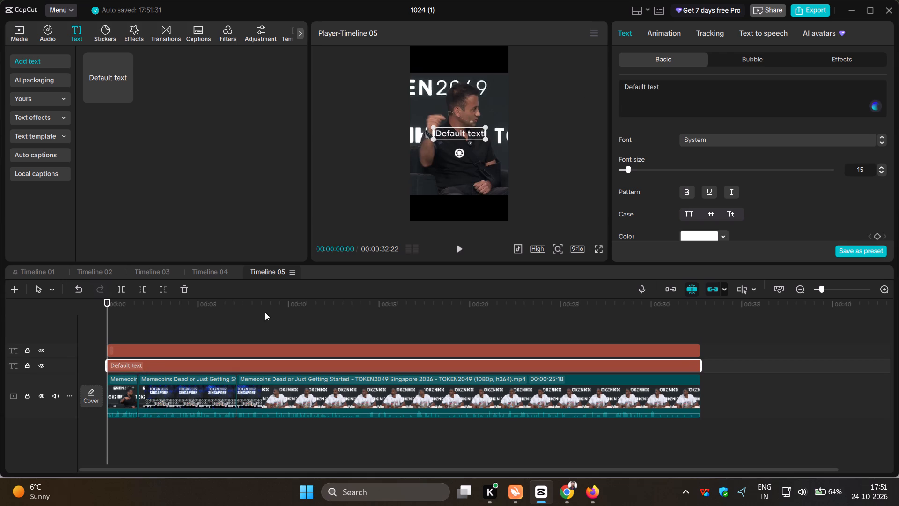
{"action": "left_click_drag", "start_coordinate": [667, 94], "coordinate": [611, 82]}
{"action": "key", "text": "space"}
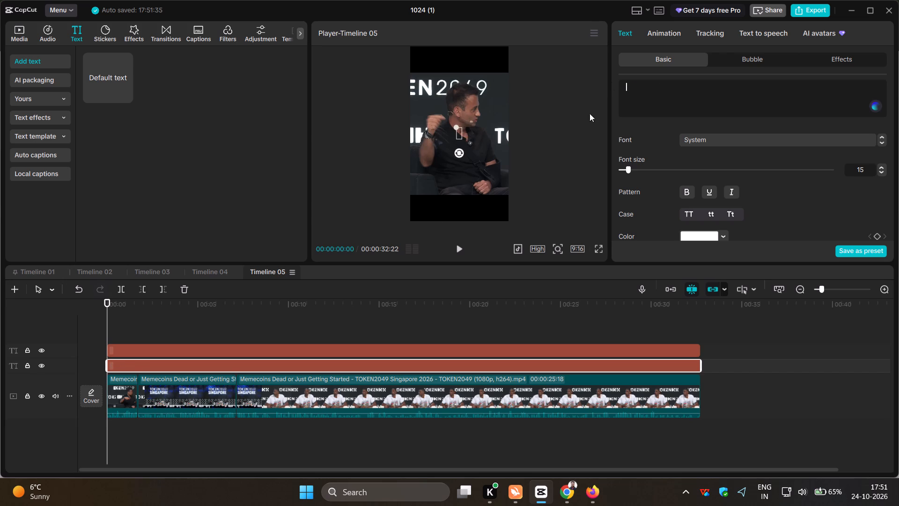
Enter "30,000" as the content of the upper text layer.
{"action": "left_click", "coordinate": [181, 349]}
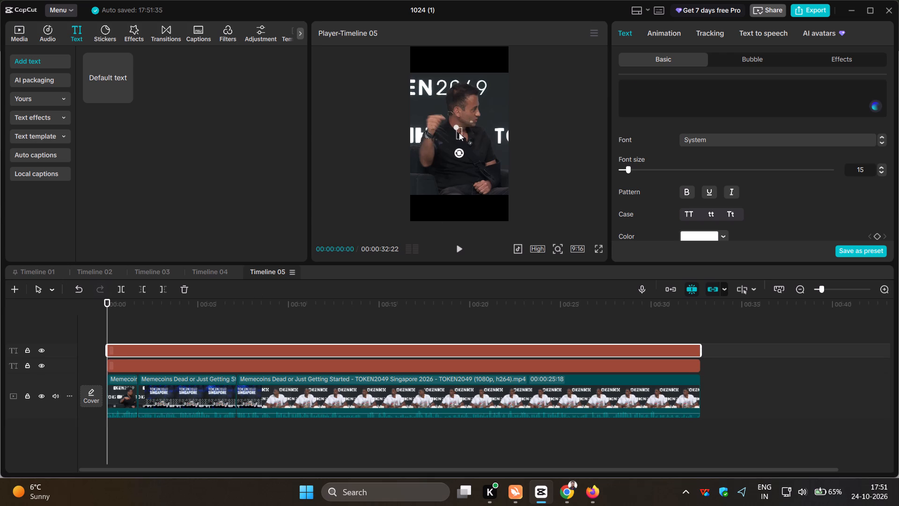
{"action": "type", "text": "30"}
{"action": "key", "text": "comma"}
{"action": "type", "text": "000"}
{"action": "left_click", "coordinate": [631, 90]}
{"action": "type", "text": "30"}
{"action": "key", "text": "period"}
{"action": "key", "text": "BackSpace"}
{"action": "key", "text": "comma"}
{"action": "type", "text": "000"}
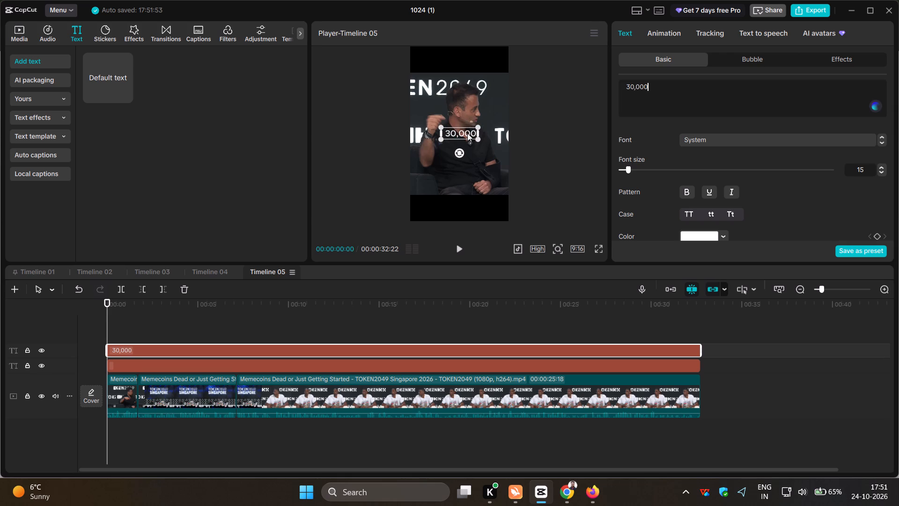
Place the "30,000" text in the upper-left corner of the video frame's black bar and shrink it to about 73% scale.
{"action": "left_click_drag", "start_coordinate": [467, 133], "coordinate": [439, 55]}
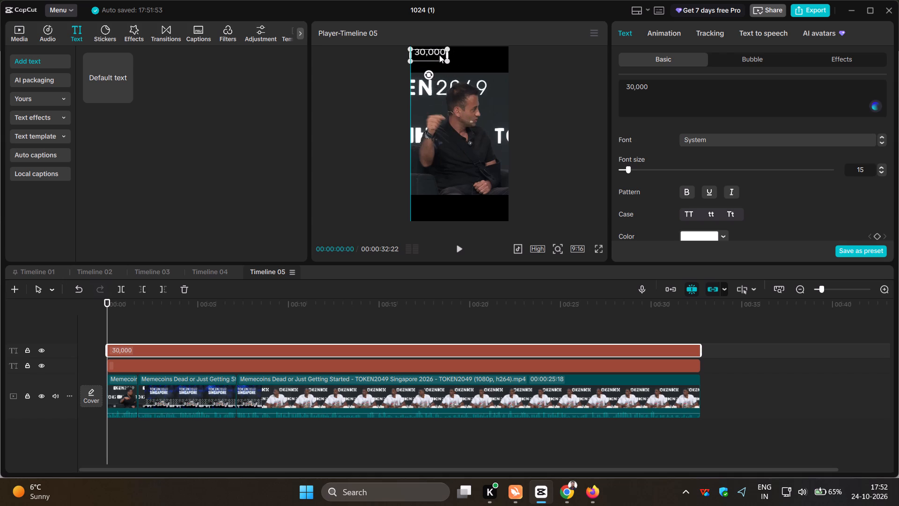
{"action": "left_click_drag", "start_coordinate": [439, 55], "coordinate": [438, 57]}
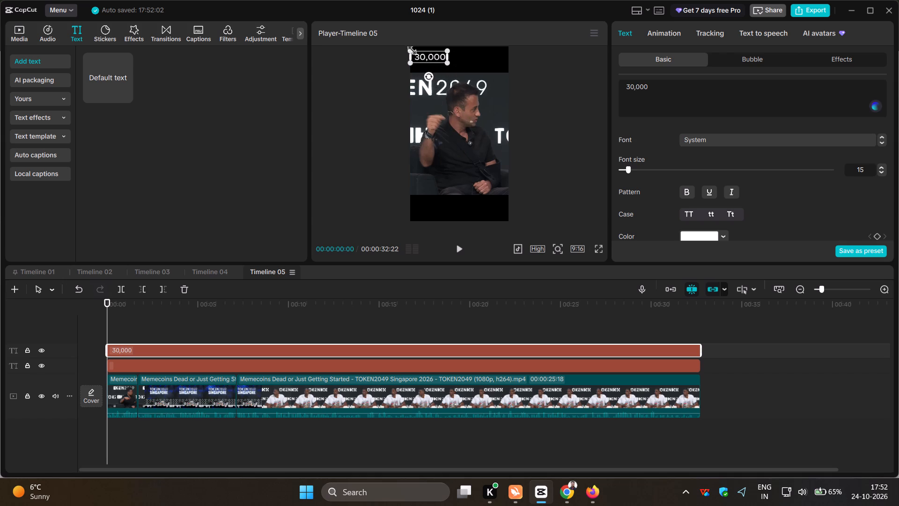
{"action": "left_click_drag", "start_coordinate": [409, 49], "coordinate": [416, 52]}
{"action": "left_click", "coordinate": [429, 56]}
Style the "30,000" text with the white preset that has a yellow glow and set its font to Inter-Blk.
{"action": "scroll", "coordinate": [857, 145], "scroll_direction": "down", "scroll_amount": 7}
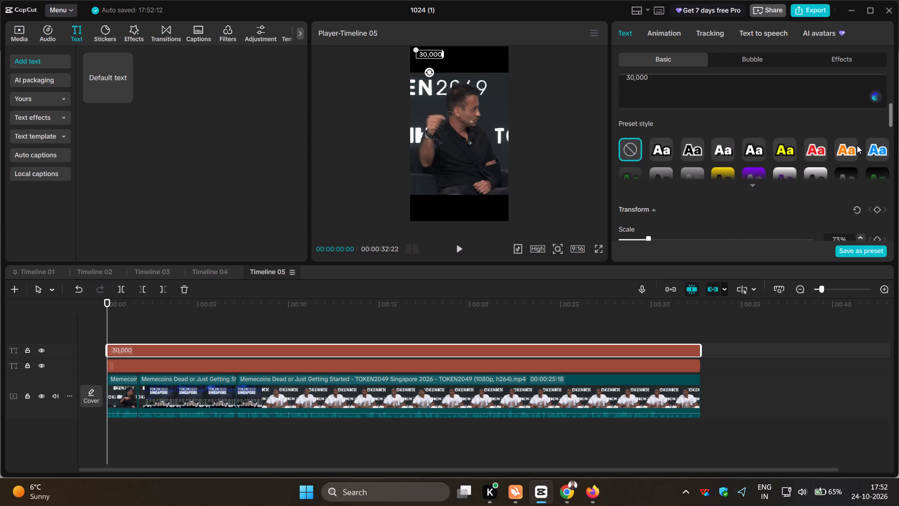
{"action": "left_click", "coordinate": [752, 184]}
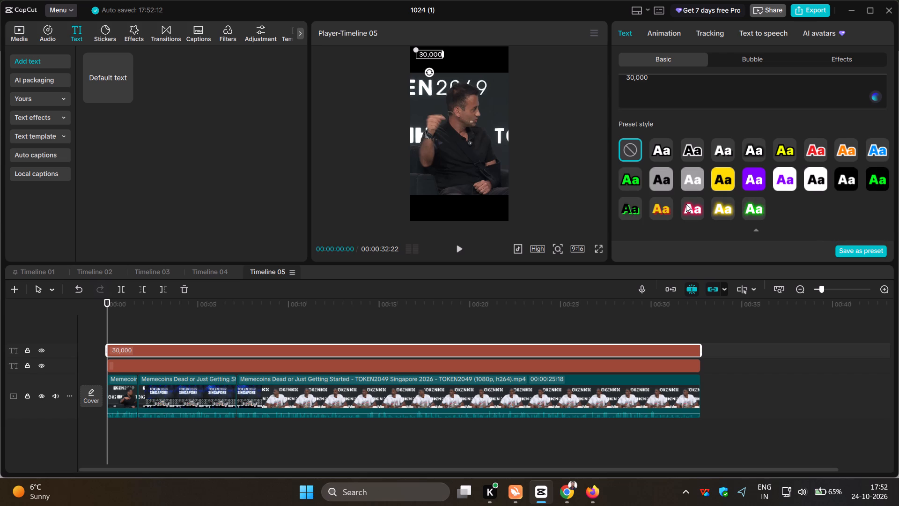
{"action": "left_click", "coordinate": [725, 207]}
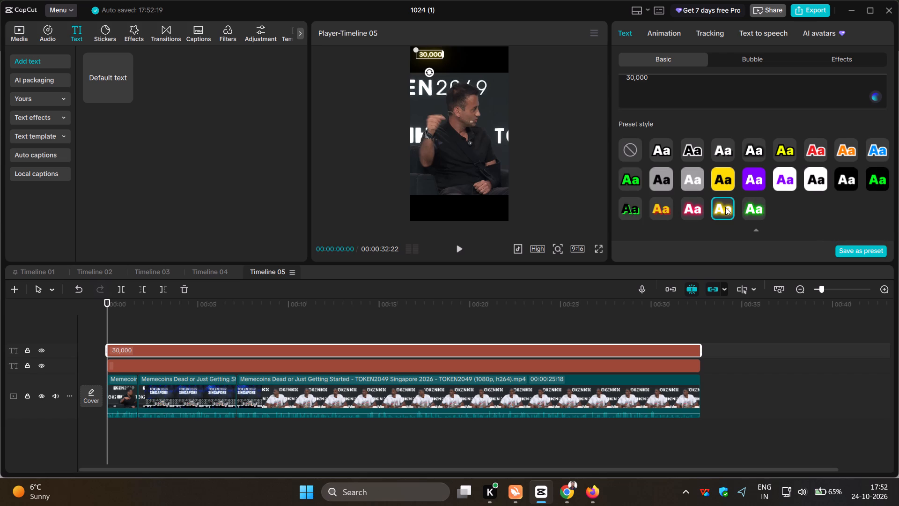
{"action": "scroll", "coordinate": [726, 125], "scroll_direction": "up", "scroll_amount": 10}
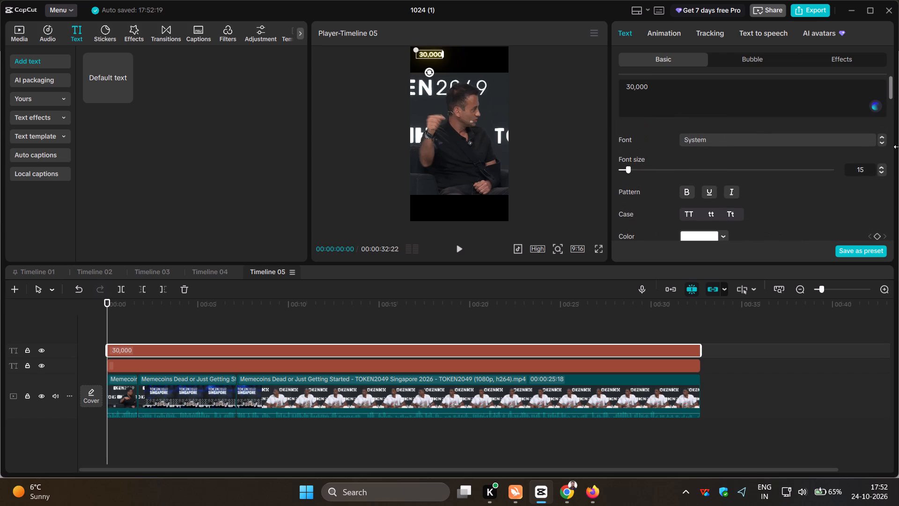
{"action": "left_click", "coordinate": [883, 140]}
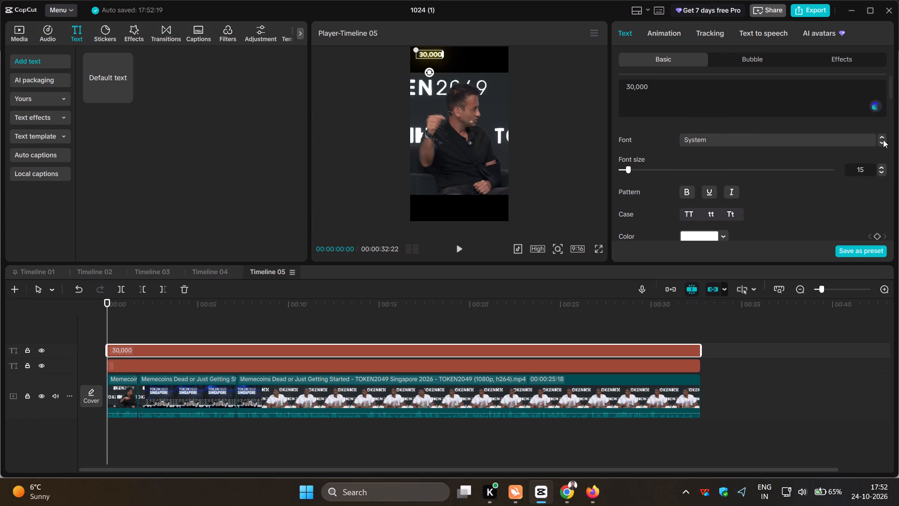
{"action": "left_click", "coordinate": [882, 143]}
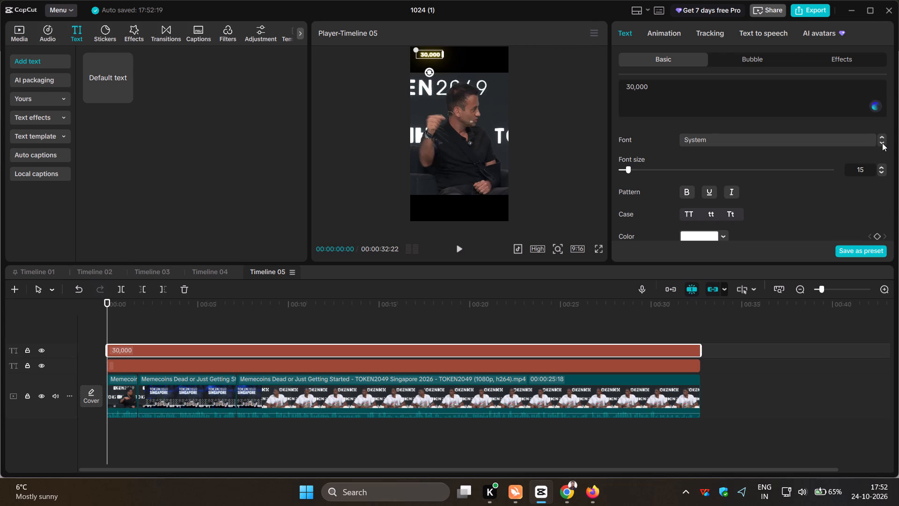
{"action": "left_click", "coordinate": [882, 143]}
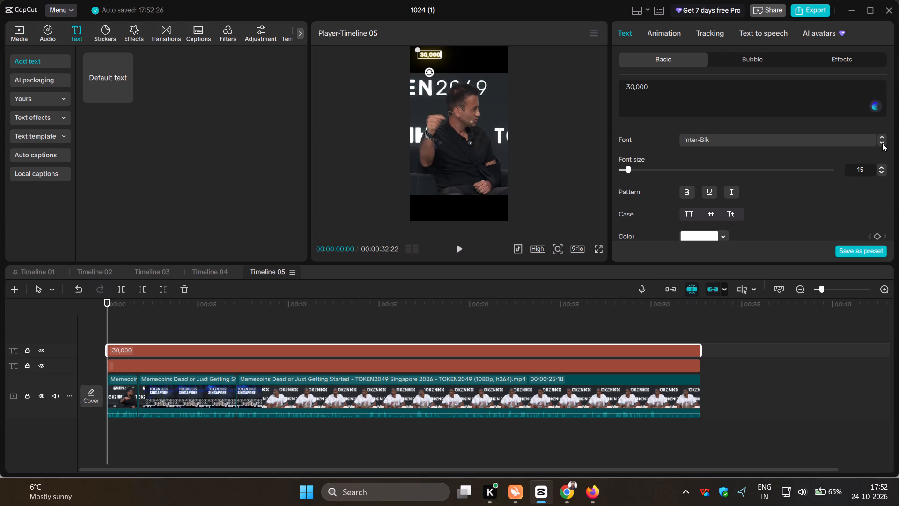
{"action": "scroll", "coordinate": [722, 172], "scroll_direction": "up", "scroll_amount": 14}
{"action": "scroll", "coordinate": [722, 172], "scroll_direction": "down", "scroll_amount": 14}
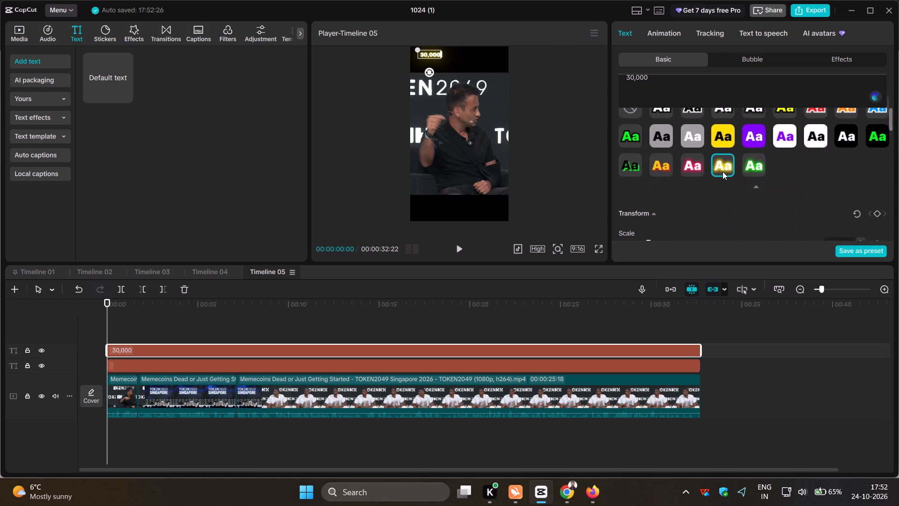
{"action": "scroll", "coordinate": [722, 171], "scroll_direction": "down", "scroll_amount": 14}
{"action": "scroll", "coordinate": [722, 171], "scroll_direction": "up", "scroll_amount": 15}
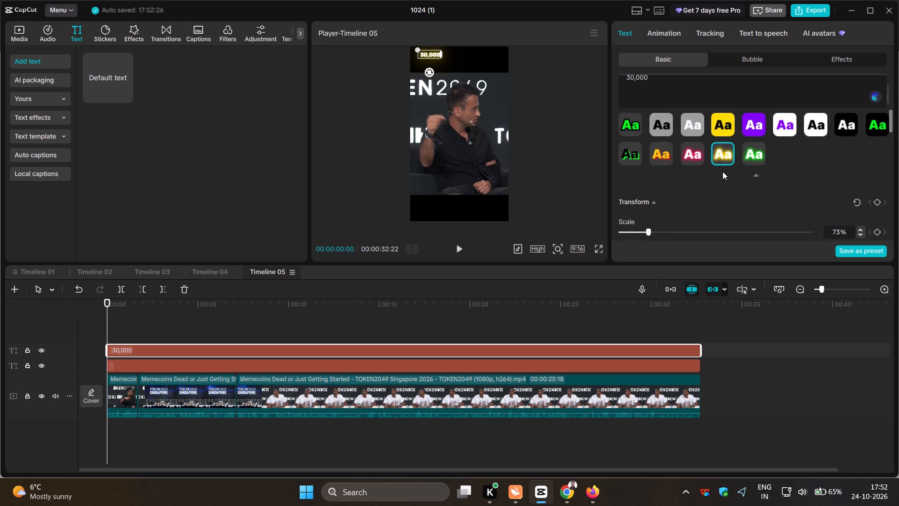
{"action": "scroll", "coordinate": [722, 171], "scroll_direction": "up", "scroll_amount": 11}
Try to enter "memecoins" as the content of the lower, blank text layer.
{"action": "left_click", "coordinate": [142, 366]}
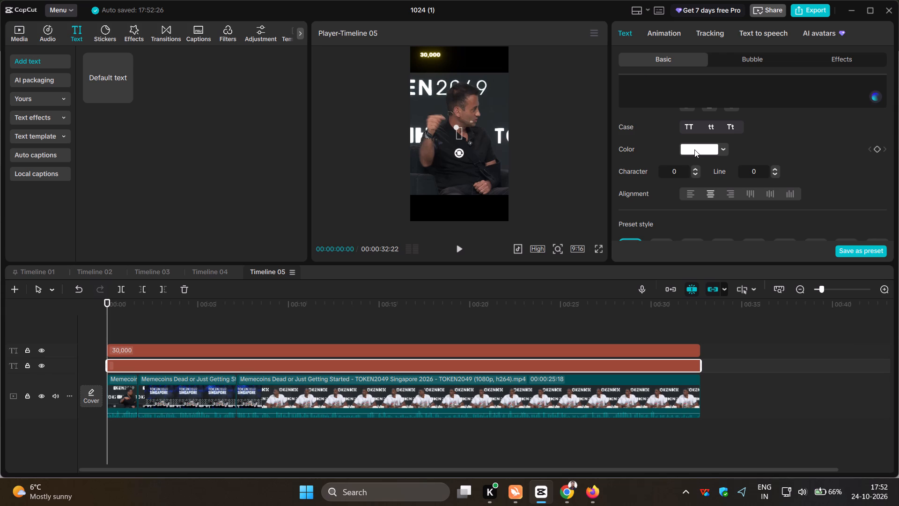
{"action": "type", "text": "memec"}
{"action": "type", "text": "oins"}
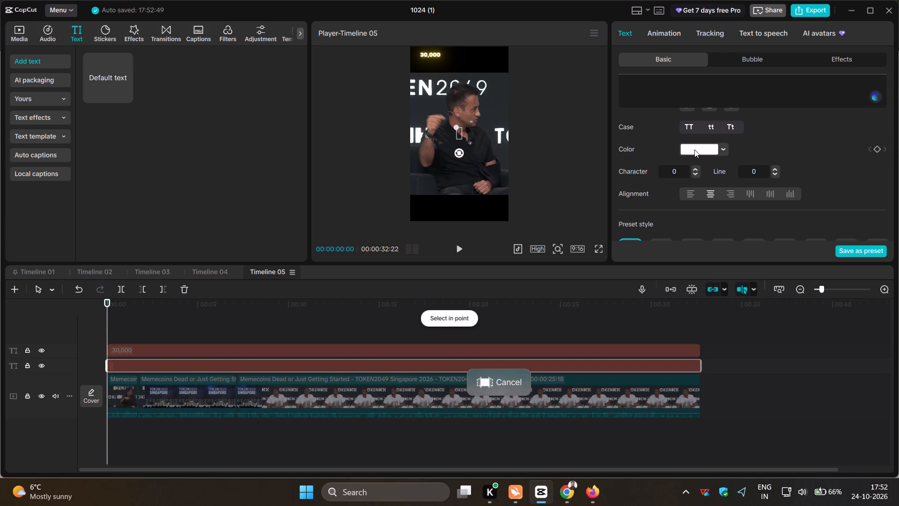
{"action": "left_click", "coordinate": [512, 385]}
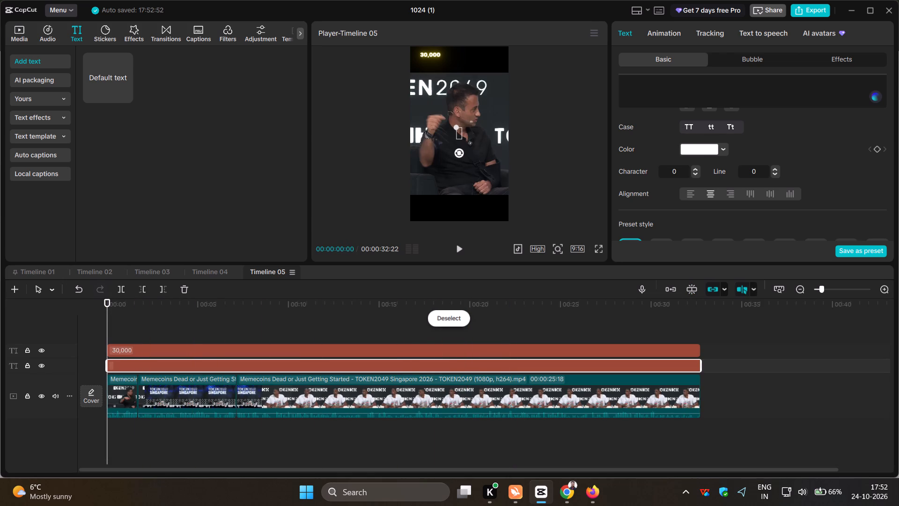
Enter "new memecoins" as the content of the lower, blank text layer.
{"action": "left_click", "coordinate": [660, 82]}
{"action": "scroll", "coordinate": [660, 82], "scroll_direction": "up", "scroll_amount": 6}
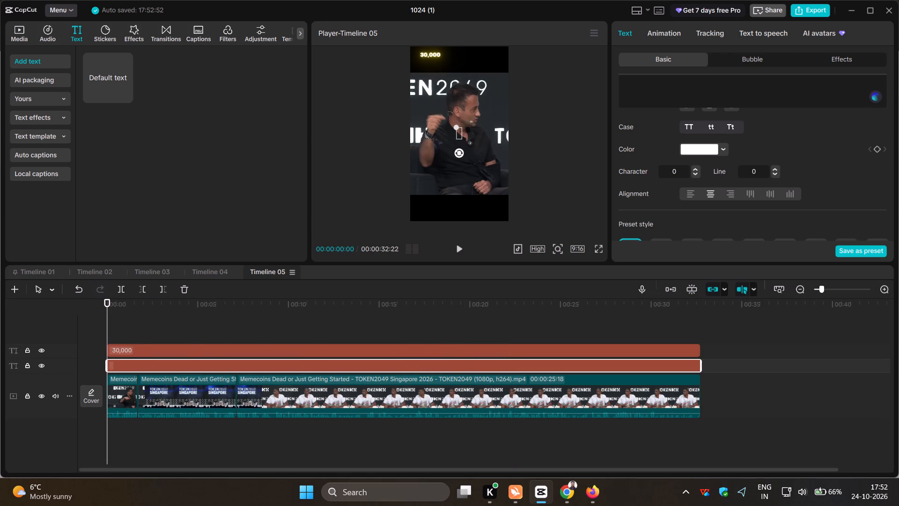
{"action": "key", "text": "n"}
{"action": "type", "text": "ew"}
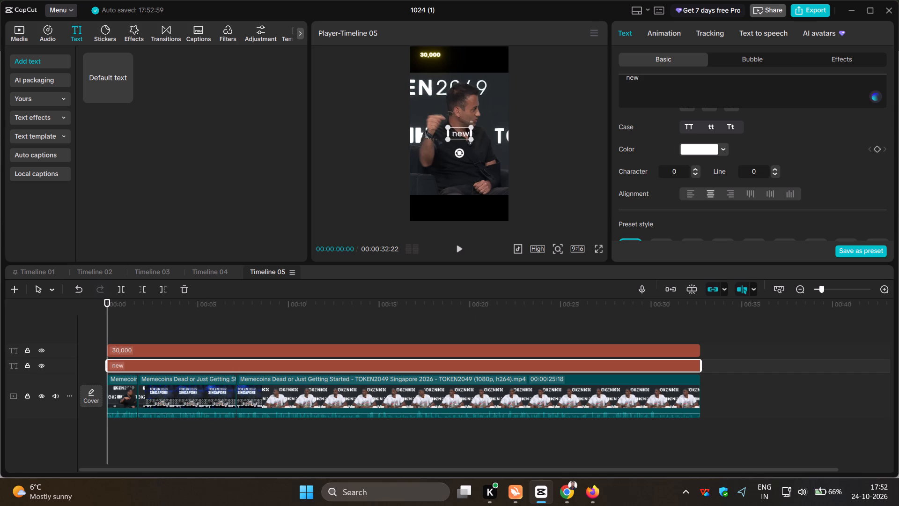
{"action": "key", "text": "space"}
{"action": "key", "text": "space"}
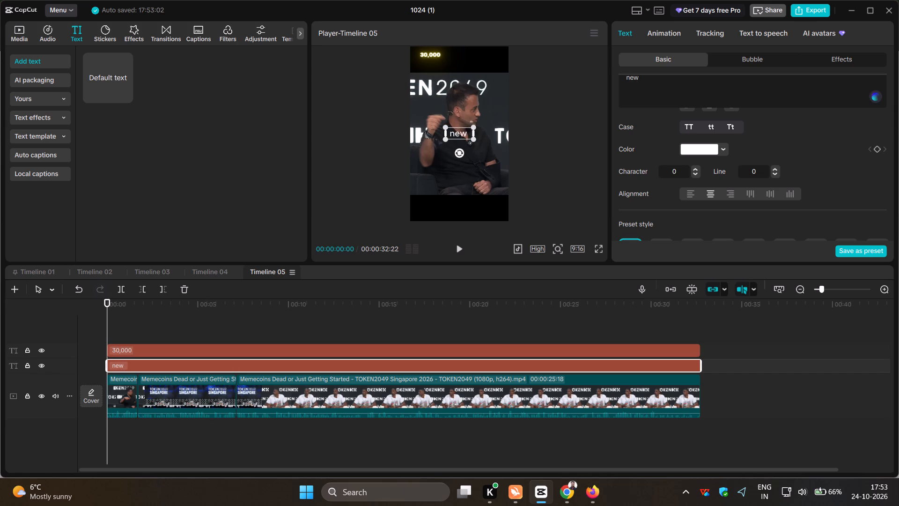
{"action": "type", "text": "meme"}
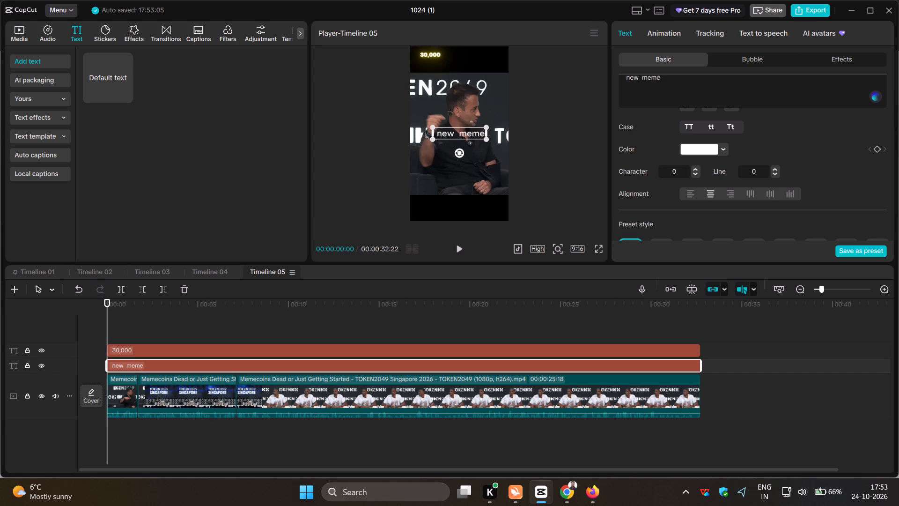
{"action": "type", "text": "coin"}
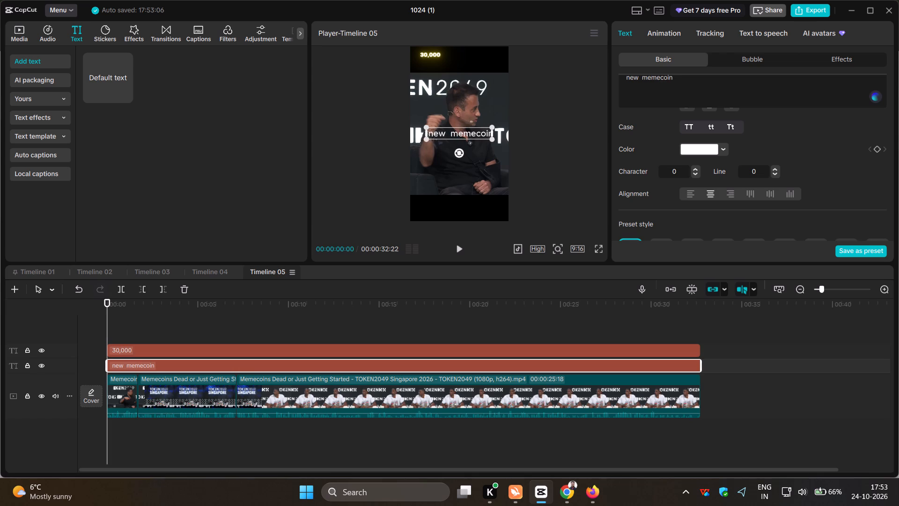
{"action": "key", "text": "s"}
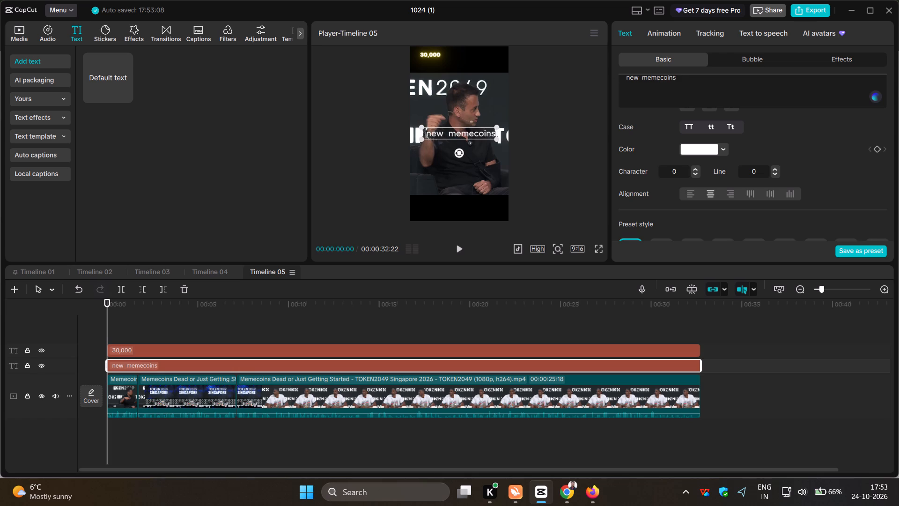
Delete the word "new" from the lower text layer, keeping only "memecoins".
{"action": "left_click", "coordinate": [643, 76]}
{"action": "left_click", "coordinate": [640, 75]}
{"action": "key", "text": "BackSpace"}
{"action": "key", "text": "BackSpace"}
{"action": "key", "text": "BackSpace"}
{"action": "key", "text": "BackSpace"}
{"action": "key", "text": "BackSpace"}
{"action": "key", "text": "BackSpace"}
{"action": "key", "text": "BackSpace"}
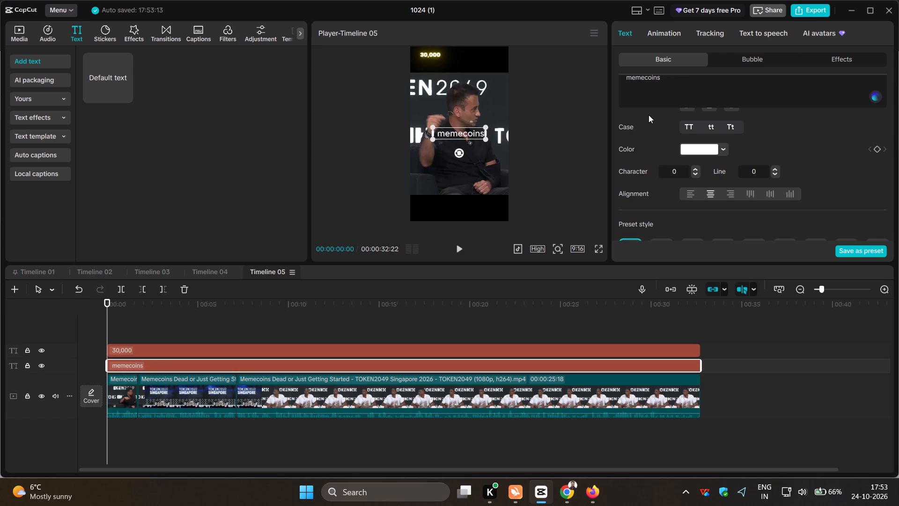
{"action": "key", "text": "BackSpace"}
{"action": "key", "text": "BackSpace"}
{"action": "key", "text": "BackSpace"}
{"action": "key", "text": "Right"}
{"action": "key", "text": "BackSpace"}
Insert a run of leading spaces before "memecoins" in the lower text layer.
{"action": "key", "text": "space"}
{"action": "key", "text": "space"}
{"action": "key", "text": "space"}
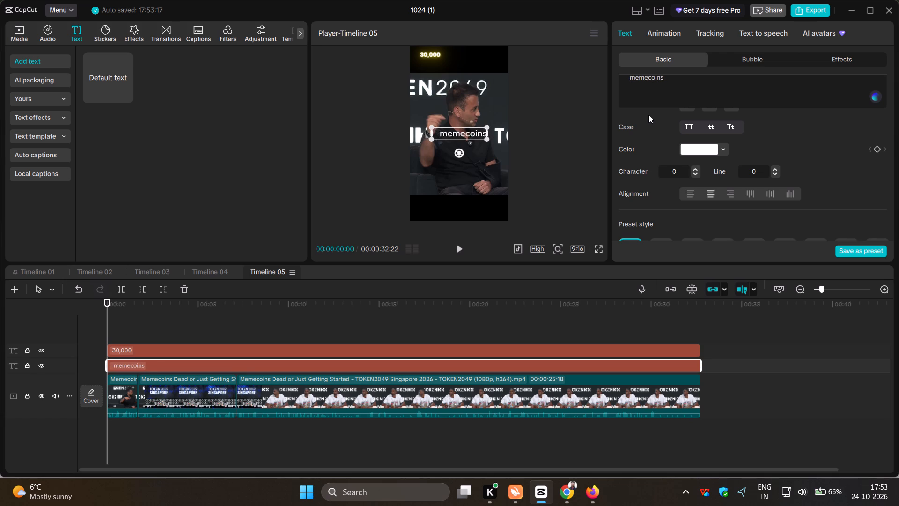
{"action": "key", "text": "space"}
{"action": "key", "text": "space"}
{"action": "key", "text": "space"}
{"action": "key", "text": "space"}
{"action": "key", "text": "space"}
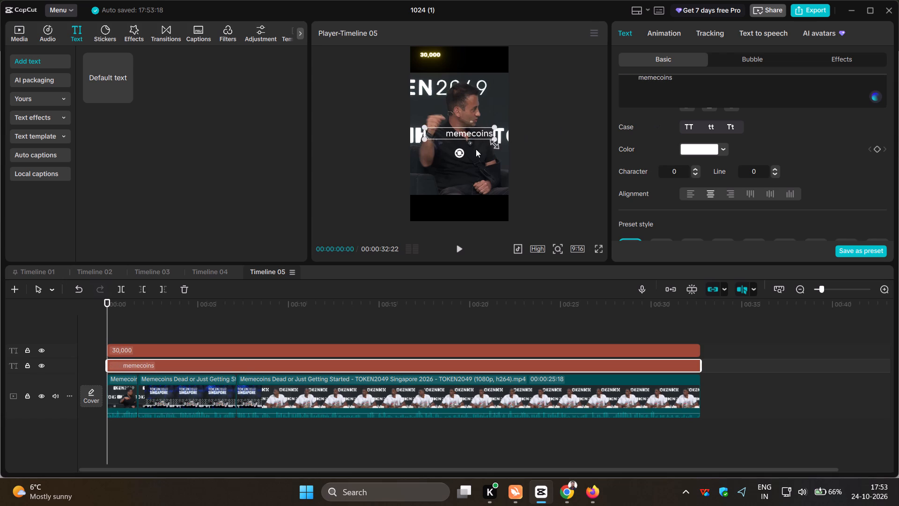
Move the "memecoins" text into the upper black bar, to the right of "30,000", and check it in the full-screen preview.
{"action": "left_click_drag", "start_coordinate": [470, 134], "coordinate": [479, 58]}
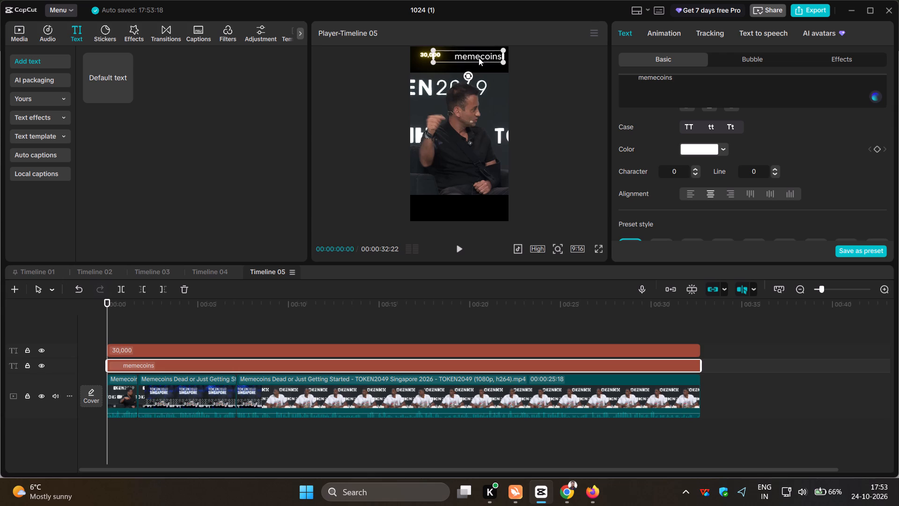
{"action": "left_click_drag", "start_coordinate": [479, 58], "coordinate": [479, 57]}
{"action": "left_click_drag", "start_coordinate": [479, 57], "coordinate": [479, 57]}
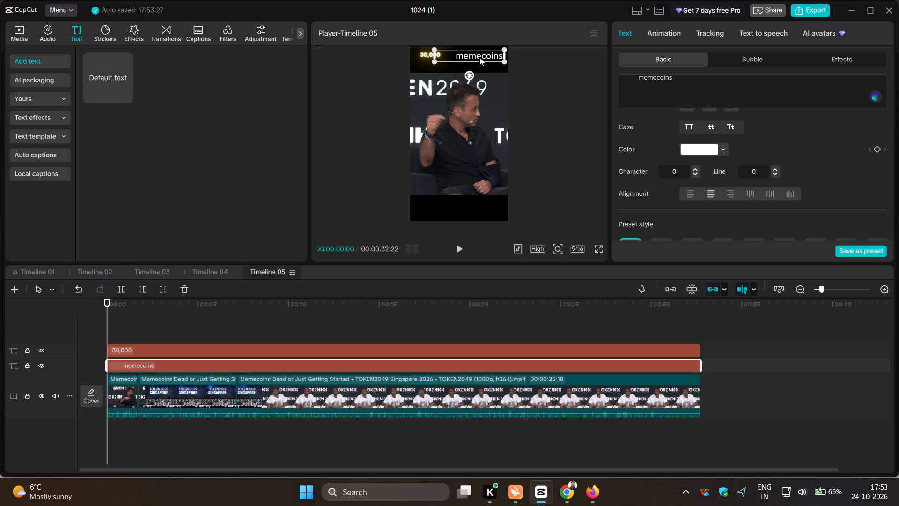
{"action": "left_click", "coordinate": [598, 246]}
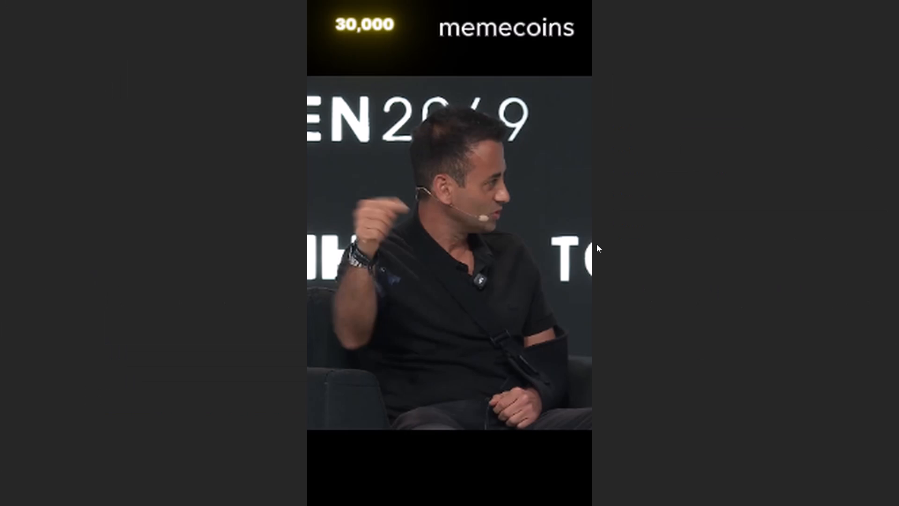
{"action": "left_click", "coordinate": [601, 452]}
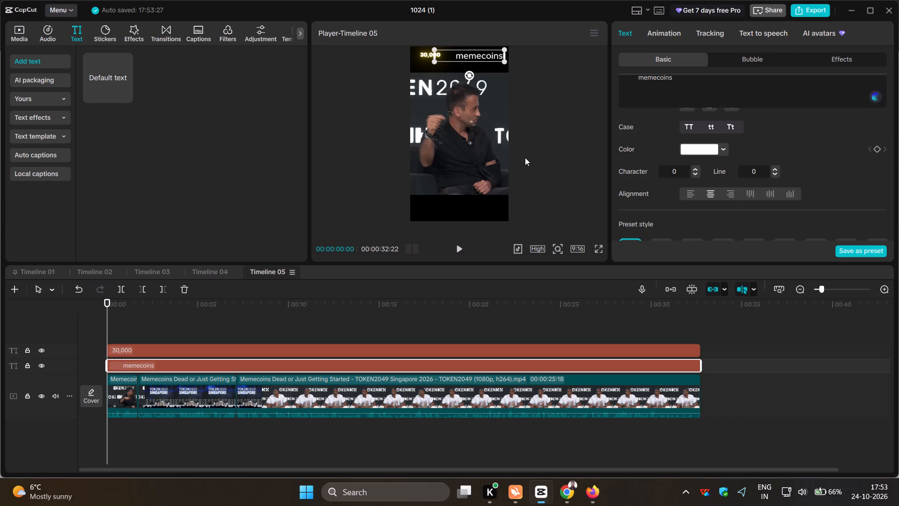
Shrink the "memecoins" text to about 90% scale, line it up level with "30,000", and check it full screen.
{"action": "left_click", "coordinate": [486, 55]}
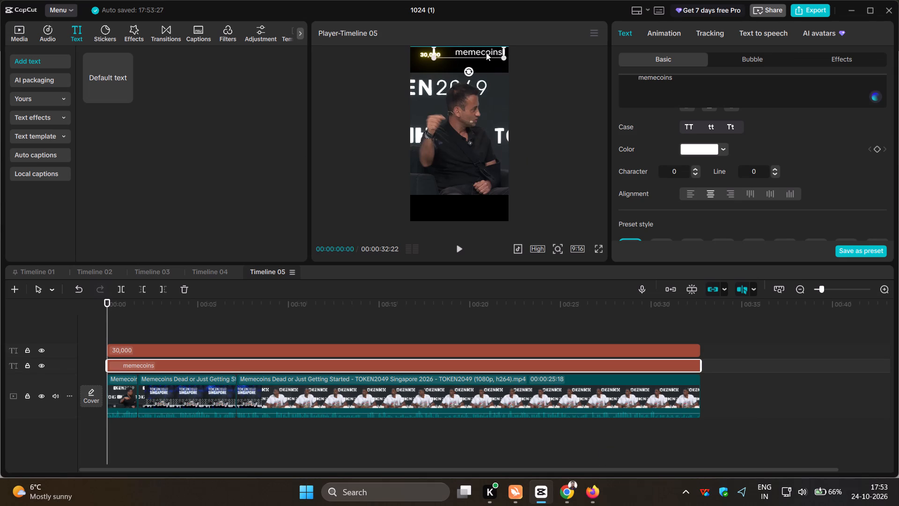
{"action": "left_click_drag", "start_coordinate": [475, 51], "coordinate": [475, 57]}
{"action": "left_click_drag", "start_coordinate": [475, 52], "coordinate": [478, 59]}
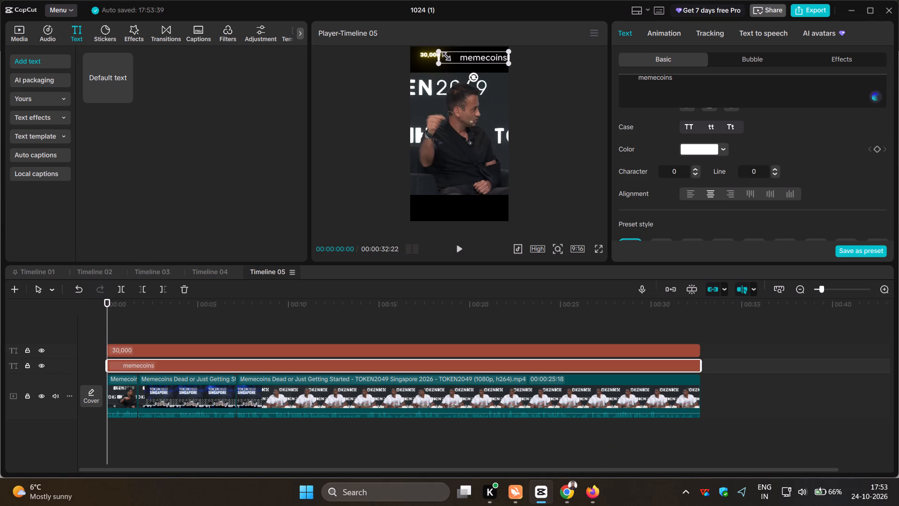
{"action": "left_click_drag", "start_coordinate": [441, 52], "coordinate": [445, 54]}
{"action": "left_click", "coordinate": [481, 57]}
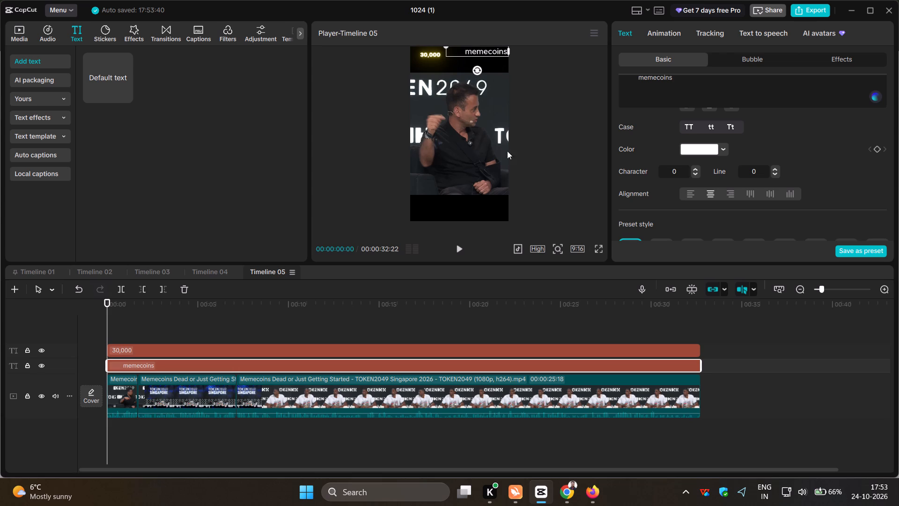
{"action": "left_click_drag", "start_coordinate": [478, 51], "coordinate": [477, 56]}
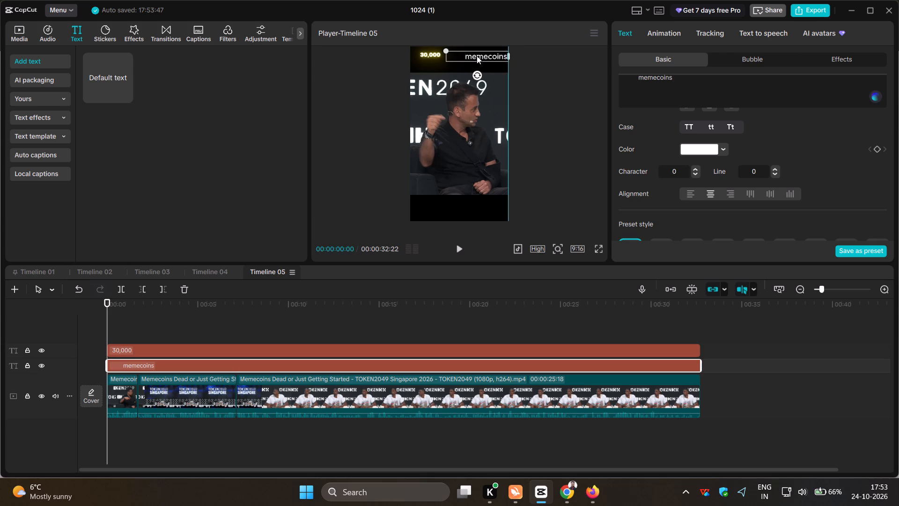
{"action": "left_click_drag", "start_coordinate": [477, 56], "coordinate": [475, 54]}
{"action": "left_click_drag", "start_coordinate": [475, 54], "coordinate": [474, 54]}
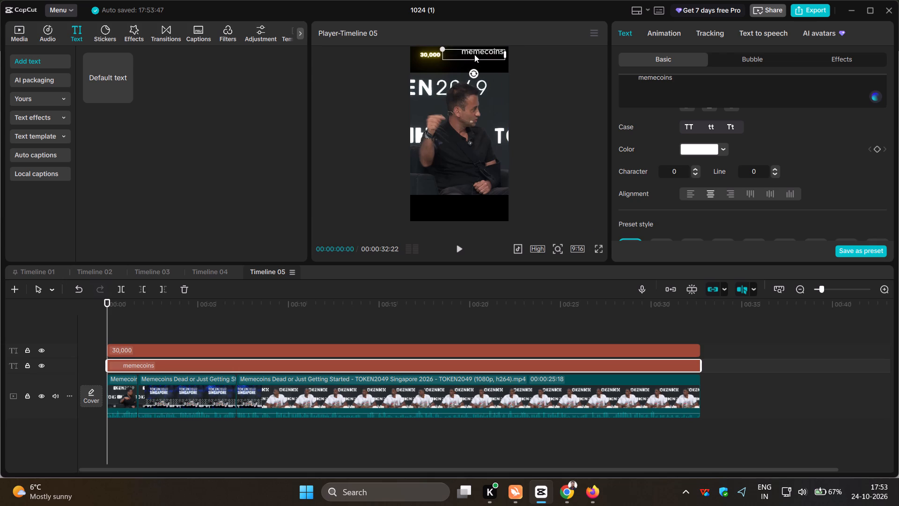
{"action": "left_click_drag", "start_coordinate": [474, 54], "coordinate": [473, 54]}
{"action": "left_click", "coordinate": [596, 250]}
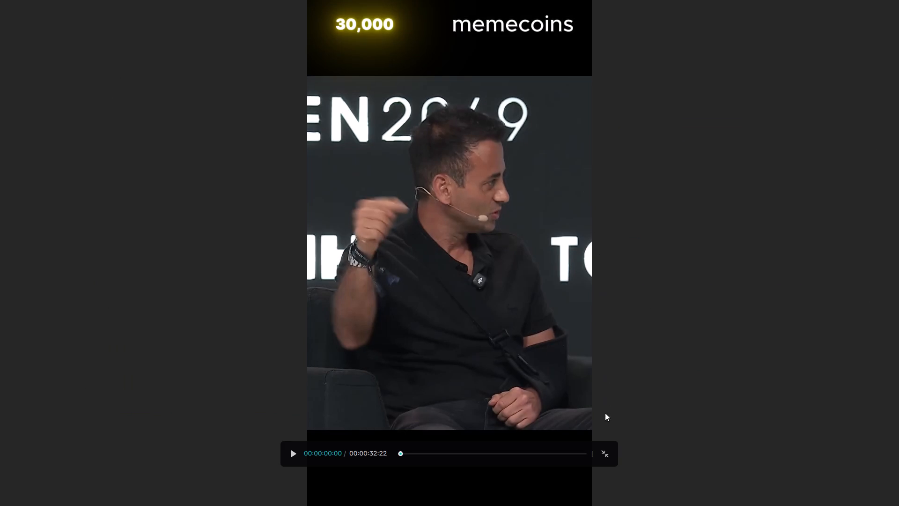
{"action": "left_click", "coordinate": [603, 456]}
Set the "memecoins" text to the Inter-Blk font and all uppercase.
{"action": "scroll", "coordinate": [738, 96], "scroll_direction": "up", "scroll_amount": 9}
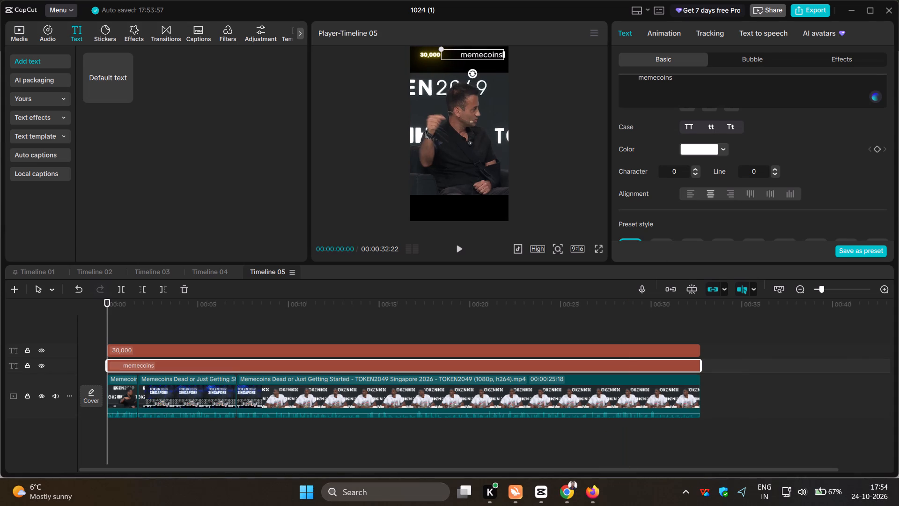
{"action": "scroll", "coordinate": [781, 140], "scroll_direction": "up", "scroll_amount": 7}
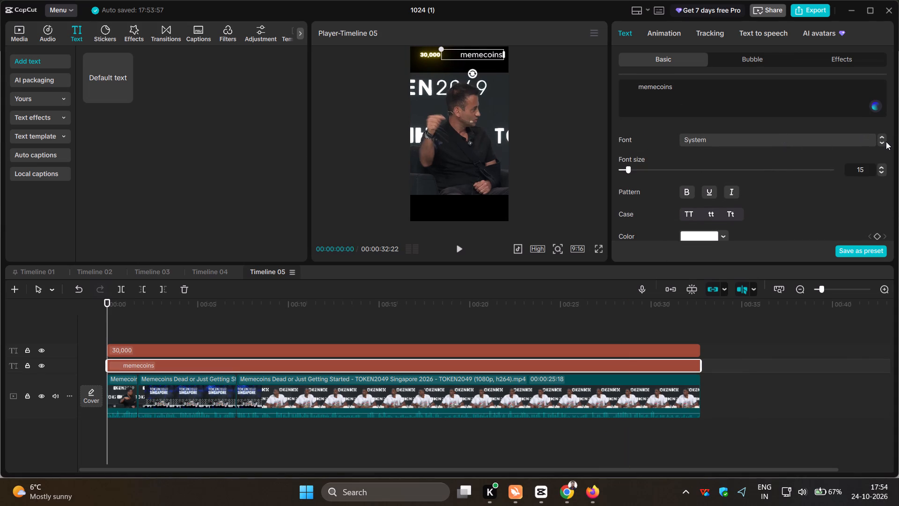
{"action": "left_click", "coordinate": [879, 143]}
{"action": "left_click", "coordinate": [879, 143]}
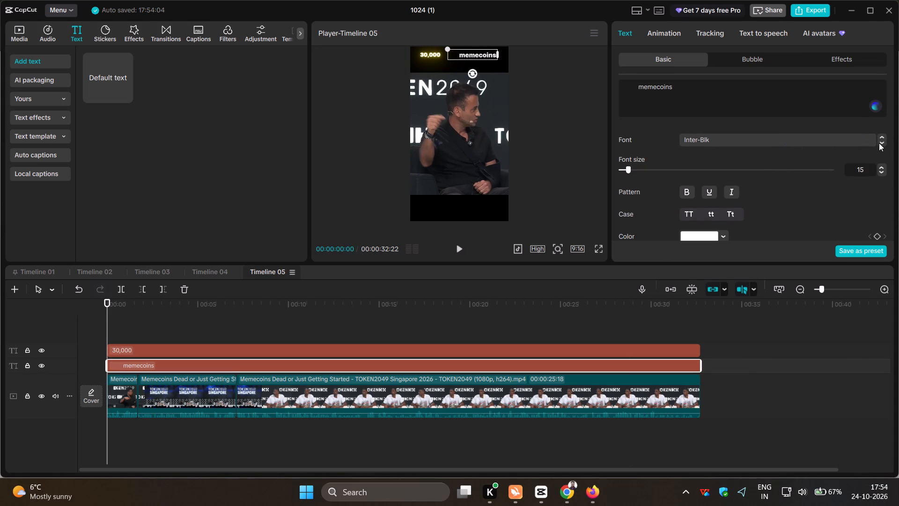
{"action": "scroll", "coordinate": [755, 148], "scroll_direction": "down", "scroll_amount": 12}
{"action": "scroll", "coordinate": [755, 148], "scroll_direction": "up", "scroll_amount": 5}
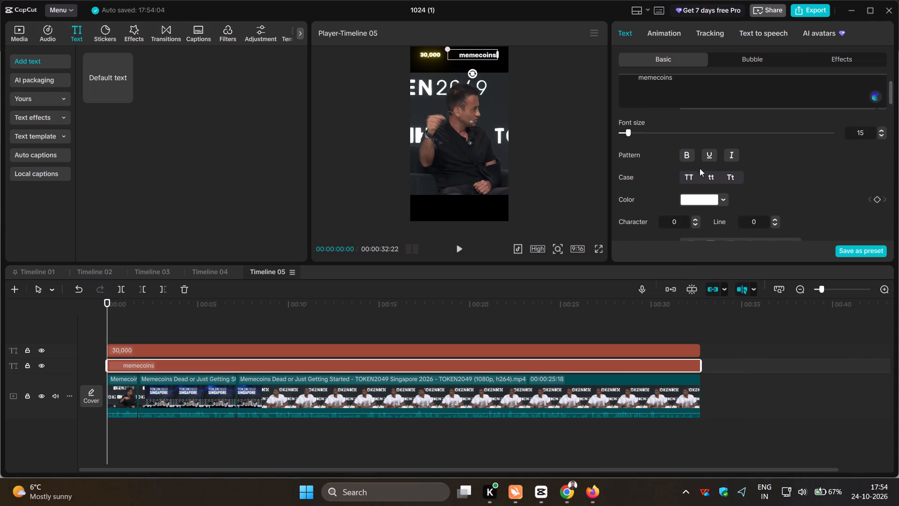
{"action": "left_click", "coordinate": [690, 178]}
Try the pink-glow and red preset styles on "MEMECOINS", settling on the white preset with a green glow.
{"action": "scroll", "coordinate": [740, 138], "scroll_direction": "down", "scroll_amount": 7}
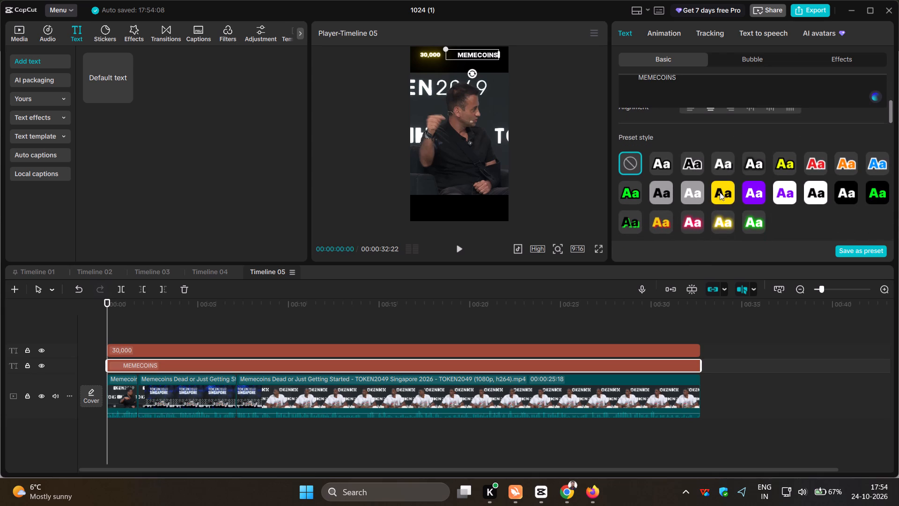
{"action": "left_click", "coordinate": [699, 222]}
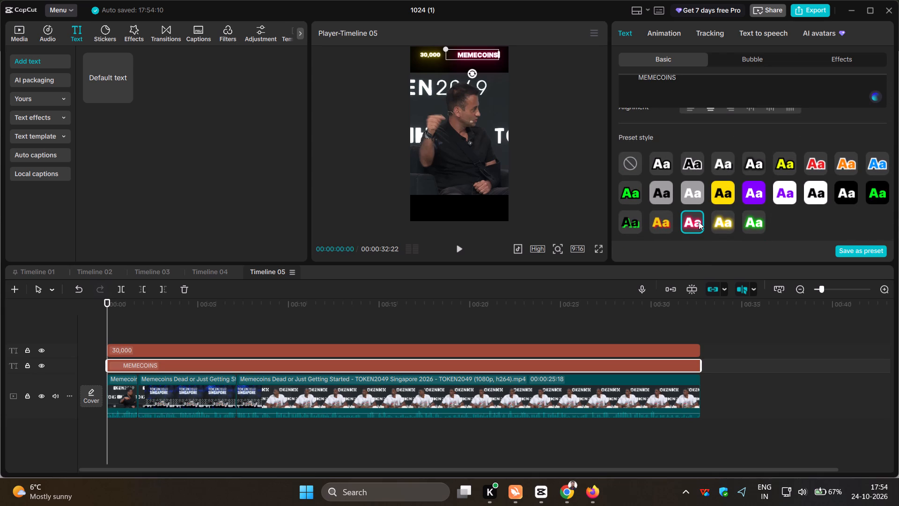
{"action": "left_click", "coordinate": [759, 222]}
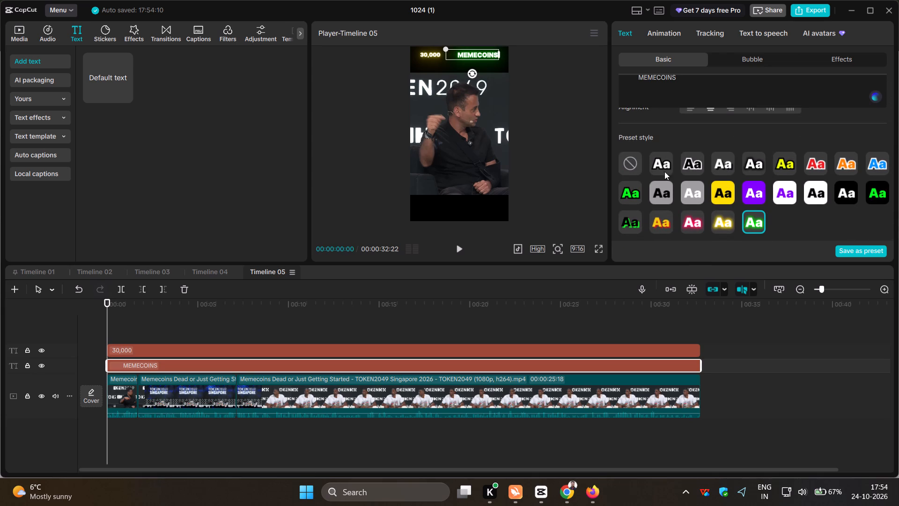
{"action": "scroll", "coordinate": [692, 142], "scroll_direction": "up", "scroll_amount": 12}
{"action": "scroll", "coordinate": [692, 142], "scroll_direction": "down", "scroll_amount": 6}
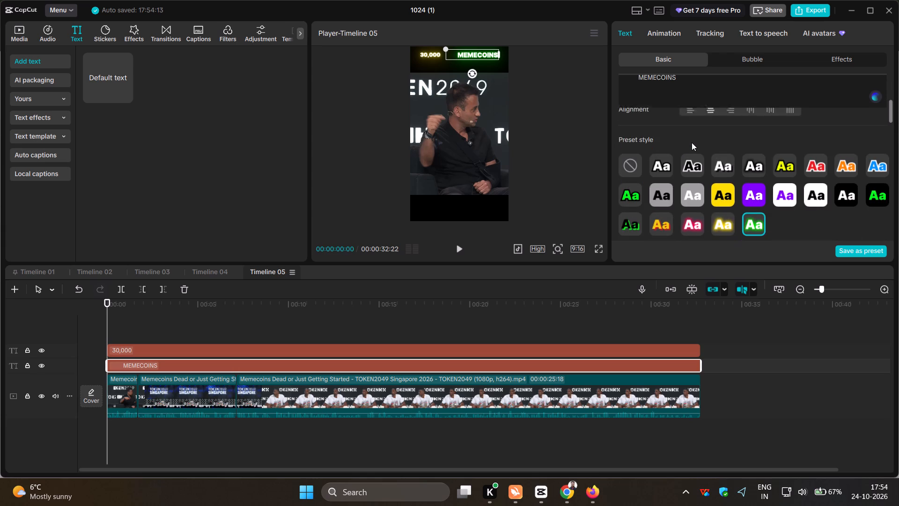
{"action": "left_click", "coordinate": [810, 159]}
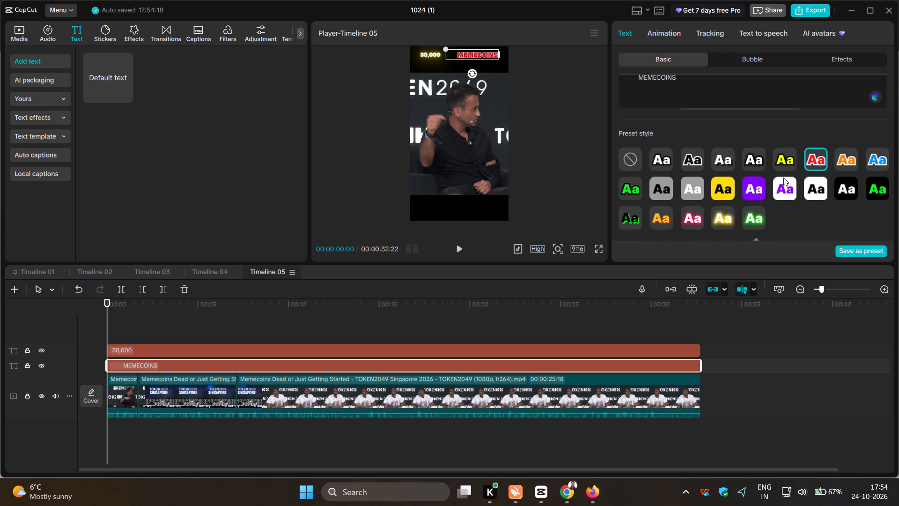
{"action": "scroll", "coordinate": [833, 179], "scroll_direction": "down", "scroll_amount": 2}
{"action": "left_click", "coordinate": [755, 138]}
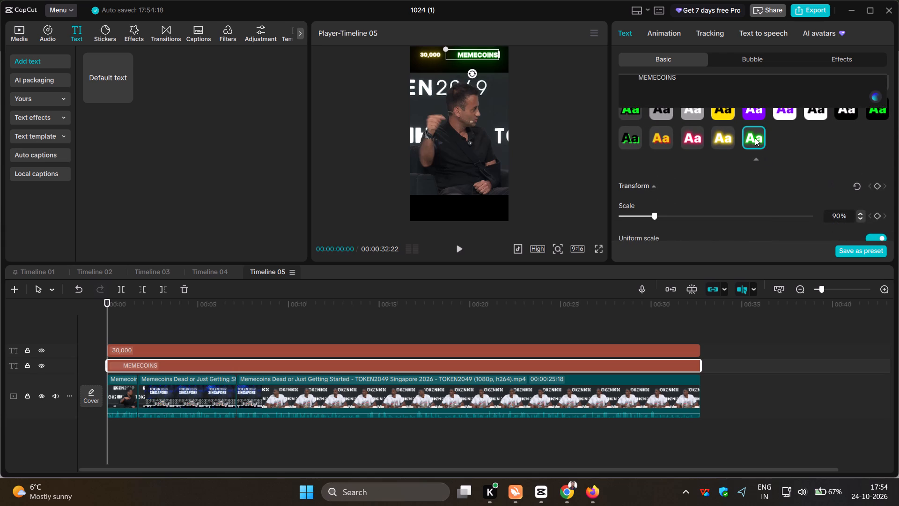
Apply the white preset style with a pink glow to the "MEMECOINS" text.
{"action": "scroll", "coordinate": [719, 164], "scroll_direction": "up", "scroll_amount": 6}
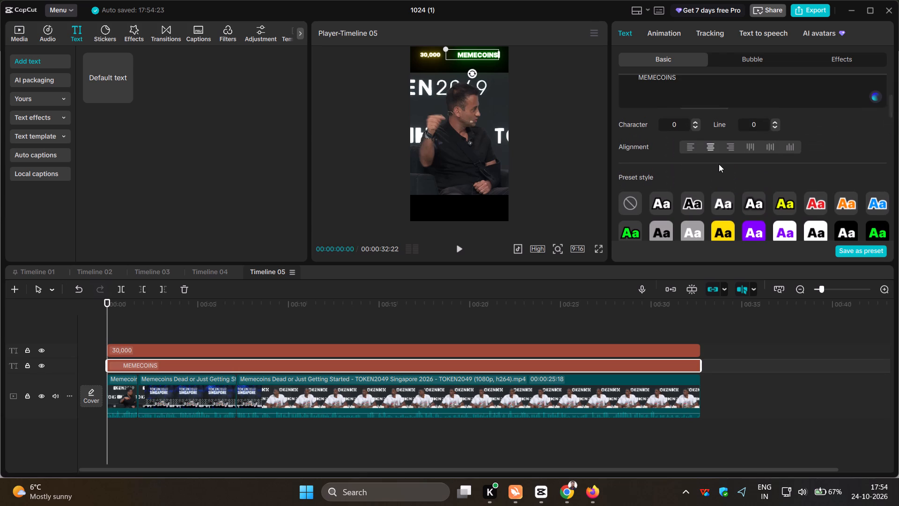
{"action": "scroll", "coordinate": [719, 164], "scroll_direction": "down", "scroll_amount": 4}
{"action": "left_click", "coordinate": [694, 154]}
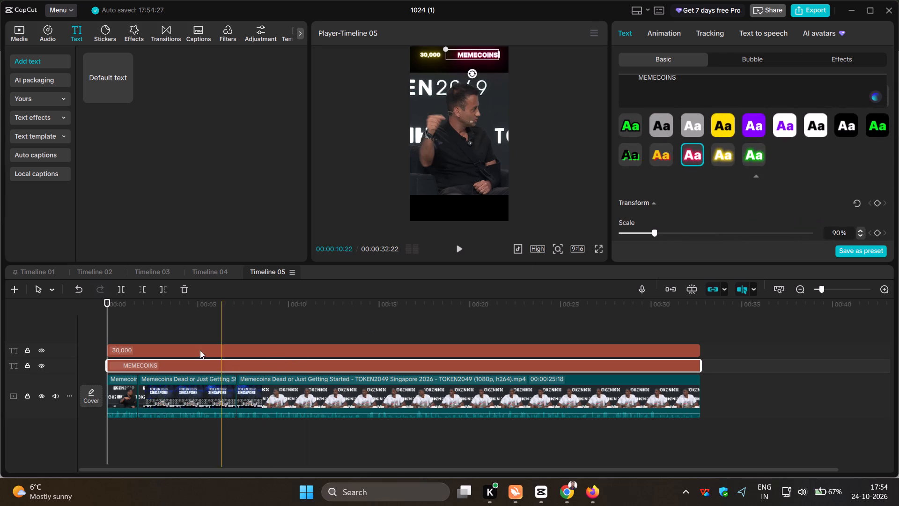
Add another default text at the start of Timeline 05 and extend its clip to the end of the video.
{"action": "left_click", "coordinate": [127, 97]}
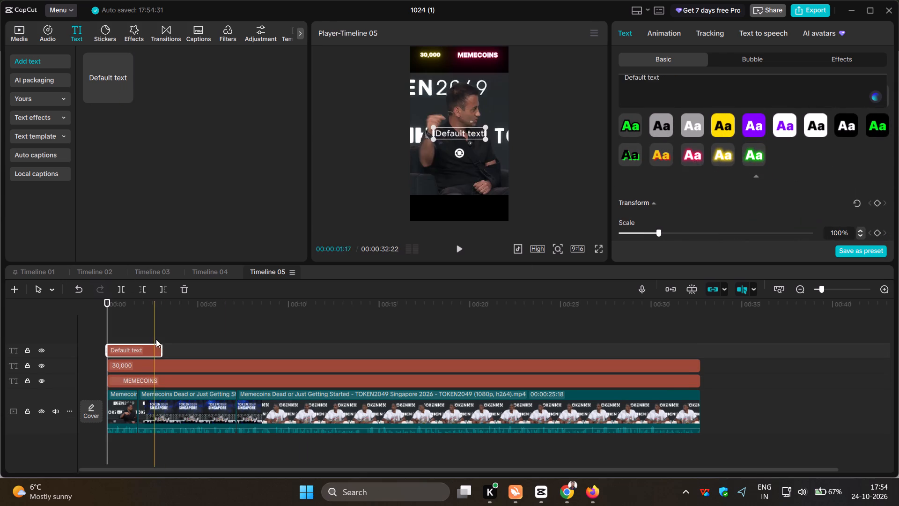
{"action": "left_click_drag", "start_coordinate": [161, 347], "coordinate": [685, 360]}
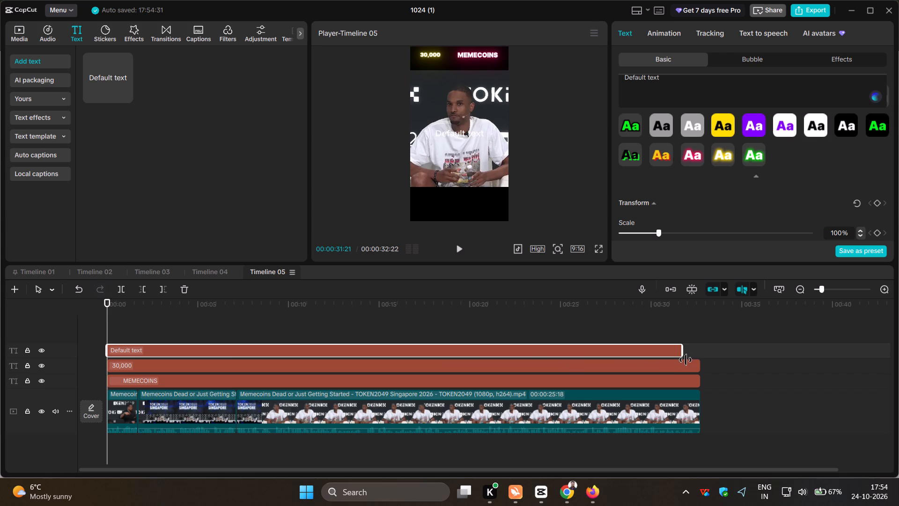
{"action": "left_click_drag", "start_coordinate": [685, 360], "coordinate": [699, 357]}
Replace the added default text with "new" and set it to title case.
{"action": "left_click", "coordinate": [148, 350]}
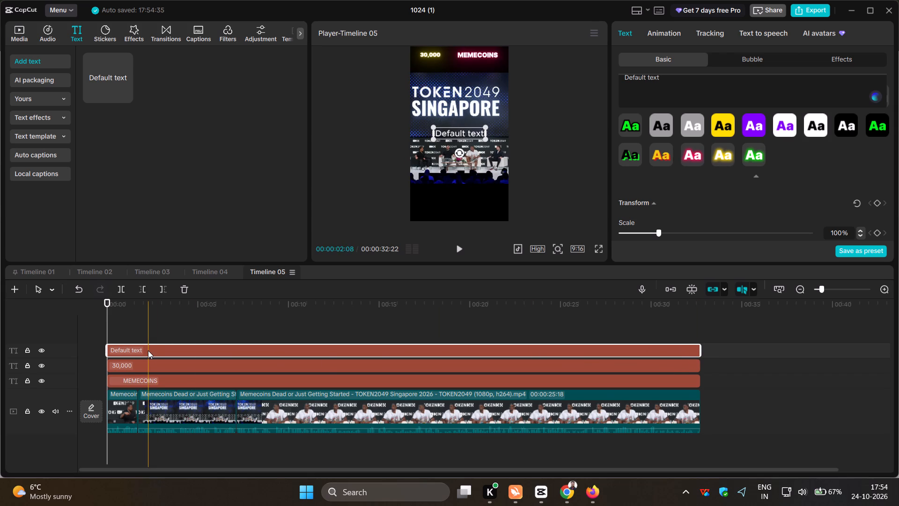
{"action": "double_click", "coordinate": [148, 350]}
{"action": "left_click_drag", "start_coordinate": [675, 83], "coordinate": [603, 74]}
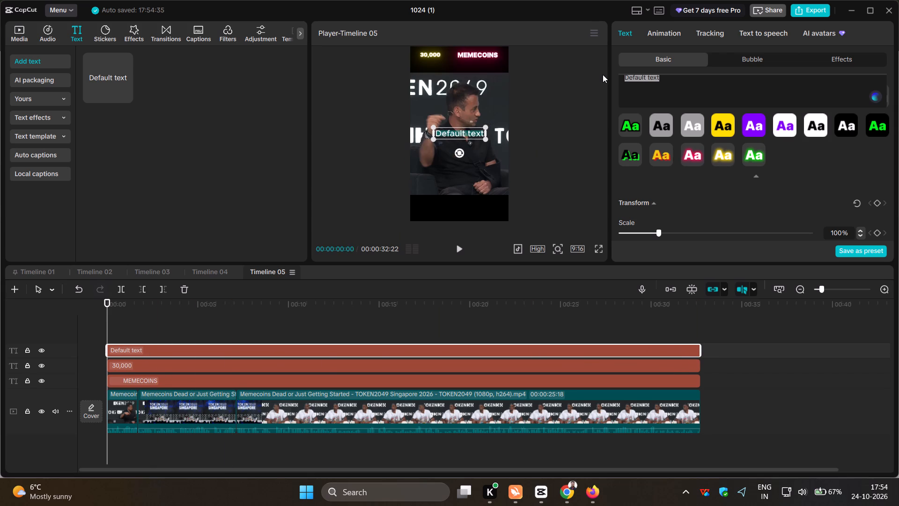
{"action": "key", "text": "space"}
{"action": "type", "text": "new"}
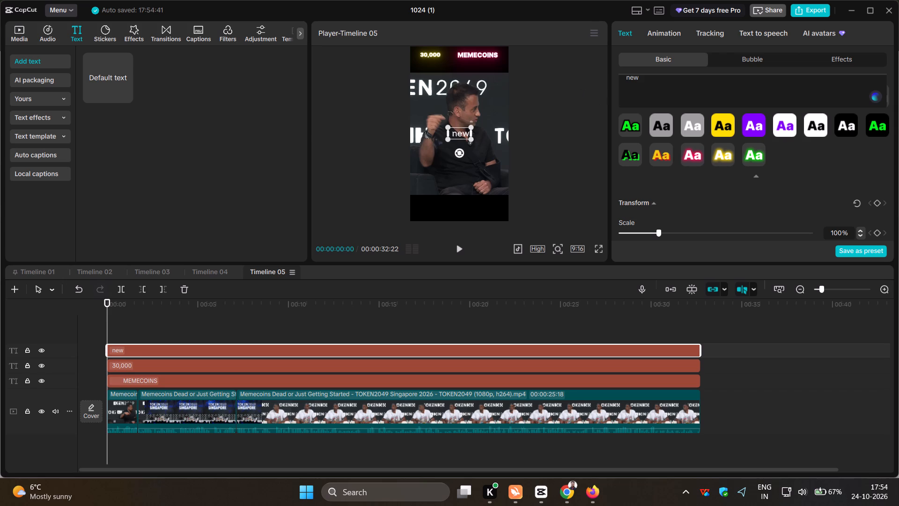
{"action": "scroll", "coordinate": [687, 130], "scroll_direction": "up", "scroll_amount": 5}
{"action": "scroll", "coordinate": [727, 156], "scroll_direction": "up", "scroll_amount": 3}
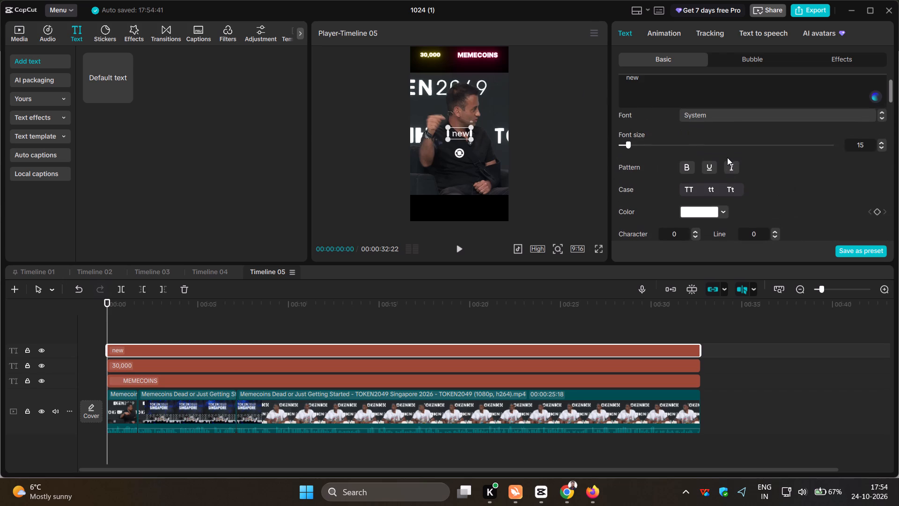
{"action": "left_click", "coordinate": [729, 187]}
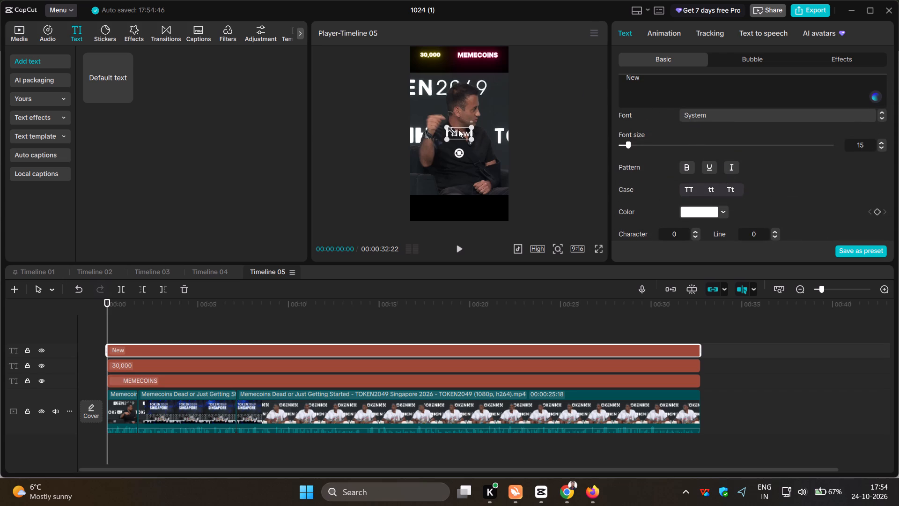
Move the "New" text into the upper black bar between "30,000" and "MEMECOINS" and check it in the full-screen preview.
{"action": "left_click", "coordinate": [468, 135]}
{"action": "left_click_drag", "start_coordinate": [461, 133], "coordinate": [452, 54]}
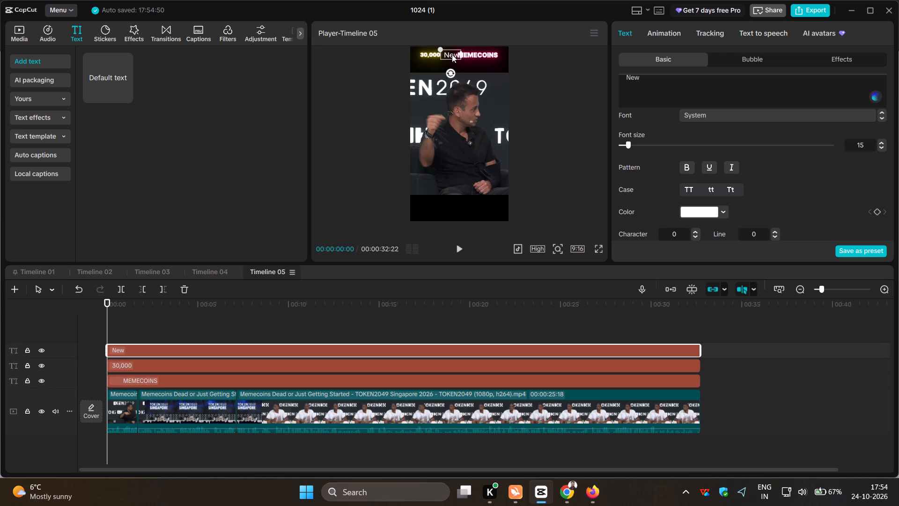
{"action": "left_click_drag", "start_coordinate": [452, 54], "coordinate": [450, 55]}
{"action": "left_click", "coordinate": [600, 249]}
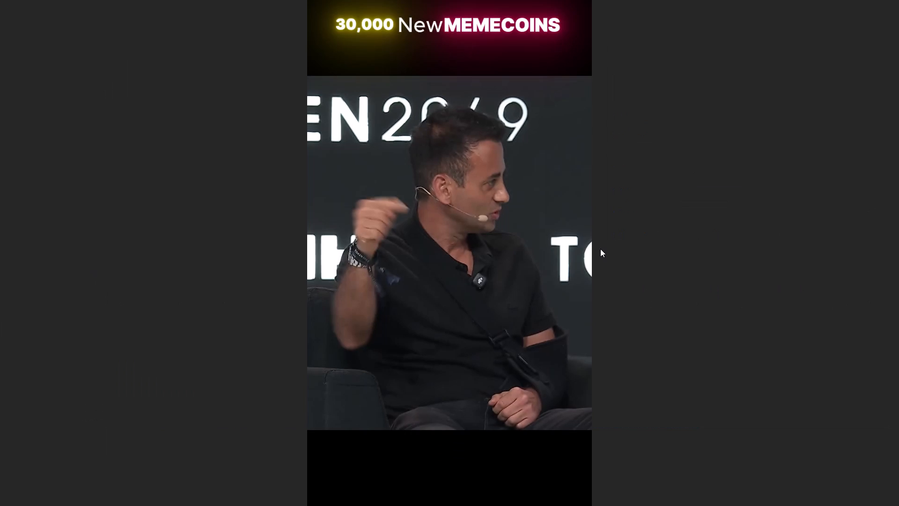
{"action": "left_click", "coordinate": [567, 276]}
{"action": "left_click", "coordinate": [608, 458]}
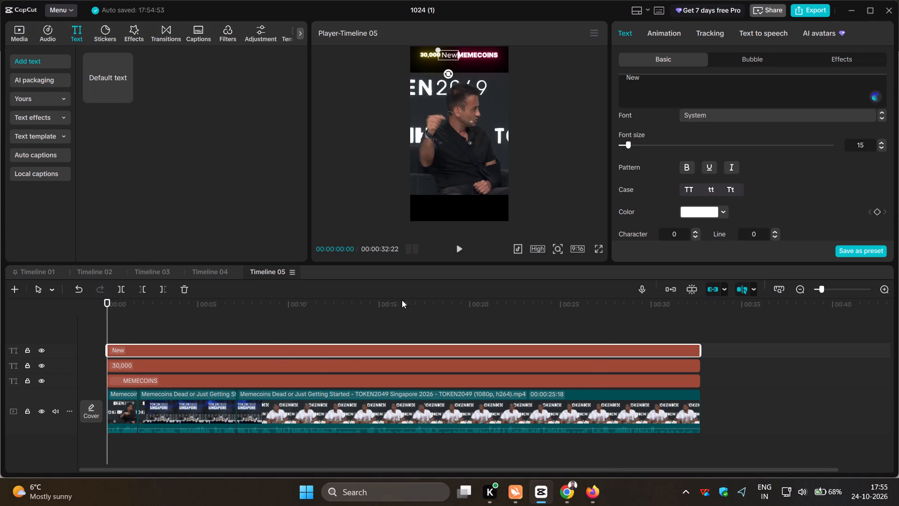
Add a fourth default text at the timeline's start and stretch its clip to the end of the video.
{"action": "left_click", "coordinate": [126, 97]}
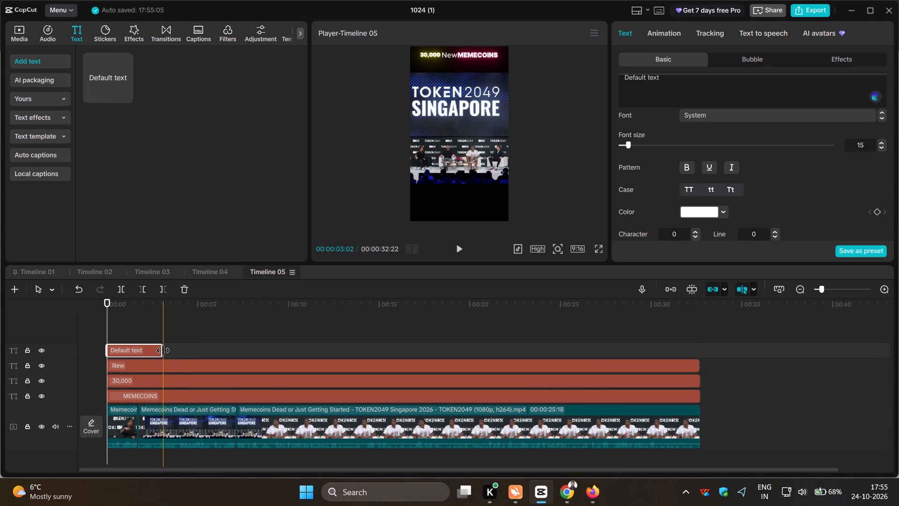
{"action": "left_click_drag", "start_coordinate": [163, 350], "coordinate": [165, 350]}
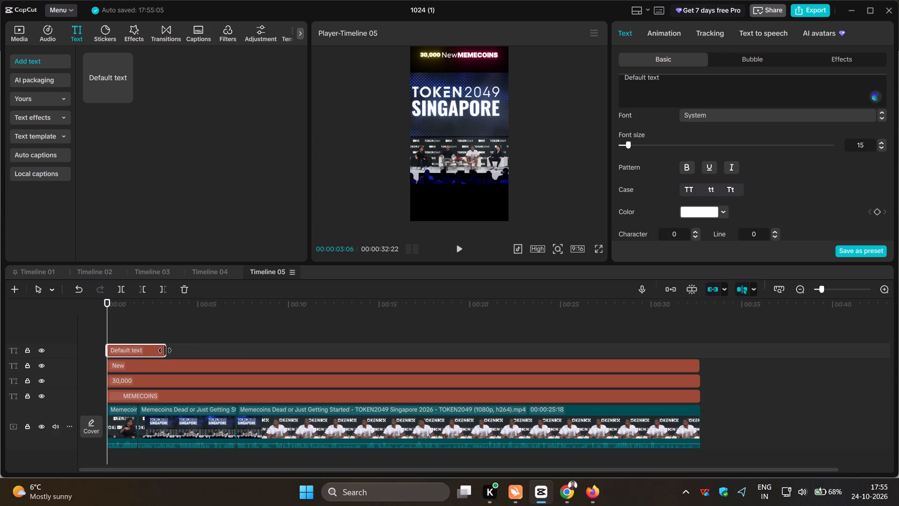
{"action": "left_click_drag", "start_coordinate": [165, 350], "coordinate": [694, 354]}
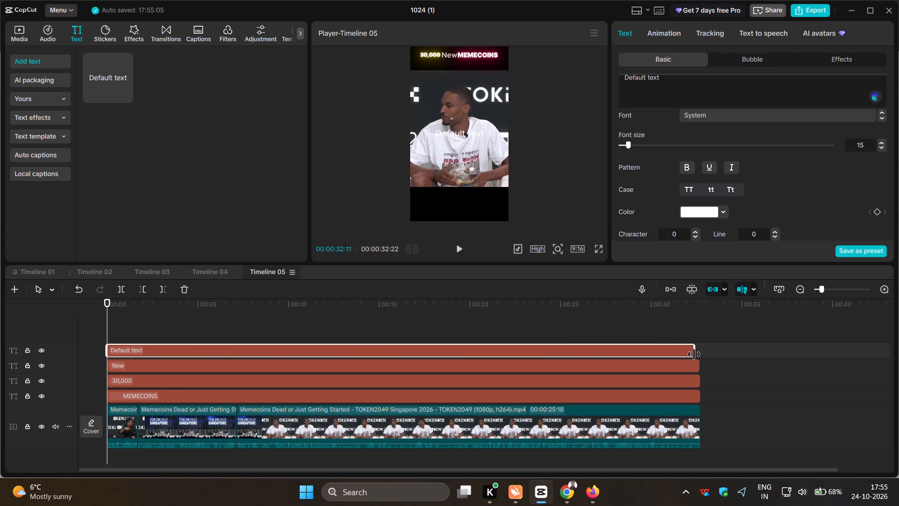
{"action": "left_click_drag", "start_coordinate": [694, 354], "coordinate": [696, 354]}
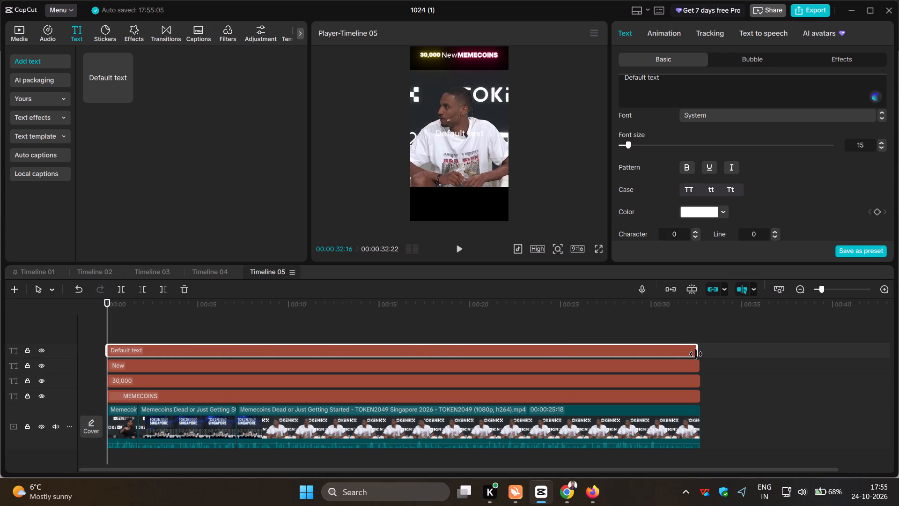
{"action": "left_click_drag", "start_coordinate": [696, 354], "coordinate": [698, 354]}
Replace the fourth text with "launch" in title case and set its font to Inter-Blk.
{"action": "left_click_drag", "start_coordinate": [663, 75], "coordinate": [657, 74]}
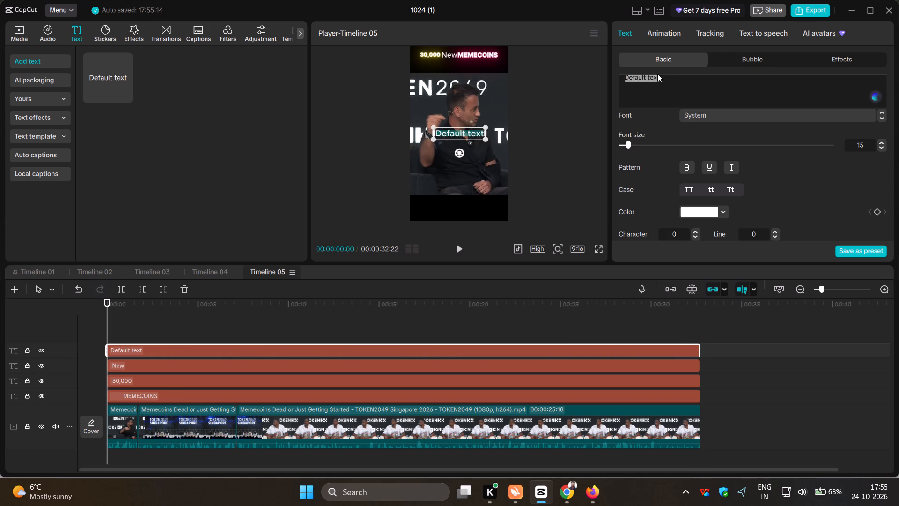
{"action": "left_click_drag", "start_coordinate": [657, 74], "coordinate": [619, 77]}
{"action": "key", "text": "space"}
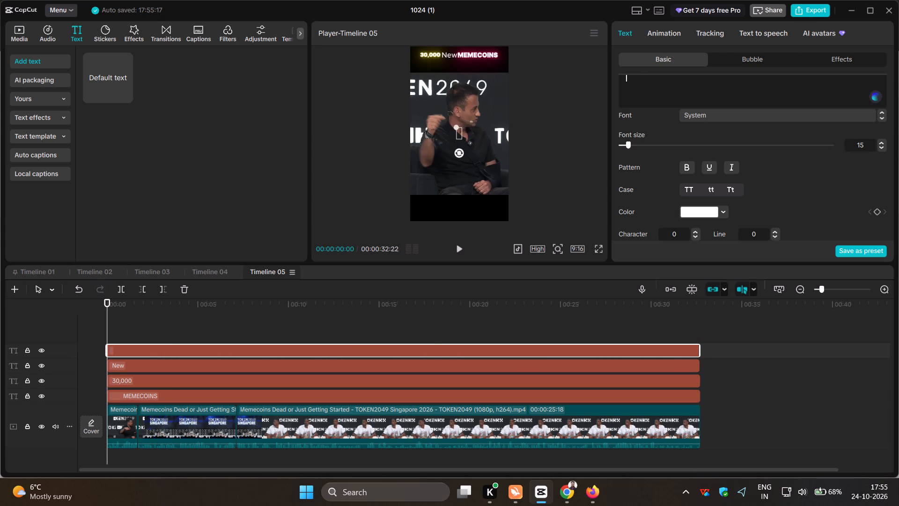
{"action": "type", "text": "lau"}
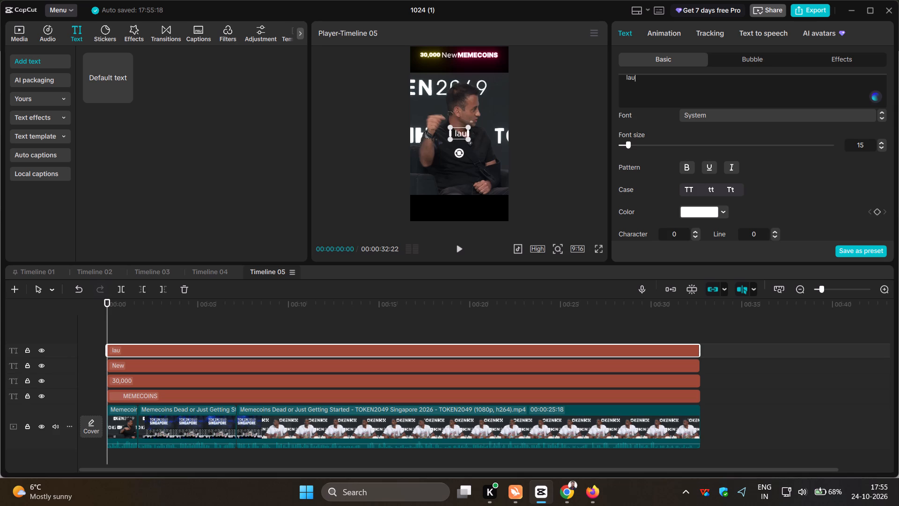
{"action": "type", "text": "nch"}
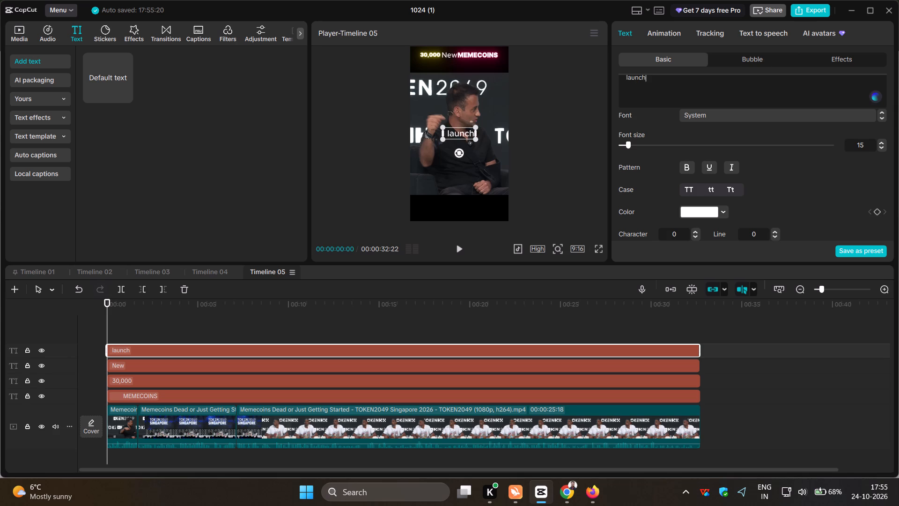
{"action": "left_click", "coordinate": [731, 186]}
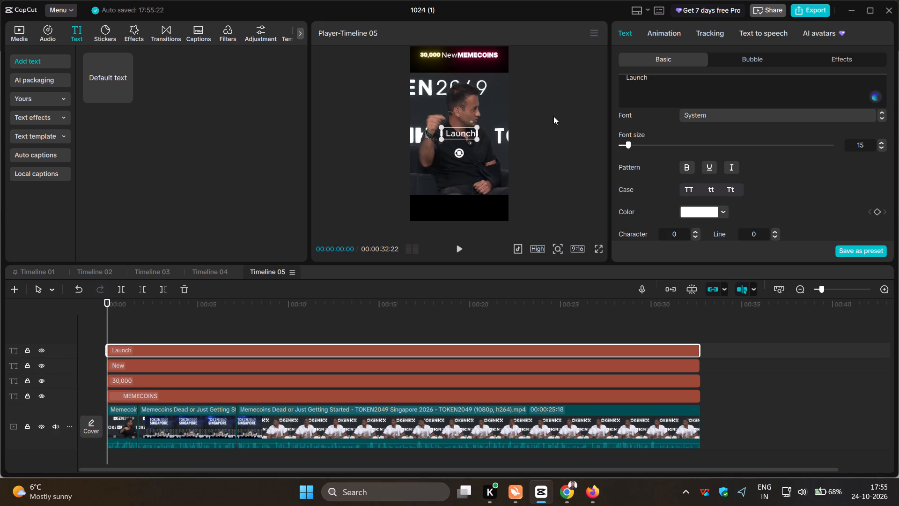
{"action": "left_click", "coordinate": [883, 117]}
{"action": "left_click", "coordinate": [883, 117]}
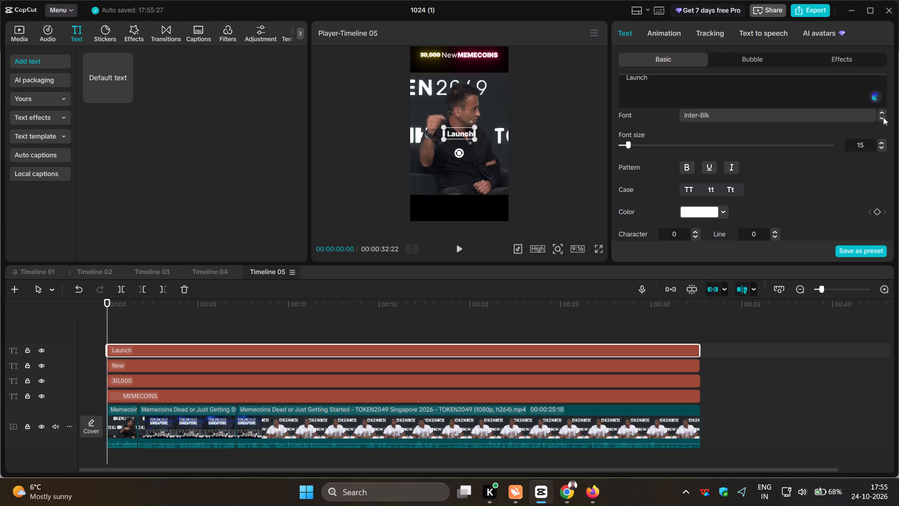
Place the "Launch" text in the upper black bar directly below "30,000" and check it full screen.
{"action": "left_click_drag", "start_coordinate": [463, 133], "coordinate": [433, 92]}
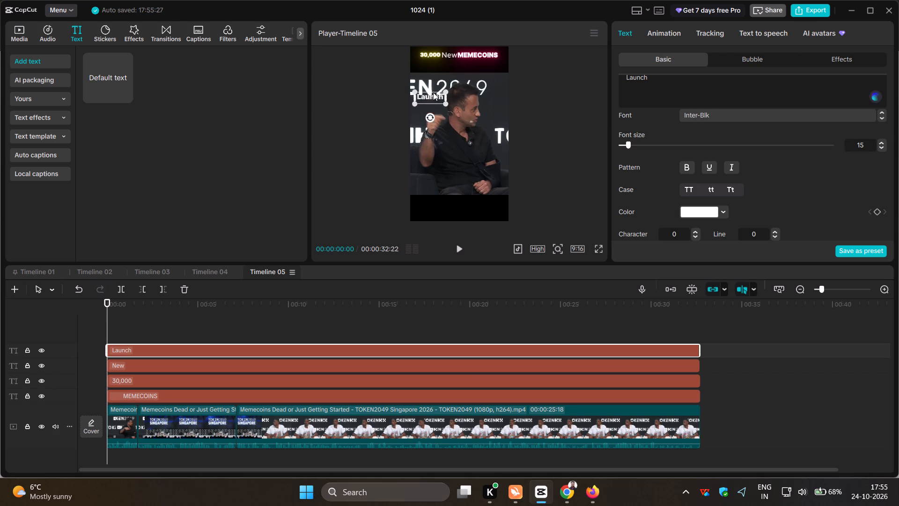
{"action": "left_click_drag", "start_coordinate": [433, 92], "coordinate": [436, 61]}
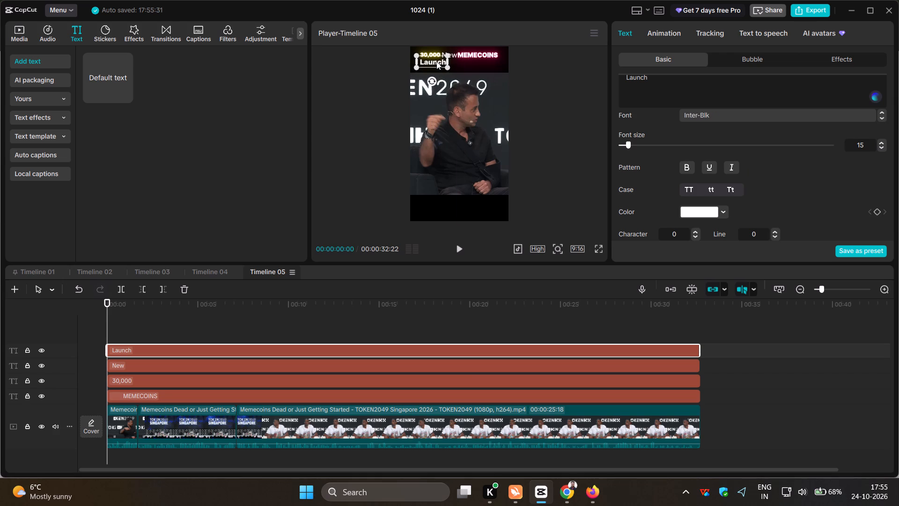
{"action": "left_click", "coordinate": [598, 248]}
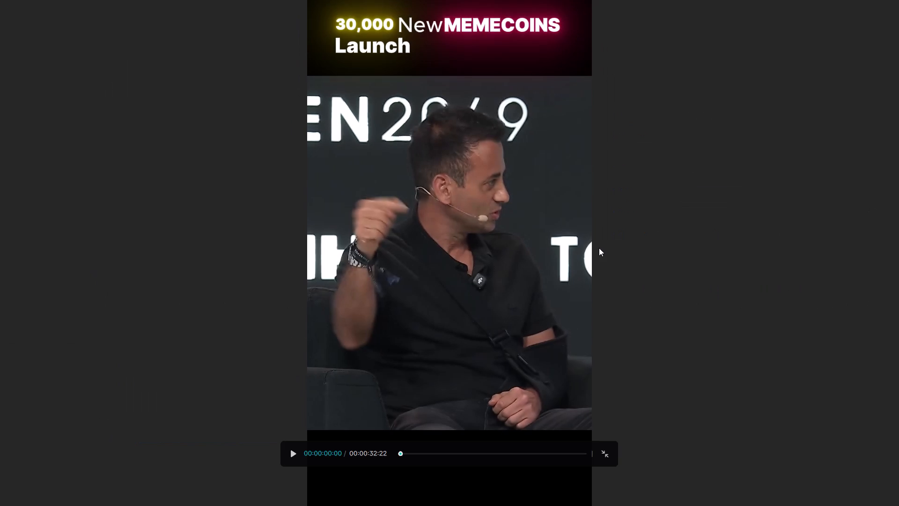
{"action": "left_click", "coordinate": [604, 453]}
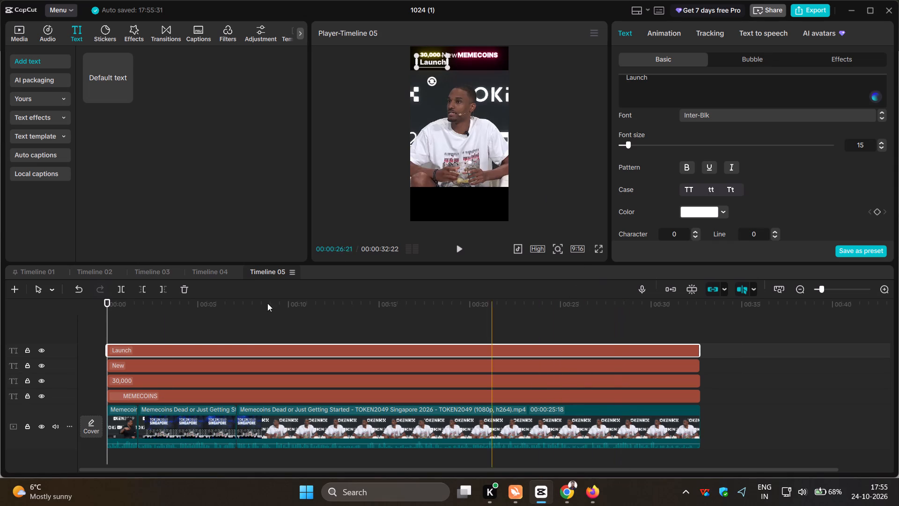
Add a fifth default text at the timeline's start and extend its clip to about the end of the video.
{"action": "left_click", "coordinate": [125, 97]}
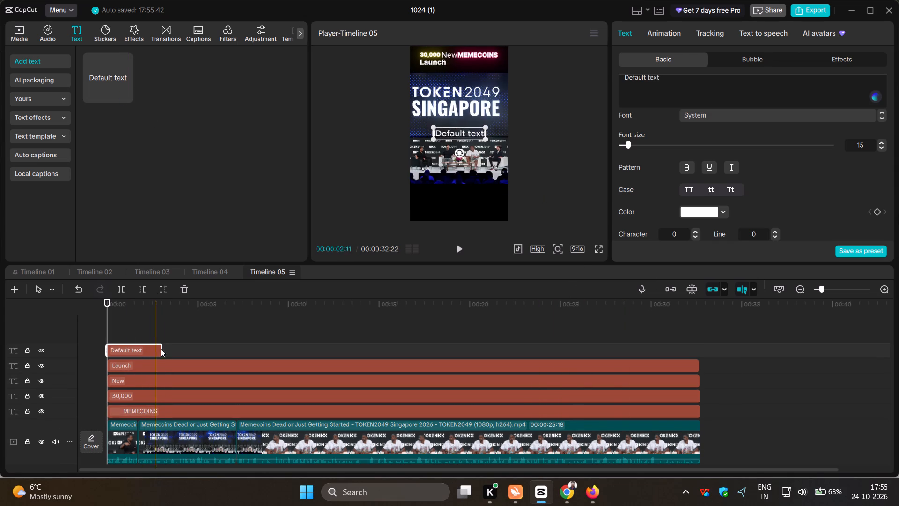
{"action": "left_click_drag", "start_coordinate": [162, 349], "coordinate": [687, 347]}
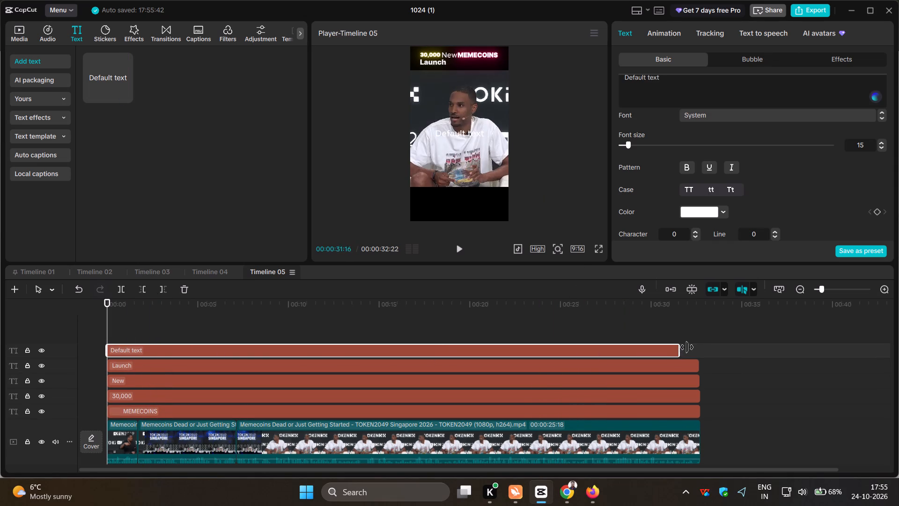
{"action": "left_click_drag", "start_coordinate": [687, 347], "coordinate": [695, 350]}
Replace the fifth text with "everyday" in all uppercase and set its font to Rubik-Bold.
{"action": "left_click_drag", "start_coordinate": [669, 82], "coordinate": [632, 78]}
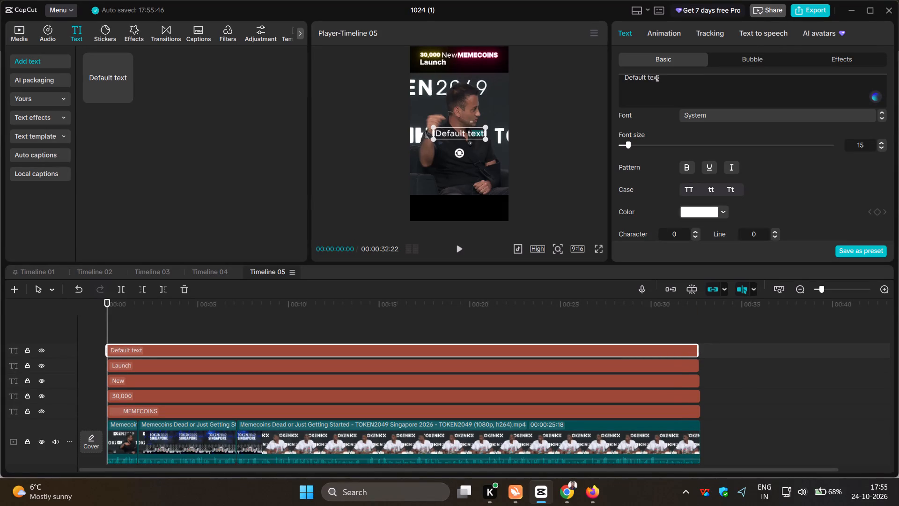
{"action": "left_click_drag", "start_coordinate": [632, 78], "coordinate": [617, 74]}
{"action": "key", "text": "space"}
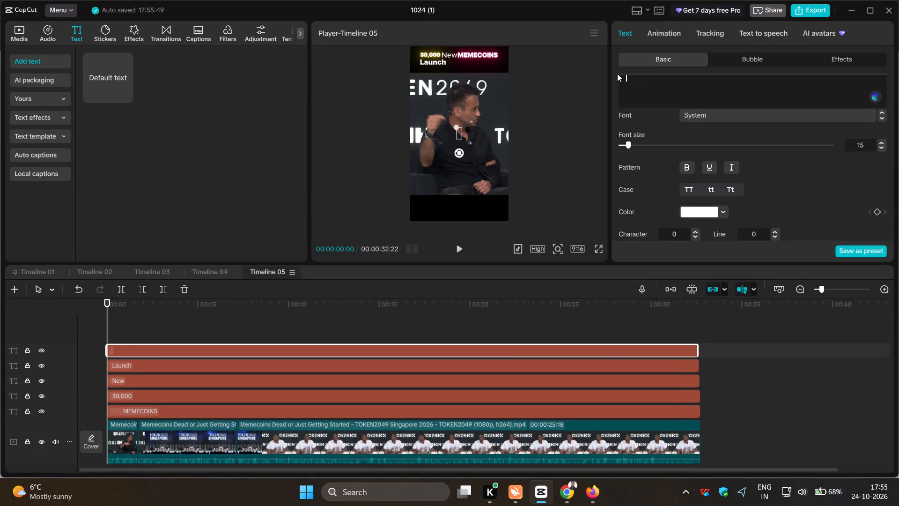
{"action": "type", "text": "e"}
{"action": "type", "text": "veryday"}
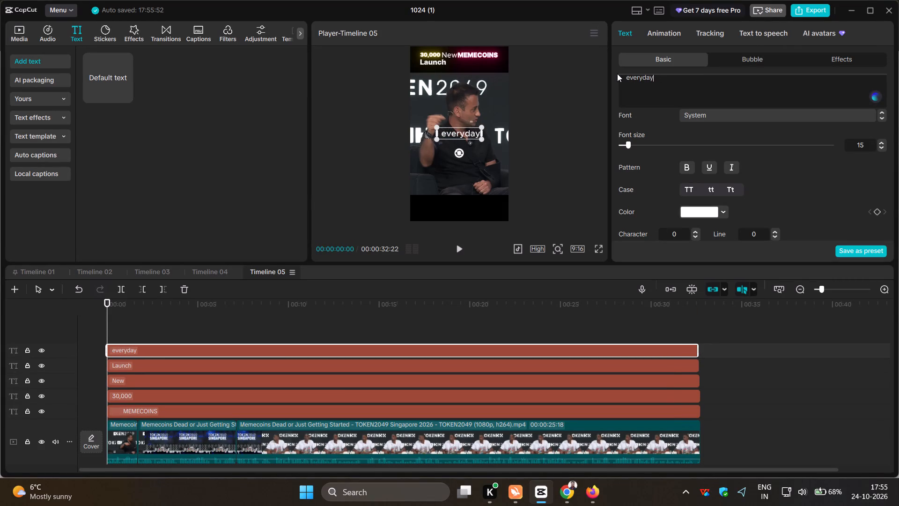
{"action": "left_click", "coordinate": [691, 186]}
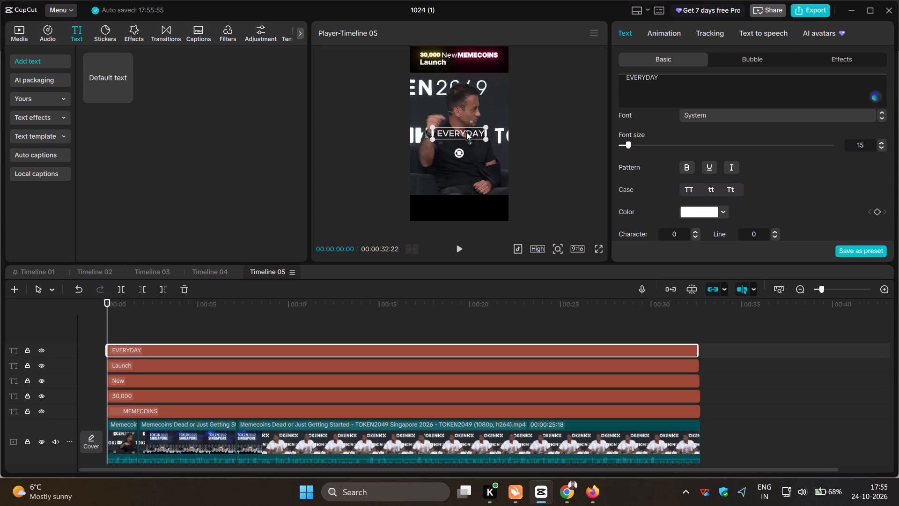
{"action": "scroll", "coordinate": [868, 161], "scroll_direction": "down", "scroll_amount": 2}
{"action": "scroll", "coordinate": [868, 161], "scroll_direction": "up", "scroll_amount": 4}
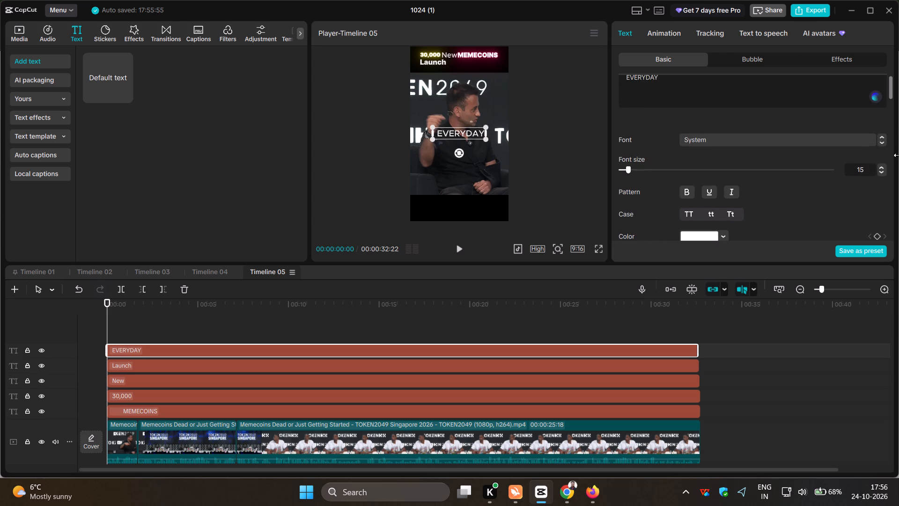
{"action": "left_click", "coordinate": [883, 142]}
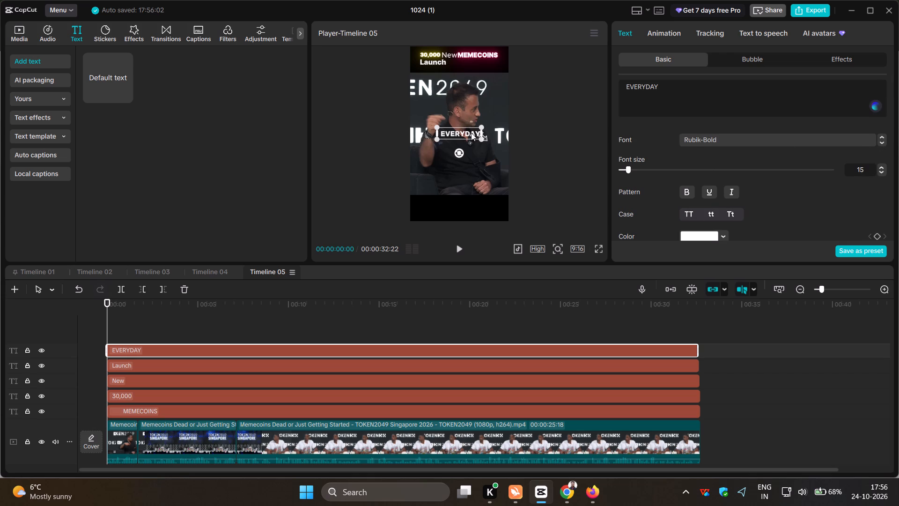
Place the "EVERYDAY" text in the upper black bar just after "Launch", at about X 161, Y 1564.
{"action": "left_click_drag", "start_coordinate": [456, 134], "coordinate": [463, 68]}
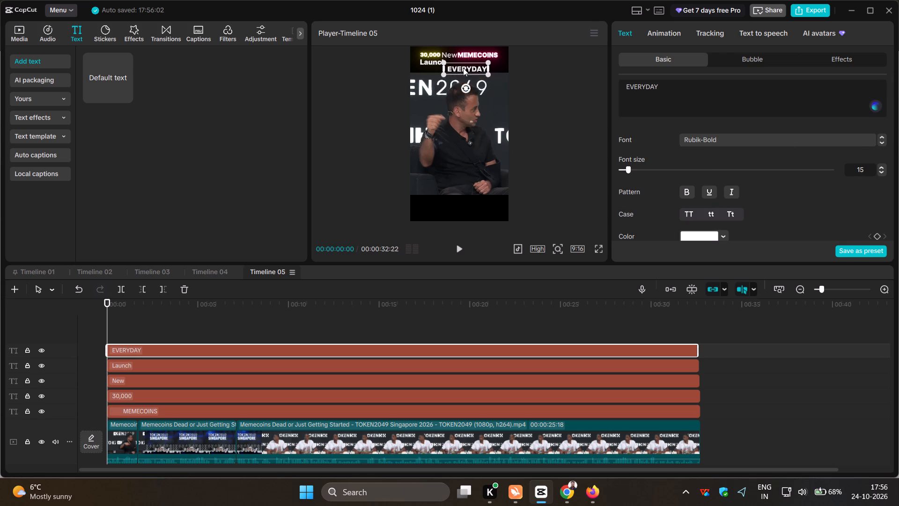
{"action": "left_click_drag", "start_coordinate": [463, 68], "coordinate": [464, 63]}
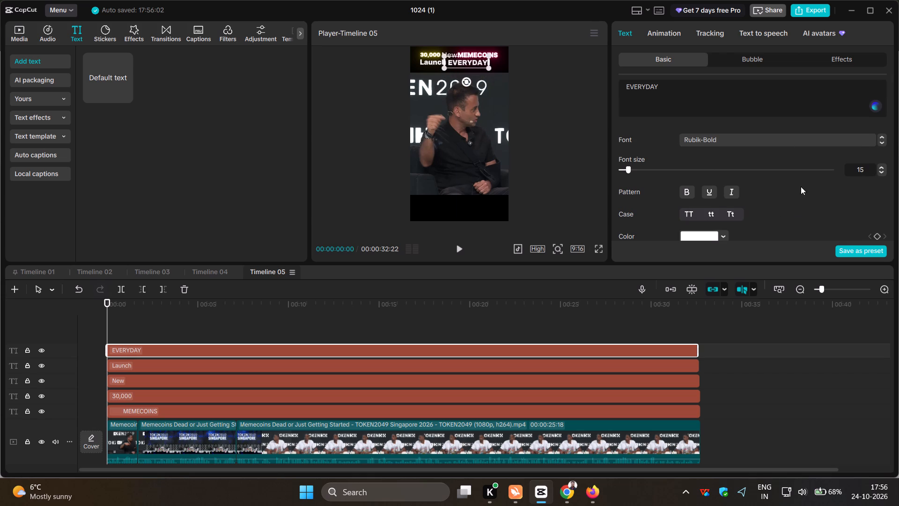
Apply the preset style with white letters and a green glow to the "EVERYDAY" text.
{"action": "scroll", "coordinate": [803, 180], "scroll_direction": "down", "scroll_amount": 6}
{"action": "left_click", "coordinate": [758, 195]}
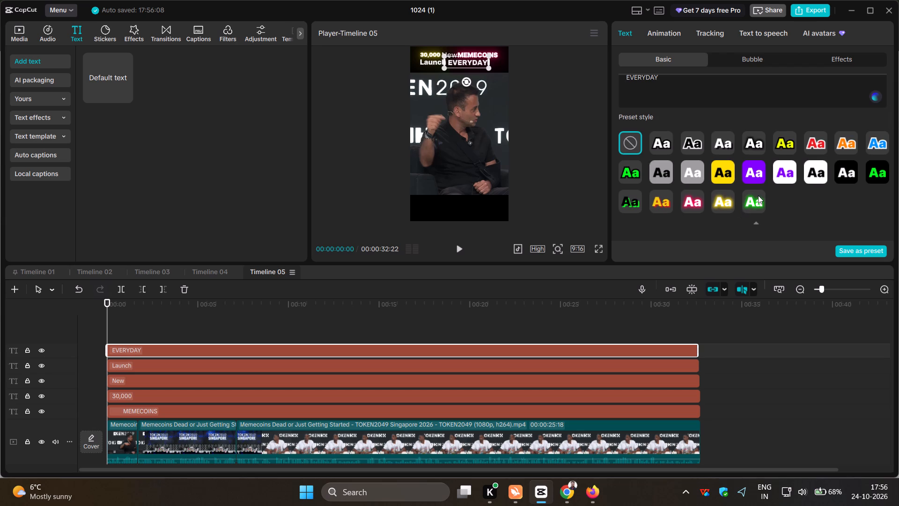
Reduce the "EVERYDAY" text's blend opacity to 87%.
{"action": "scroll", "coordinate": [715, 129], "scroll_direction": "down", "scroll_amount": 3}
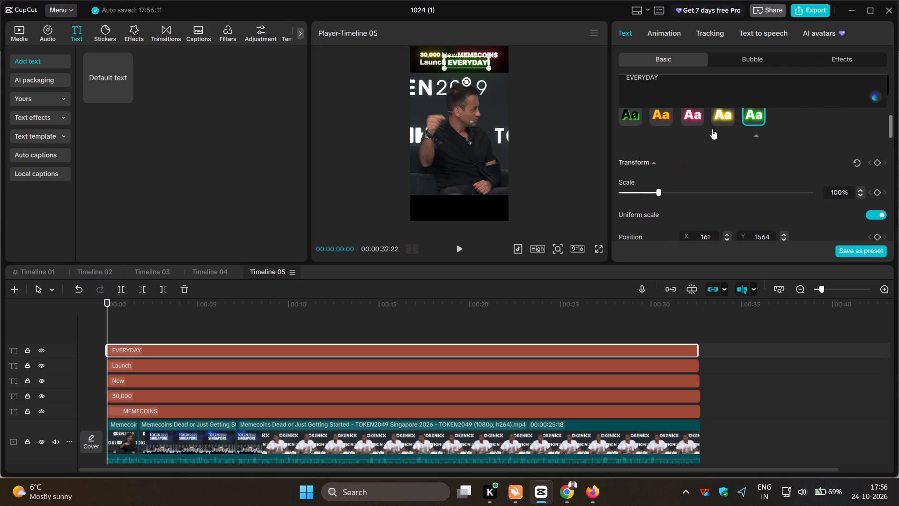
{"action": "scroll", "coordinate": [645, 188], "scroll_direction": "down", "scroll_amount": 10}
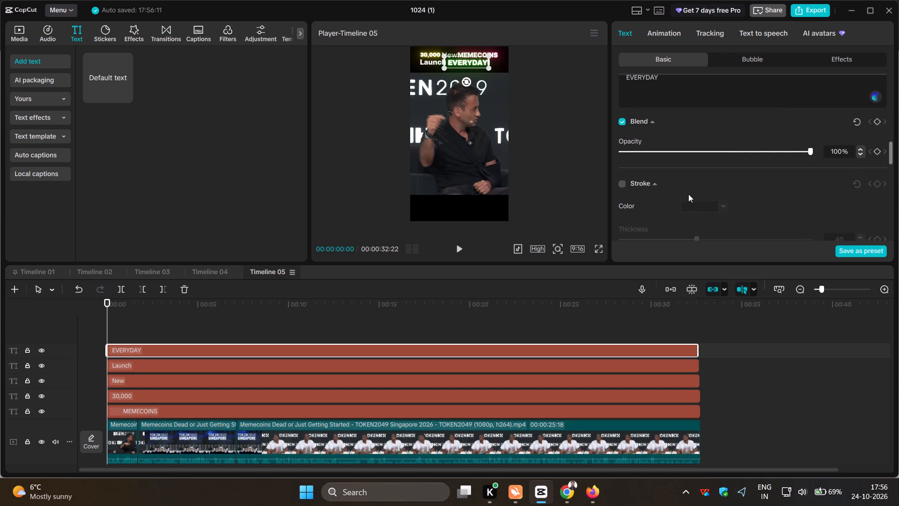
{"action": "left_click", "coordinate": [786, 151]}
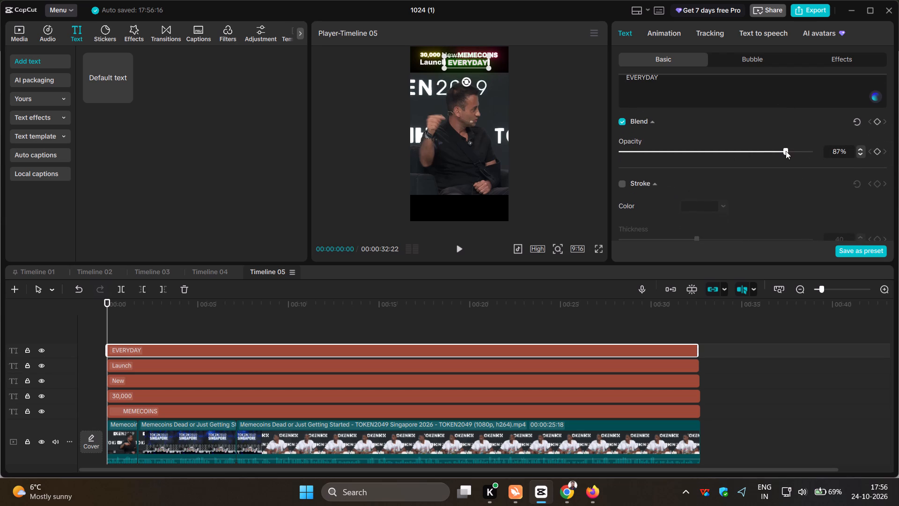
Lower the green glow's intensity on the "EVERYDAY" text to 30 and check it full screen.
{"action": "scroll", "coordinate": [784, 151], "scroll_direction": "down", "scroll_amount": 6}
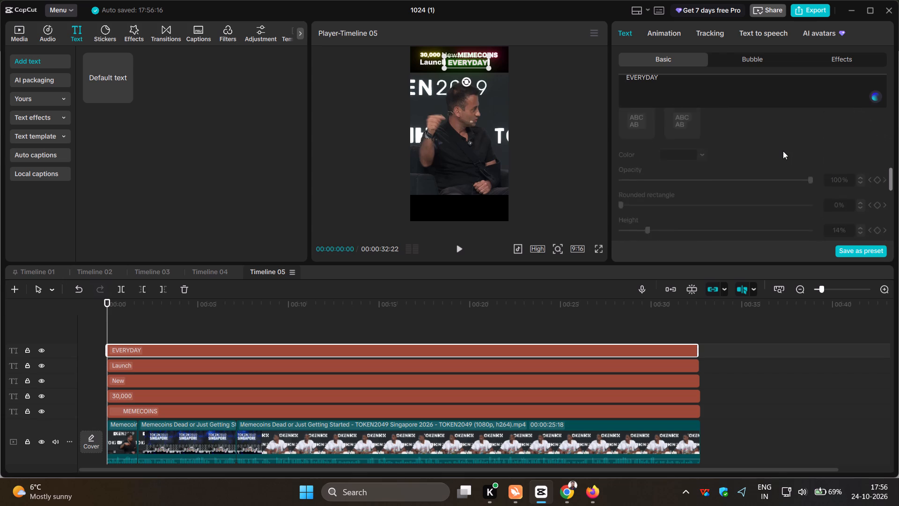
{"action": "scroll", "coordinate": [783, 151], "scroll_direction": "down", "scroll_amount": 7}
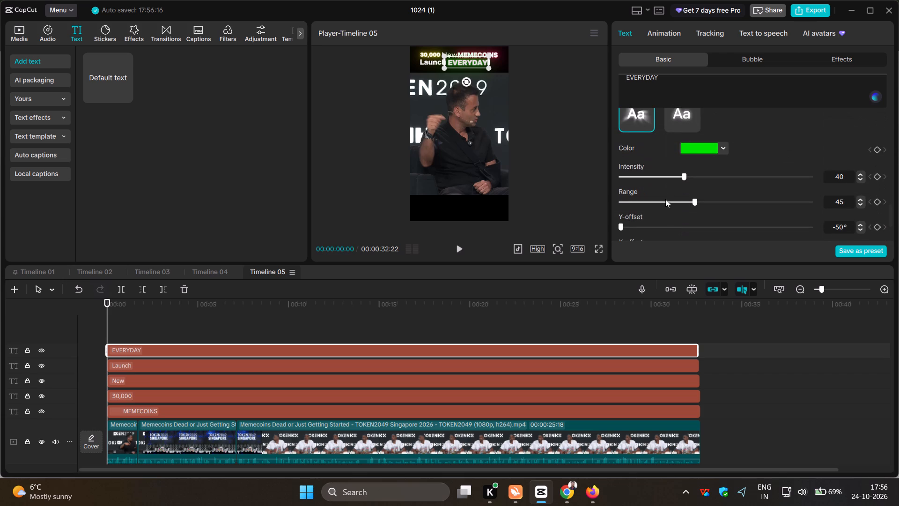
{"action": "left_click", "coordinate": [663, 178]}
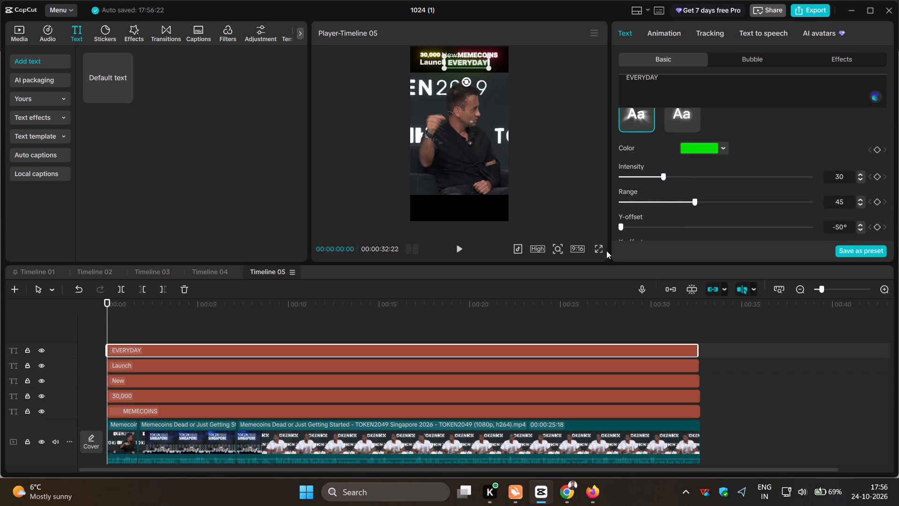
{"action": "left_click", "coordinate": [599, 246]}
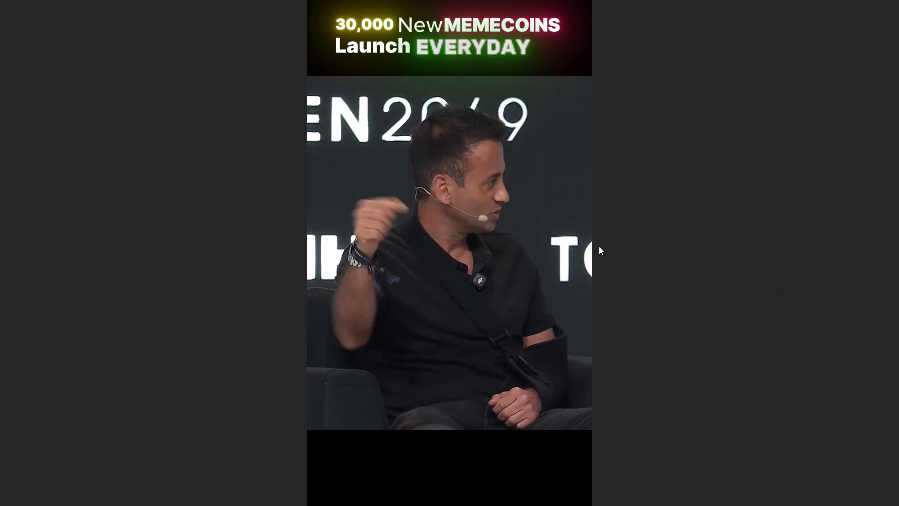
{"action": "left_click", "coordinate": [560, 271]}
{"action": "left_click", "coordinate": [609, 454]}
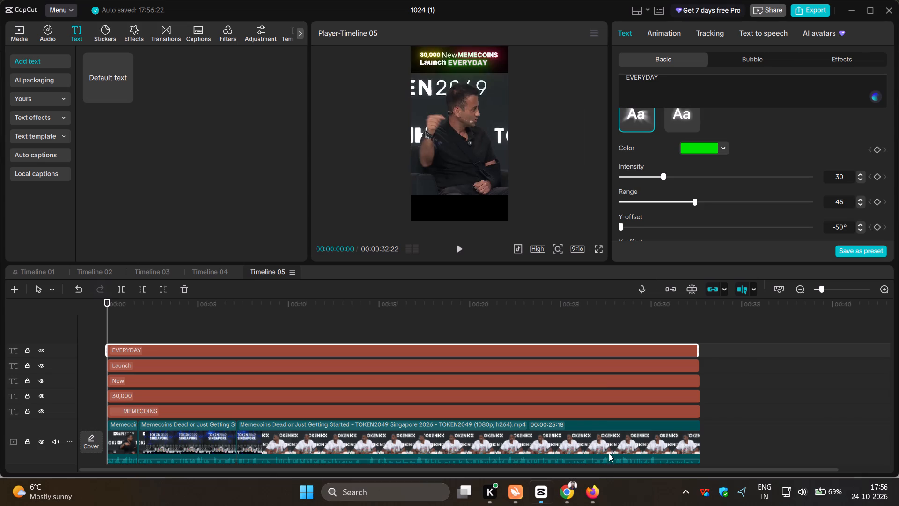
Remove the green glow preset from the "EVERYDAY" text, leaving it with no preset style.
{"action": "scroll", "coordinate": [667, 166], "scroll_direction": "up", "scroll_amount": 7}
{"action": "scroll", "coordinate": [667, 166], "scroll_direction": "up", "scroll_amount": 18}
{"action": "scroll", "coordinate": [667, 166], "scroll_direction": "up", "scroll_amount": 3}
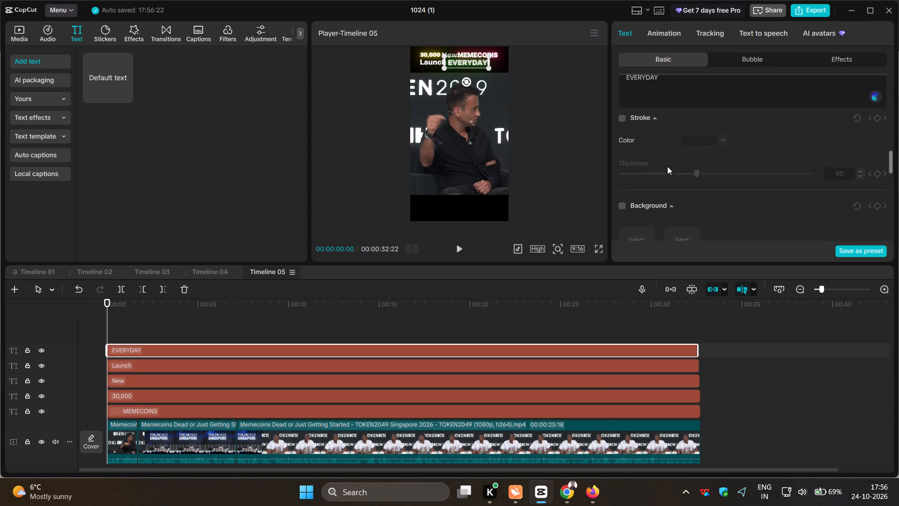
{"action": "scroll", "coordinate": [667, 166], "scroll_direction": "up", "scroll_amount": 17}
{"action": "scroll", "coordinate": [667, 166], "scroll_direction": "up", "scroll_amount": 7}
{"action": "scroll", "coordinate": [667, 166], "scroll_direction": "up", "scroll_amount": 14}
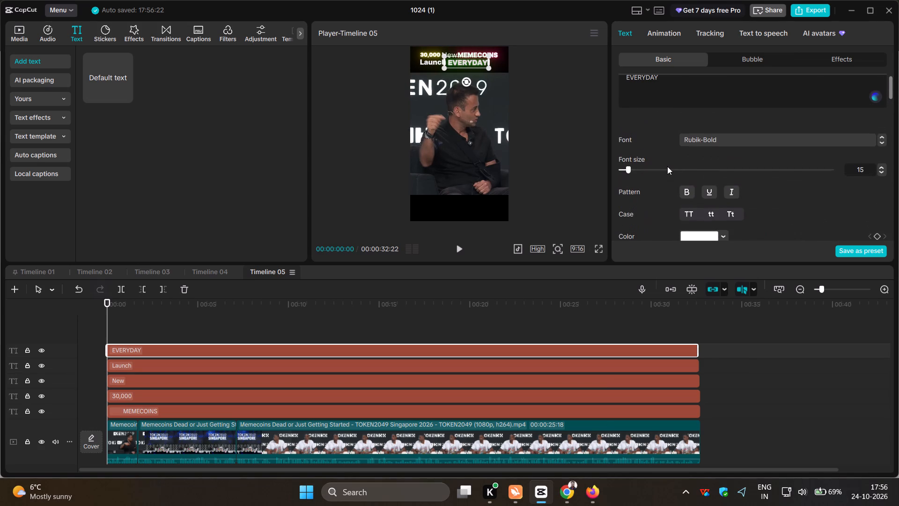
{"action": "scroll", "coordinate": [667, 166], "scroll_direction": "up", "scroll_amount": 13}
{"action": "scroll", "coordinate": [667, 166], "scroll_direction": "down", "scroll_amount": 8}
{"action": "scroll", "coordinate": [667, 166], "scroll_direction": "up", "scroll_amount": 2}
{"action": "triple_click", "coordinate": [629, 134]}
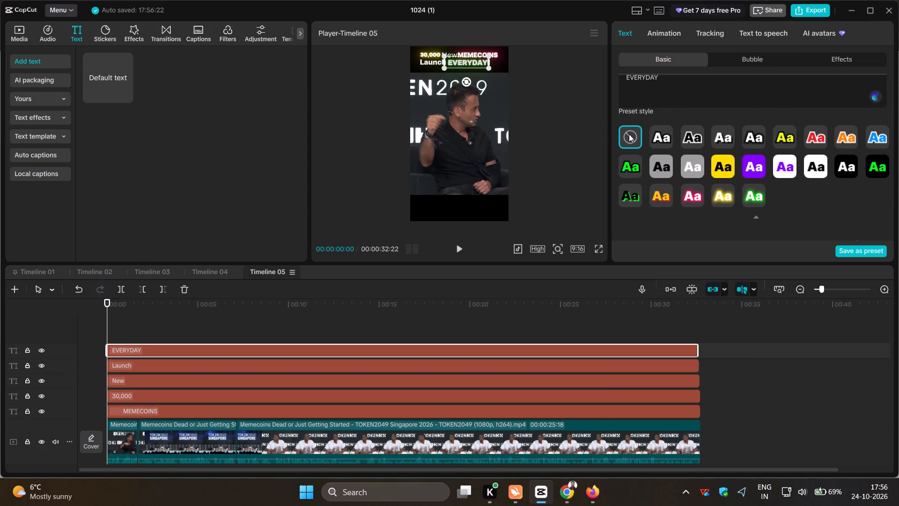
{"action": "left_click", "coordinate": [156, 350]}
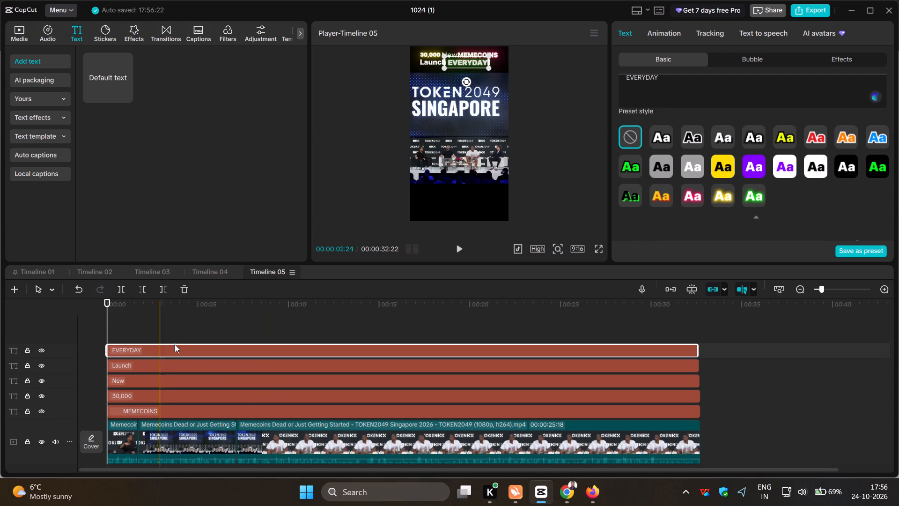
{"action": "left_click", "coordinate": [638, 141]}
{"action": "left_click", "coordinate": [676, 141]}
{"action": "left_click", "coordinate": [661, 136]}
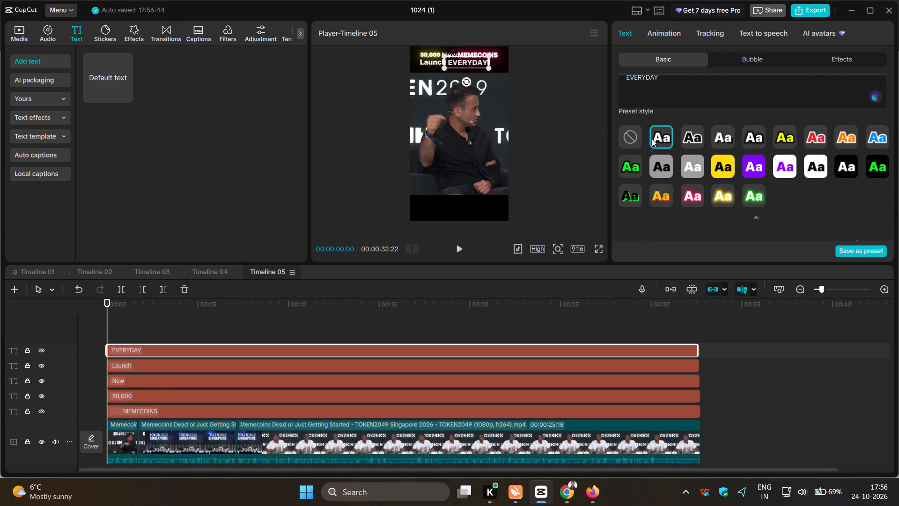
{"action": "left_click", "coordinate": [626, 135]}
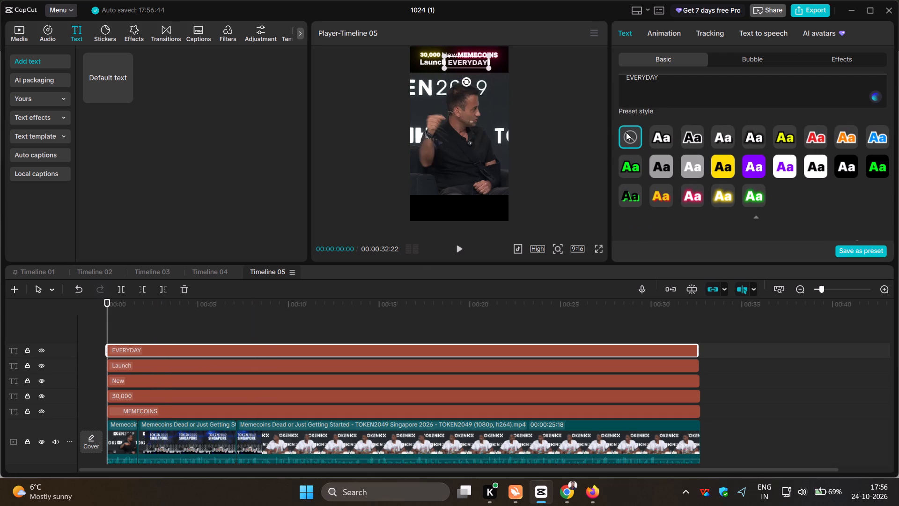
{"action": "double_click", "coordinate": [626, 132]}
Set the "EVERYDAY" text's fill color to green 009D00 and check the headline full screen.
{"action": "scroll", "coordinate": [695, 137], "scroll_direction": "up", "scroll_amount": 9}
{"action": "scroll", "coordinate": [695, 137], "scroll_direction": "down", "scroll_amount": 3}
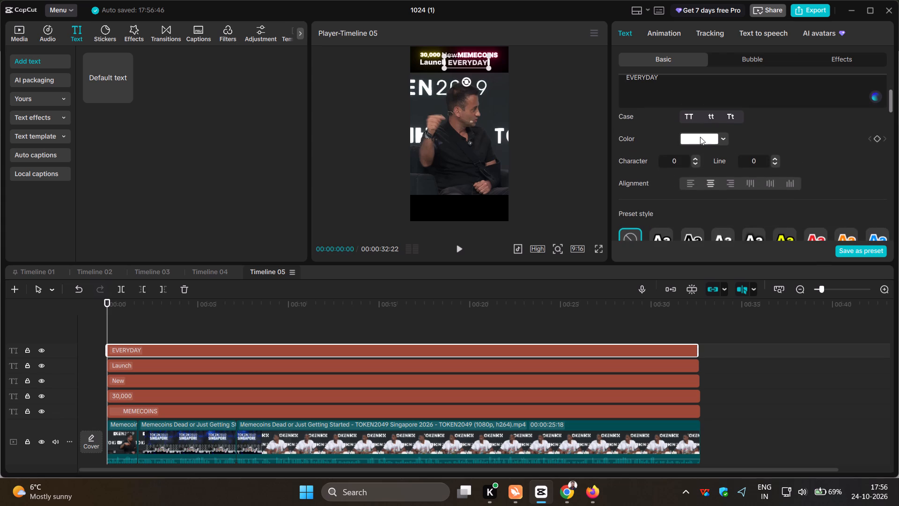
{"action": "left_click", "coordinate": [717, 137]}
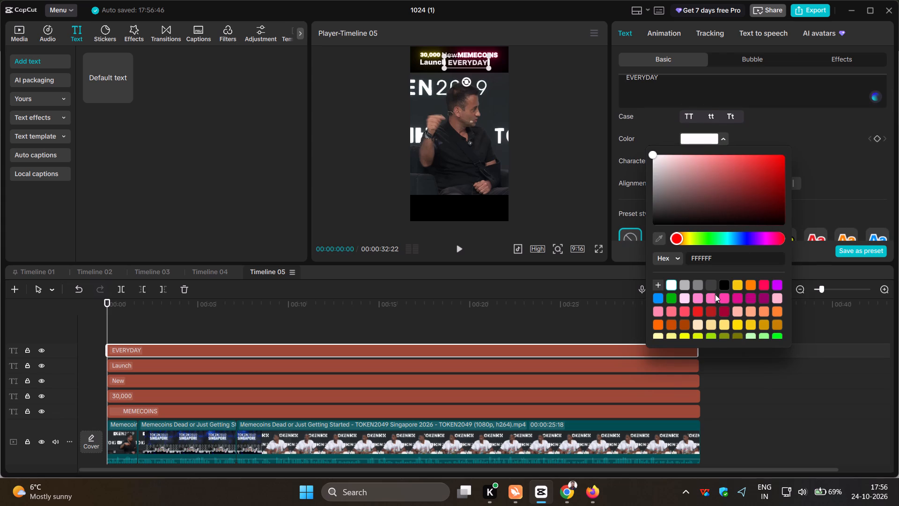
{"action": "scroll", "coordinate": [716, 294], "scroll_direction": "down", "scroll_amount": 3}
{"action": "left_click", "coordinate": [669, 290]}
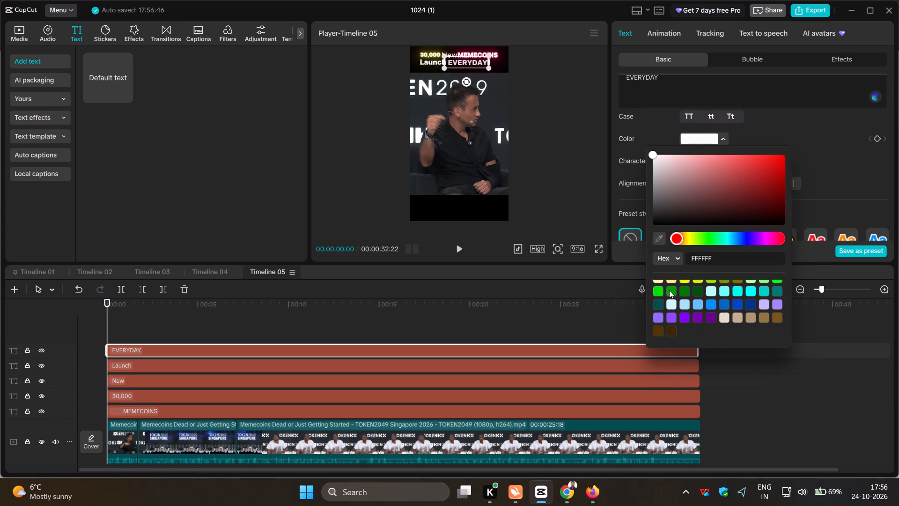
{"action": "left_click", "coordinate": [591, 200]}
{"action": "left_click", "coordinate": [603, 250]}
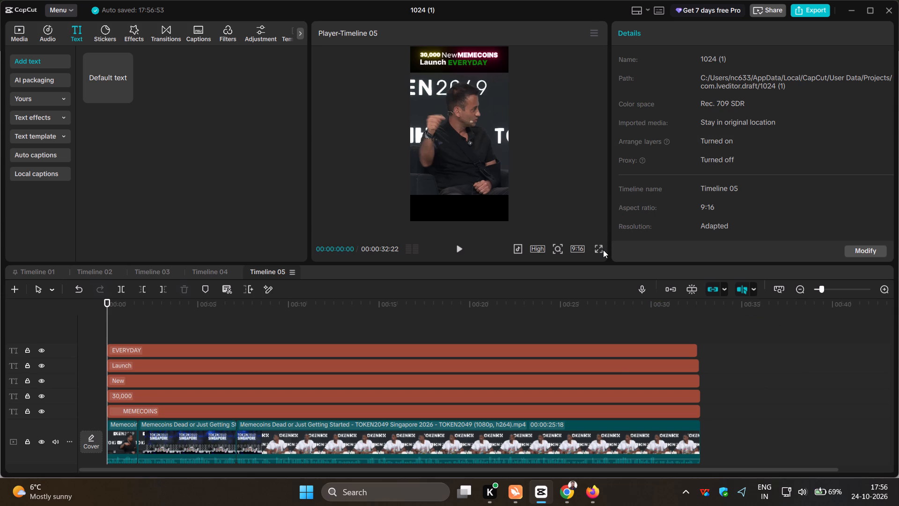
{"action": "left_click", "coordinate": [600, 252]}
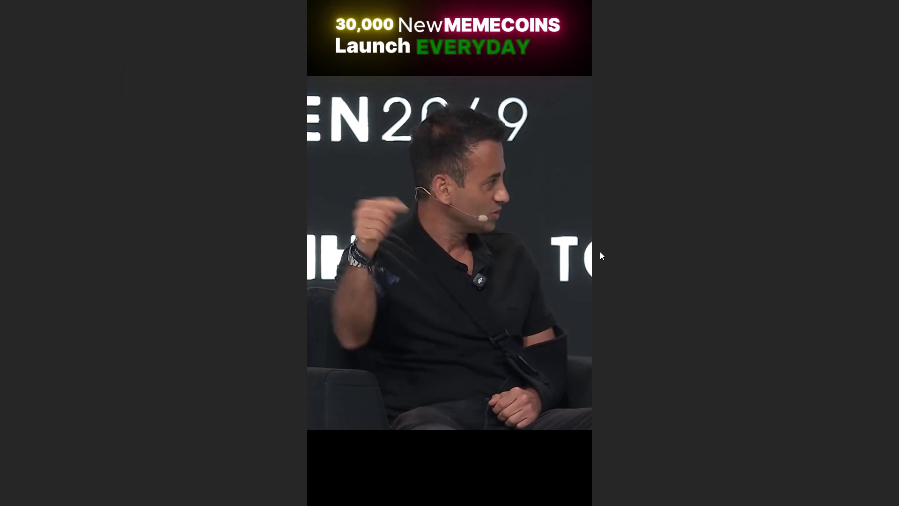
{"action": "left_click", "coordinate": [531, 278]}
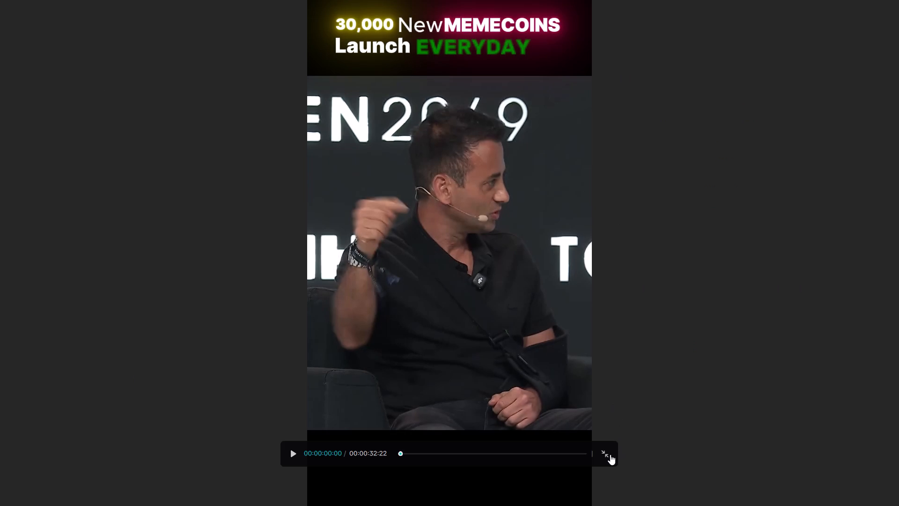
{"action": "left_click", "coordinate": [610, 454]}
Set the "EVERYDAY" text's blend opacity to 100%.
{"action": "left_click", "coordinate": [156, 349]}
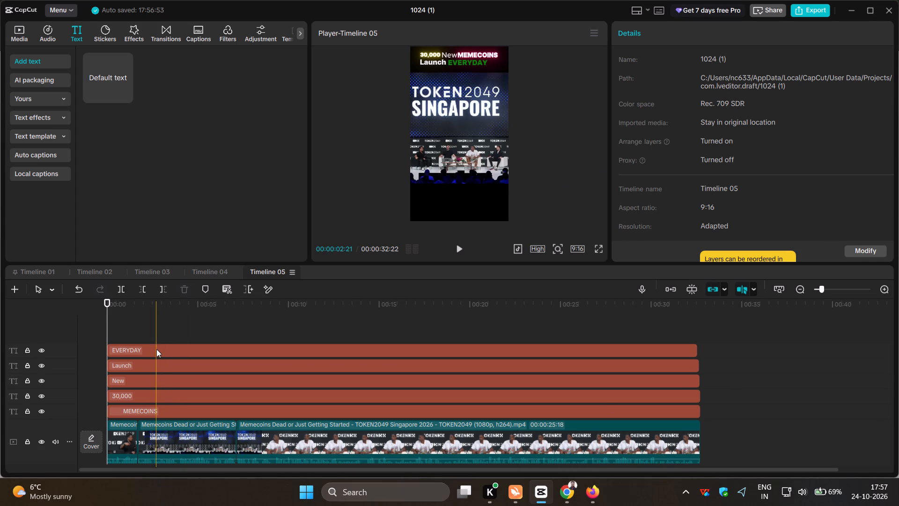
{"action": "scroll", "coordinate": [774, 106], "scroll_direction": "down", "scroll_amount": 6}
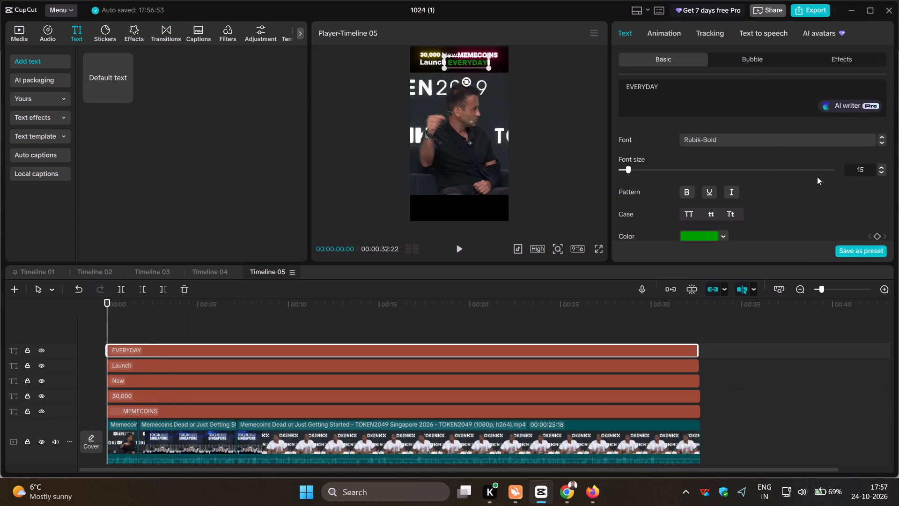
{"action": "scroll", "coordinate": [816, 179], "scroll_direction": "down", "scroll_amount": 3}
{"action": "scroll", "coordinate": [818, 133], "scroll_direction": "down", "scroll_amount": 6}
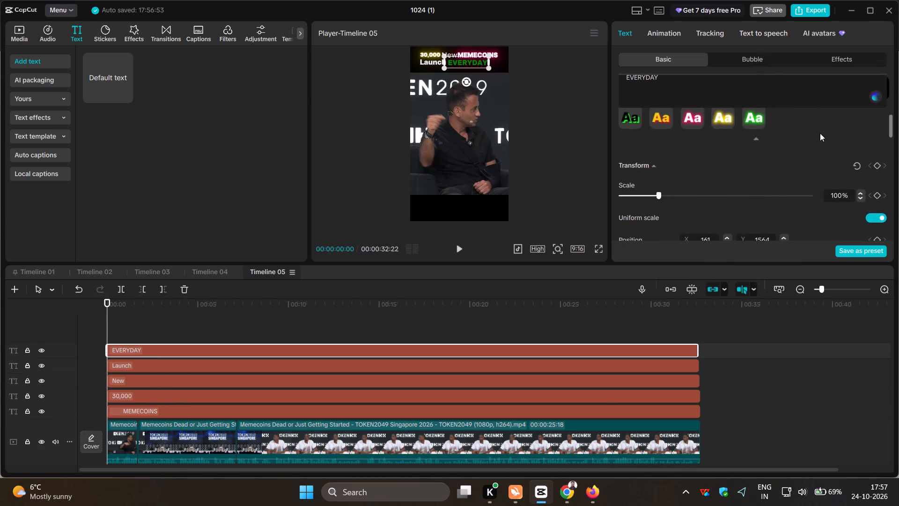
{"action": "scroll", "coordinate": [804, 186], "scroll_direction": "down", "scroll_amount": 5}
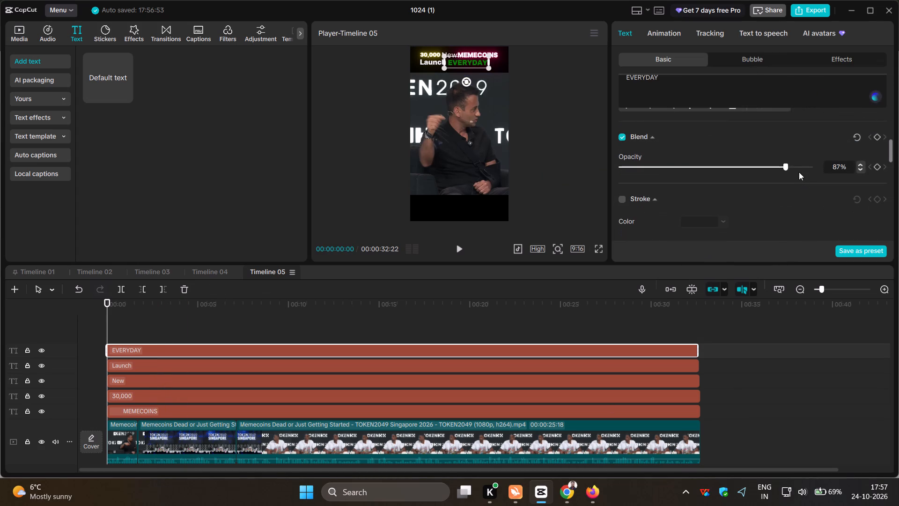
{"action": "left_click_drag", "start_coordinate": [785, 167], "coordinate": [830, 158]}
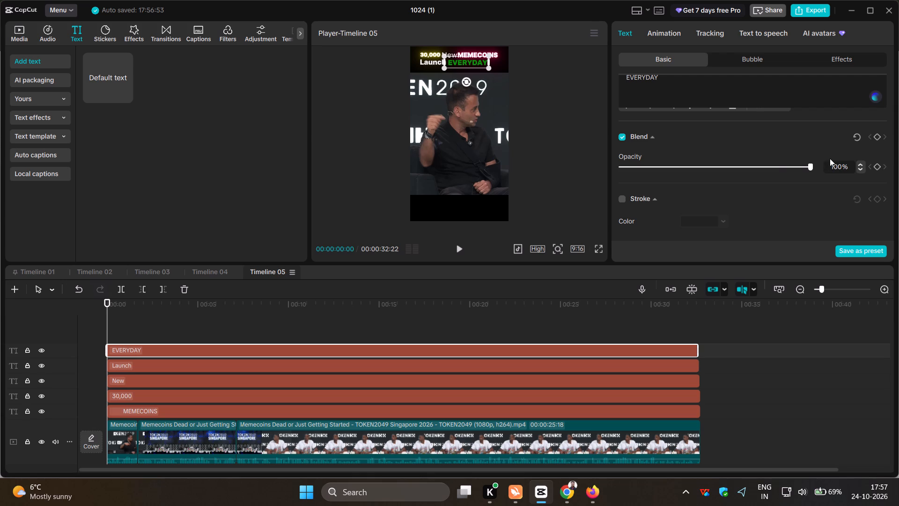
Look through the "EVERYDAY" text's remaining style settings and view the headline full screen.
{"action": "scroll", "coordinate": [741, 167], "scroll_direction": "down", "scroll_amount": 20}
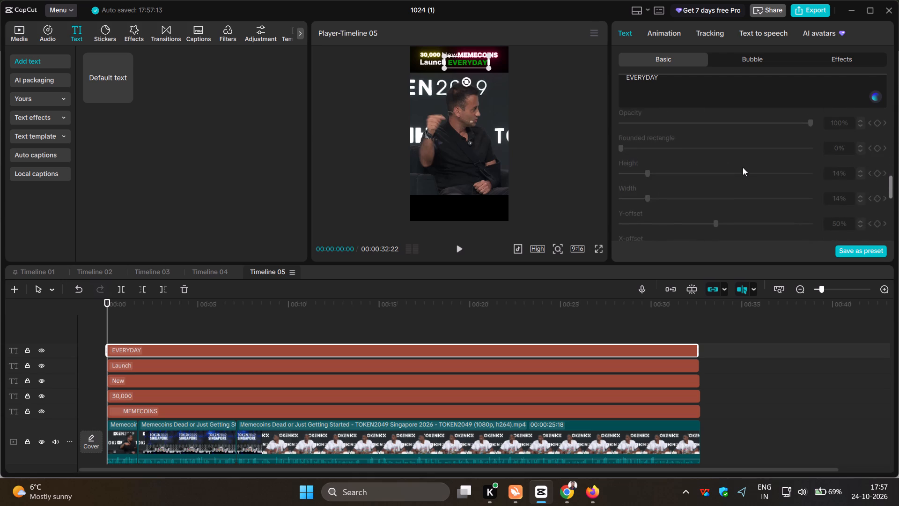
{"action": "scroll", "coordinate": [743, 167], "scroll_direction": "down", "scroll_amount": 20}
{"action": "scroll", "coordinate": [743, 167], "scroll_direction": "down", "scroll_amount": 3}
{"action": "scroll", "coordinate": [746, 162], "scroll_direction": "up", "scroll_amount": 1}
{"action": "scroll", "coordinate": [746, 162], "scroll_direction": "down", "scroll_amount": 16}
{"action": "scroll", "coordinate": [745, 165], "scroll_direction": "down", "scroll_amount": 6}
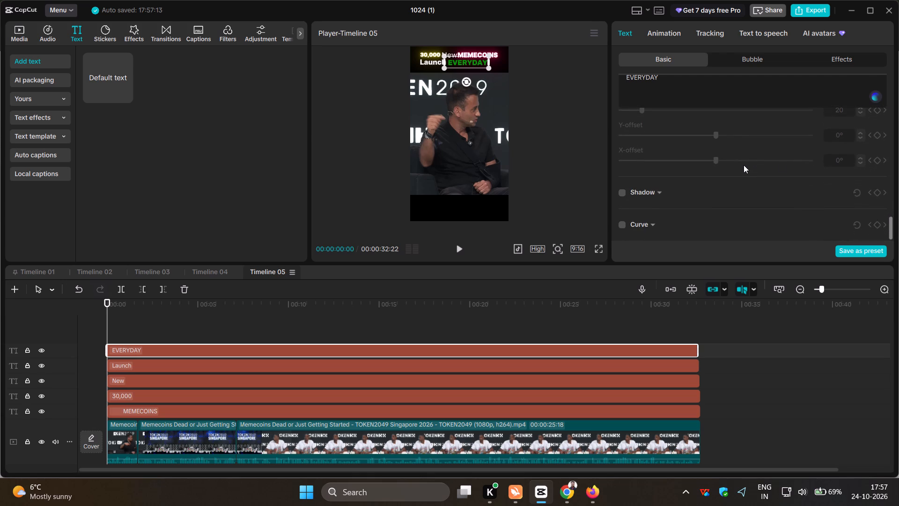
{"action": "scroll", "coordinate": [752, 152], "scroll_direction": "down", "scroll_amount": 10}
{"action": "scroll", "coordinate": [754, 135], "scroll_direction": "down", "scroll_amount": 12}
{"action": "scroll", "coordinate": [738, 142], "scroll_direction": "up", "scroll_amount": 20}
{"action": "scroll", "coordinate": [738, 142], "scroll_direction": "up", "scroll_amount": 4}
{"action": "left_click", "coordinate": [600, 250]}
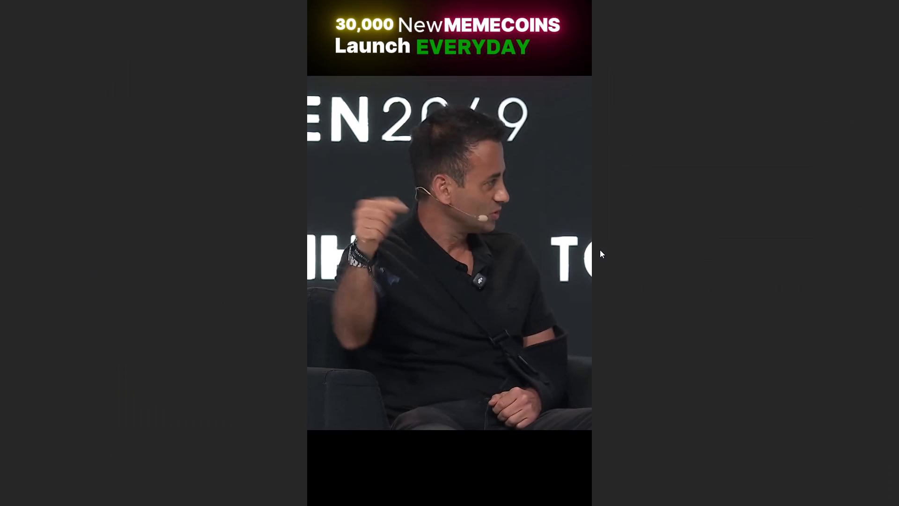
{"action": "left_click", "coordinate": [568, 228]}
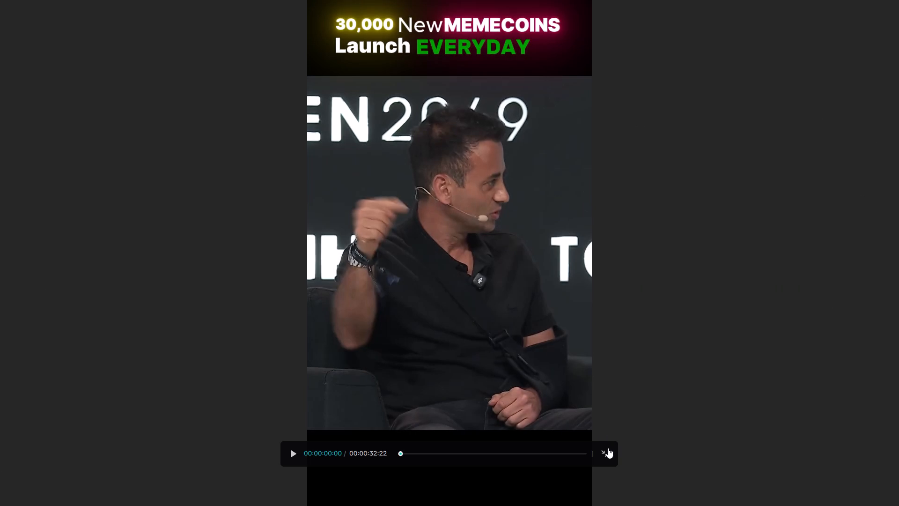
{"action": "left_click", "coordinate": [608, 452]}
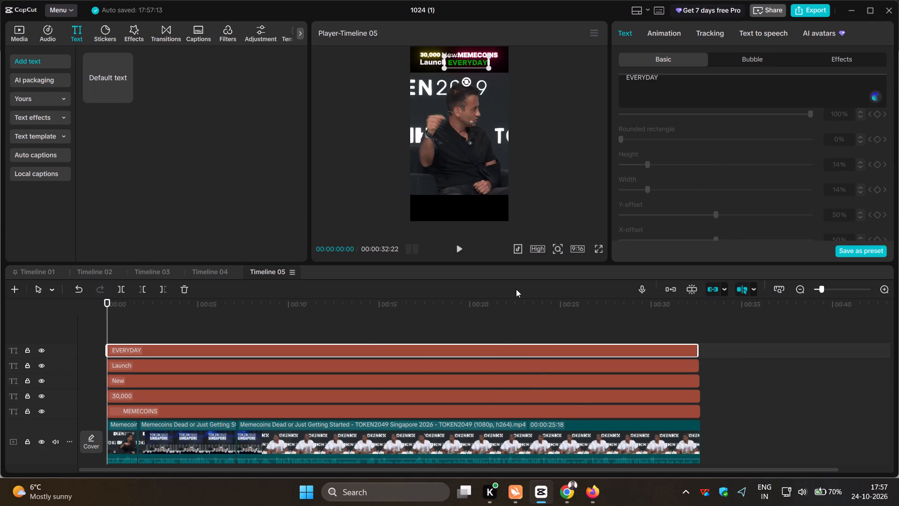
Scrub through Timeline 05 from start to end to check the headline over the footage, and return to the beginning.
{"action": "left_click", "coordinate": [368, 333]}
{"action": "left_click_drag", "start_coordinate": [334, 332], "coordinate": [96, 330]}
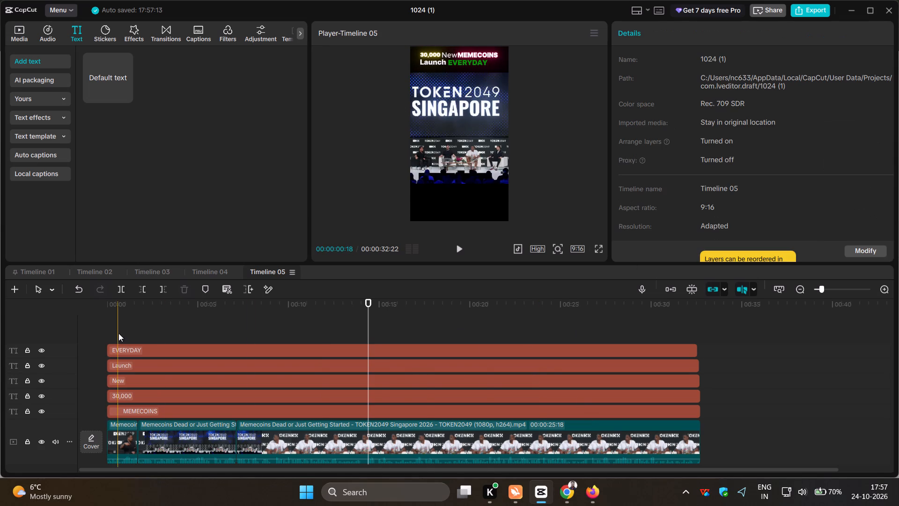
{"action": "left_click", "coordinate": [118, 333]}
{"action": "left_click_drag", "start_coordinate": [118, 333], "coordinate": [475, 343]}
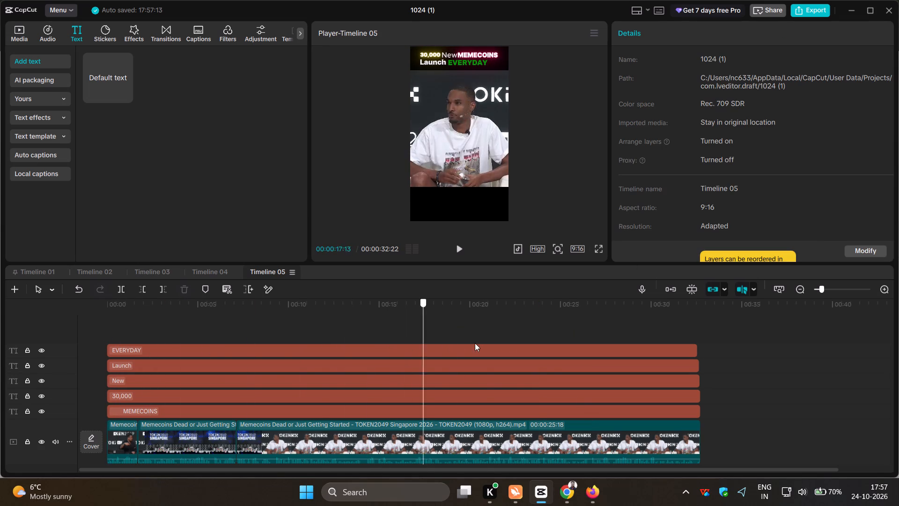
{"action": "left_click_drag", "start_coordinate": [475, 343], "coordinate": [700, 335]}
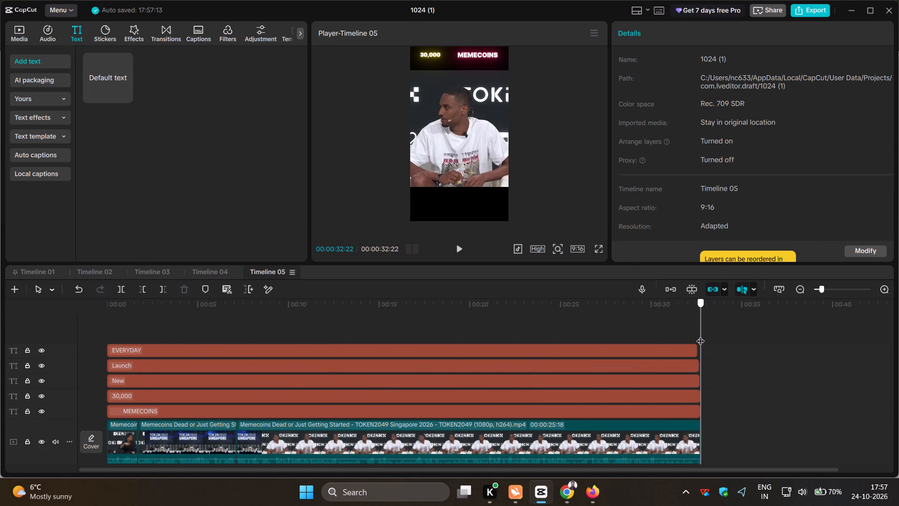
{"action": "left_click_drag", "start_coordinate": [700, 335], "coordinate": [100, 336]}
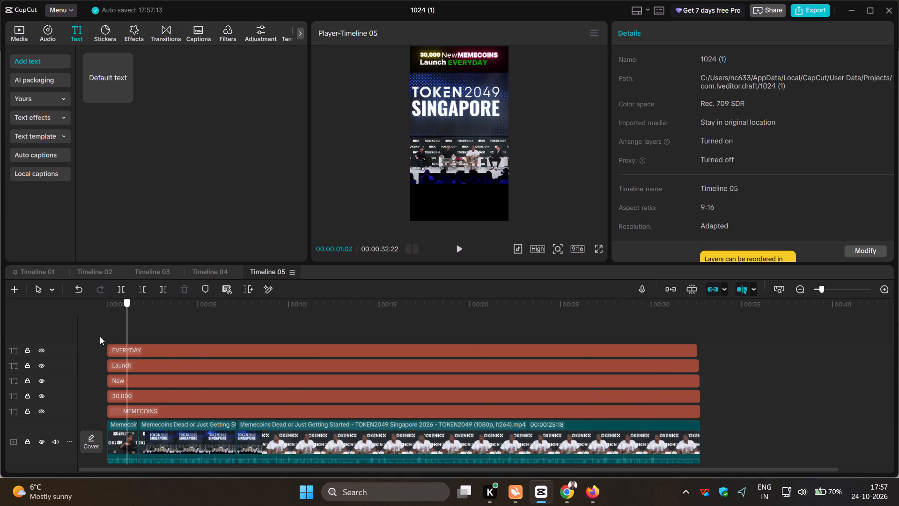
{"action": "left_click_drag", "start_coordinate": [100, 336], "coordinate": [84, 336]}
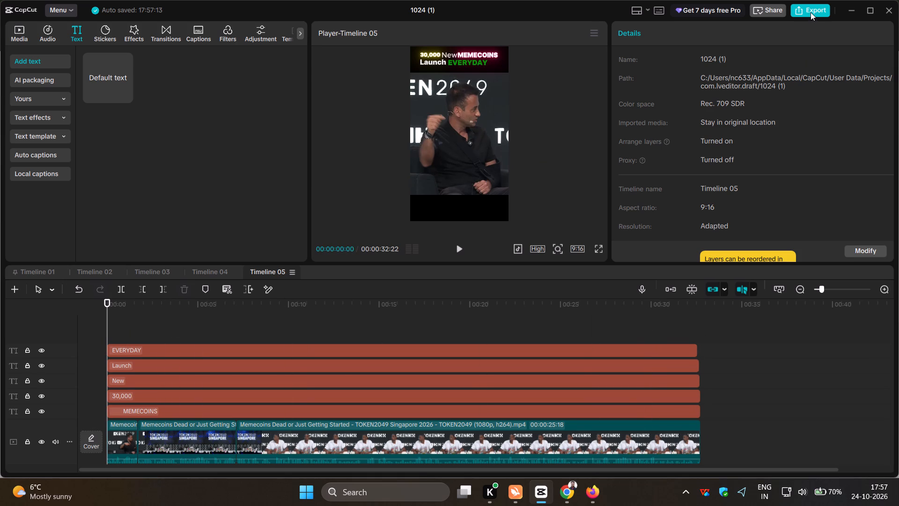
Export Timeline 05 as a 4K H.264 mp4 with the frame rate set to 60fps.
{"action": "left_click", "coordinate": [811, 12]}
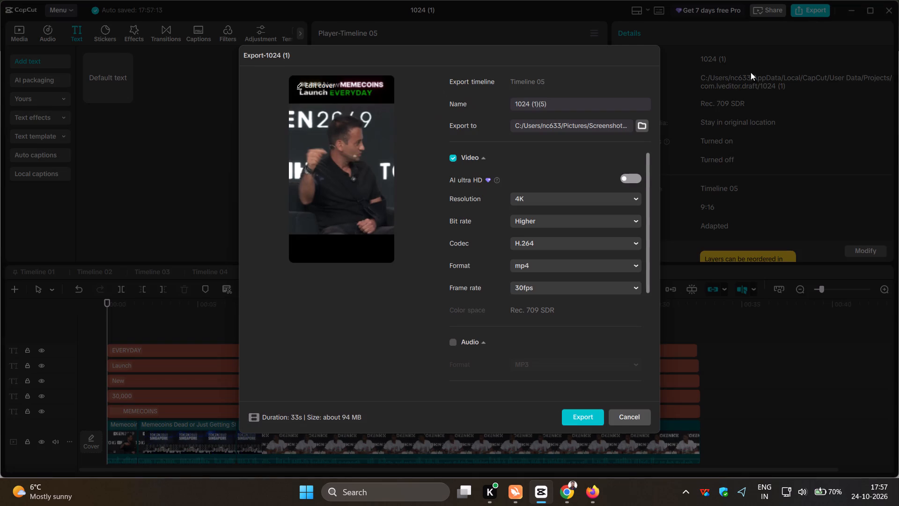
{"action": "left_click", "coordinate": [636, 290]}
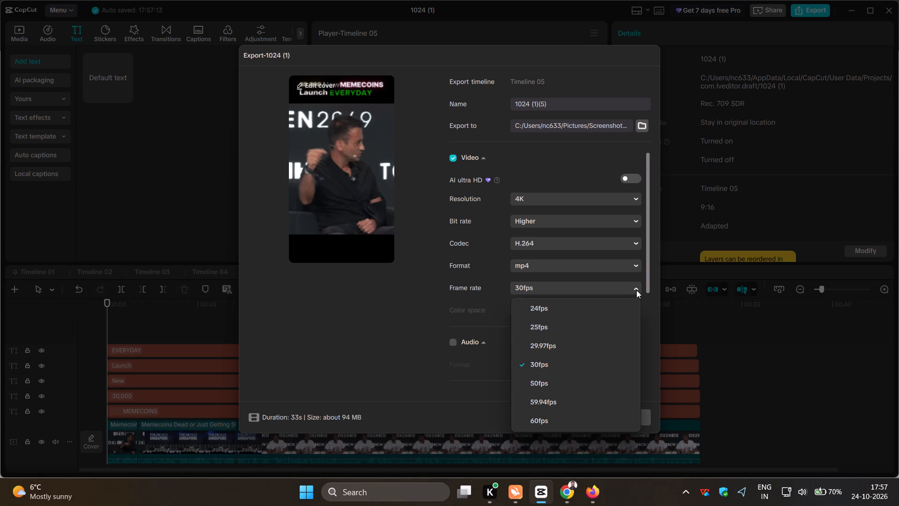
{"action": "left_click", "coordinate": [565, 419]}
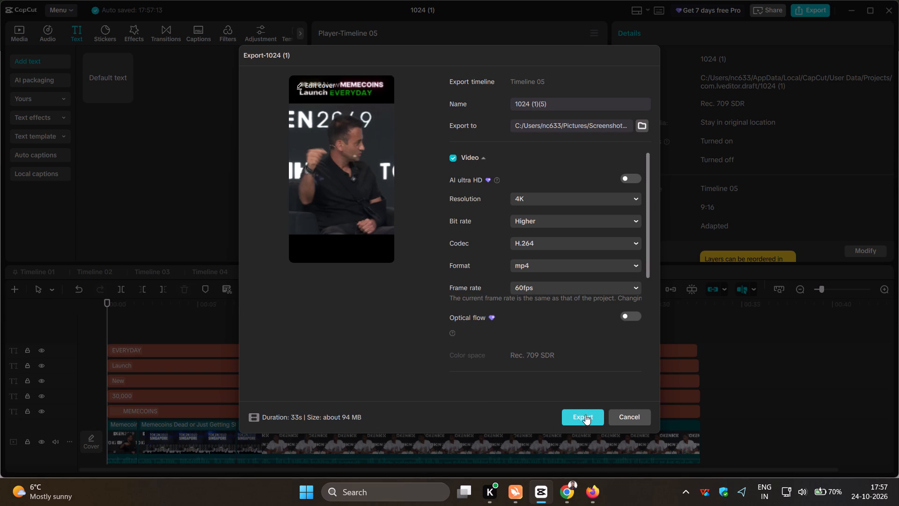
{"action": "left_click", "coordinate": [585, 415]}
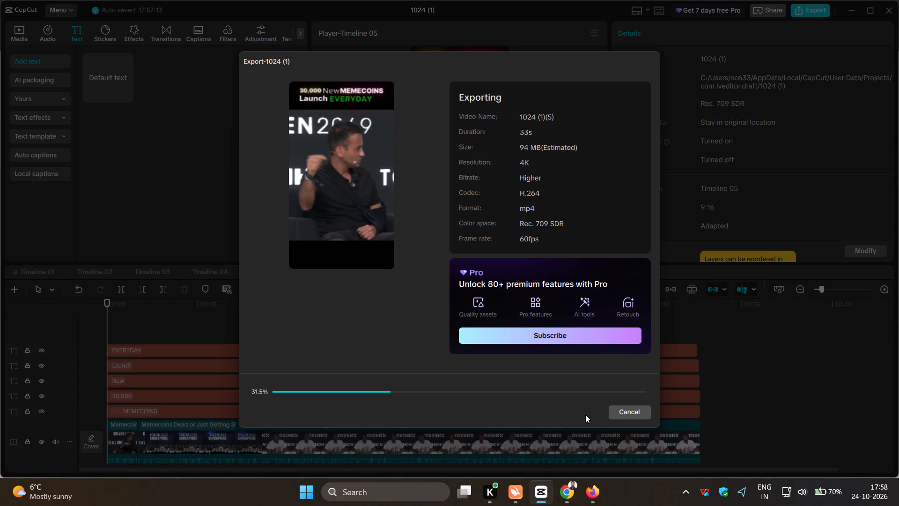
Switch to Firefox and review the FOMO x ClipFarm TOKEN2049 Singapore brief, including its rules, content sources and What to Clip section.
{"action": "left_click", "coordinate": [589, 490]}
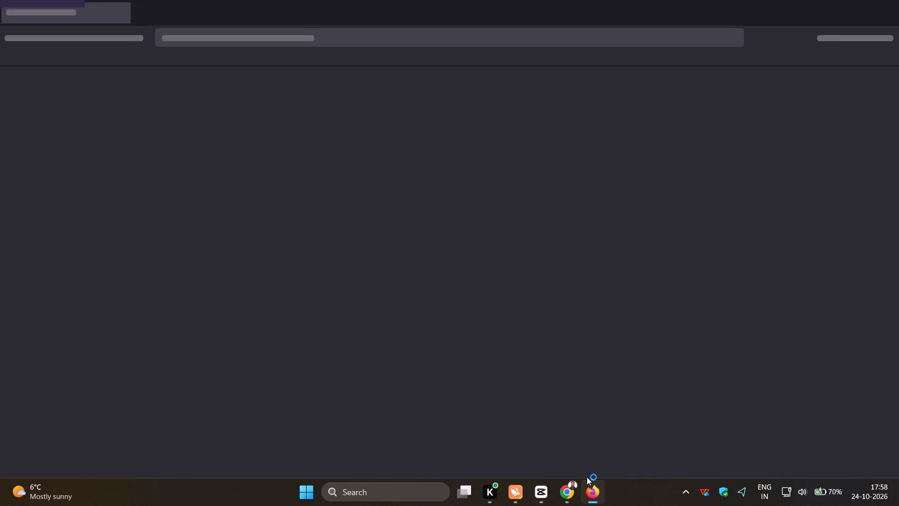
{"action": "scroll", "coordinate": [259, 240], "scroll_direction": "up", "scroll_amount": 20}
{"action": "scroll", "coordinate": [259, 240], "scroll_direction": "up", "scroll_amount": 7}
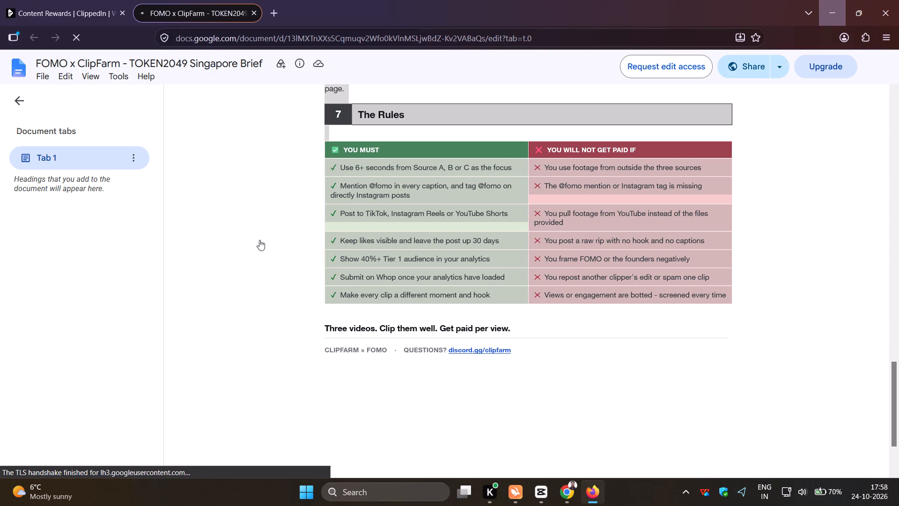
{"action": "scroll", "coordinate": [259, 240], "scroll_direction": "up", "scroll_amount": 13}
{"action": "scroll", "coordinate": [259, 240], "scroll_direction": "up", "scroll_amount": 20}
{"action": "scroll", "coordinate": [259, 240], "scroll_direction": "up", "scroll_amount": 20}
{"action": "scroll", "coordinate": [259, 240], "scroll_direction": "up", "scroll_amount": 6}
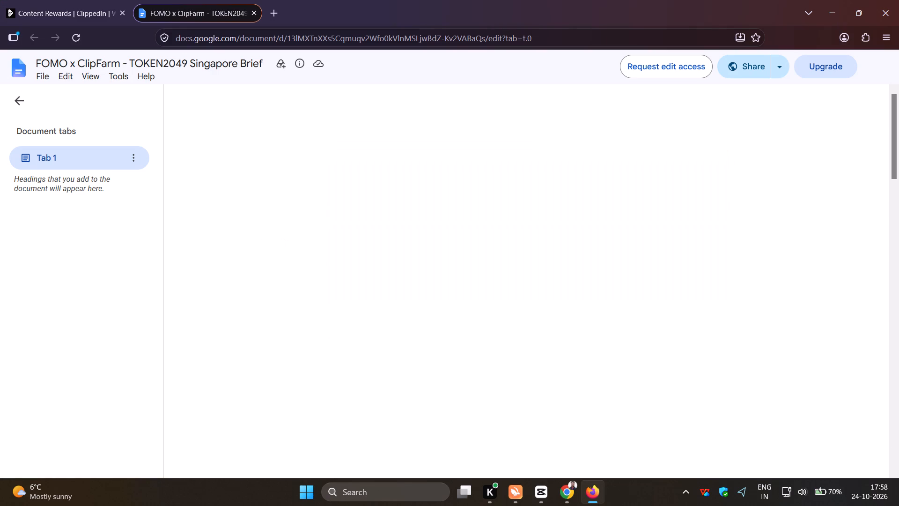
{"action": "scroll", "coordinate": [259, 240], "scroll_direction": "up", "scroll_amount": 20}
{"action": "scroll", "coordinate": [259, 240], "scroll_direction": "up", "scroll_amount": 5}
{"action": "scroll", "coordinate": [259, 240], "scroll_direction": "down", "scroll_amount": 9}
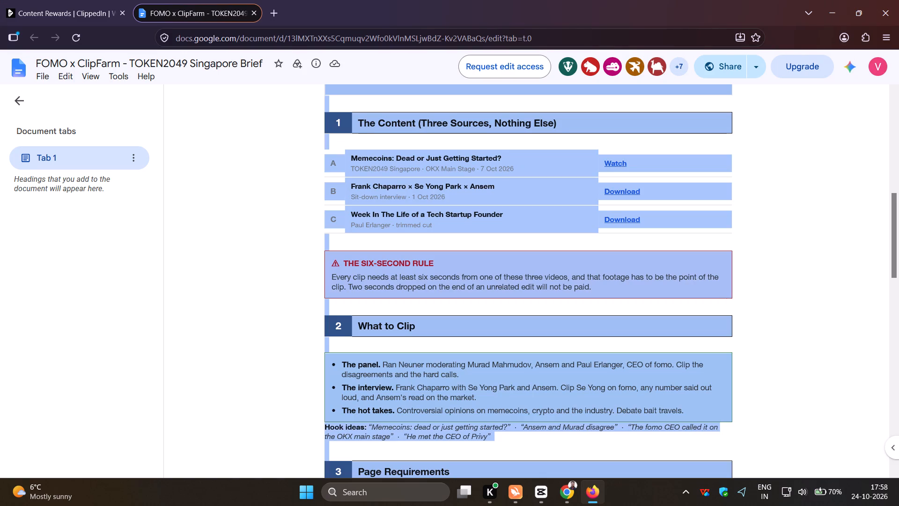
{"action": "left_click", "coordinate": [259, 240]}
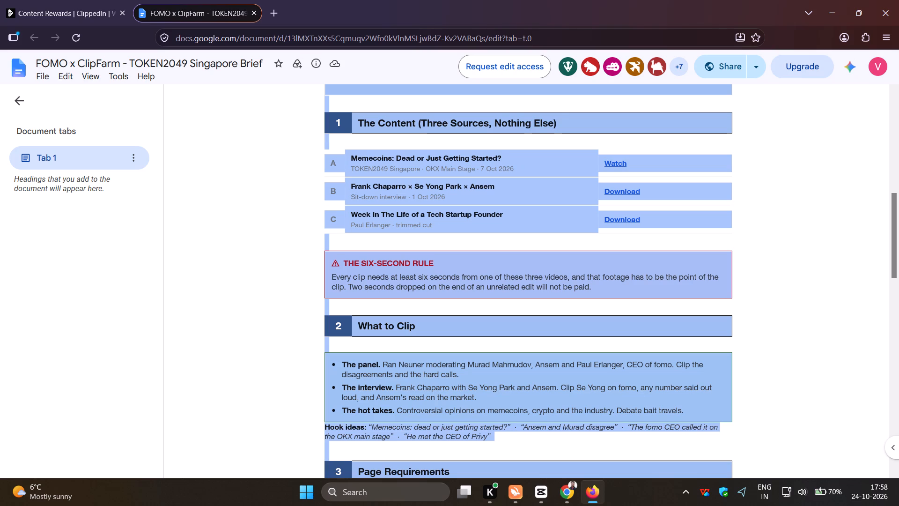
{"action": "triple_click", "coordinate": [265, 225]}
{"action": "triple_click", "coordinate": [265, 225]}
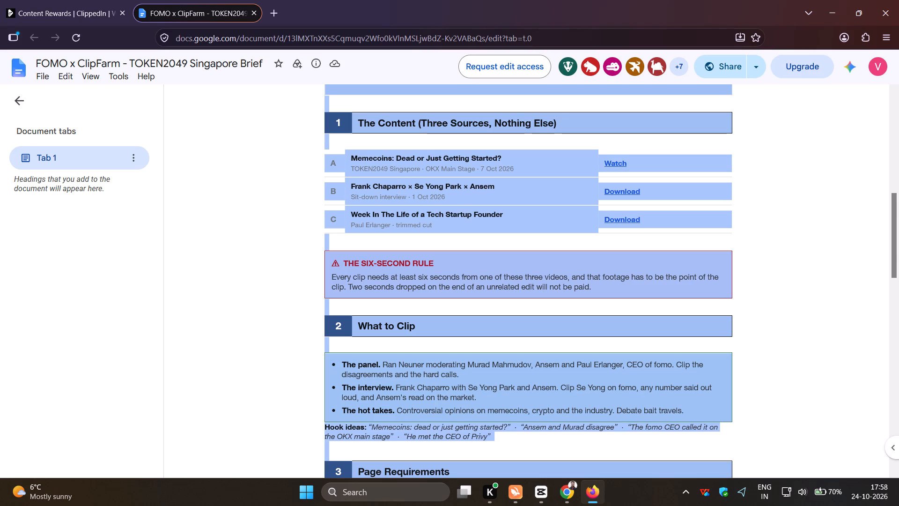
{"action": "triple_click", "coordinate": [265, 225]}
{"action": "scroll", "coordinate": [265, 225], "scroll_direction": "up", "scroll_amount": 14}
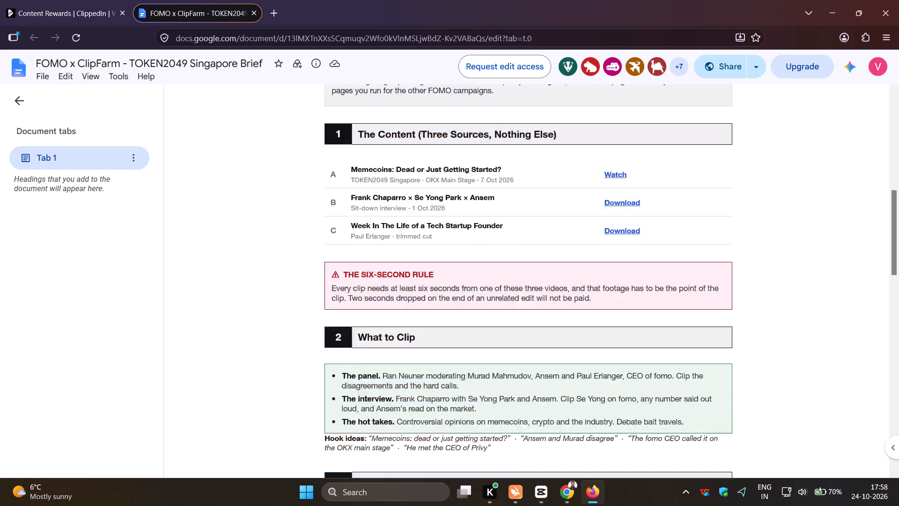
{"action": "scroll", "coordinate": [265, 225], "scroll_direction": "down", "scroll_amount": 7}
{"action": "scroll", "coordinate": [265, 225], "scroll_direction": "up", "scroll_amount": 8}
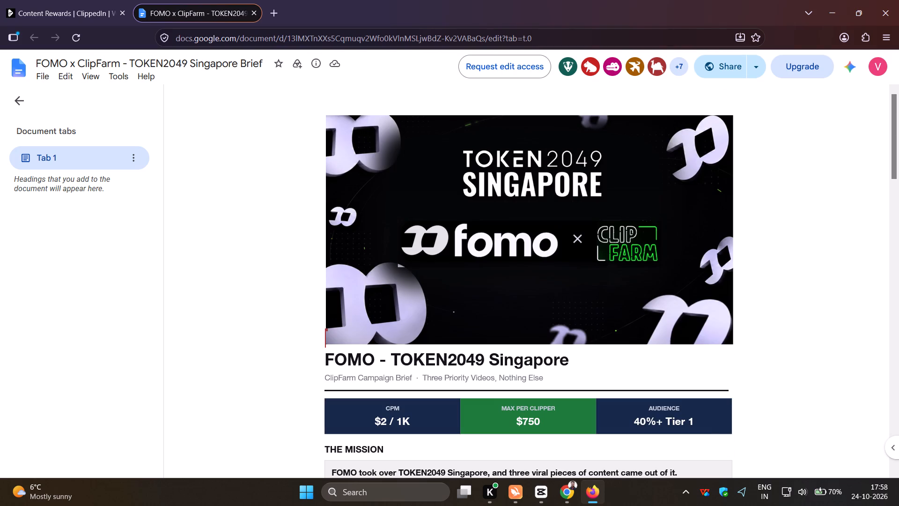
{"action": "scroll", "coordinate": [265, 225], "scroll_direction": "up", "scroll_amount": 6}
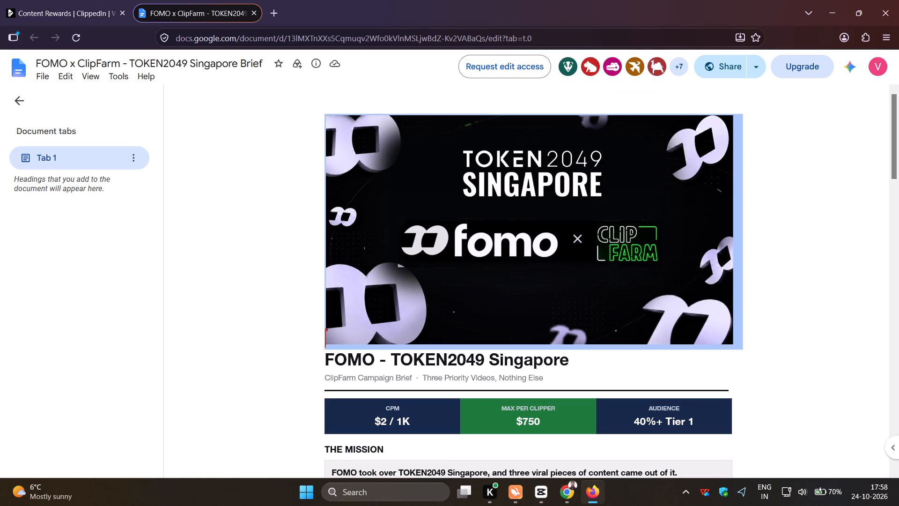
{"action": "left_click", "coordinate": [247, 213]}
Switch to the Content Rewards page for ClippedIn.
{"action": "left_click", "coordinate": [64, 0]}
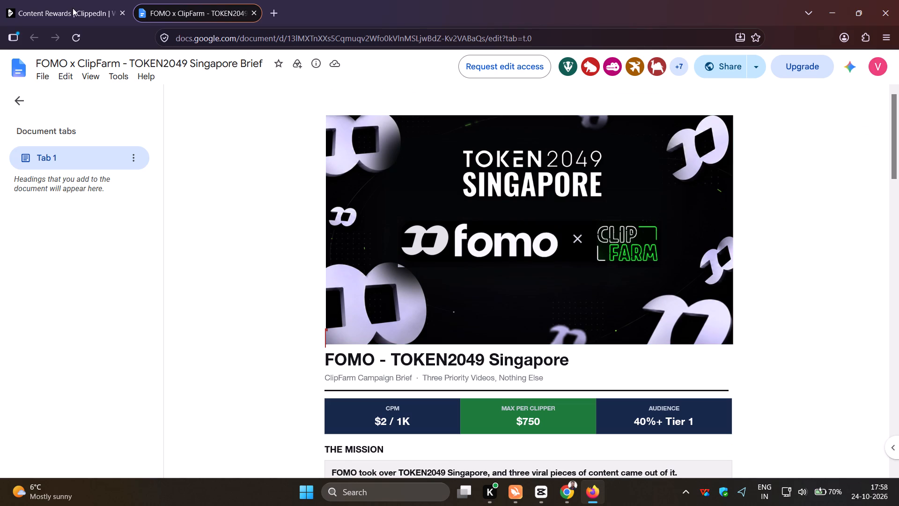
Return from the FOMO x ClipFarm brief to the ClippedIn Content Rewards page.
{"action": "left_click", "coordinate": [74, 10]}
{"action": "triple_click", "coordinate": [74, 10]}
{"action": "triple_click", "coordinate": [74, 10]}
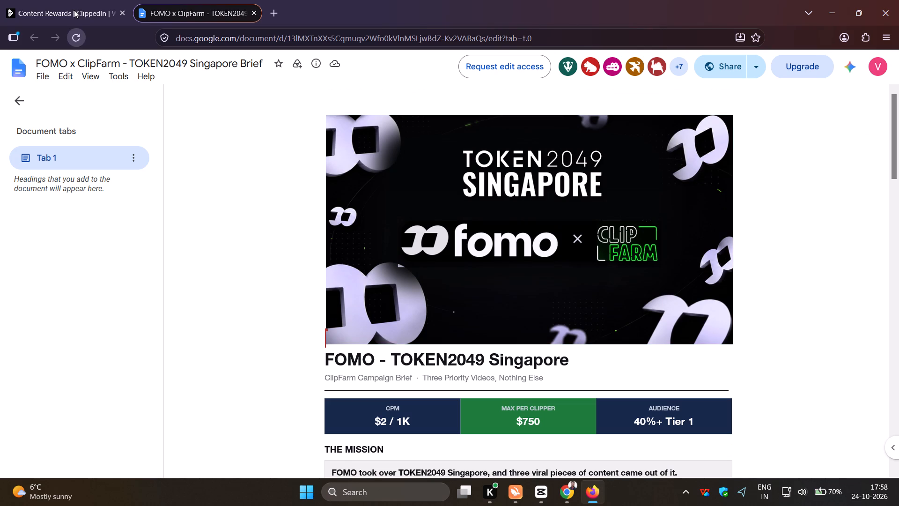
{"action": "left_click", "coordinate": [74, 10]}
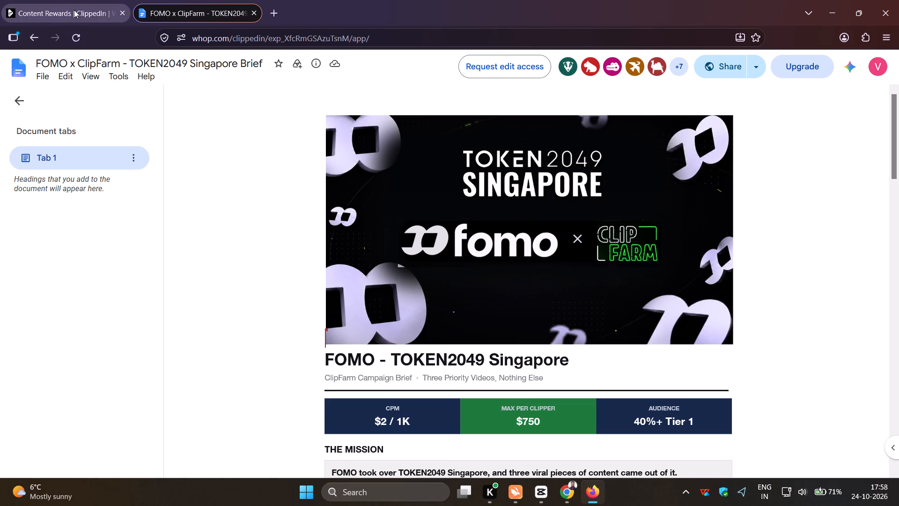
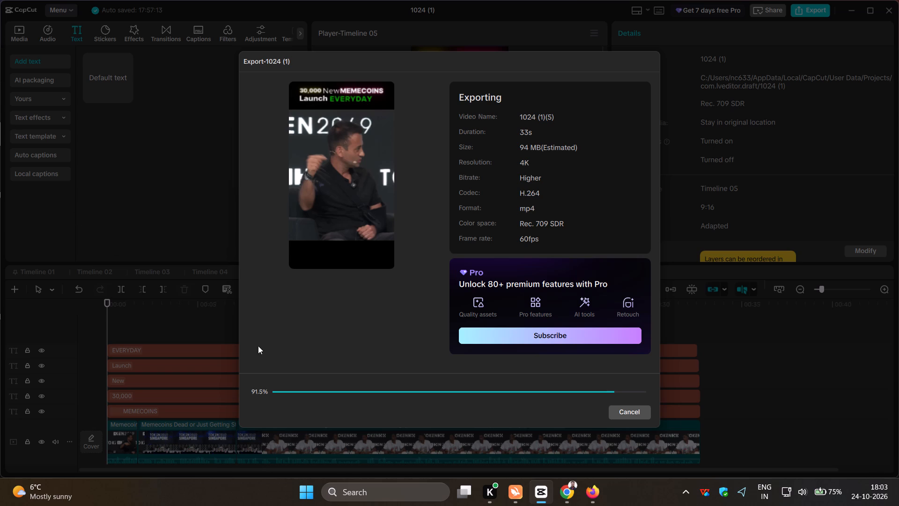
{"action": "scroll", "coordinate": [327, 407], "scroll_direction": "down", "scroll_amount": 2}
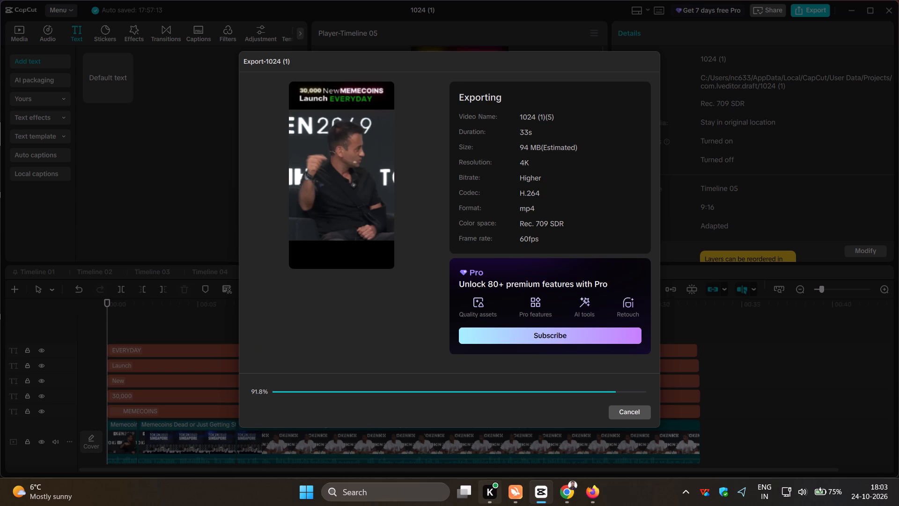
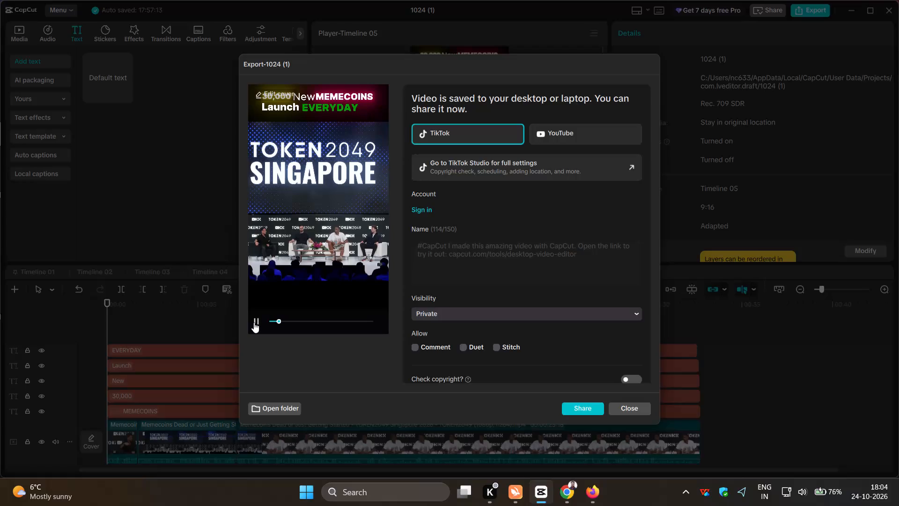
Pause the exported clip's preview and dismiss the finished export window without sharing the video.
{"action": "left_click", "coordinate": [254, 321]}
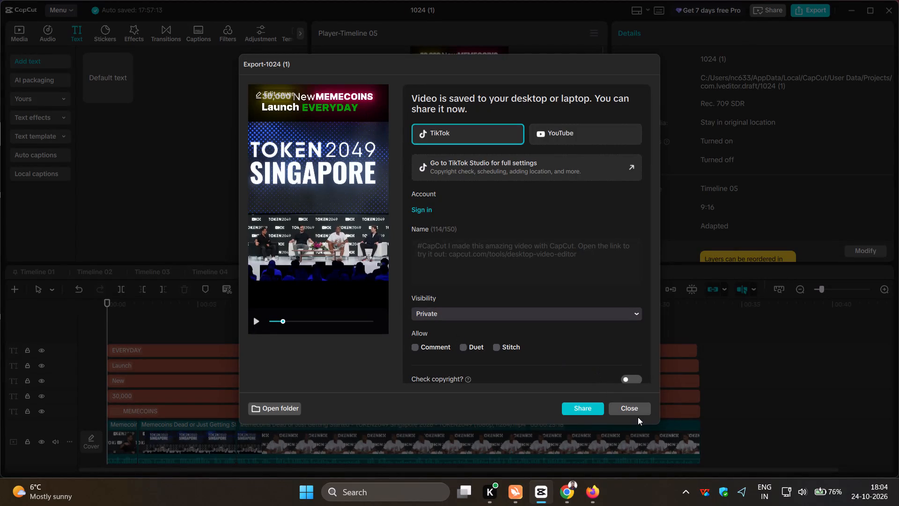
{"action": "left_click", "coordinate": [635, 409]}
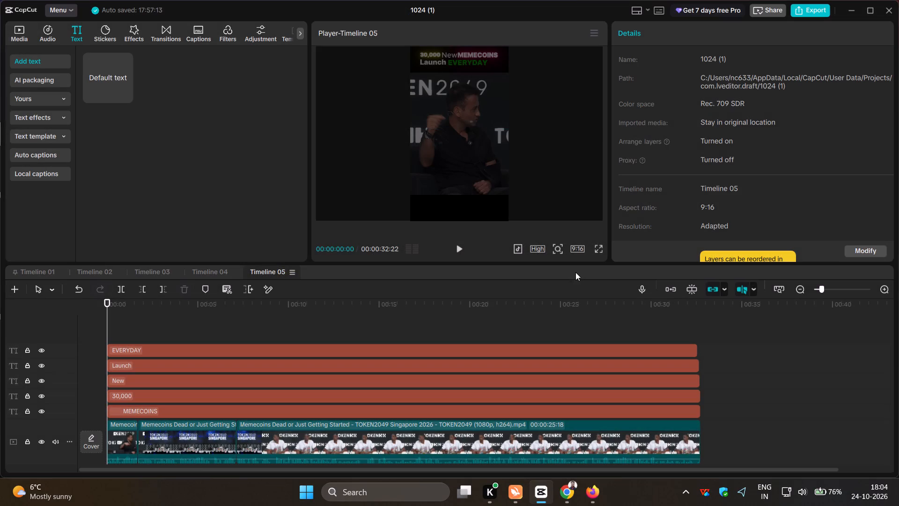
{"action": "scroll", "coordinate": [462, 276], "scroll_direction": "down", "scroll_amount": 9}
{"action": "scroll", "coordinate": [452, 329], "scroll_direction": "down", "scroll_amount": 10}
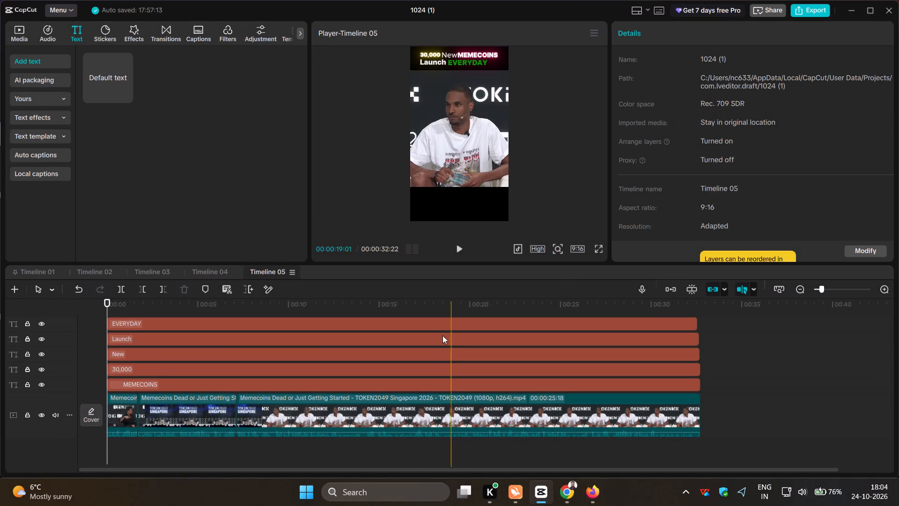
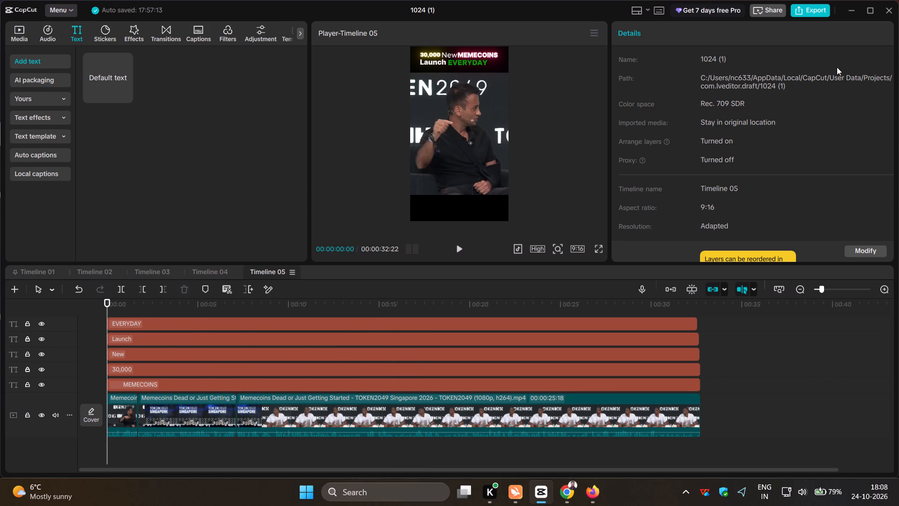
Close the 1024 (1) project and exit CapCut.
{"action": "left_click", "coordinate": [882, 12]}
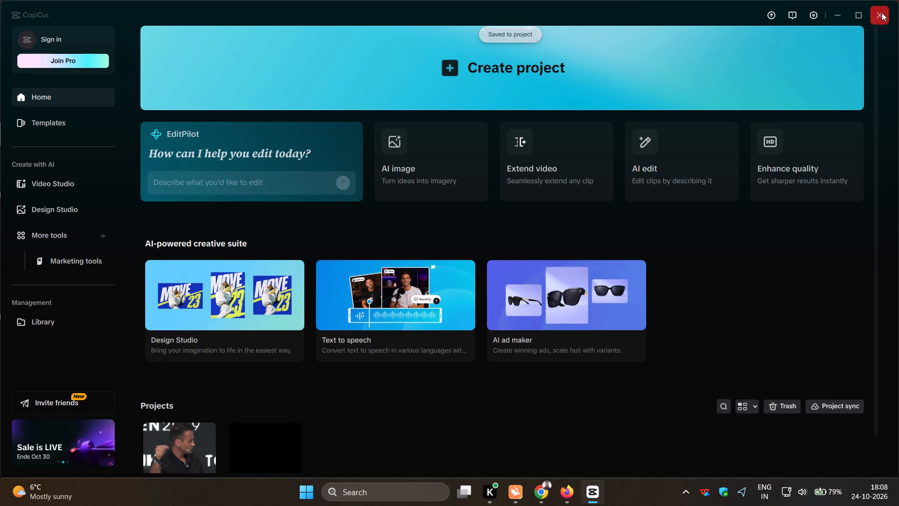
{"action": "left_click", "coordinate": [882, 13]}
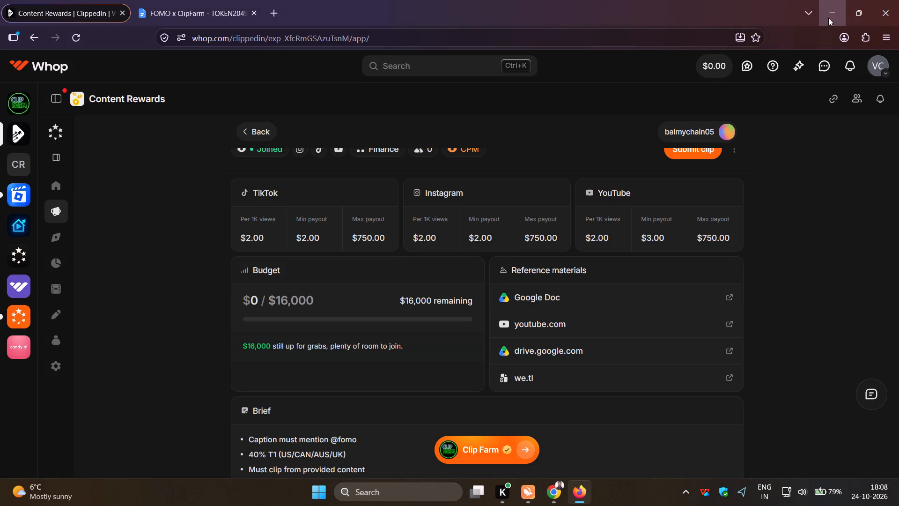
Look over the FOMO TOKEN2049 campaign page on Whop and its Singapore brief document, and minimise the Firefox window.
{"action": "scroll", "coordinate": [586, 254], "scroll_direction": "up", "scroll_amount": 13}
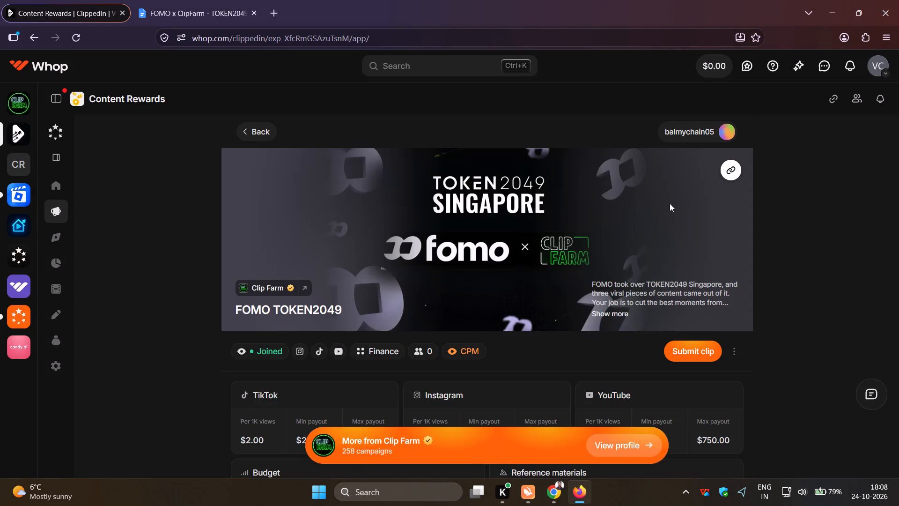
{"action": "scroll", "coordinate": [670, 203], "scroll_direction": "down", "scroll_amount": 13}
{"action": "scroll", "coordinate": [672, 207], "scroll_direction": "down", "scroll_amount": 11}
{"action": "scroll", "coordinate": [672, 207], "scroll_direction": "up", "scroll_amount": 20}
{"action": "scroll", "coordinate": [672, 207], "scroll_direction": "up", "scroll_amount": 1}
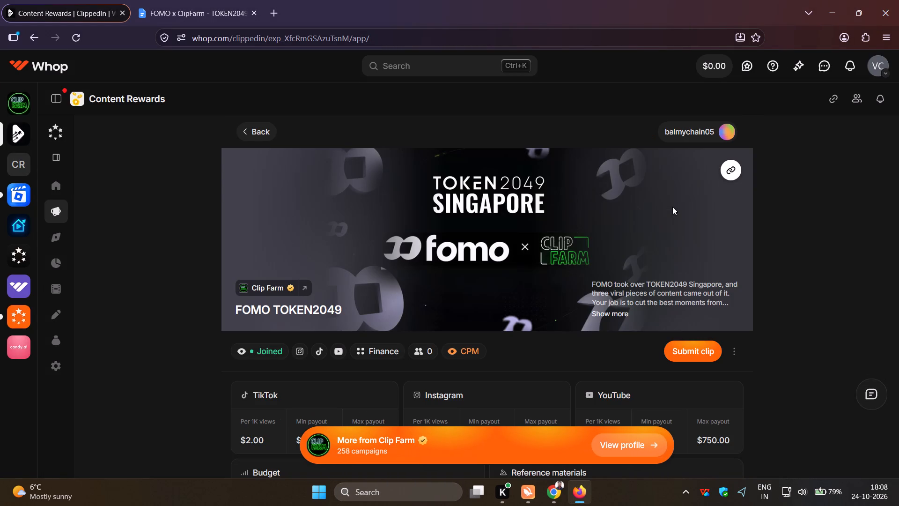
{"action": "left_click", "coordinate": [208, 3]}
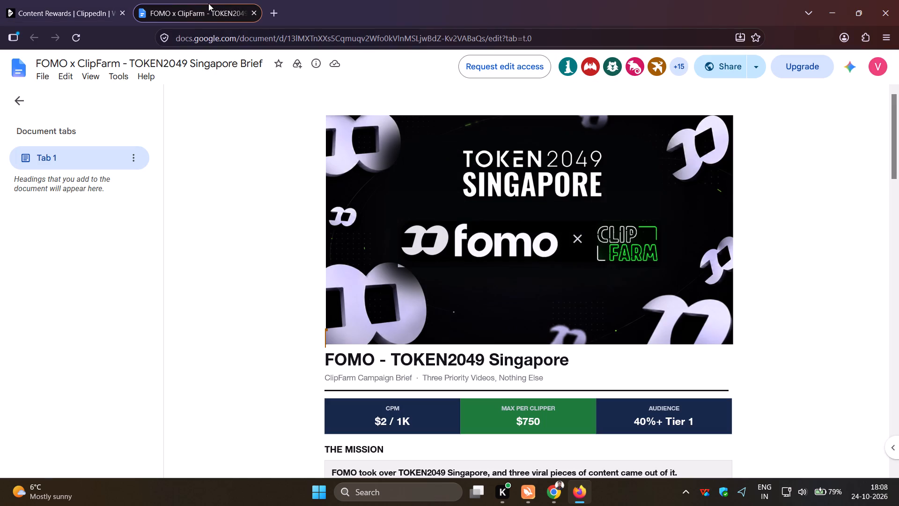
{"action": "left_click", "coordinate": [97, 9]}
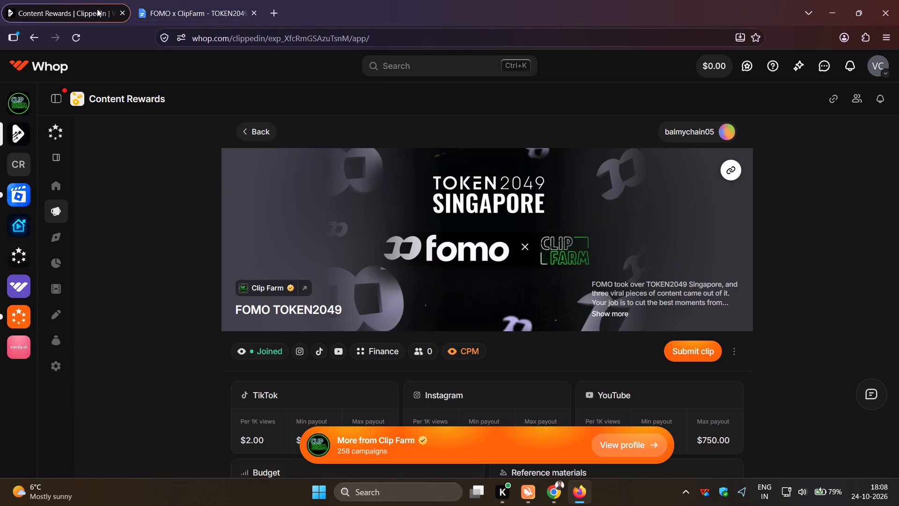
{"action": "left_click", "coordinate": [839, 10]}
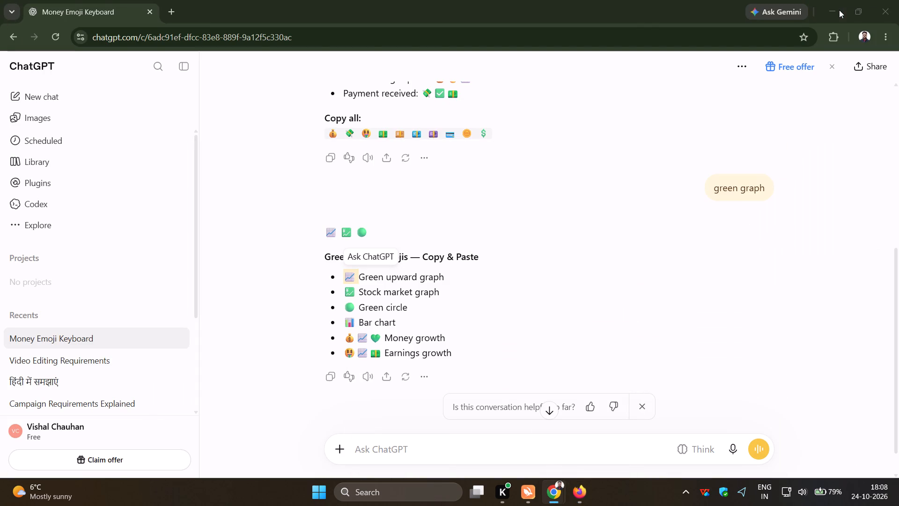
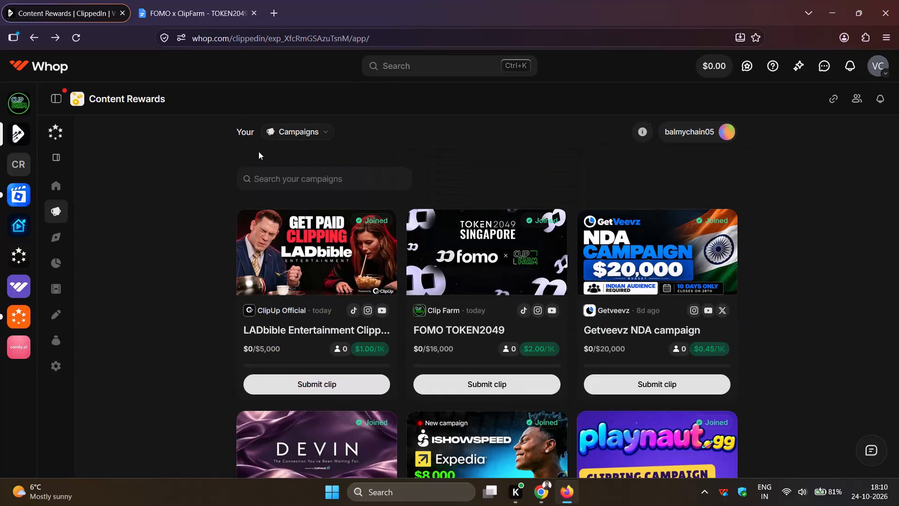
Open the Discover section of Content Rewards and look over the campaigns offered by ClippedIn.
{"action": "left_click", "coordinate": [57, 241]}
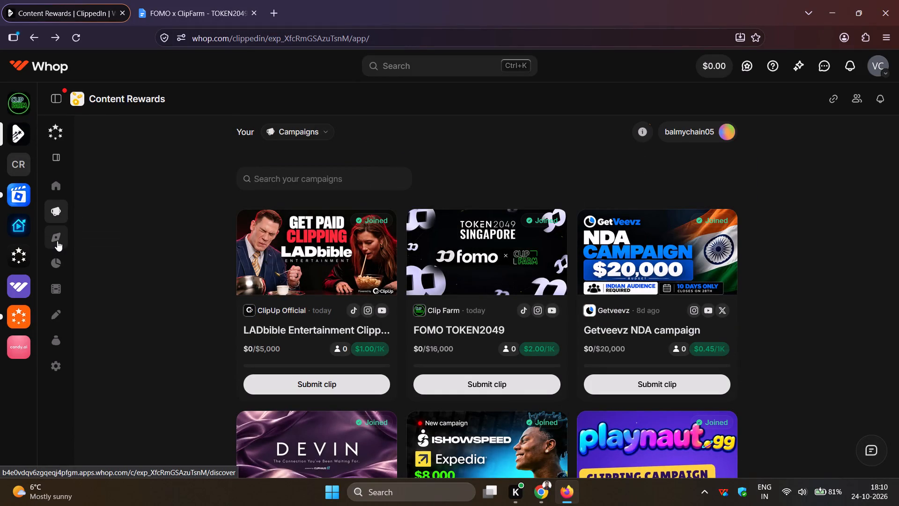
{"action": "left_click", "coordinate": [57, 241]}
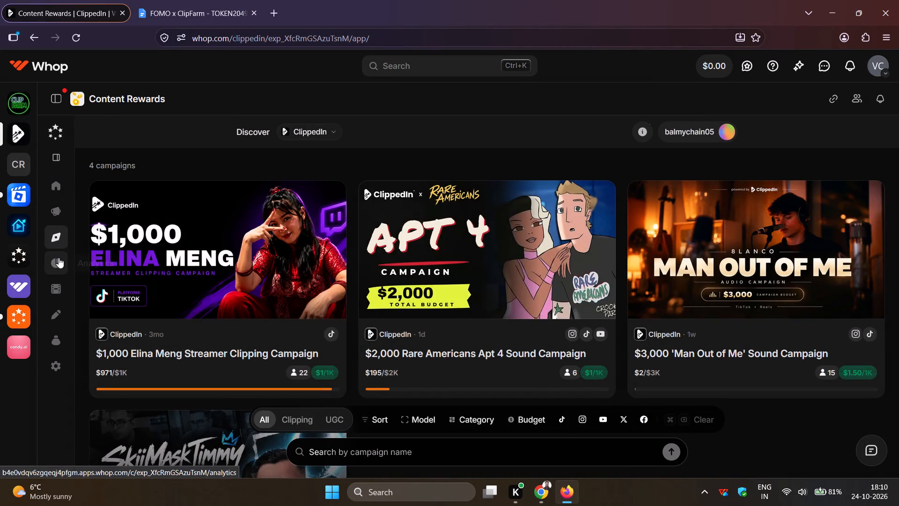
{"action": "scroll", "coordinate": [326, 240], "scroll_direction": "down", "scroll_amount": 5}
{"action": "scroll", "coordinate": [331, 237], "scroll_direction": "up", "scroll_amount": 1}
{"action": "scroll", "coordinate": [374, 311], "scroll_direction": "down", "scroll_amount": 10}
{"action": "scroll", "coordinate": [376, 318], "scroll_direction": "up", "scroll_amount": 7}
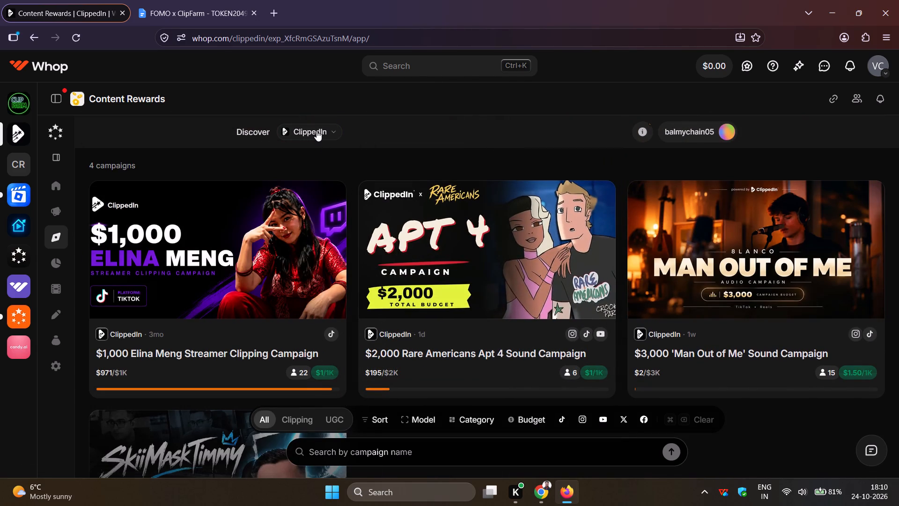
Switch Discover from ClippedIn to Content Rewards and browse the recommended, trending and new campaign sections.
{"action": "left_click", "coordinate": [317, 128]}
{"action": "left_click", "coordinate": [336, 175]}
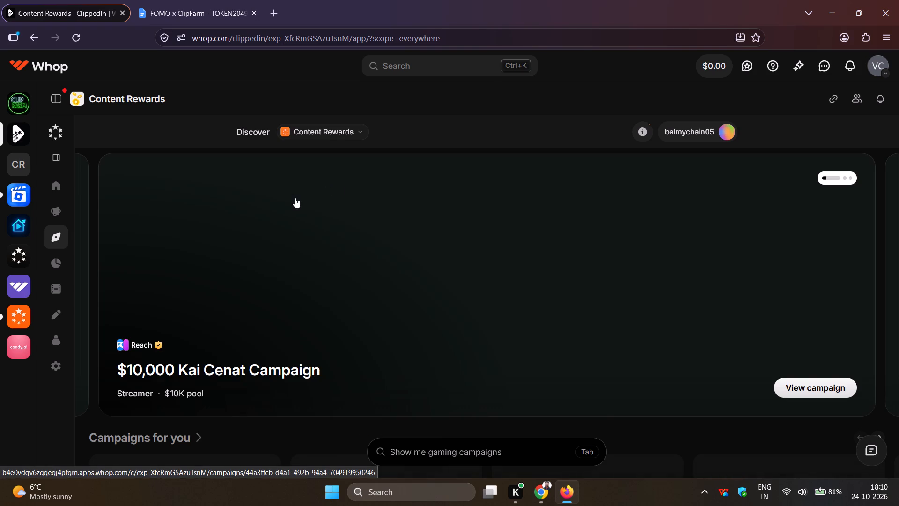
{"action": "scroll", "coordinate": [300, 238], "scroll_direction": "down", "scroll_amount": 4}
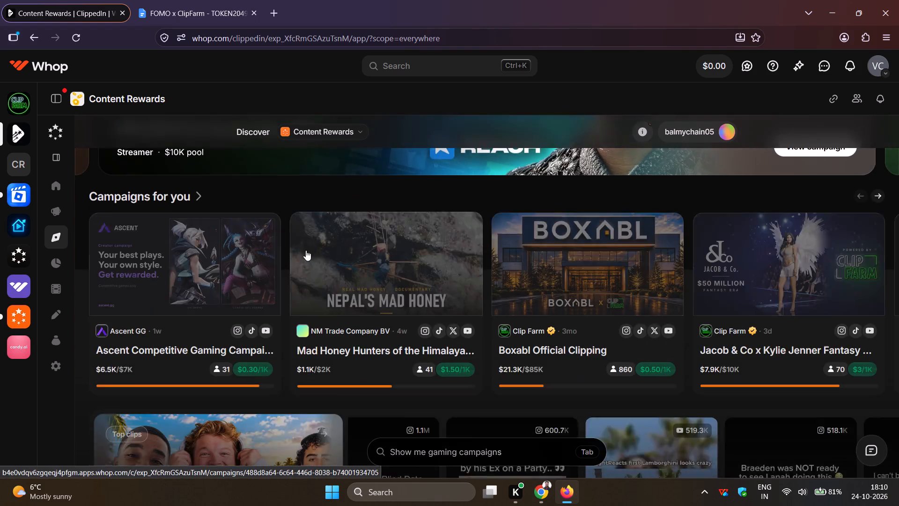
{"action": "scroll", "coordinate": [306, 250], "scroll_direction": "down", "scroll_amount": 3}
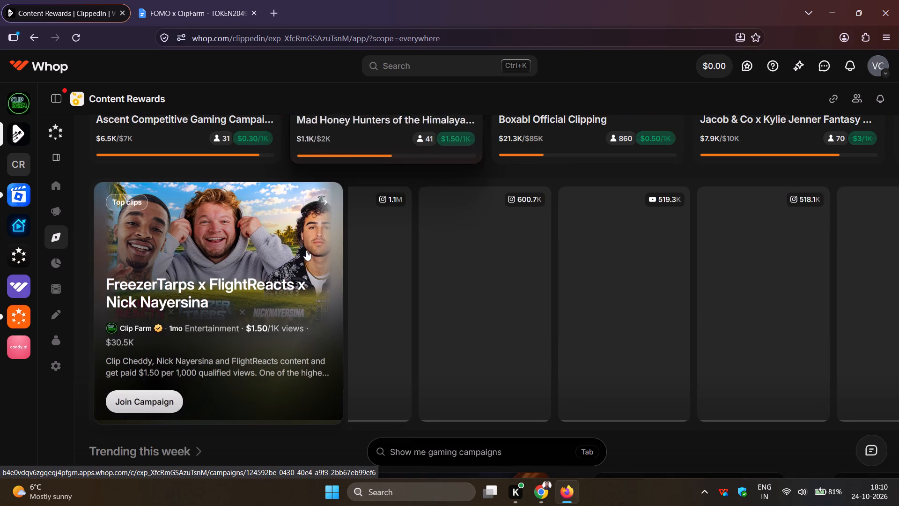
{"action": "scroll", "coordinate": [306, 250], "scroll_direction": "down", "scroll_amount": 5}
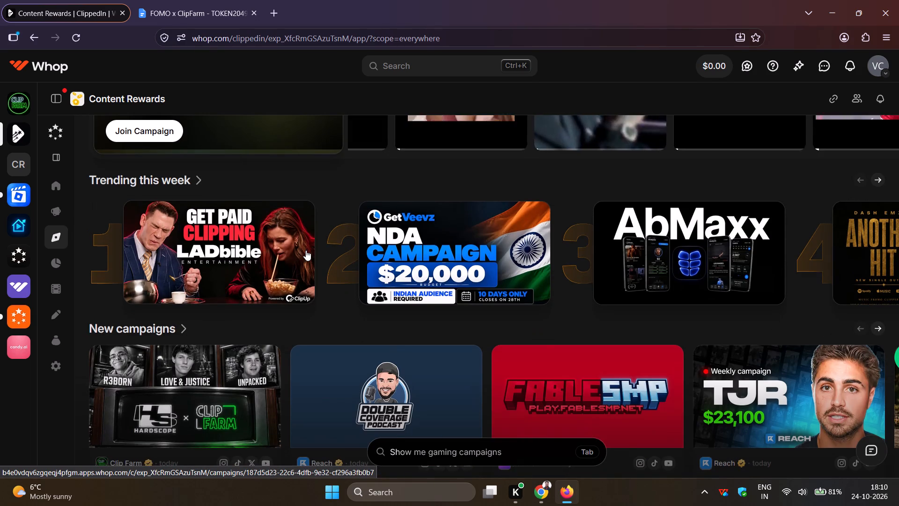
{"action": "scroll", "coordinate": [306, 250], "scroll_direction": "down", "scroll_amount": 1}
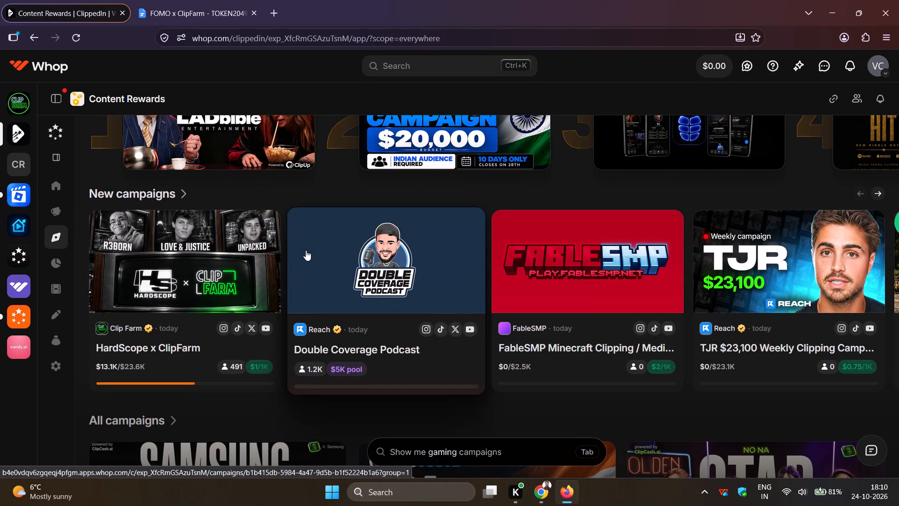
{"action": "scroll", "coordinate": [306, 250], "scroll_direction": "up", "scroll_amount": 2}
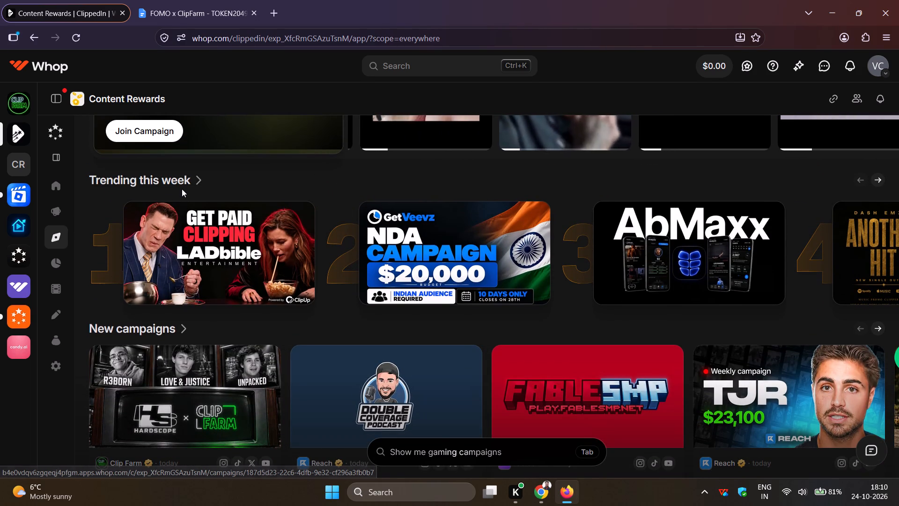
Open the full New campaigns list and skim through its newest clipping campaigns, returning to the top of the list.
{"action": "left_click", "coordinate": [180, 324]}
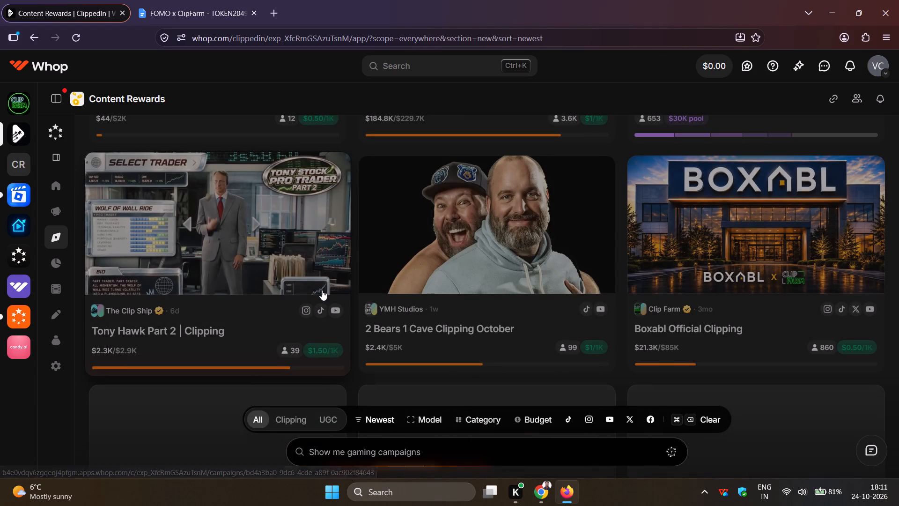
{"action": "scroll", "coordinate": [313, 296], "scroll_direction": "up", "scroll_amount": 9}
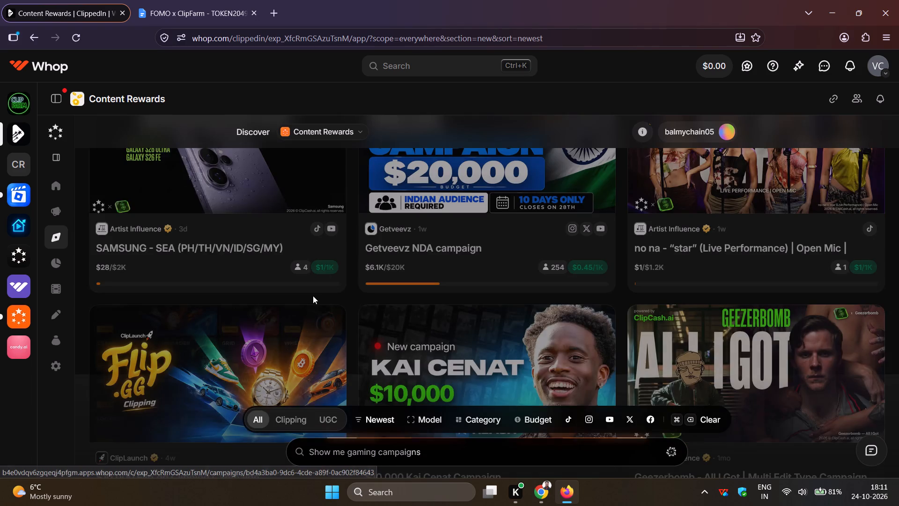
{"action": "scroll", "coordinate": [313, 296], "scroll_direction": "up", "scroll_amount": 11}
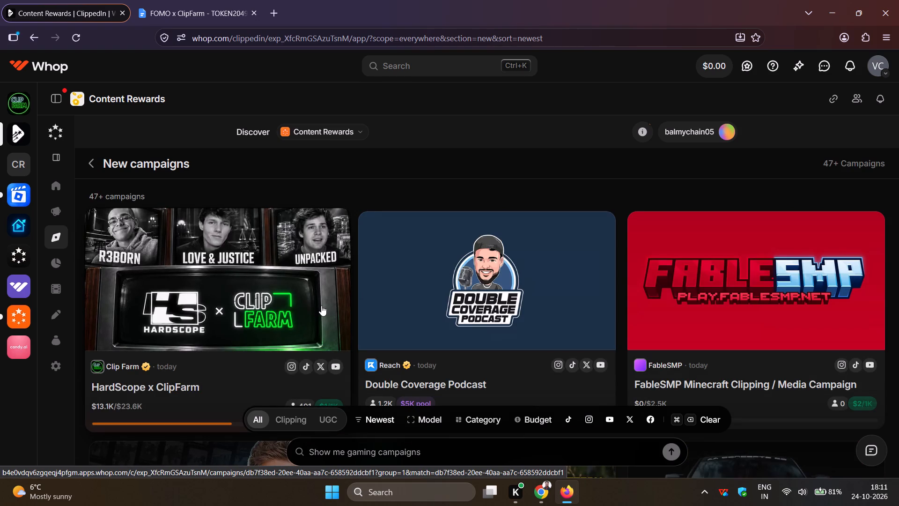
{"action": "scroll", "coordinate": [339, 285], "scroll_direction": "down", "scroll_amount": 3}
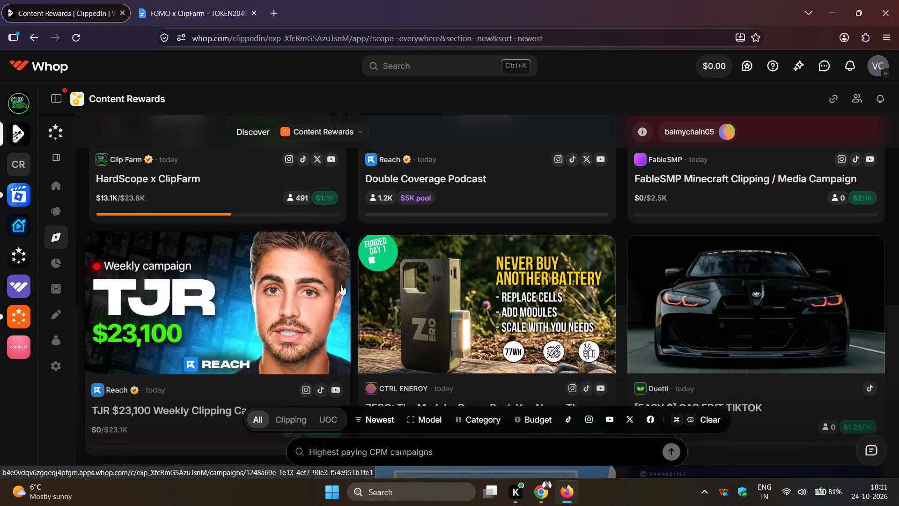
{"action": "scroll", "coordinate": [341, 285], "scroll_direction": "up", "scroll_amount": 11}
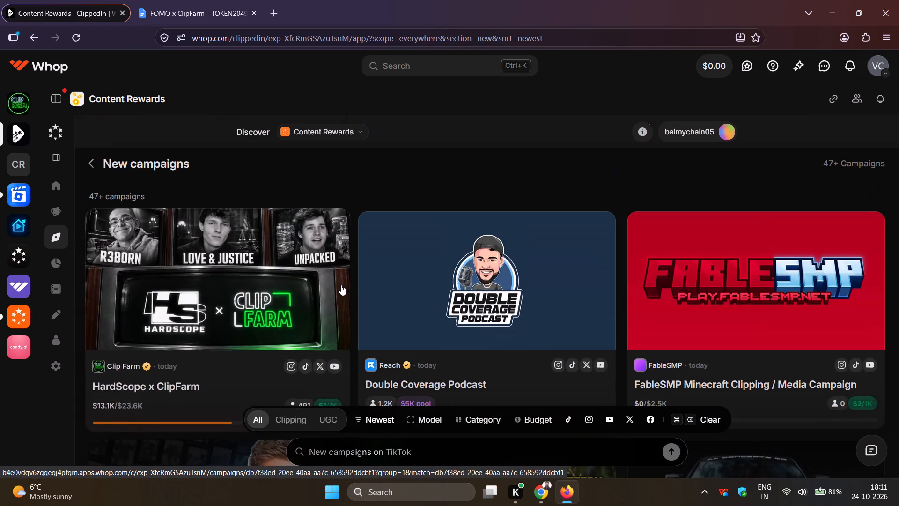
{"action": "scroll", "coordinate": [341, 285], "scroll_direction": "down", "scroll_amount": 14}
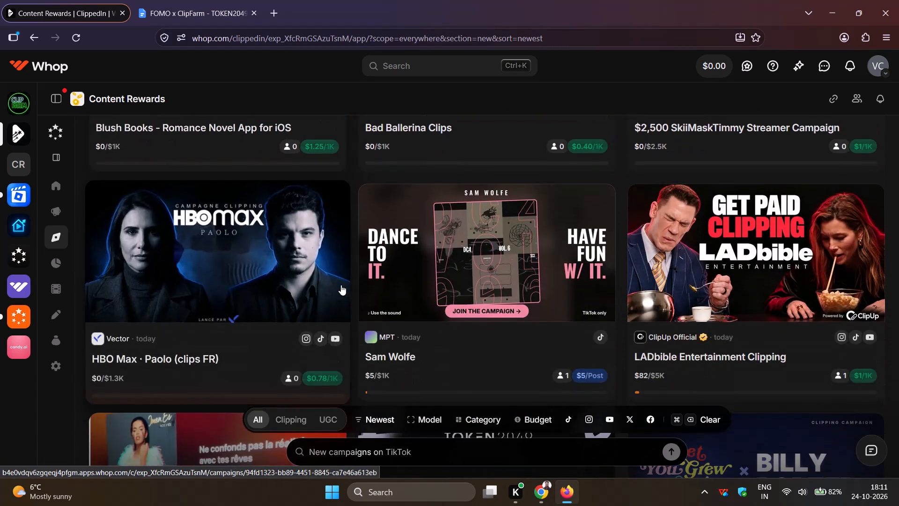
{"action": "scroll", "coordinate": [341, 285], "scroll_direction": "down", "scroll_amount": 13}
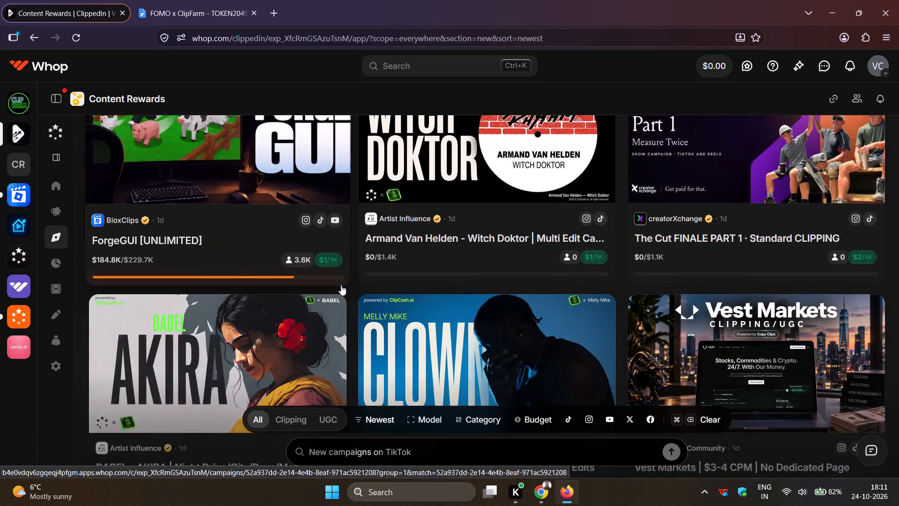
{"action": "scroll", "coordinate": [341, 285], "scroll_direction": "down", "scroll_amount": 13}
{"action": "scroll", "coordinate": [341, 285], "scroll_direction": "up", "scroll_amount": 12}
{"action": "scroll", "coordinate": [341, 285], "scroll_direction": "up", "scroll_amount": 15}
{"action": "scroll", "coordinate": [341, 285], "scroll_direction": "up", "scroll_amount": 15}
{"action": "scroll", "coordinate": [341, 285], "scroll_direction": "up", "scroll_amount": 20}
{"action": "scroll", "coordinate": [341, 285], "scroll_direction": "up", "scroll_amount": 1}
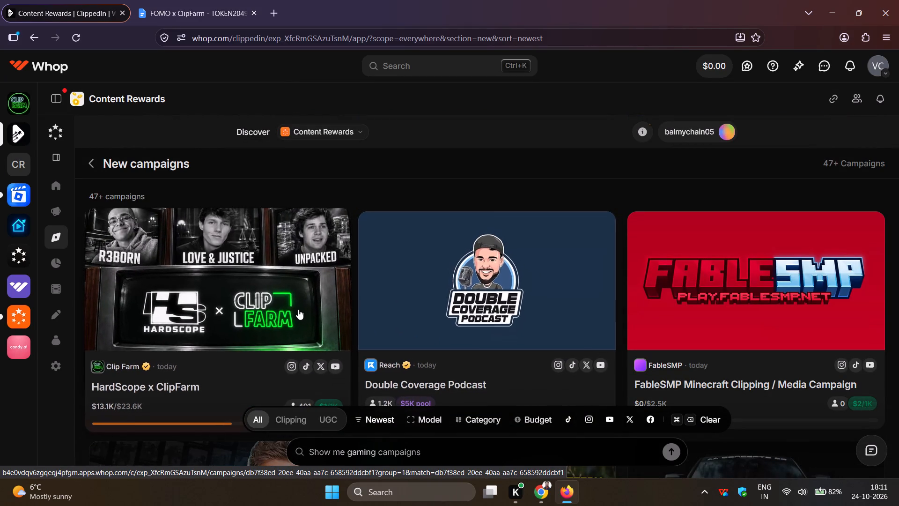
Look through the campaigns posted today in the New campaigns list, from HardScope x ClipFarm down past FOMO TOKEN2049.
{"action": "scroll", "coordinate": [376, 296], "scroll_direction": "down", "scroll_amount": 2}
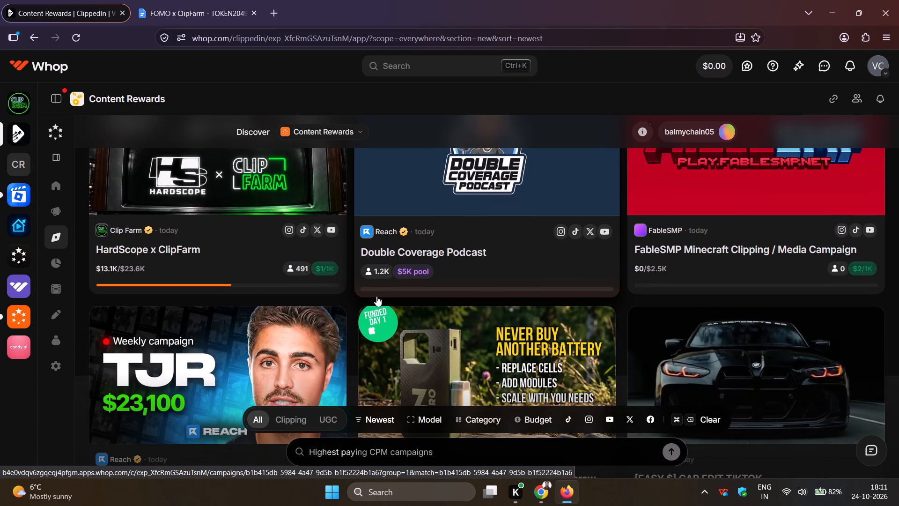
{"action": "scroll", "coordinate": [376, 296], "scroll_direction": "up", "scroll_amount": 7}
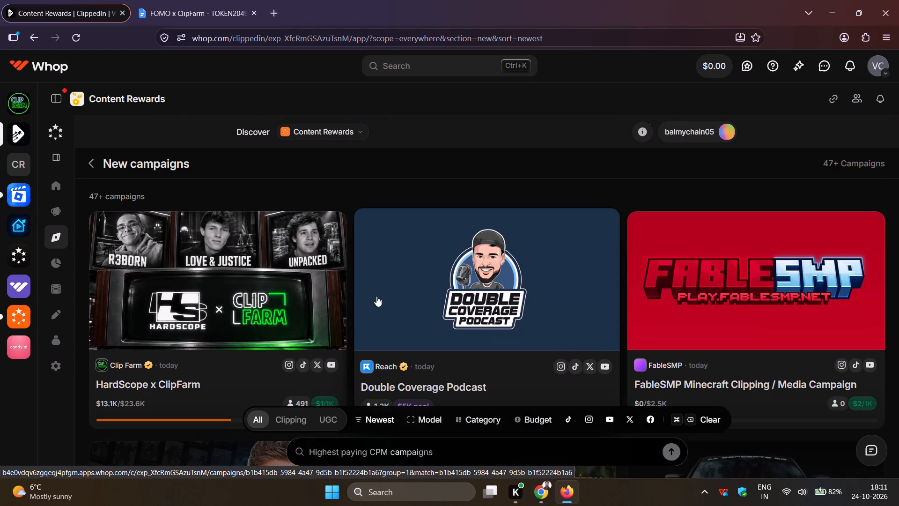
{"action": "scroll", "coordinate": [376, 296], "scroll_direction": "down", "scroll_amount": 4}
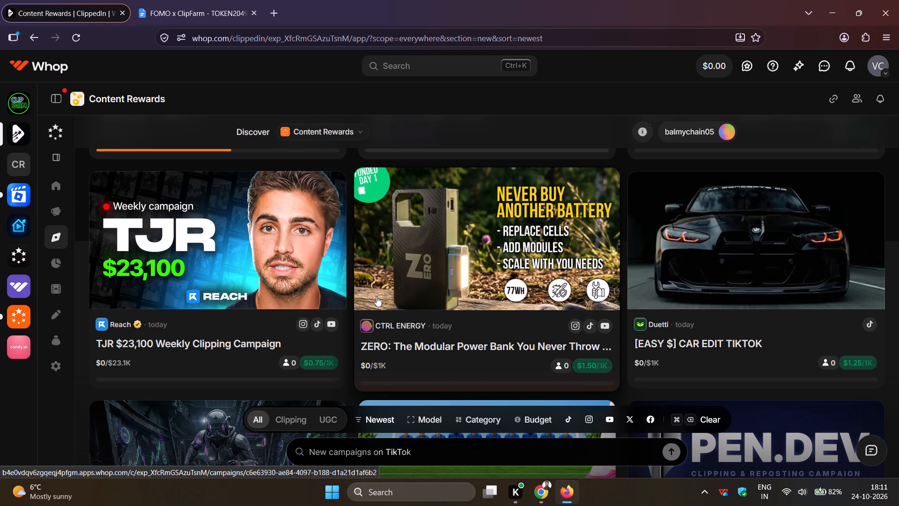
{"action": "scroll", "coordinate": [376, 296], "scroll_direction": "up", "scroll_amount": 9}
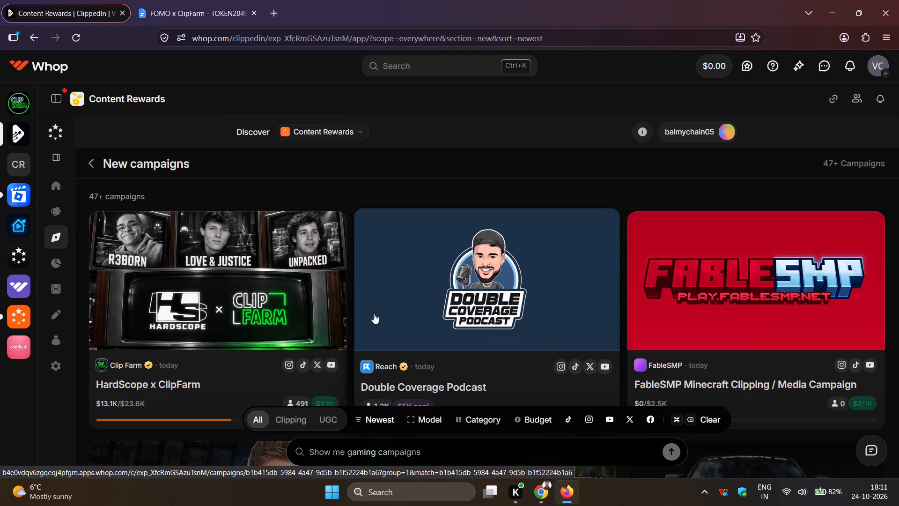
{"action": "scroll", "coordinate": [374, 313], "scroll_direction": "down", "scroll_amount": 2}
{"action": "scroll", "coordinate": [374, 313], "scroll_direction": "up", "scroll_amount": 11}
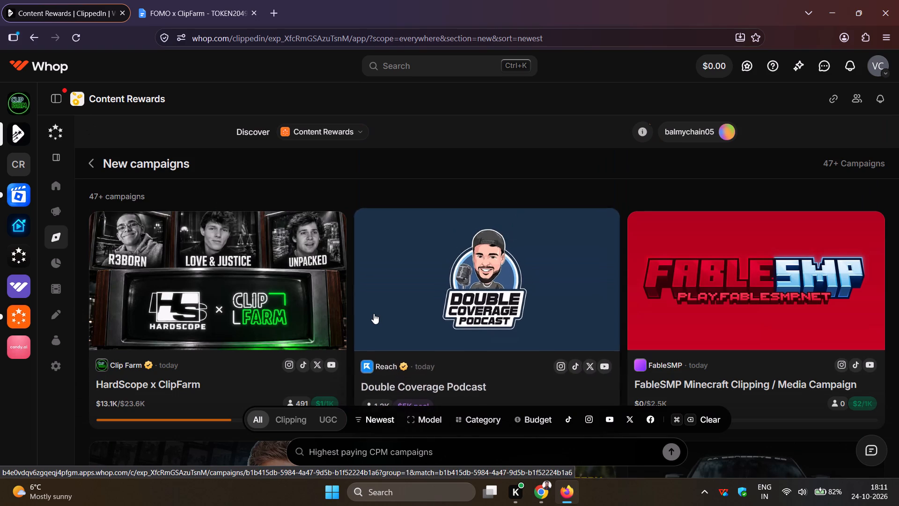
{"action": "scroll", "coordinate": [374, 313], "scroll_direction": "down", "scroll_amount": 8}
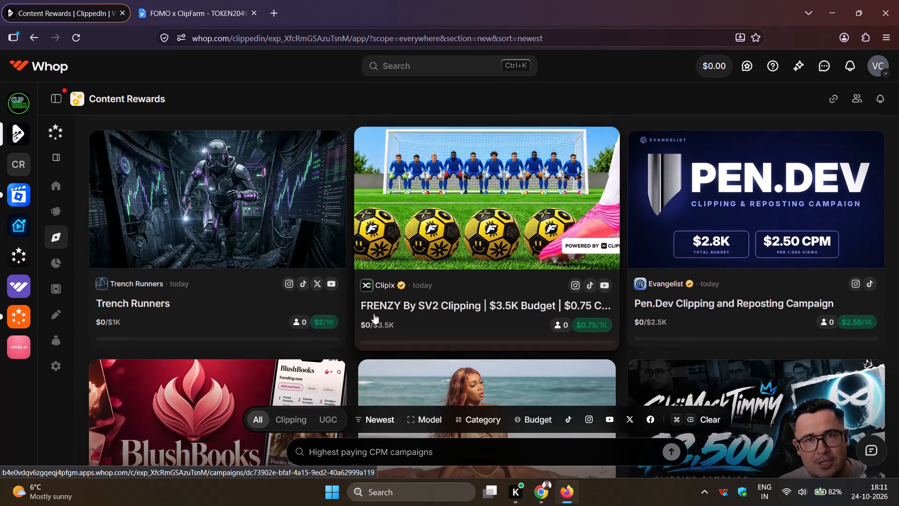
{"action": "scroll", "coordinate": [374, 313], "scroll_direction": "down", "scroll_amount": 5}
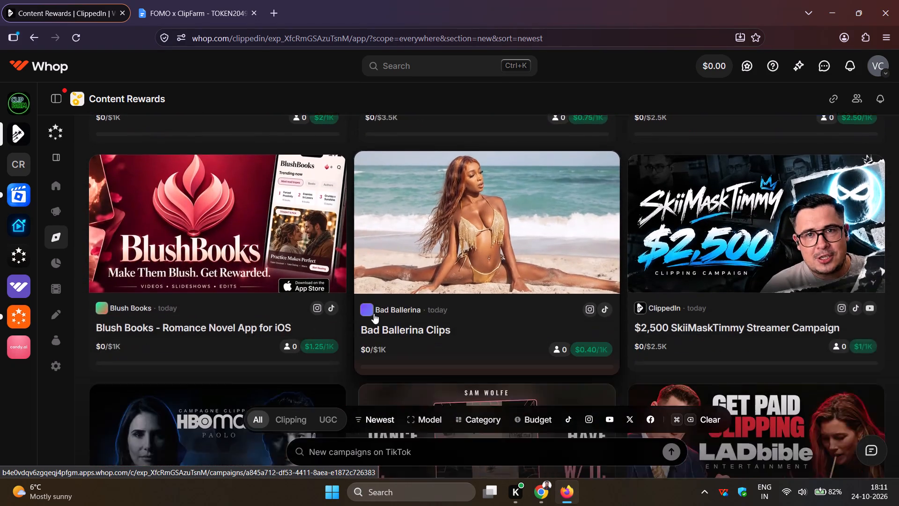
{"action": "scroll", "coordinate": [374, 313], "scroll_direction": "down", "scroll_amount": 1}
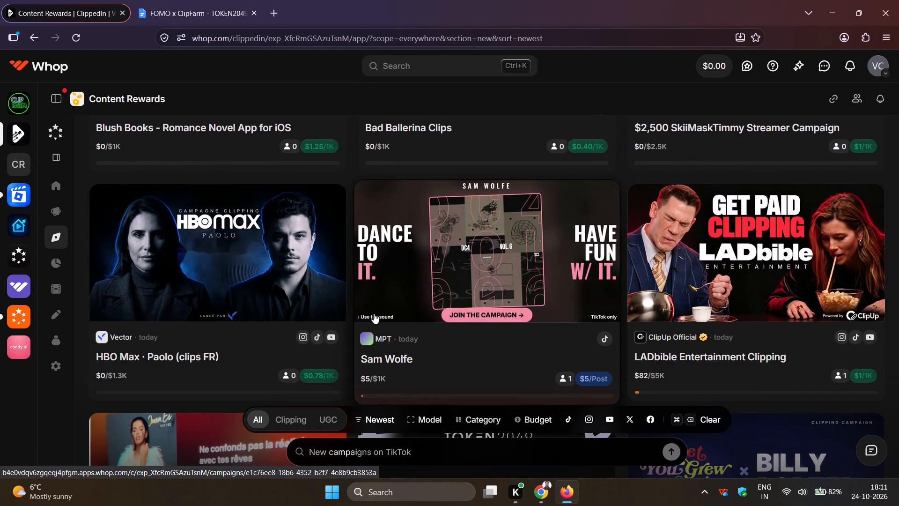
{"action": "scroll", "coordinate": [374, 313], "scroll_direction": "down", "scroll_amount": 1}
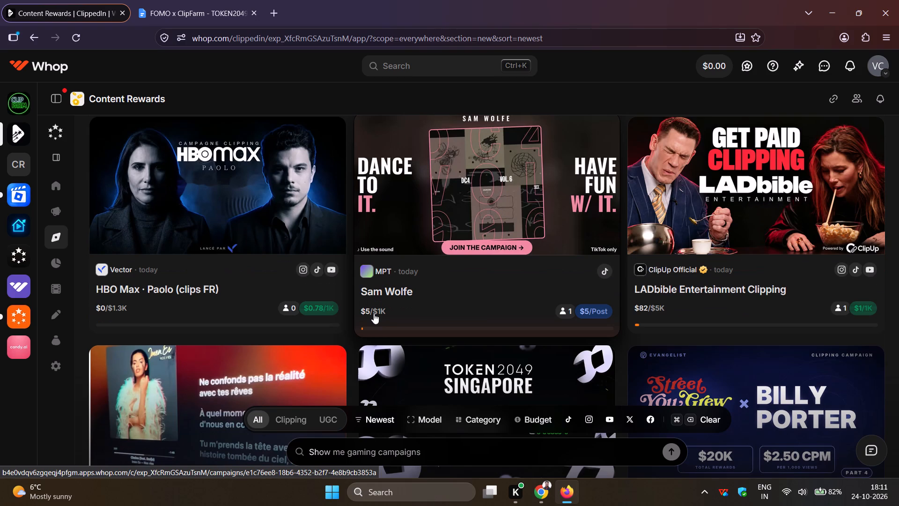
{"action": "scroll", "coordinate": [374, 313], "scroll_direction": "down", "scroll_amount": 3}
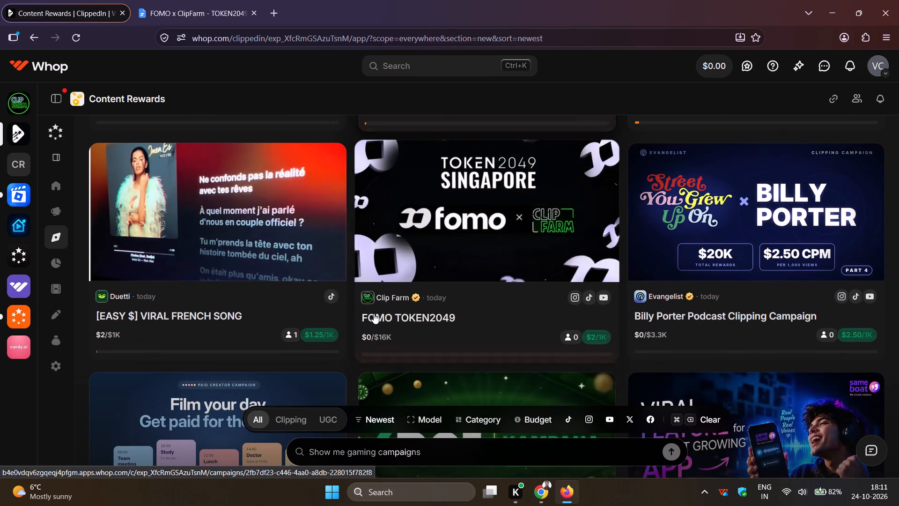
{"action": "scroll", "coordinate": [374, 313], "scroll_direction": "down", "scroll_amount": 1}
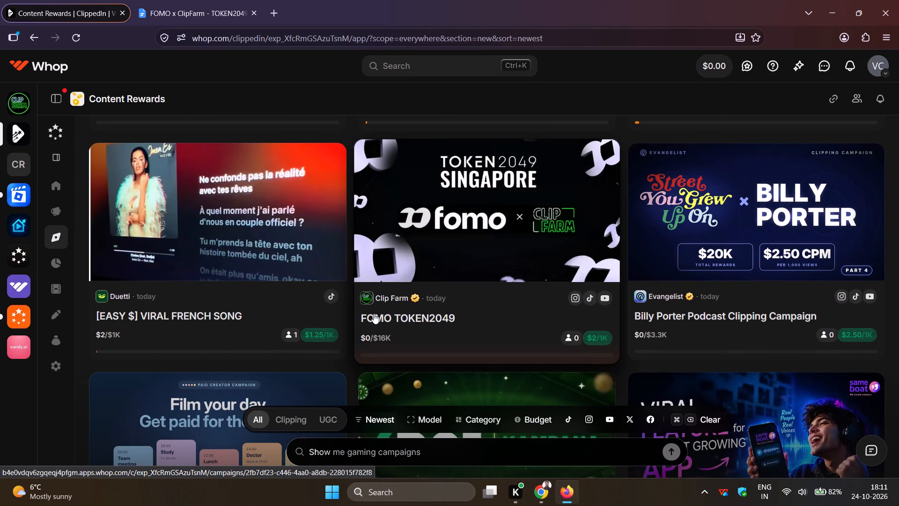
{"action": "scroll", "coordinate": [374, 313], "scroll_direction": "down", "scroll_amount": 2}
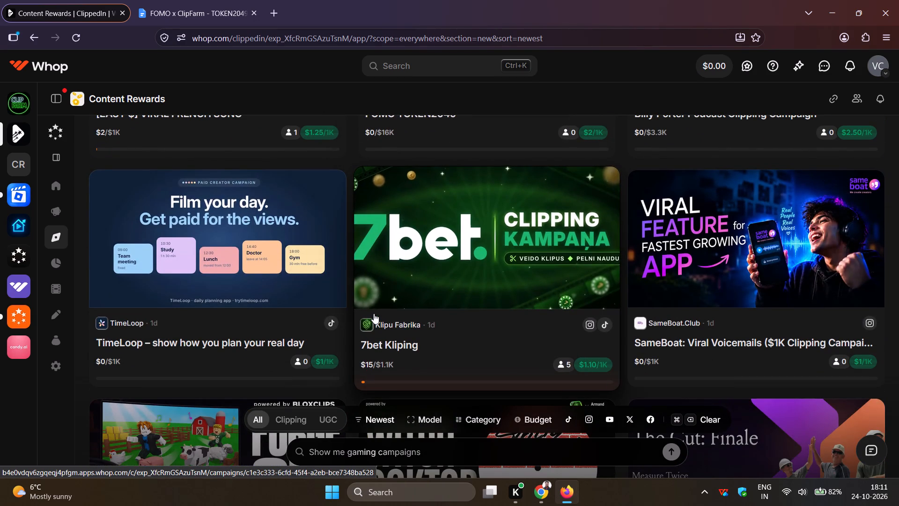
{"action": "scroll", "coordinate": [374, 313], "scroll_direction": "up", "scroll_amount": 1}
{"action": "scroll", "coordinate": [374, 313], "scroll_direction": "down", "scroll_amount": 1}
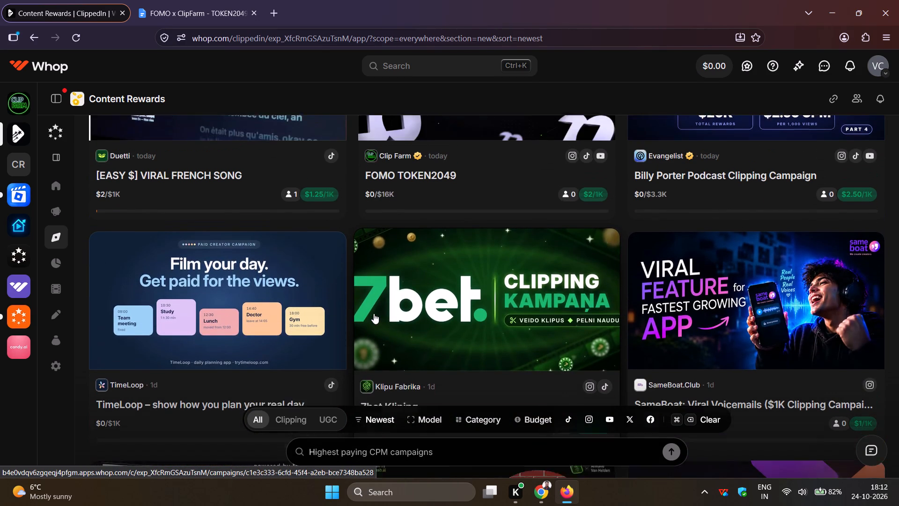
{"action": "scroll", "coordinate": [374, 313], "scroll_direction": "down", "scroll_amount": 1}
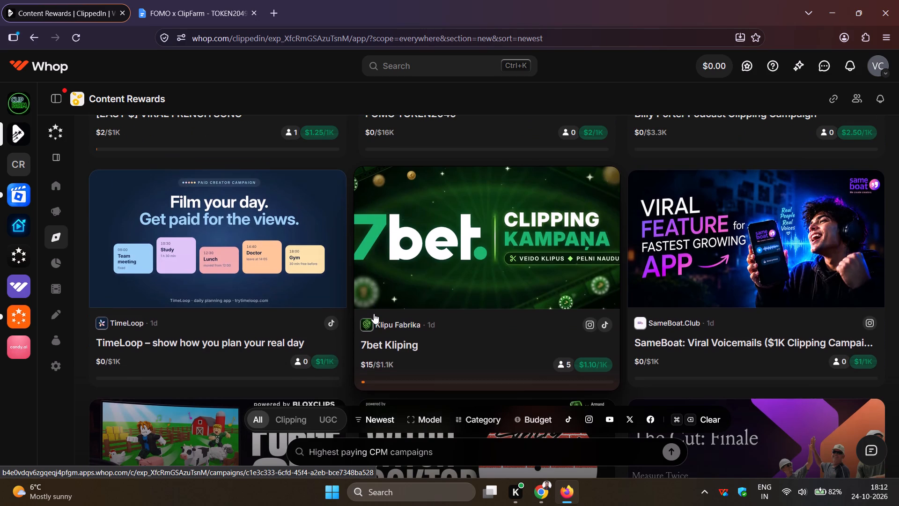
Examine the older entries of the New campaigns list, down to the end of the list.
{"action": "scroll", "coordinate": [374, 313], "scroll_direction": "down", "scroll_amount": 5}
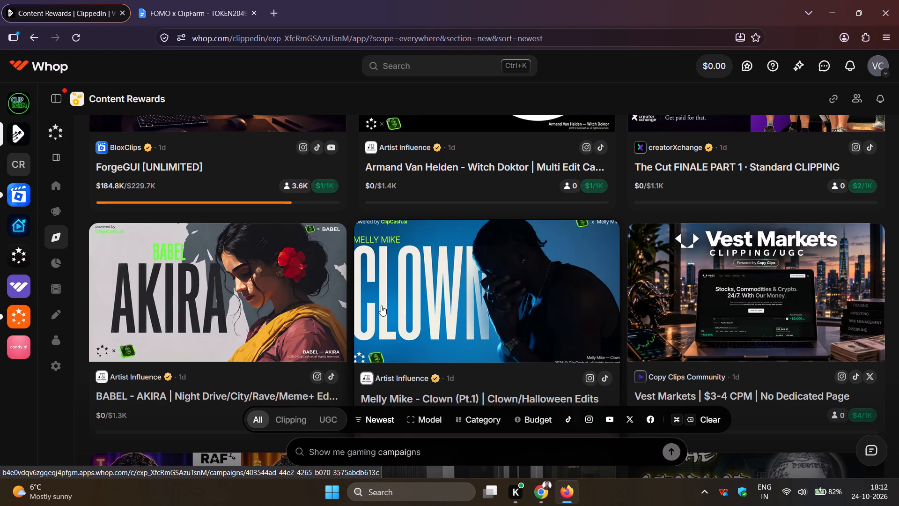
{"action": "scroll", "coordinate": [363, 278], "scroll_direction": "down", "scroll_amount": 3}
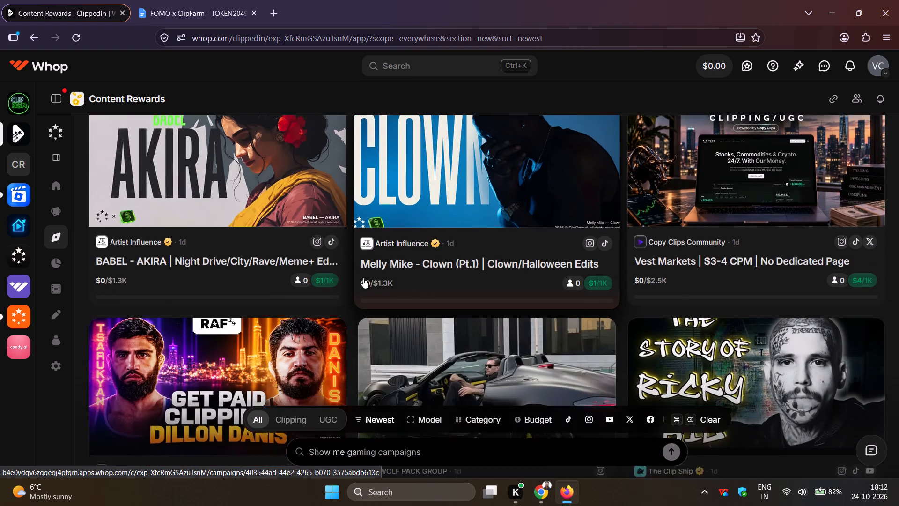
{"action": "scroll", "coordinate": [363, 278], "scroll_direction": "down", "scroll_amount": 5}
{"action": "scroll", "coordinate": [363, 278], "scroll_direction": "up", "scroll_amount": 2}
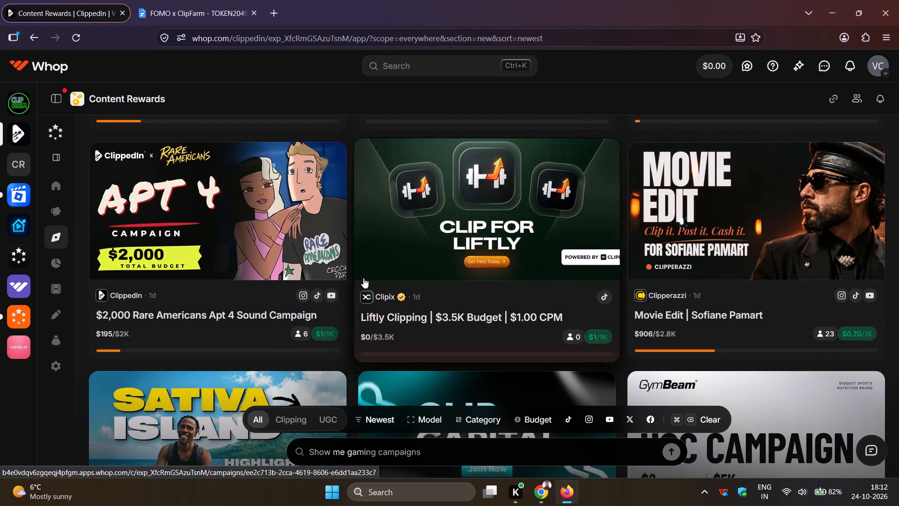
{"action": "scroll", "coordinate": [363, 278], "scroll_direction": "up", "scroll_amount": 2}
{"action": "scroll", "coordinate": [363, 278], "scroll_direction": "down", "scroll_amount": 7}
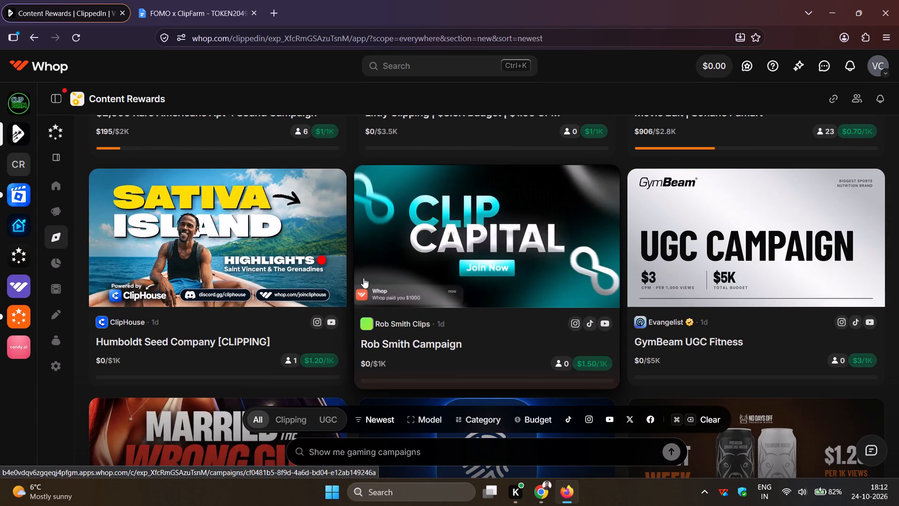
{"action": "scroll", "coordinate": [363, 278], "scroll_direction": "down", "scroll_amount": 10}
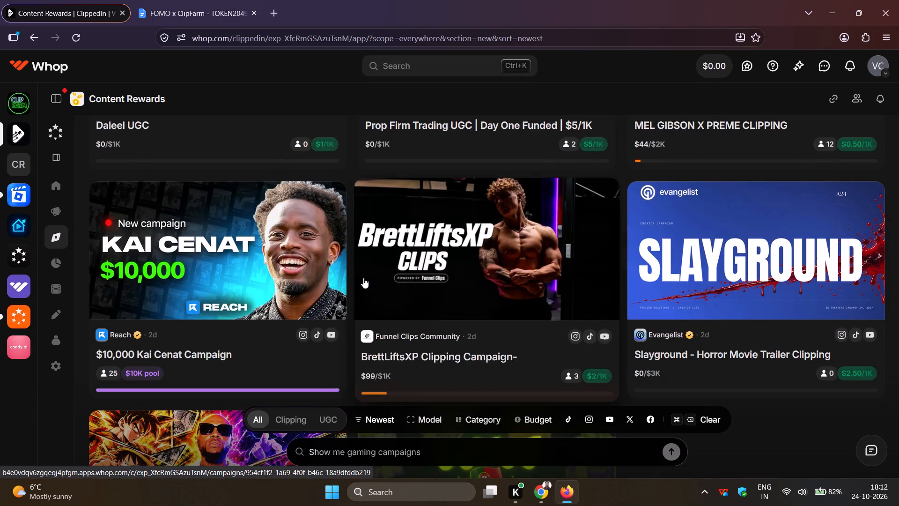
{"action": "scroll", "coordinate": [363, 278], "scroll_direction": "down", "scroll_amount": 5}
{"action": "scroll", "coordinate": [363, 278], "scroll_direction": "up", "scroll_amount": 8}
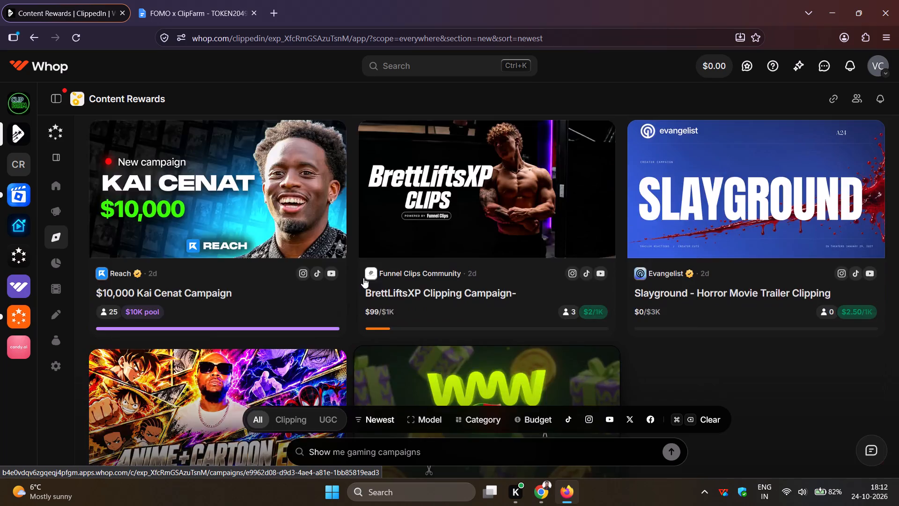
Skim back up through the New campaigns list to its newest entries at the top.
{"action": "scroll", "coordinate": [363, 278], "scroll_direction": "up", "scroll_amount": 13}
{"action": "scroll", "coordinate": [363, 278], "scroll_direction": "up", "scroll_amount": 15}
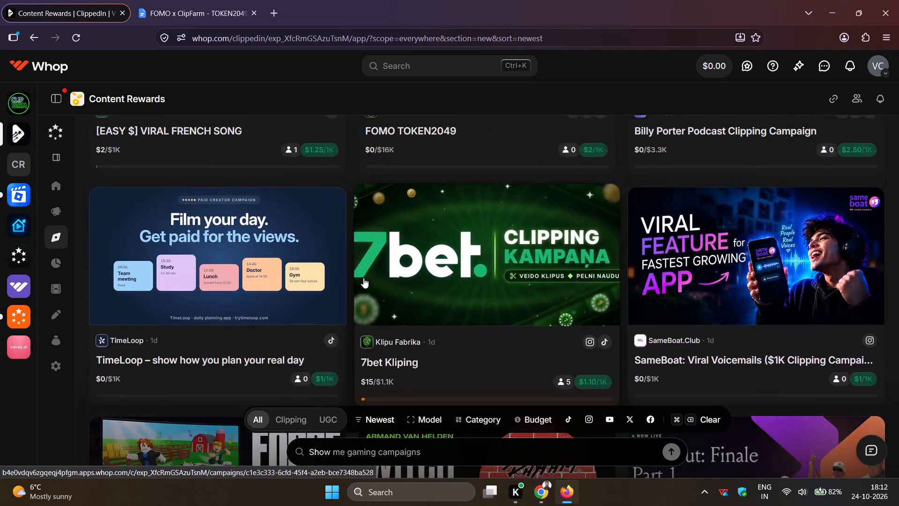
{"action": "scroll", "coordinate": [363, 278], "scroll_direction": "up", "scroll_amount": 7}
{"action": "scroll", "coordinate": [363, 278], "scroll_direction": "down", "scroll_amount": 4}
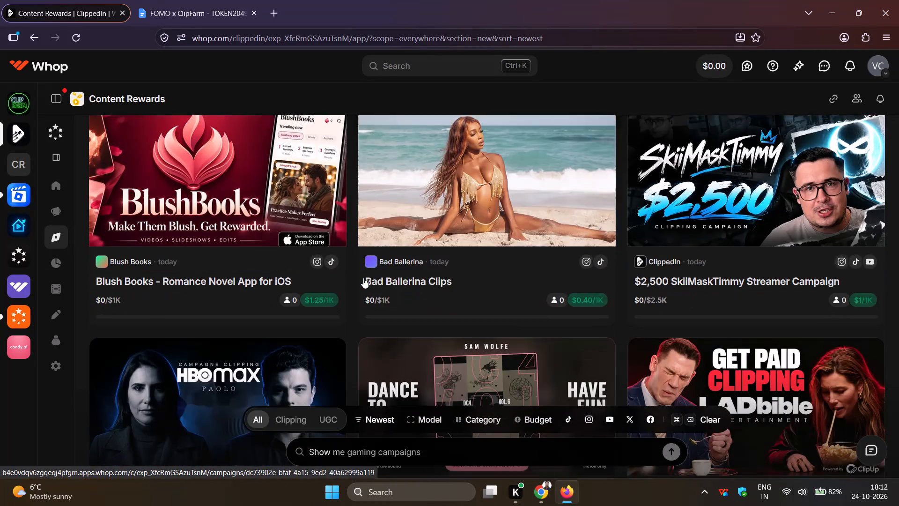
{"action": "scroll", "coordinate": [363, 278], "scroll_direction": "up", "scroll_amount": 6}
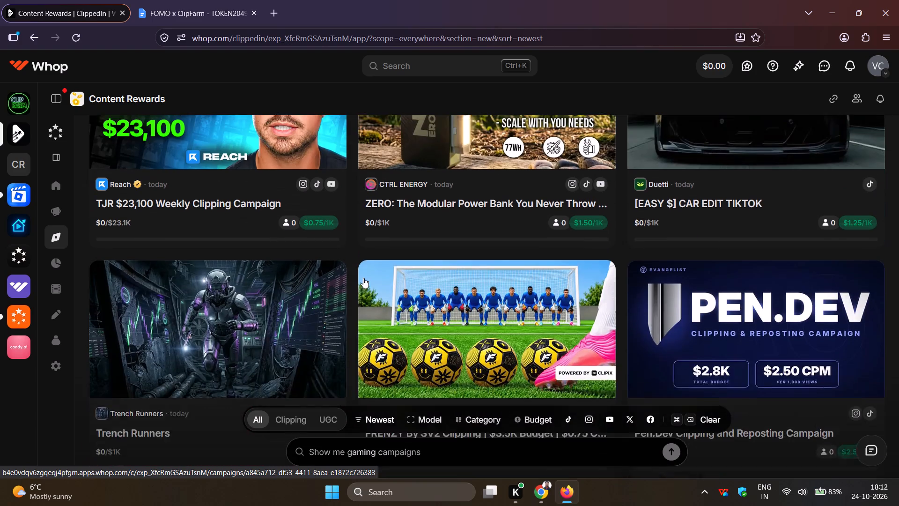
{"action": "scroll", "coordinate": [363, 278], "scroll_direction": "up", "scroll_amount": 11}
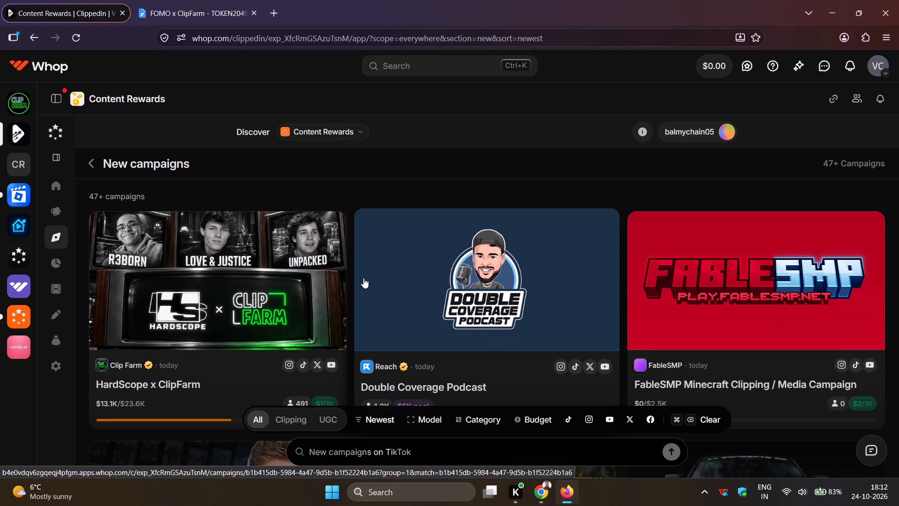
Open Your submissions and look through the pending clips for the ClipFarm x Solved and CLASH x HOH campaigns.
{"action": "left_click", "coordinate": [55, 287]}
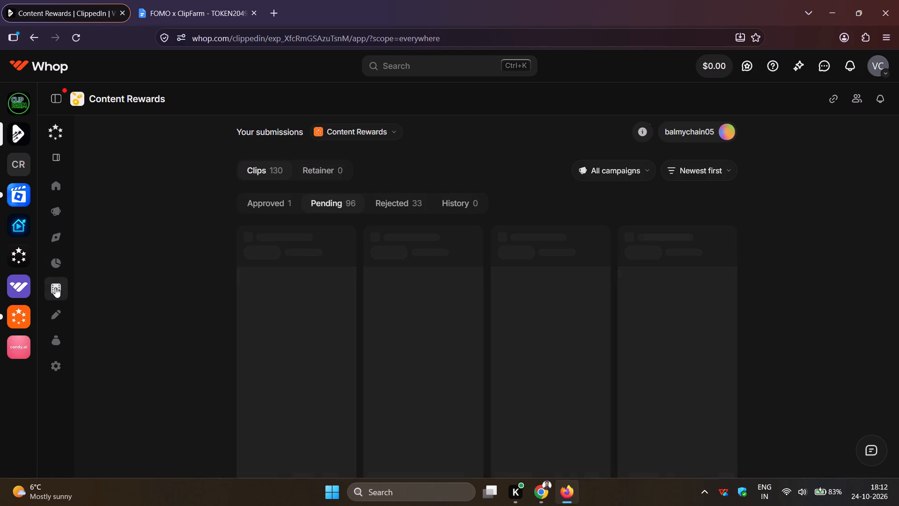
{"action": "scroll", "coordinate": [356, 265], "scroll_direction": "down", "scroll_amount": 1}
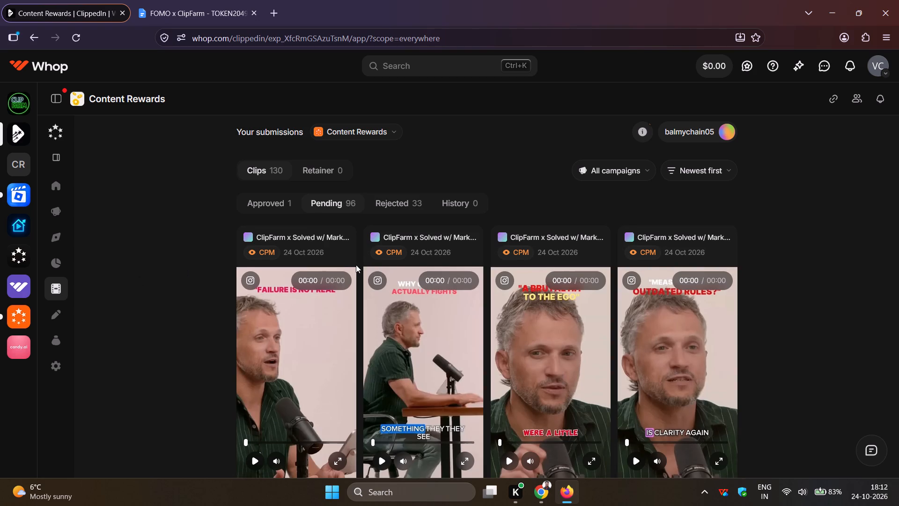
{"action": "scroll", "coordinate": [356, 265], "scroll_direction": "down", "scroll_amount": 5}
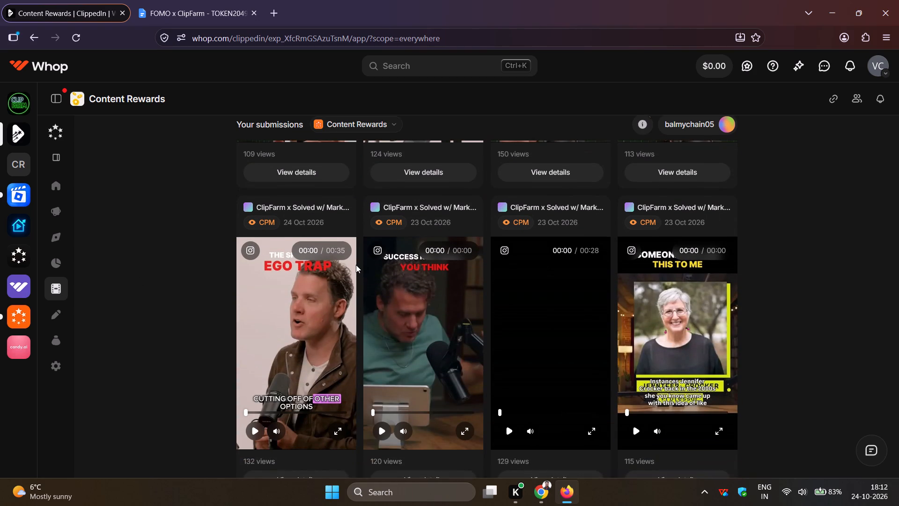
{"action": "scroll", "coordinate": [356, 265], "scroll_direction": "down", "scroll_amount": 4}
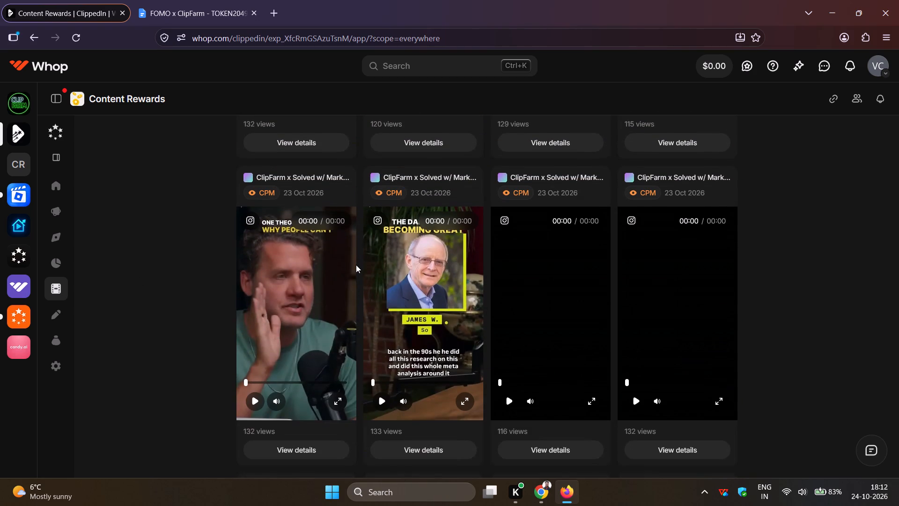
{"action": "scroll", "coordinate": [356, 265], "scroll_direction": "down", "scroll_amount": 4}
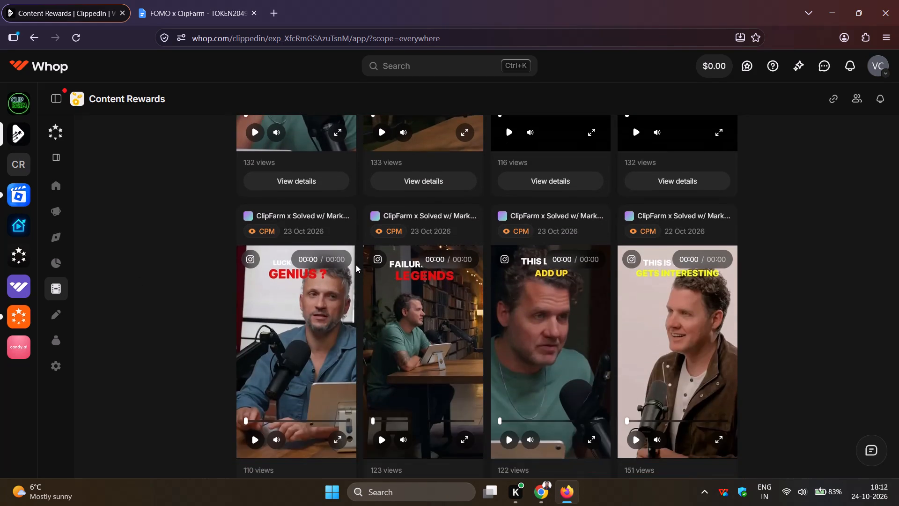
{"action": "scroll", "coordinate": [356, 265], "scroll_direction": "down", "scroll_amount": 4}
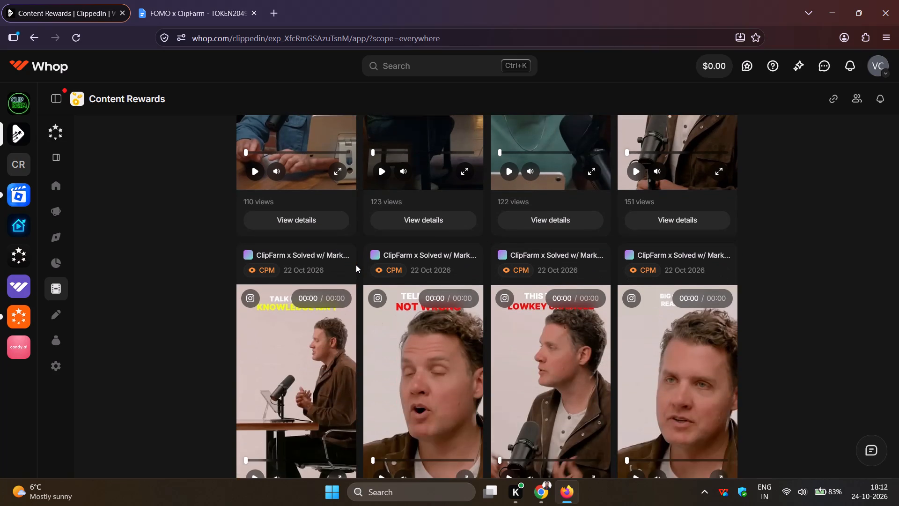
{"action": "scroll", "coordinate": [356, 265], "scroll_direction": "down", "scroll_amount": 6}
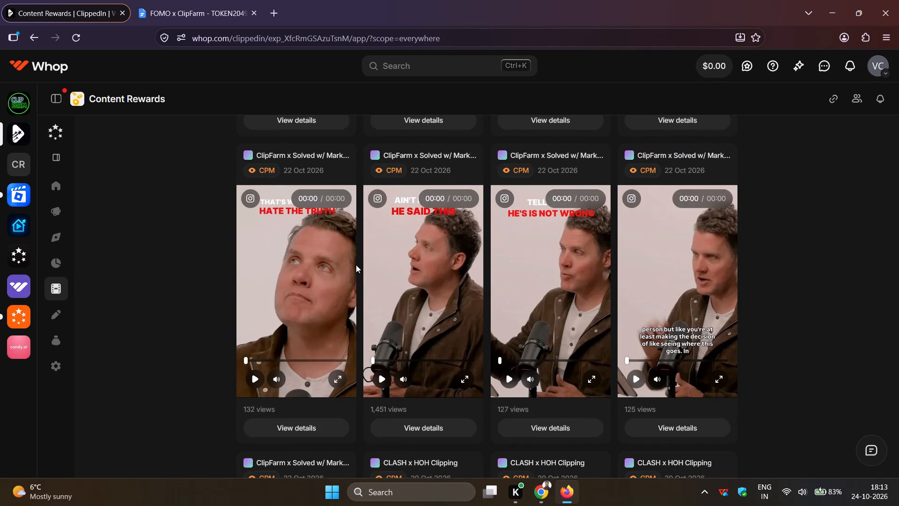
{"action": "scroll", "coordinate": [356, 265], "scroll_direction": "down", "scroll_amount": 6}
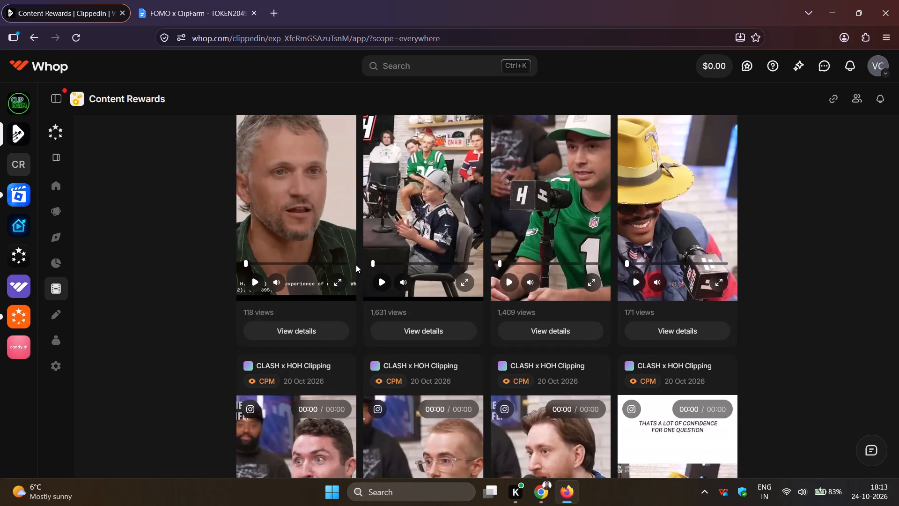
{"action": "scroll", "coordinate": [356, 265], "scroll_direction": "down", "scroll_amount": 5}
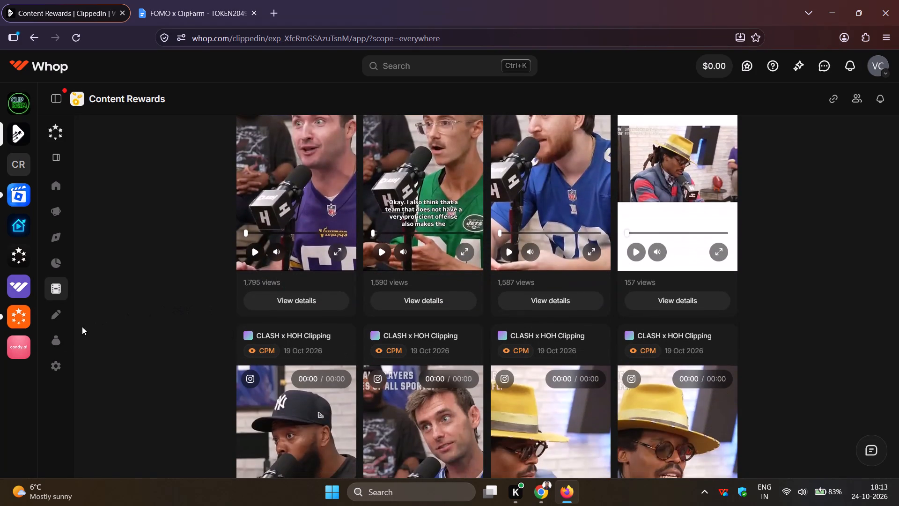
Open the Earnings overview in Content Rewards to check the campaign payouts.
{"action": "left_click", "coordinate": [61, 338]}
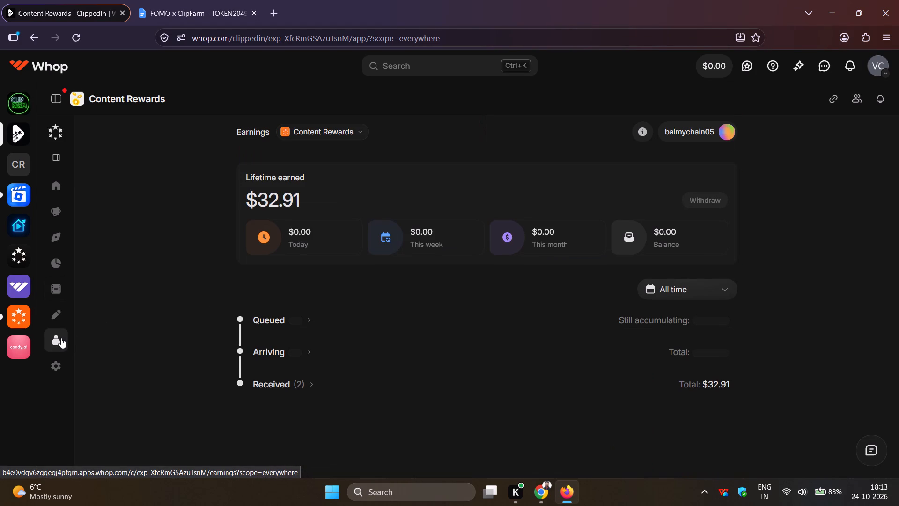
Switch to the FOMO x ClipFarm TOKEN2049 Singapore brief document.
{"action": "left_click", "coordinate": [220, 17]}
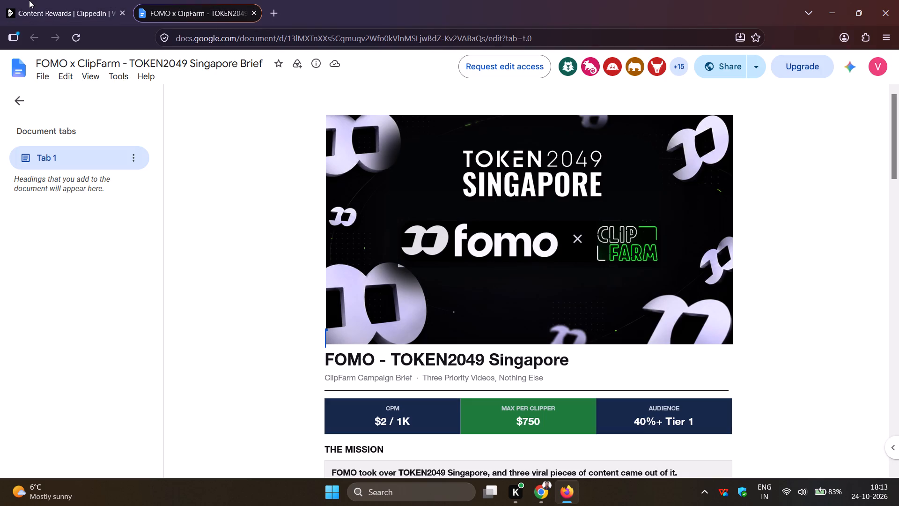
Return to Content Rewards and look through the joined clips campaigns in Your Campaigns.
{"action": "left_click", "coordinate": [29, 0]}
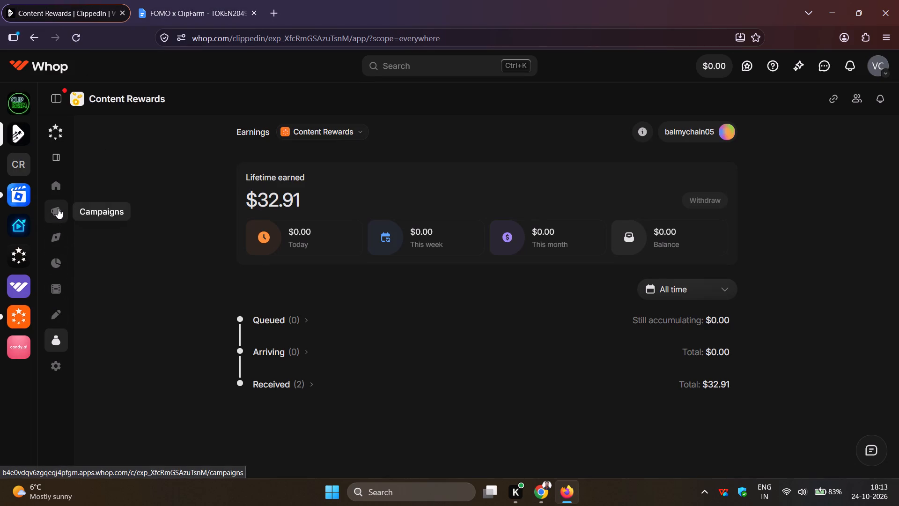
{"action": "left_click", "coordinate": [58, 208]}
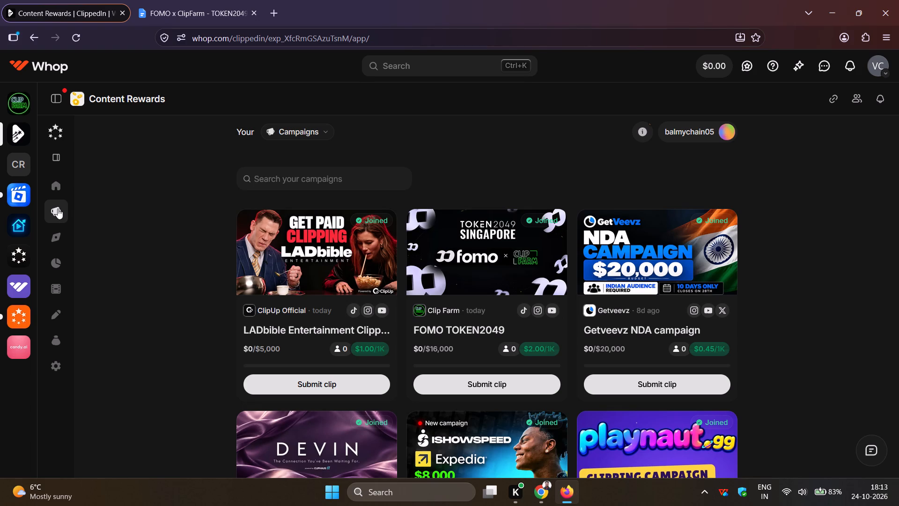
{"action": "scroll", "coordinate": [358, 224], "scroll_direction": "down", "scroll_amount": 6}
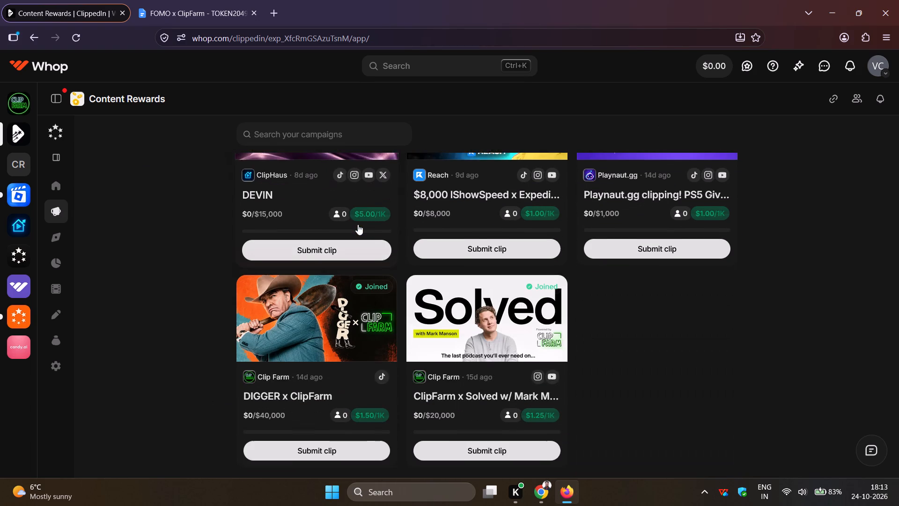
{"action": "scroll", "coordinate": [358, 224], "scroll_direction": "down", "scroll_amount": 3}
{"action": "scroll", "coordinate": [358, 224], "scroll_direction": "up", "scroll_amount": 3}
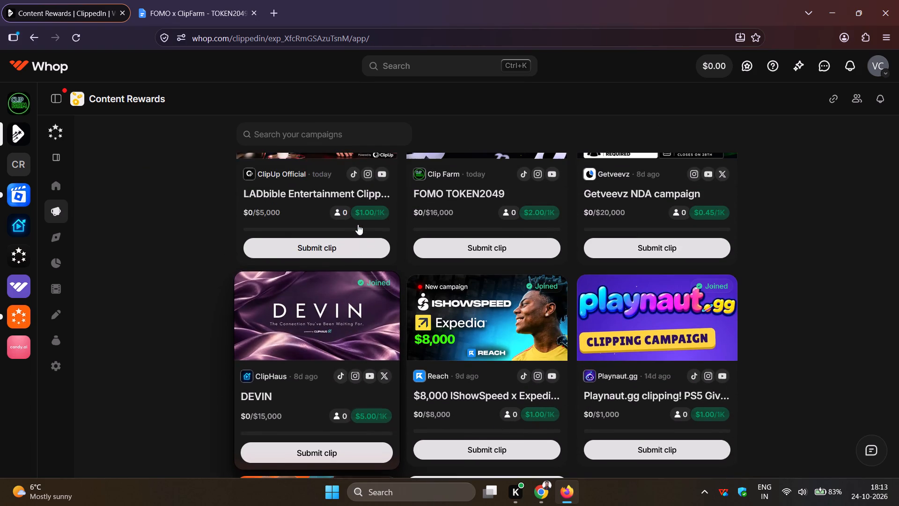
{"action": "scroll", "coordinate": [358, 224], "scroll_direction": "up", "scroll_amount": 2}
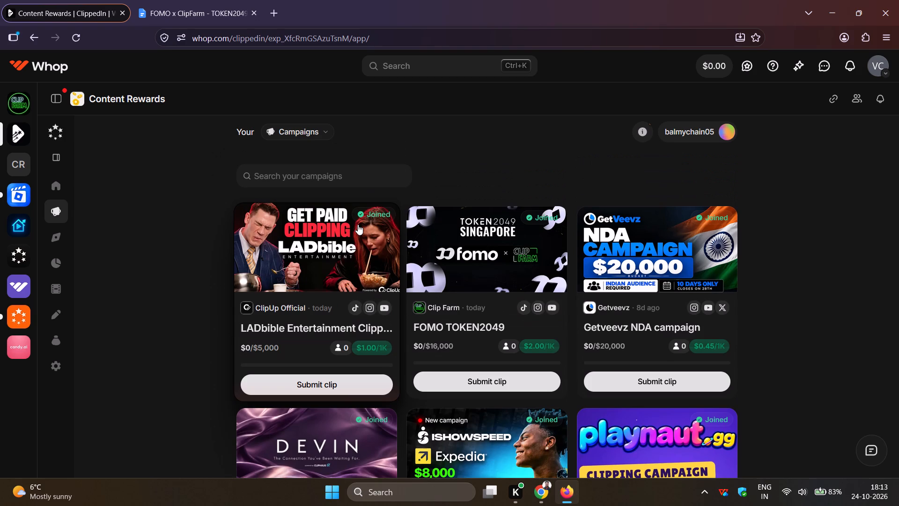
Open the FOMO TOKEN2049 campaign and review its payout rates, reference materials, brief, and Views and Approved clips charts.
{"action": "left_click", "coordinate": [457, 260]}
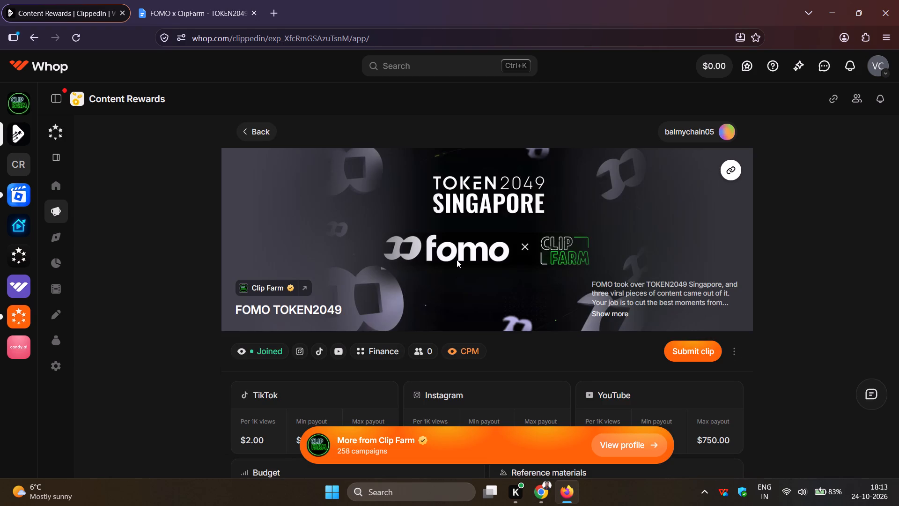
{"action": "scroll", "coordinate": [457, 260], "scroll_direction": "down", "scroll_amount": 2}
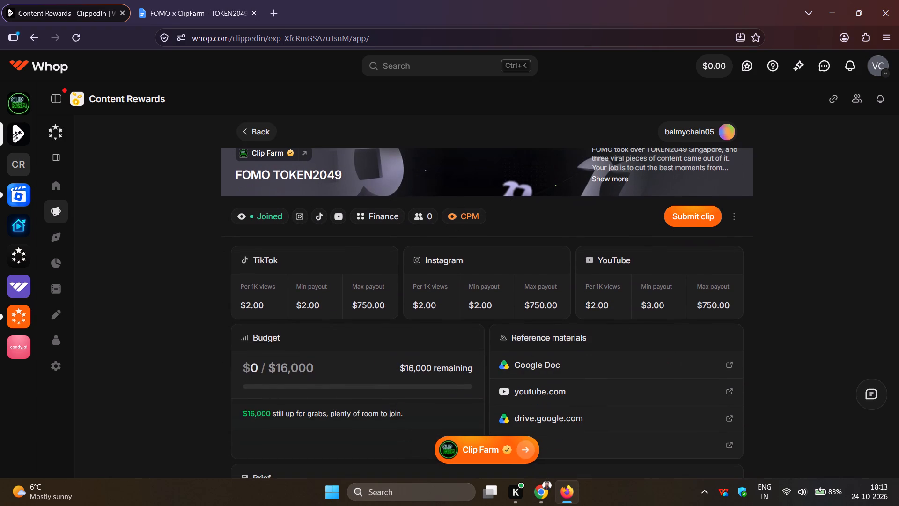
{"action": "scroll", "coordinate": [457, 260], "scroll_direction": "down", "scroll_amount": 4}
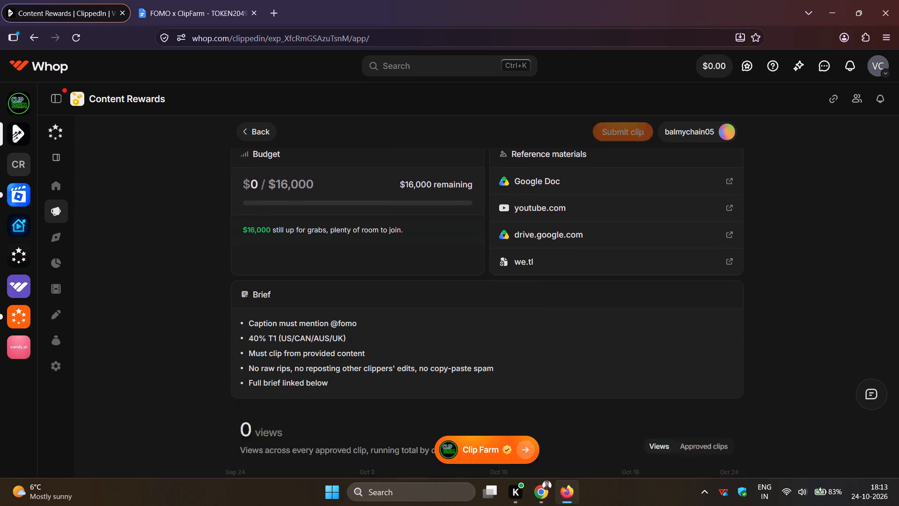
{"action": "scroll", "coordinate": [457, 260], "scroll_direction": "down", "scroll_amount": 6}
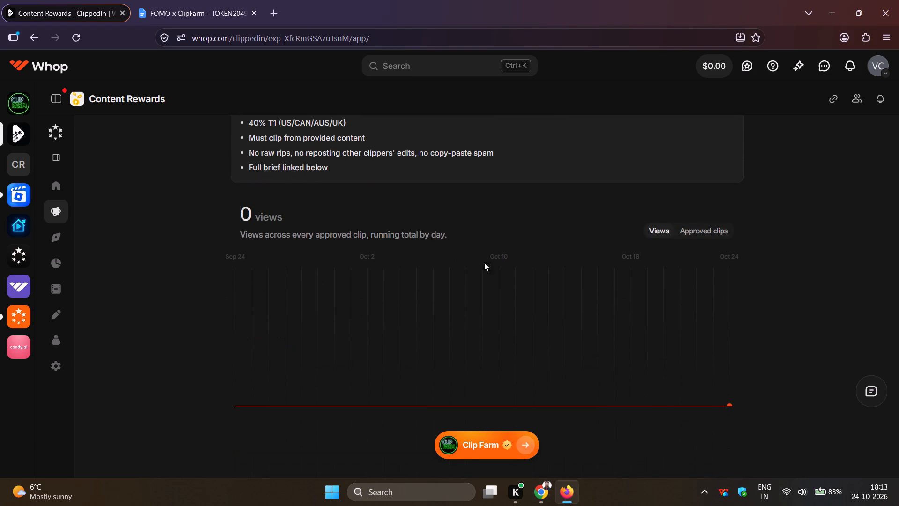
{"action": "left_click", "coordinate": [684, 234]}
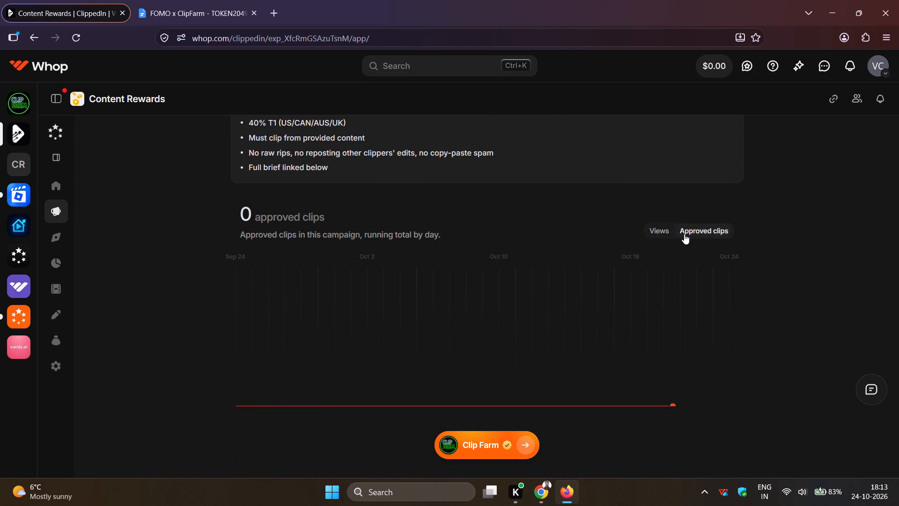
{"action": "left_click", "coordinate": [651, 233]}
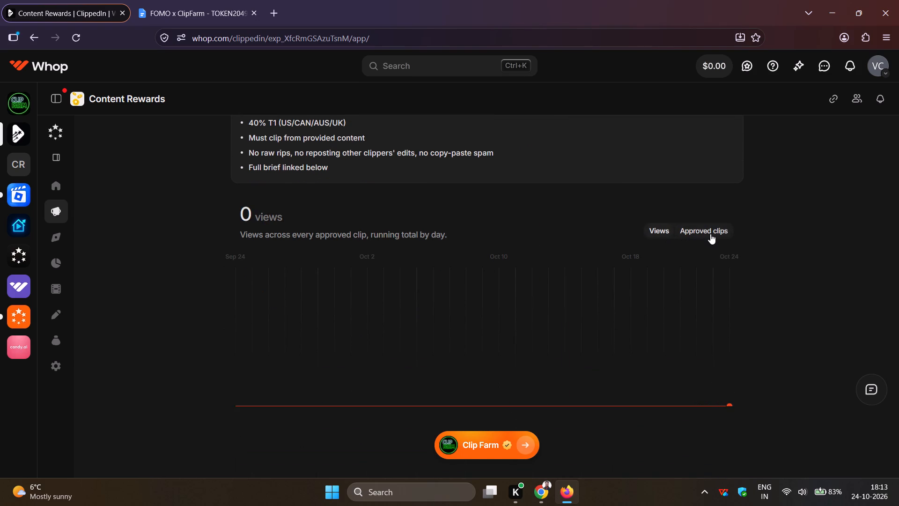
{"action": "left_click", "coordinate": [710, 234]}
{"action": "scroll", "coordinate": [535, 290], "scroll_direction": "down", "scroll_amount": 7}
{"action": "scroll", "coordinate": [535, 290], "scroll_direction": "up", "scroll_amount": 3}
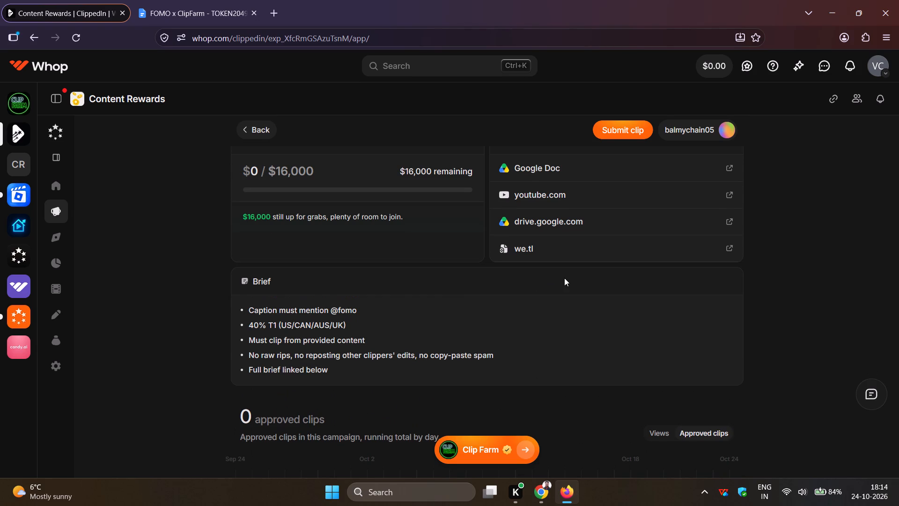
{"action": "scroll", "coordinate": [540, 291], "scroll_direction": "up", "scroll_amount": 10}
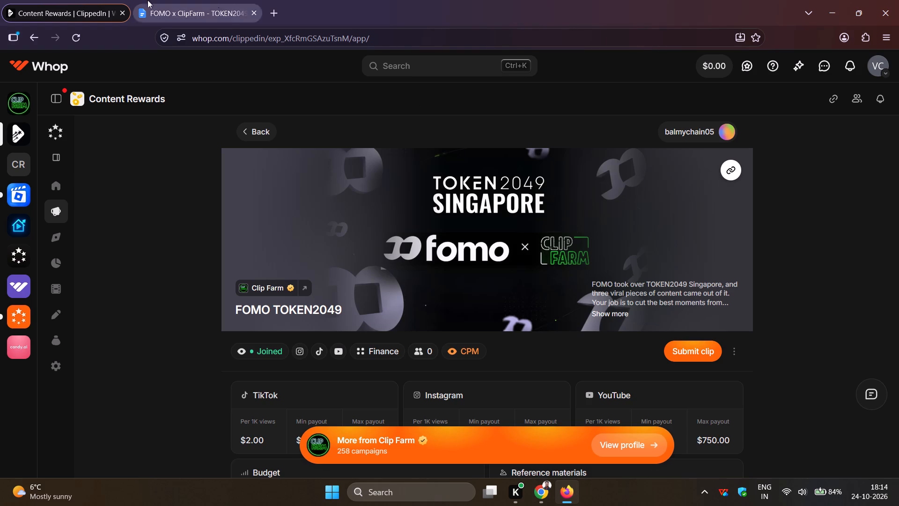
Switch back to the FOMO x ClipFarm TOKEN2049 Singapore brief document.
{"action": "left_click", "coordinate": [176, 0]}
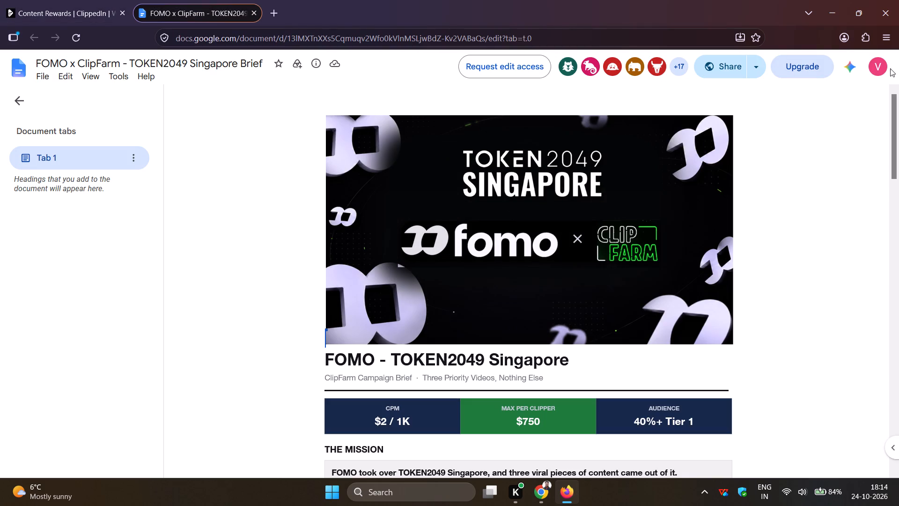